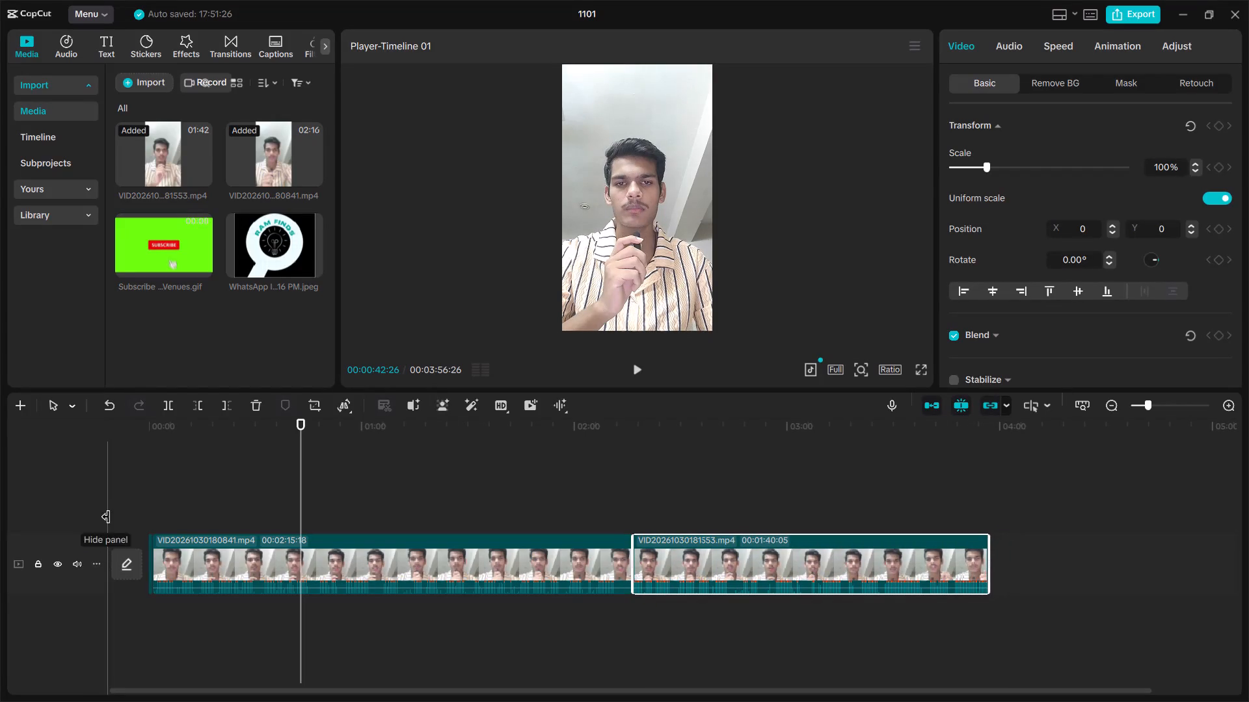
Deselect the second clip and place the playhead at the very start of the first clip on the timeline.
{"action": "left_click", "coordinate": [153, 569]}
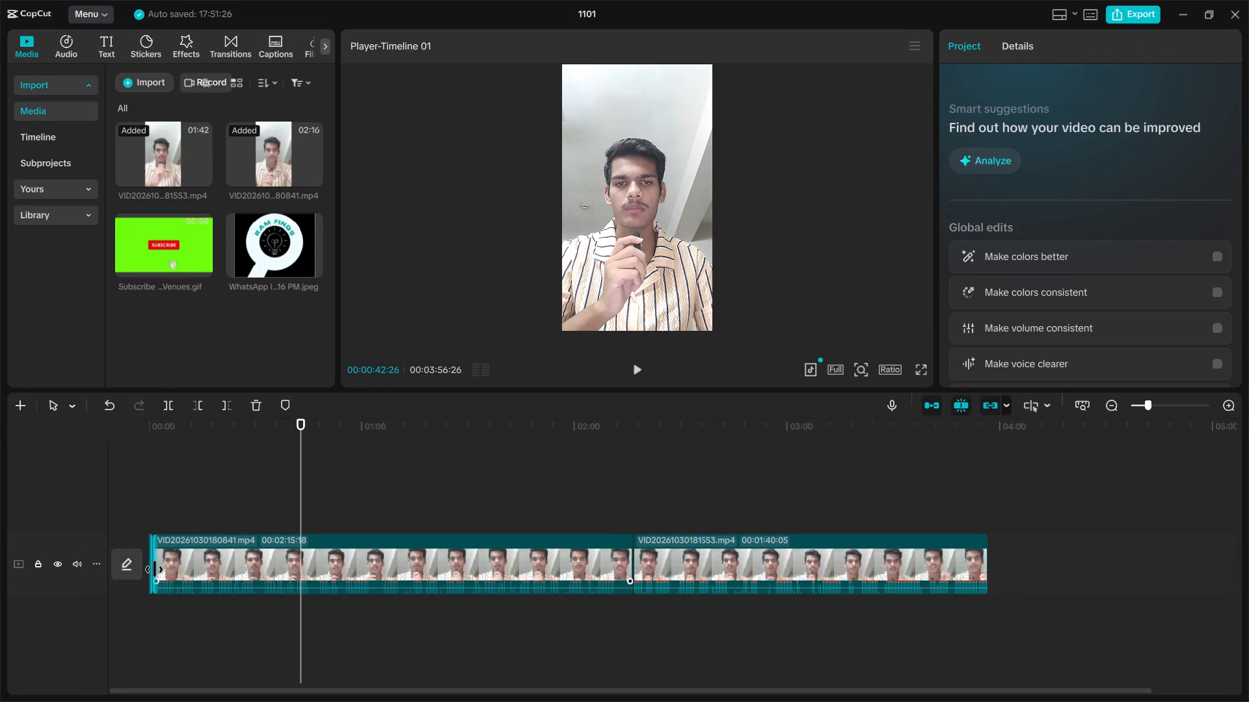
{"action": "left_click", "coordinate": [154, 566]}
Delete the roughly one-second leftover segment at the very start of the timeline, before the VID20261030180841.mp4 clip.
{"action": "left_click_drag", "start_coordinate": [299, 419], "coordinate": [50, 500]}
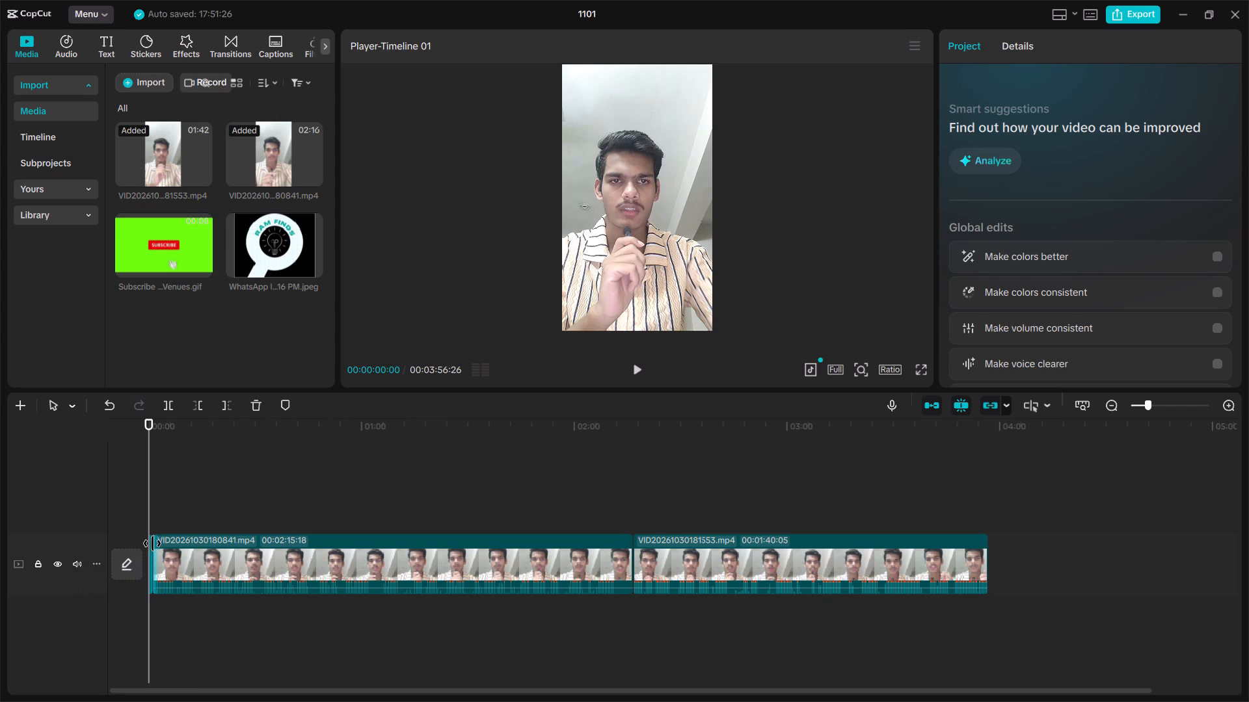
{"action": "left_click", "coordinate": [152, 543]}
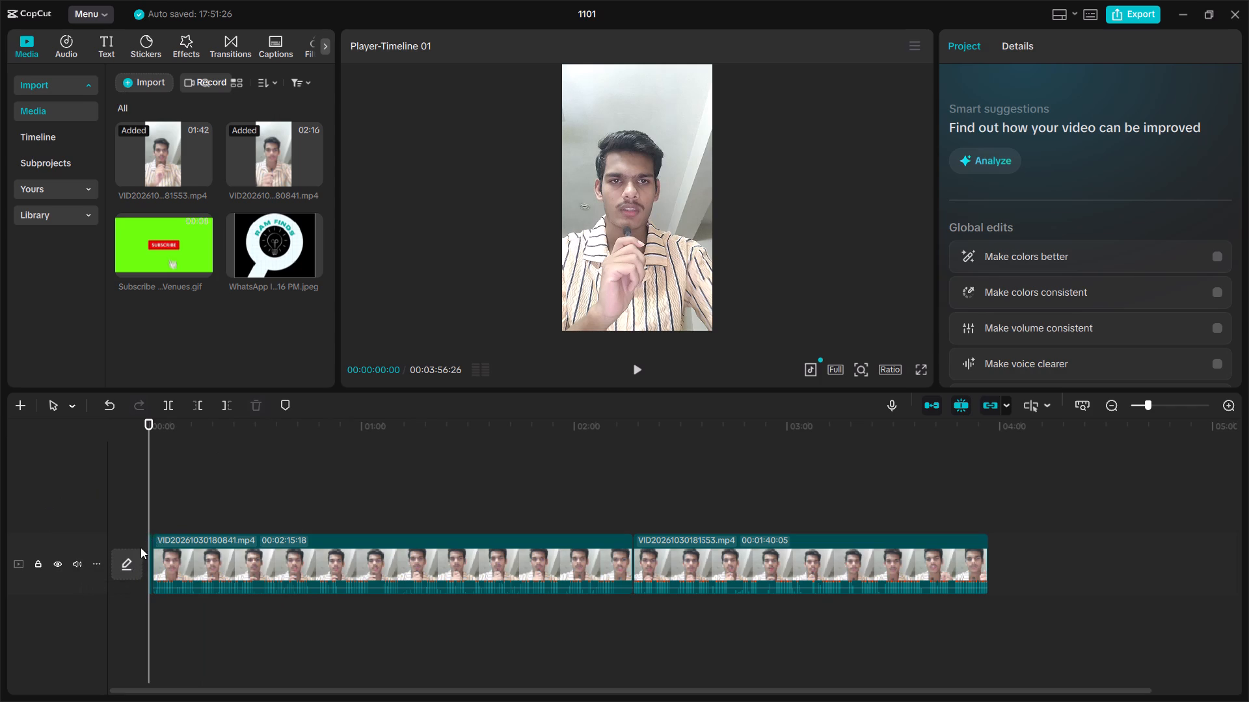
{"action": "left_click", "coordinate": [152, 542]}
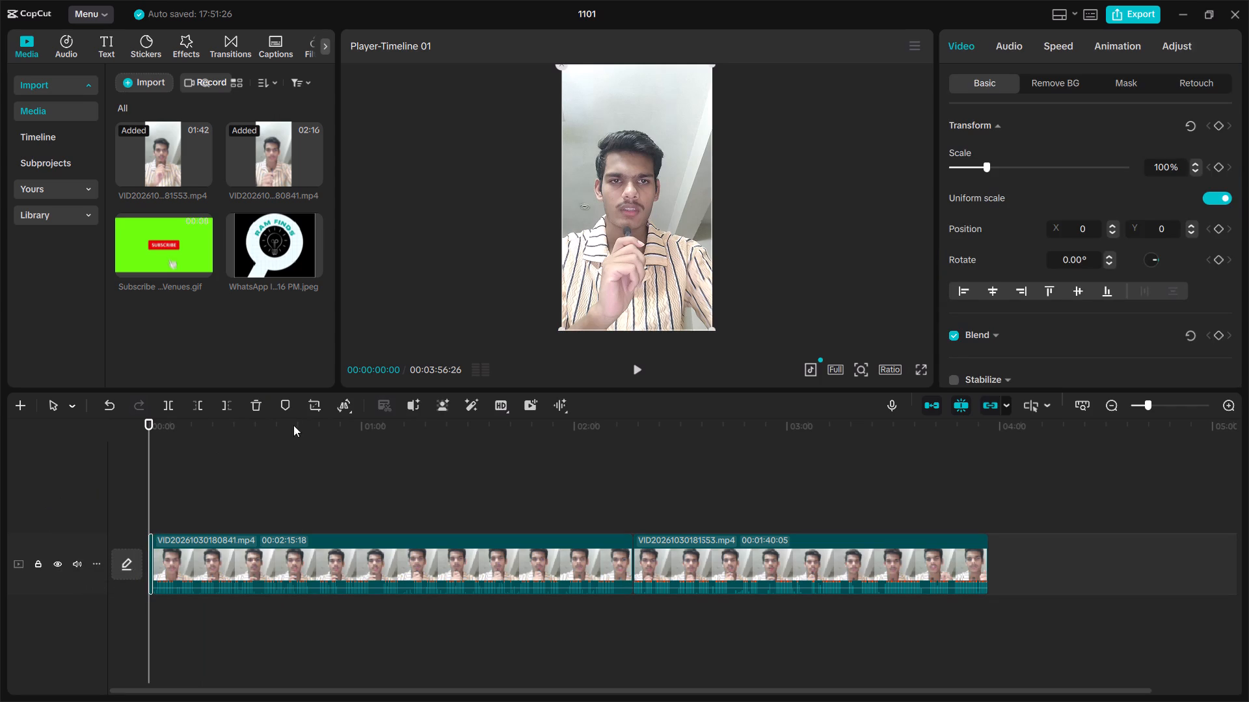
{"action": "left_click", "coordinate": [260, 406]}
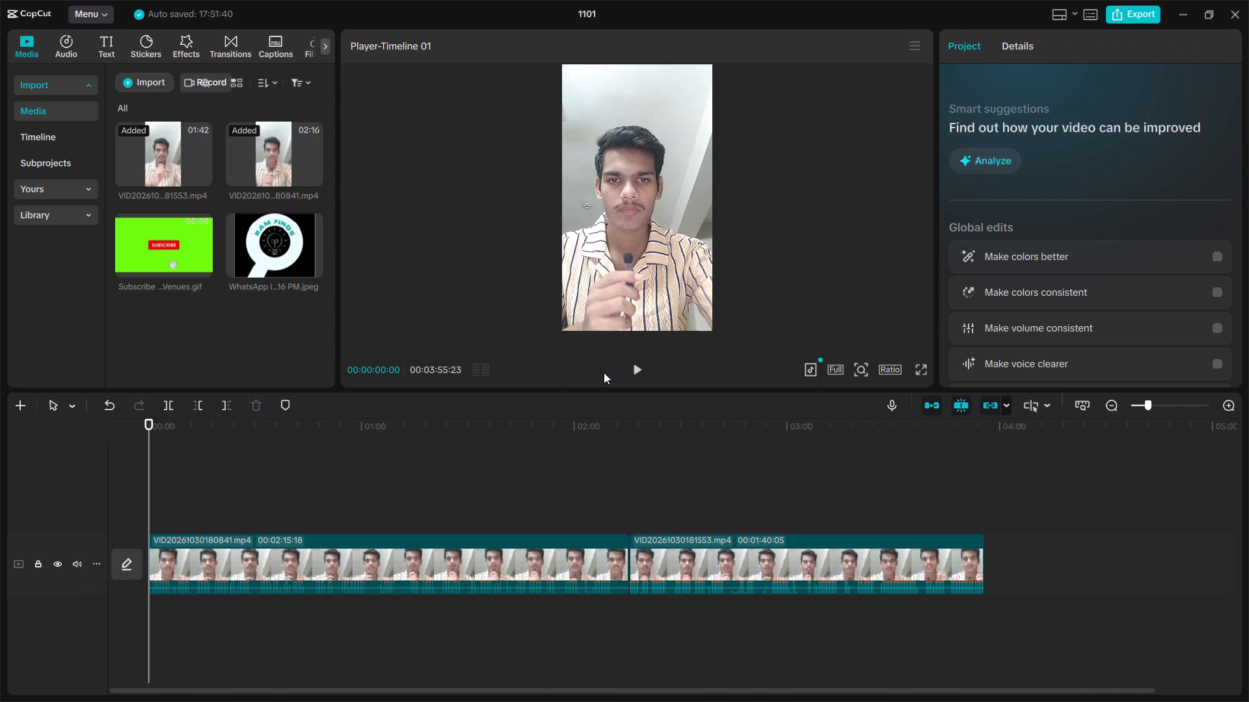
Play the opening of the first video and split the clip at 00:00:01:07.
{"action": "left_click", "coordinate": [639, 363]}
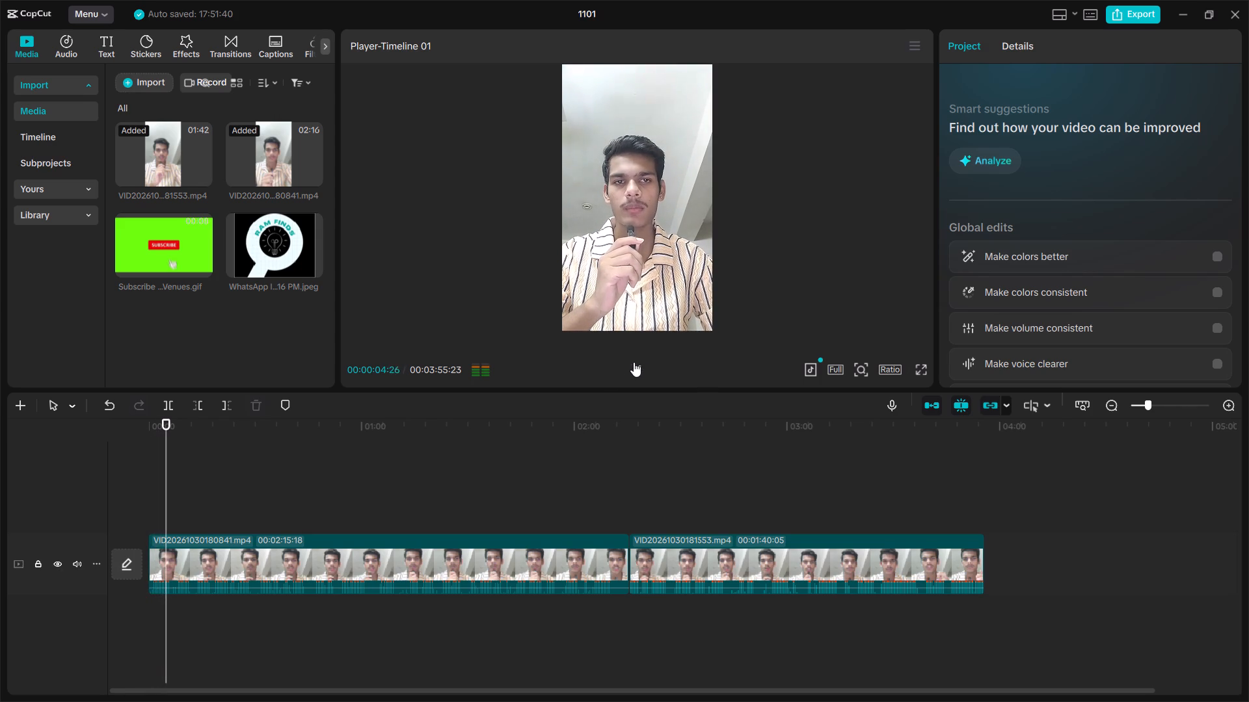
{"action": "left_click", "coordinate": [167, 417]}
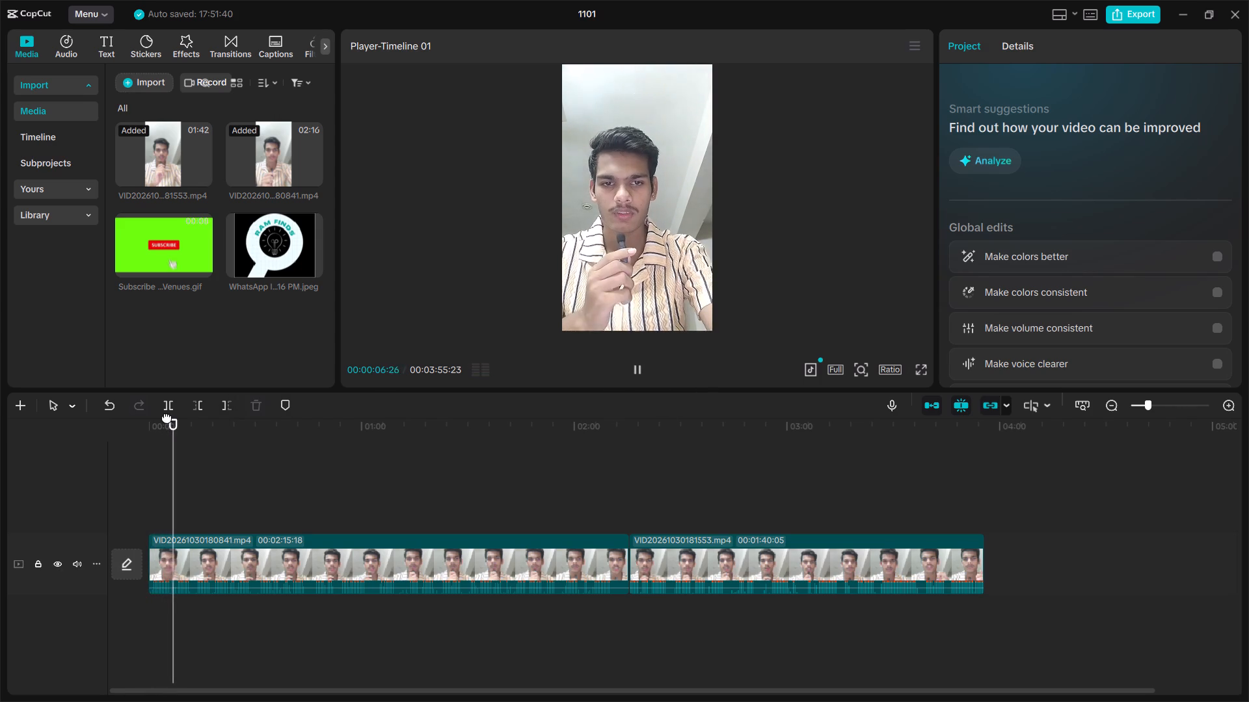
{"action": "left_click_drag", "start_coordinate": [179, 418], "coordinate": [144, 441]}
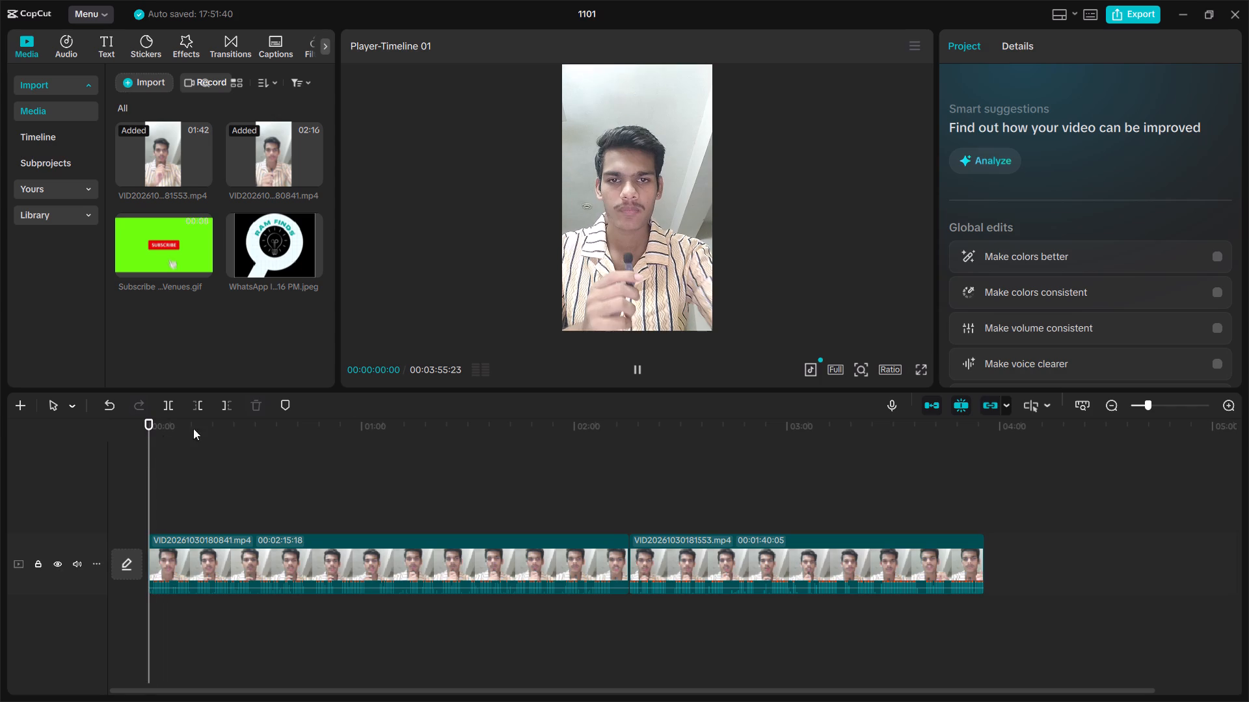
{"action": "left_click", "coordinate": [632, 372]}
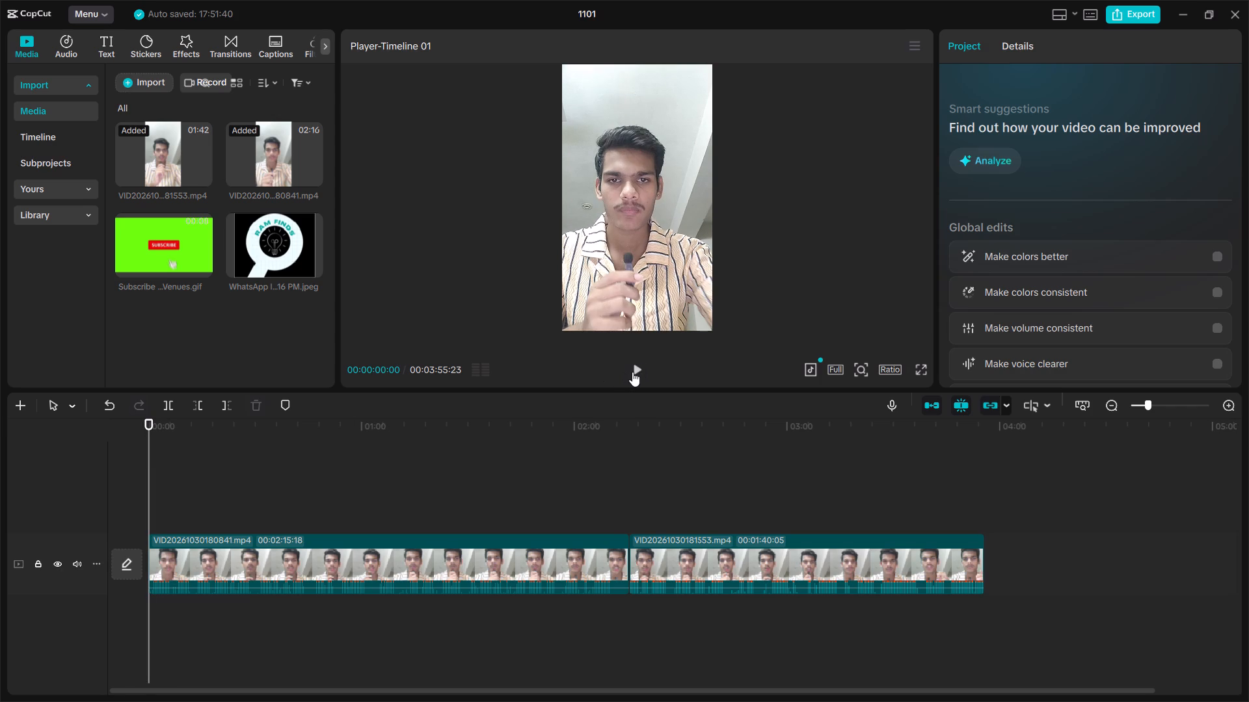
{"action": "left_click", "coordinate": [632, 372]}
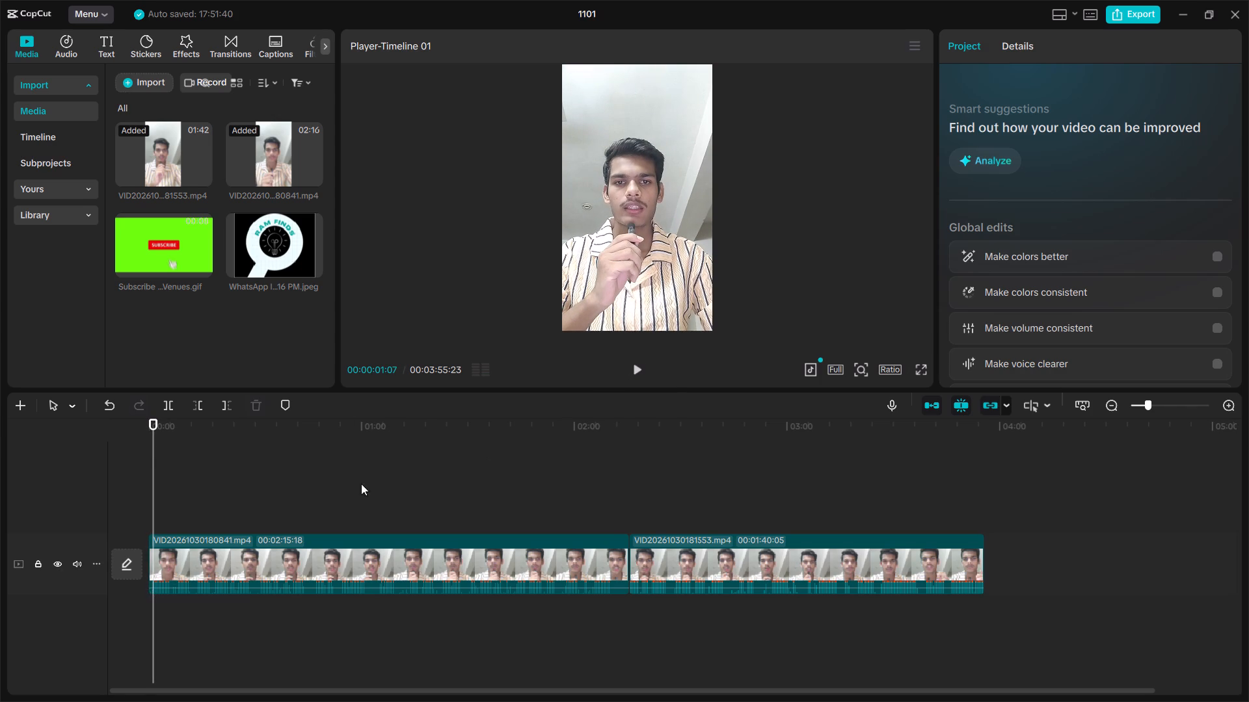
{"action": "left_click", "coordinate": [182, 398]}
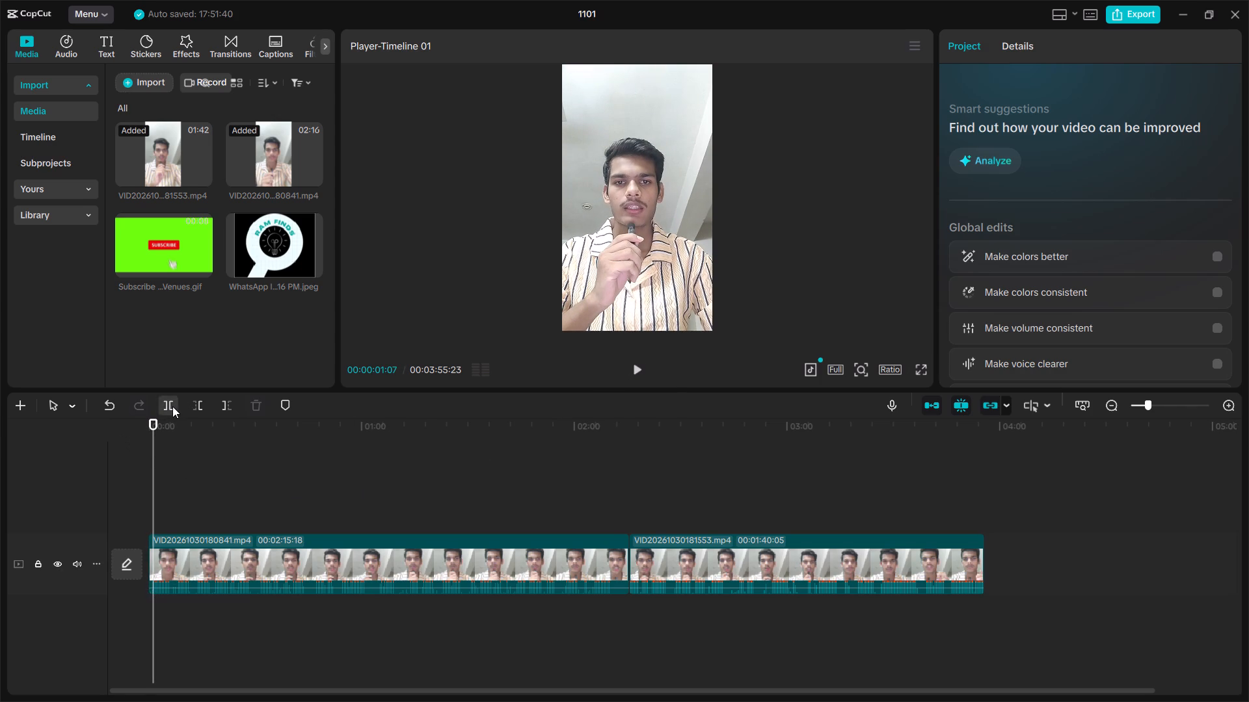
{"action": "left_click", "coordinate": [172, 406]}
Review the following speech in the first video and split the clip at 00:00:05:17.
{"action": "left_click", "coordinate": [635, 364]}
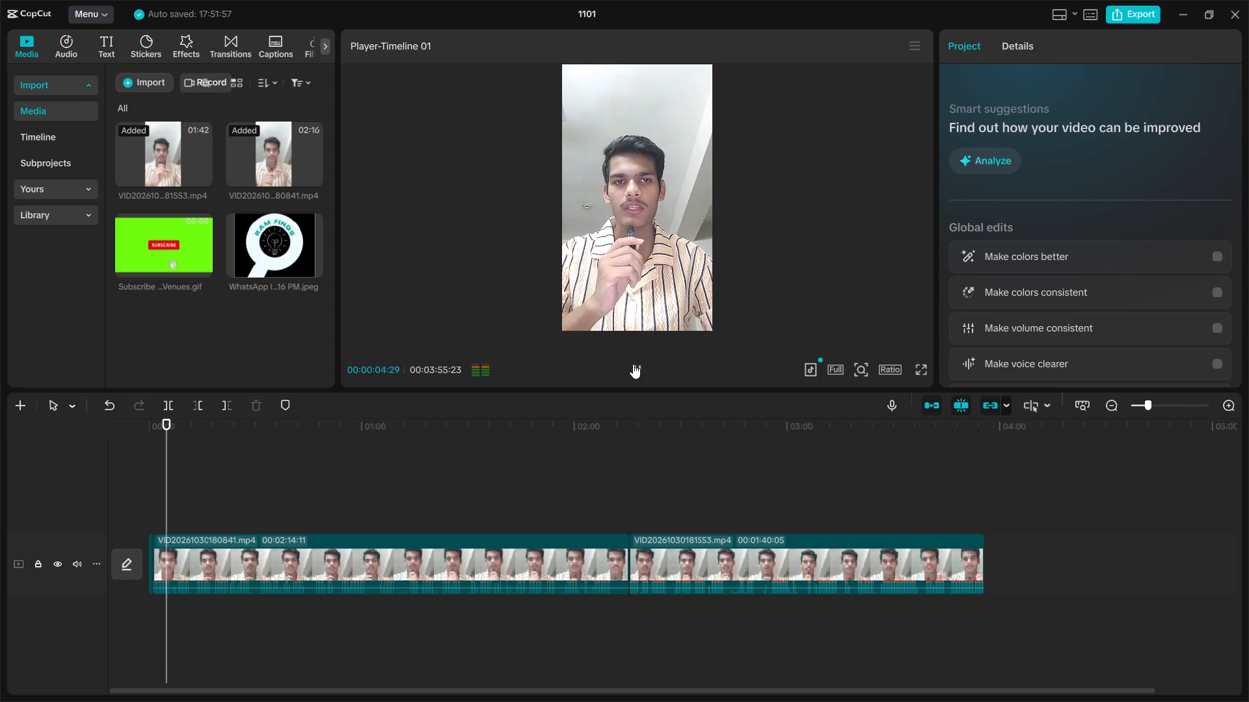
{"action": "left_click", "coordinate": [633, 364]}
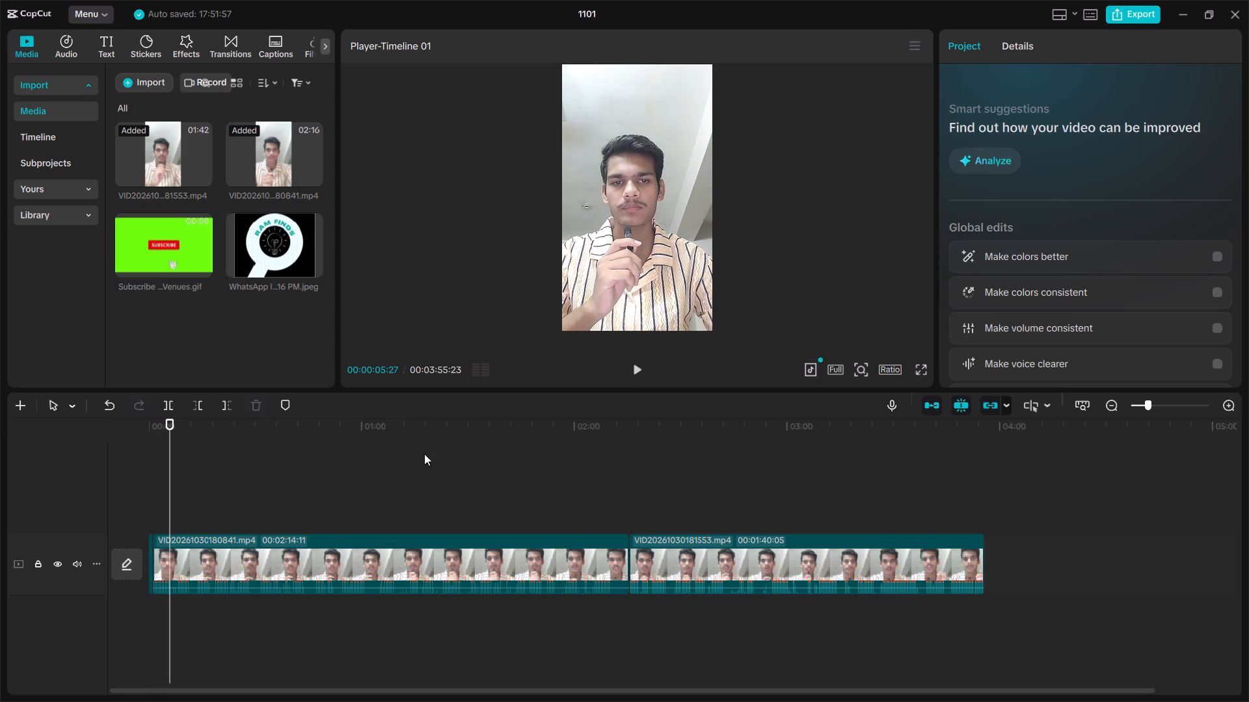
{"action": "left_click", "coordinate": [170, 406]}
{"action": "left_click", "coordinate": [641, 366]}
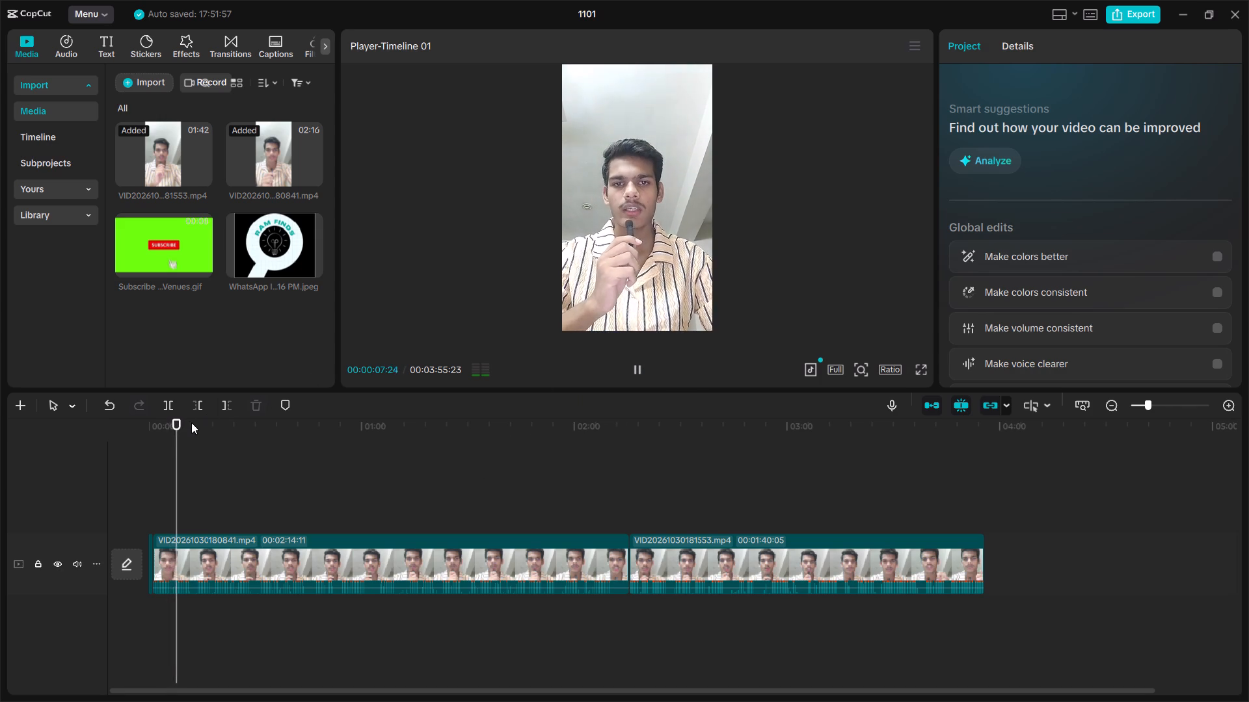
{"action": "left_click_drag", "start_coordinate": [193, 422], "coordinate": [160, 435]}
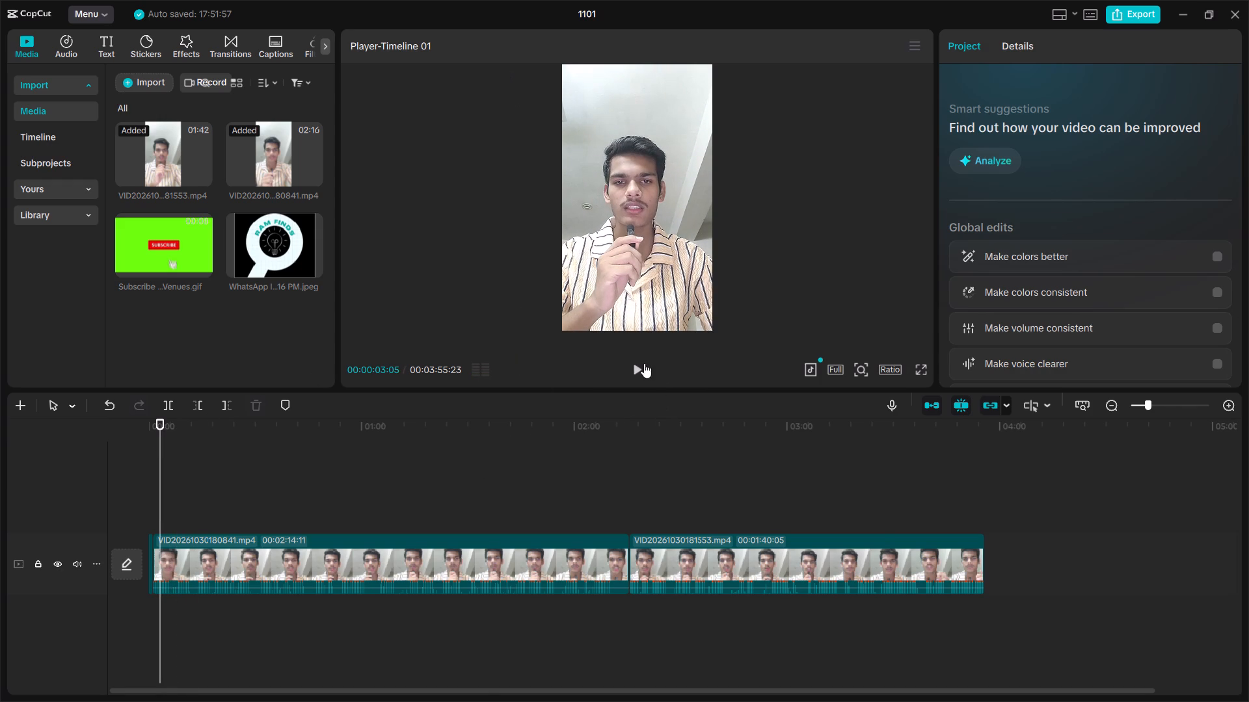
{"action": "left_click_drag", "start_coordinate": [639, 370], "coordinate": [636, 378]}
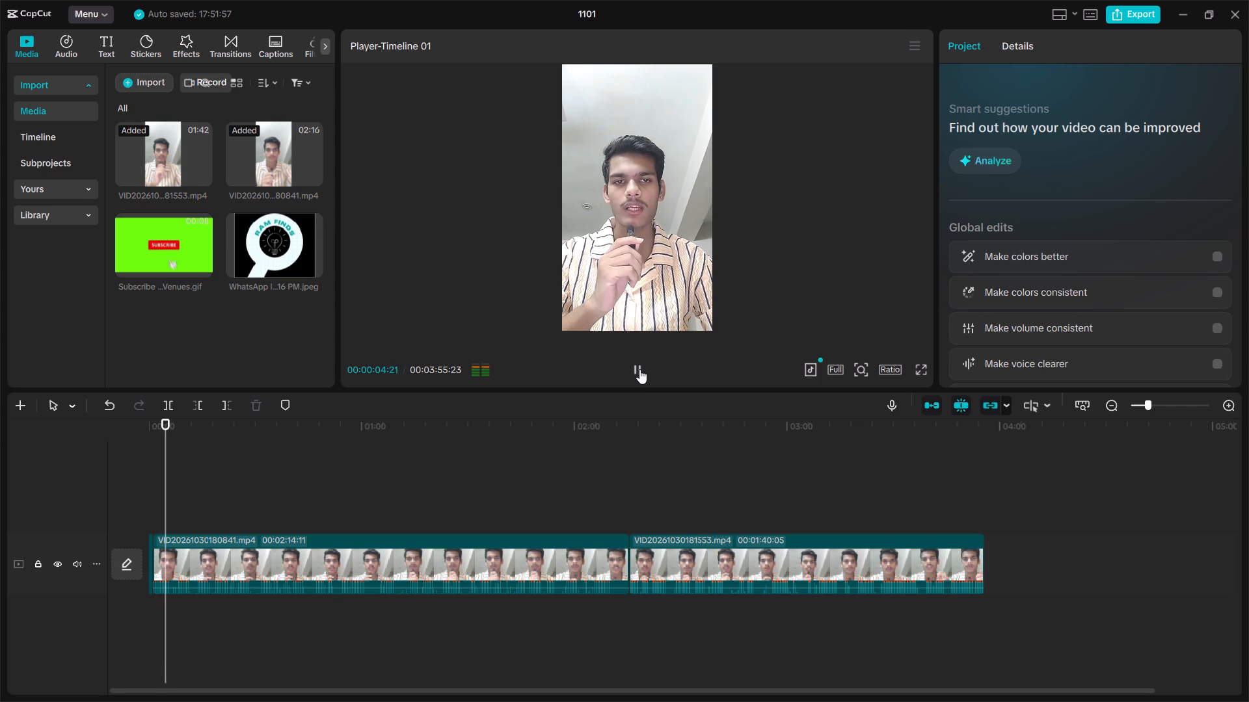
{"action": "left_click", "coordinate": [639, 369]}
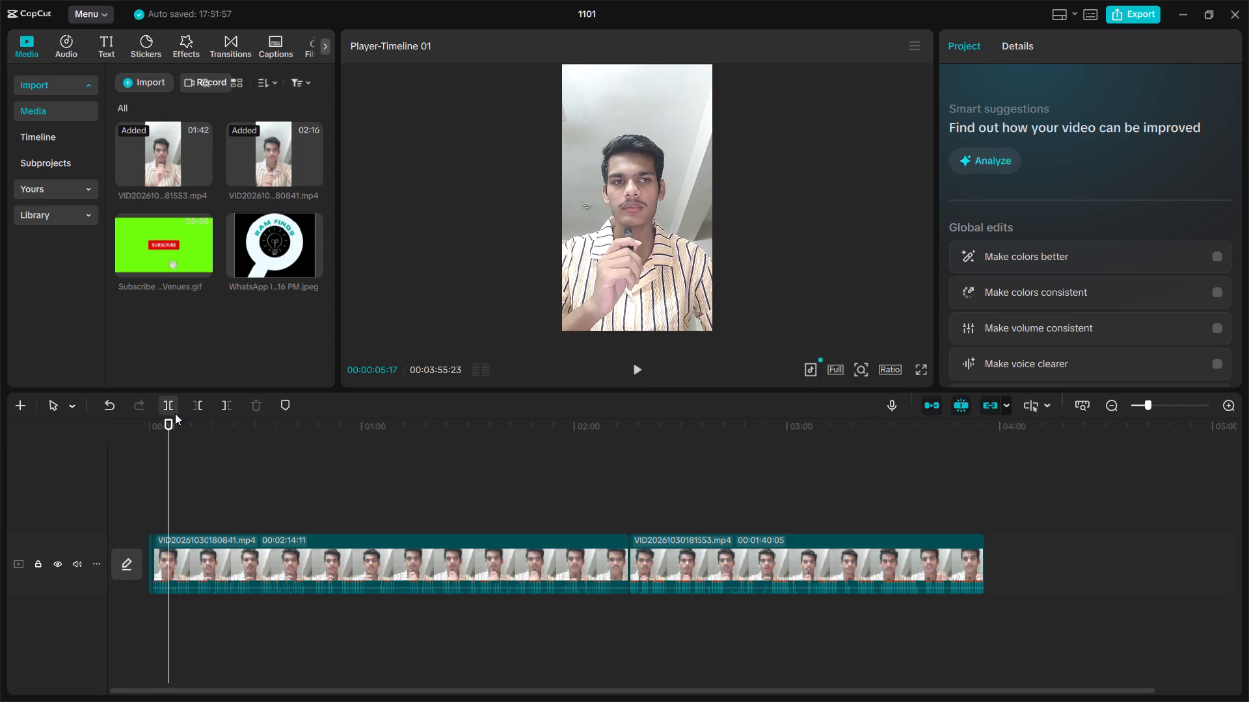
{"action": "left_click", "coordinate": [171, 411]}
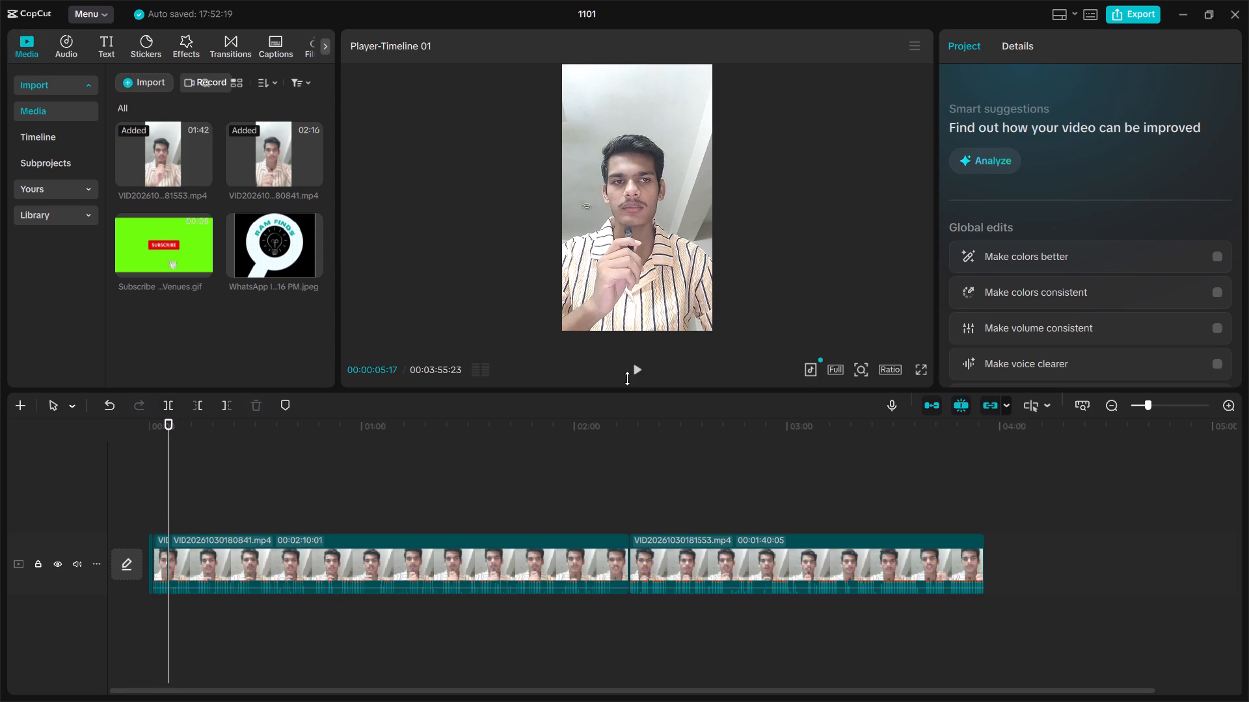
Play on through the next passage of the first video and split the clip at 00:00:11:21.
{"action": "left_click", "coordinate": [640, 362]}
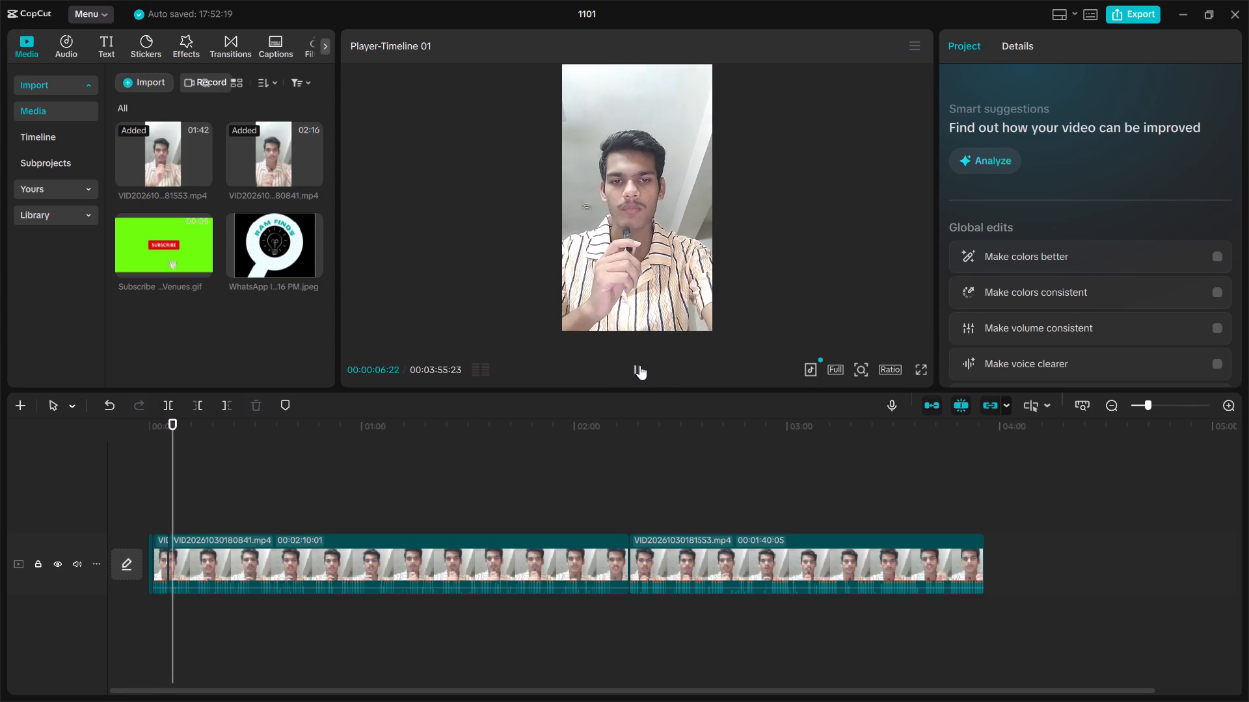
{"action": "left_click", "coordinate": [639, 365]}
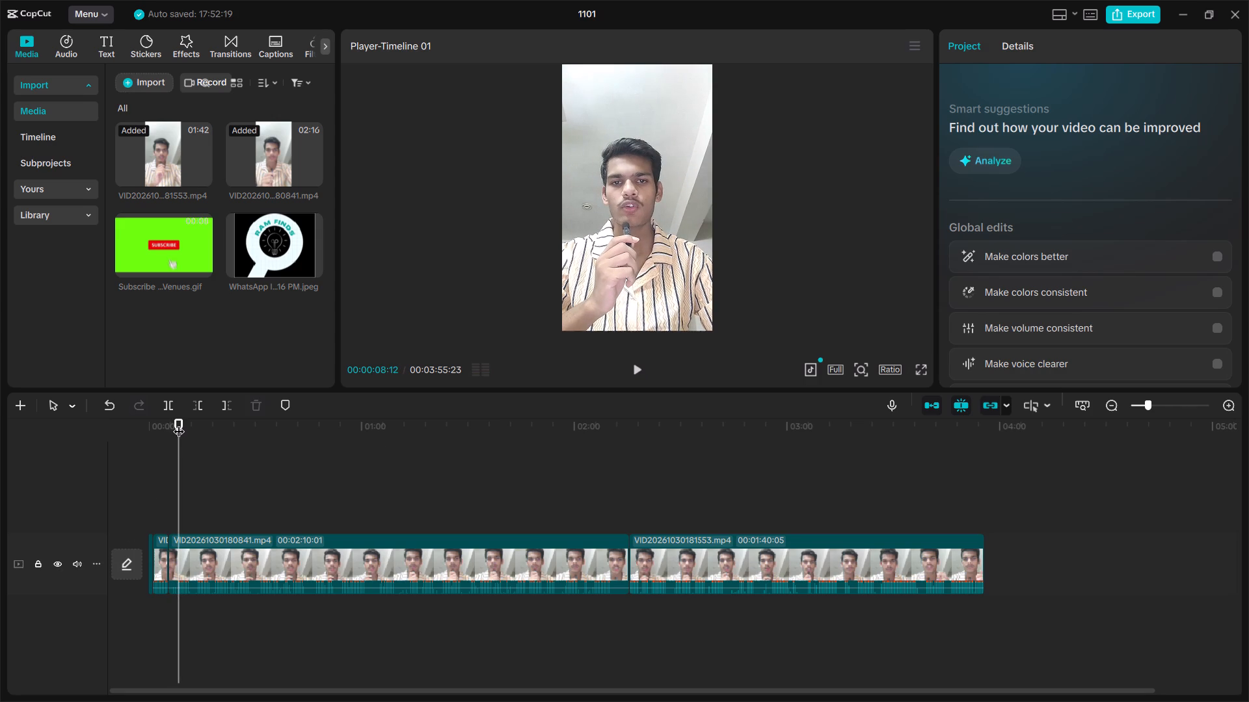
{"action": "left_click", "coordinate": [636, 370]}
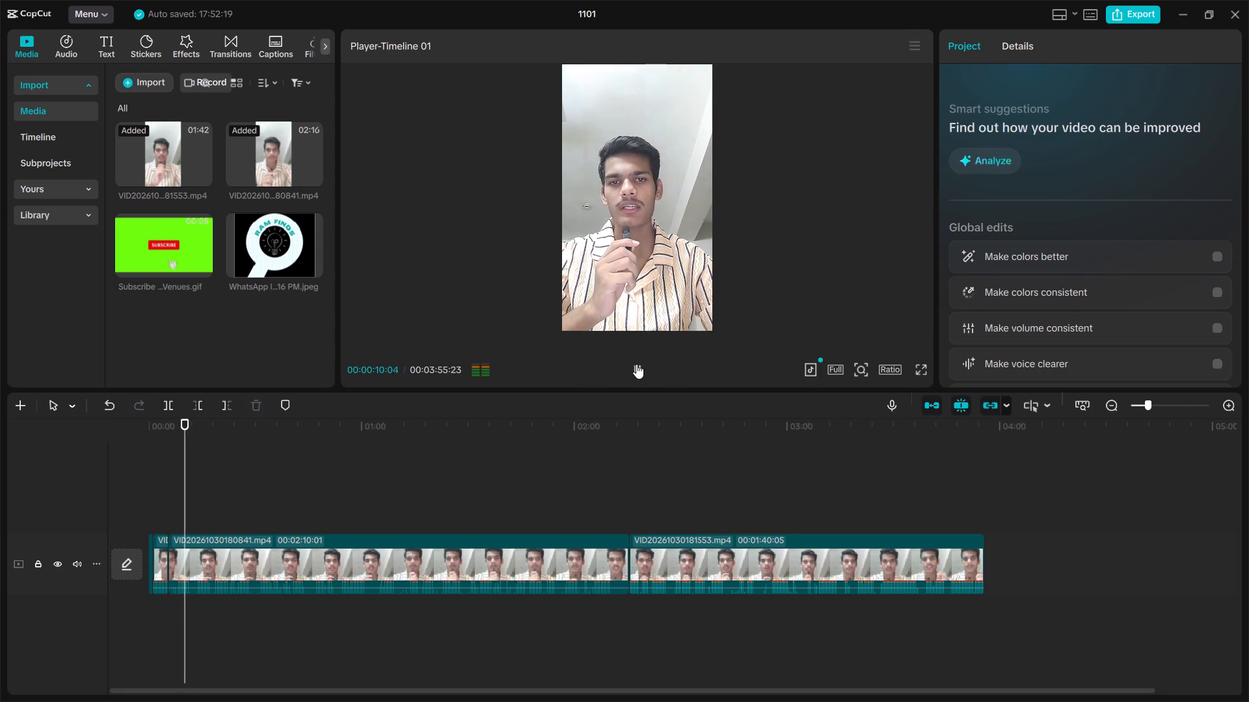
{"action": "left_click", "coordinate": [636, 364]}
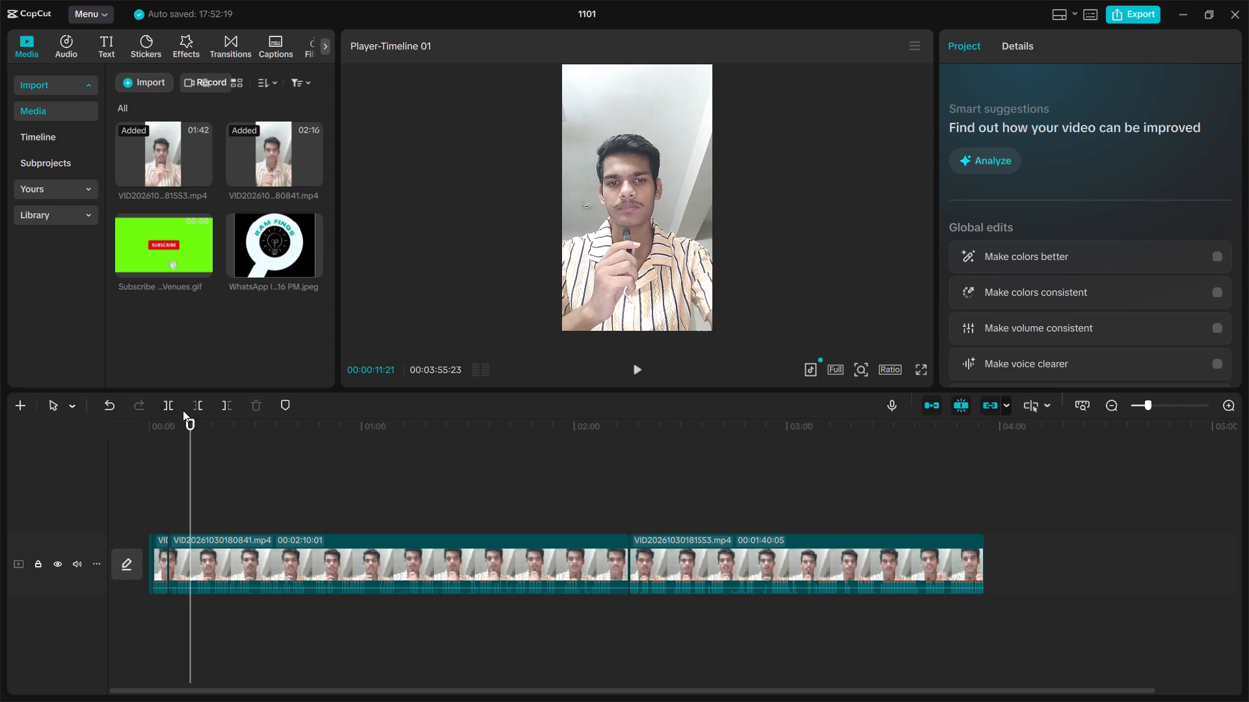
{"action": "left_click", "coordinate": [165, 400]}
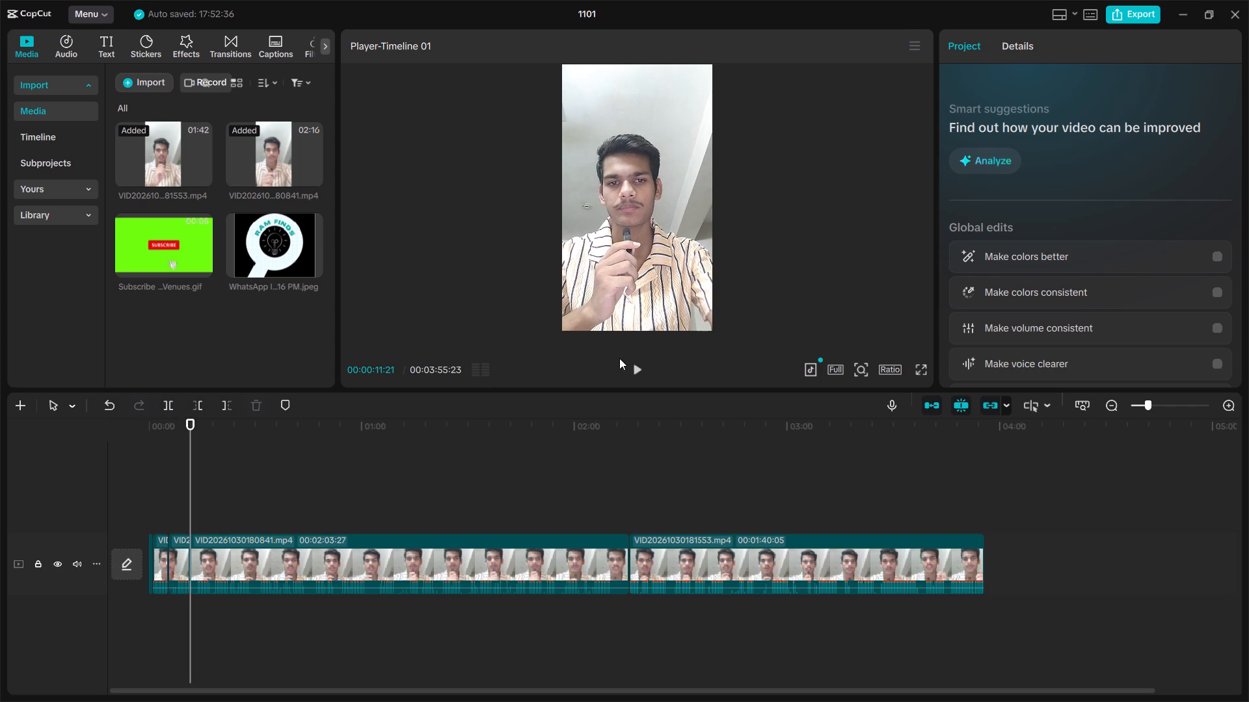
Cut out the passage of the first video between 00:00:11:21 and 00:00:13:17 by splitting at its end and deleting the segment.
{"action": "left_click", "coordinate": [637, 370]}
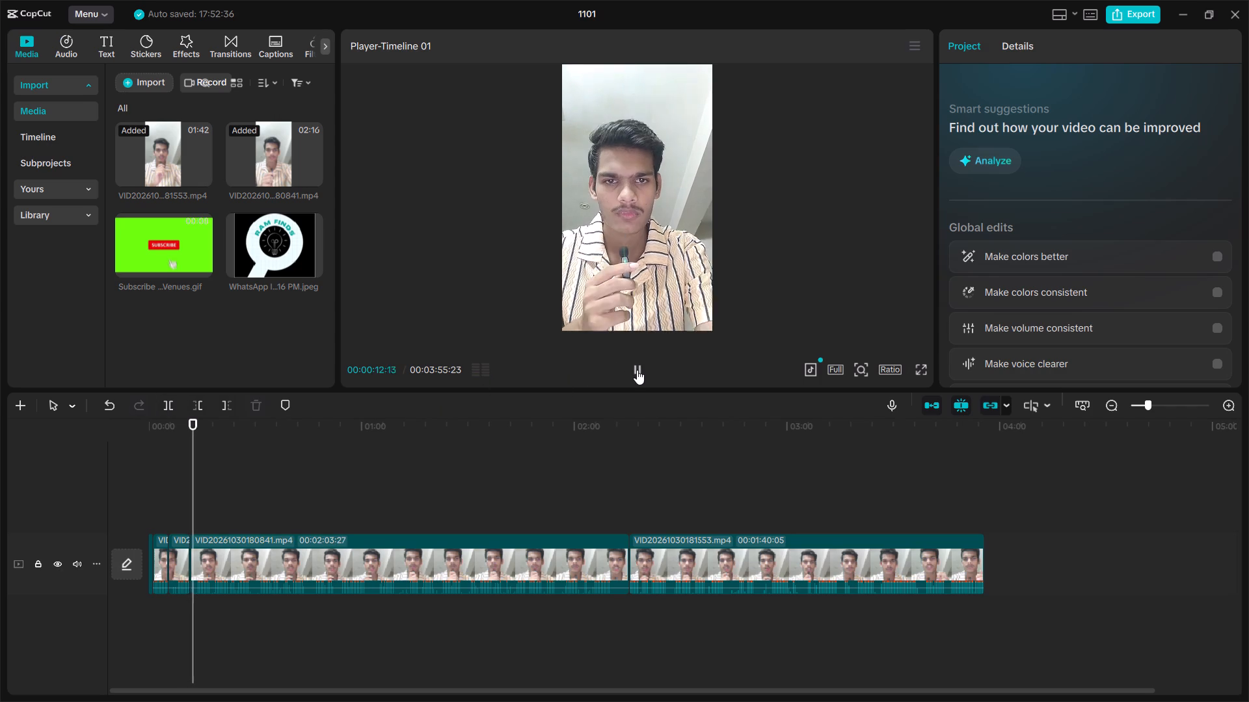
{"action": "left_click", "coordinate": [637, 370]}
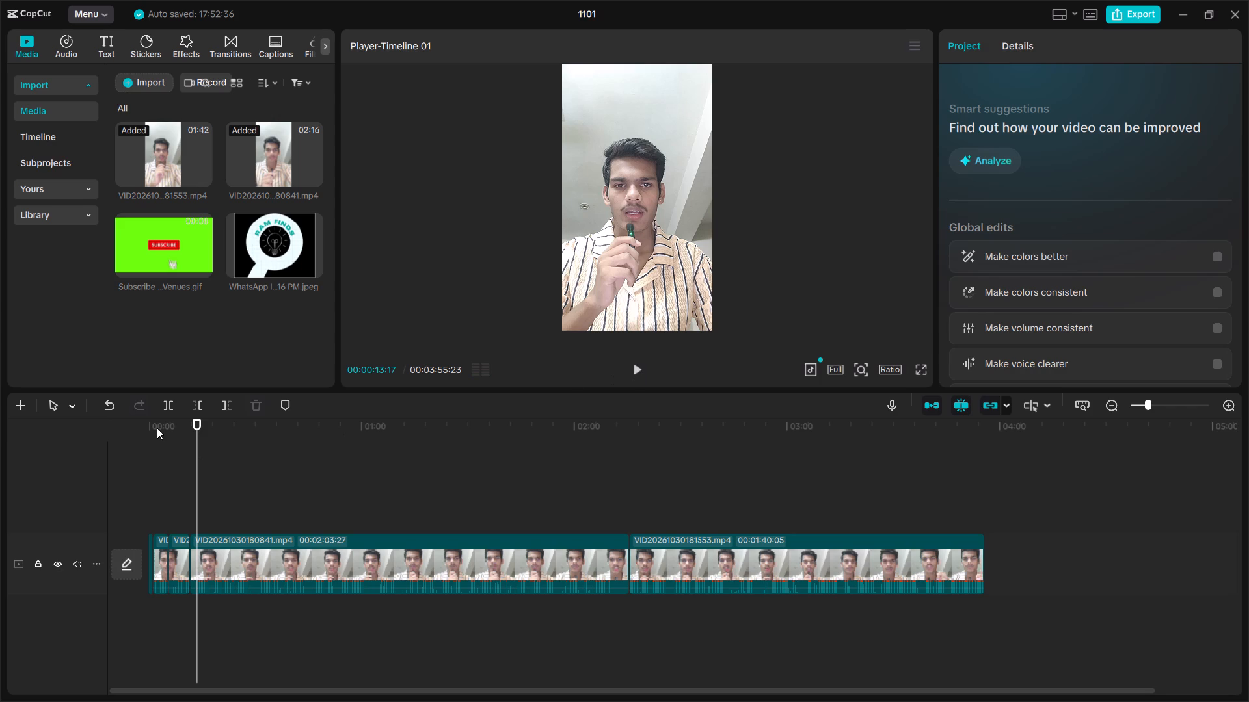
{"action": "left_click", "coordinate": [167, 397]}
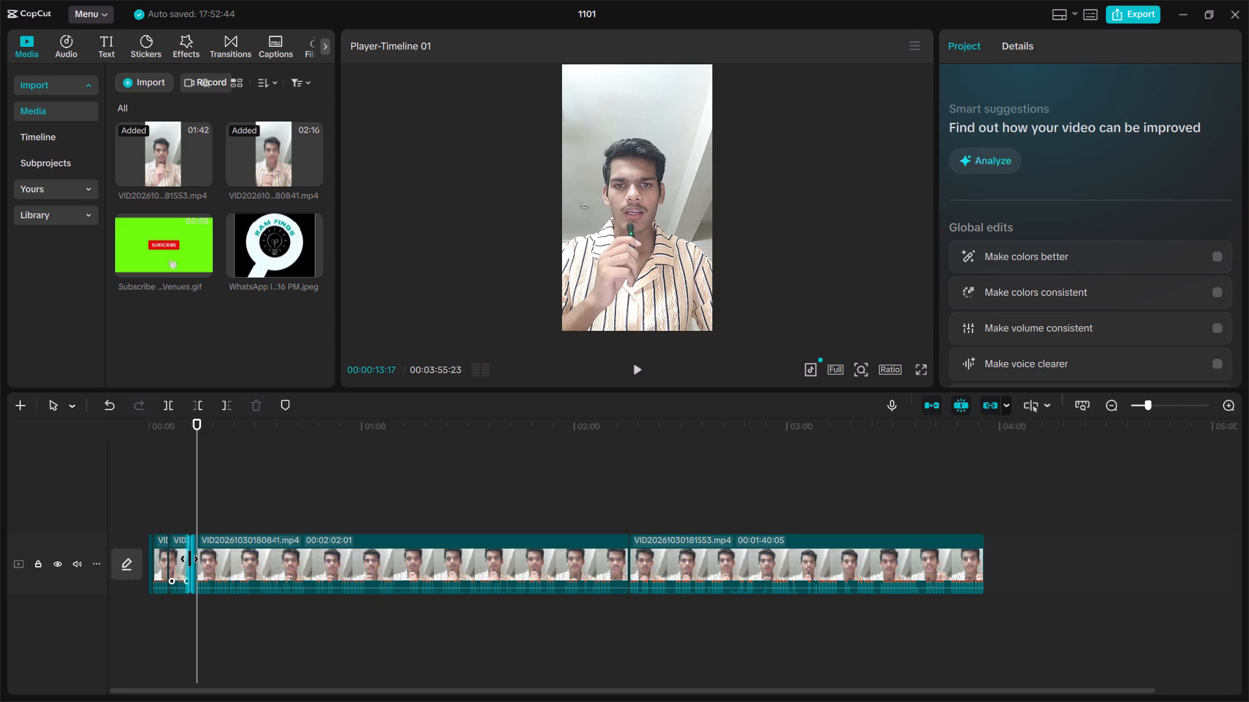
{"action": "left_click", "coordinate": [195, 545]}
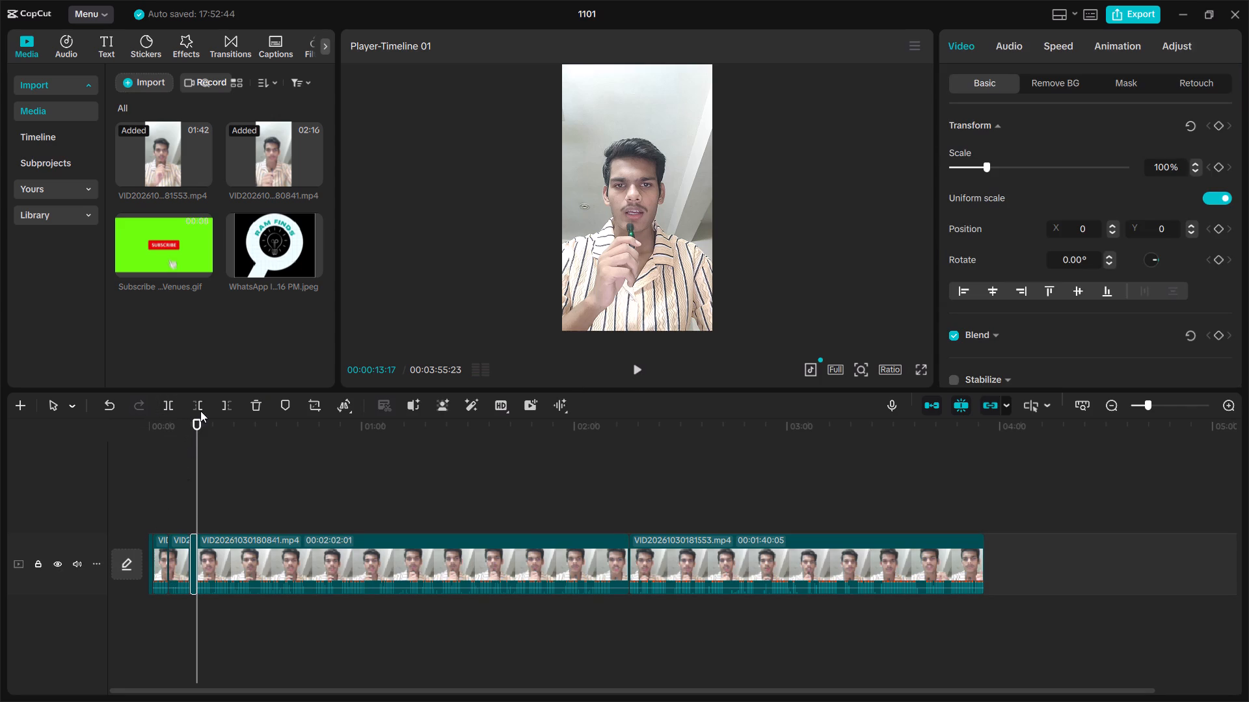
{"action": "left_click", "coordinate": [285, 404]}
{"action": "left_click", "coordinate": [114, 406]}
{"action": "left_click", "coordinate": [254, 402]}
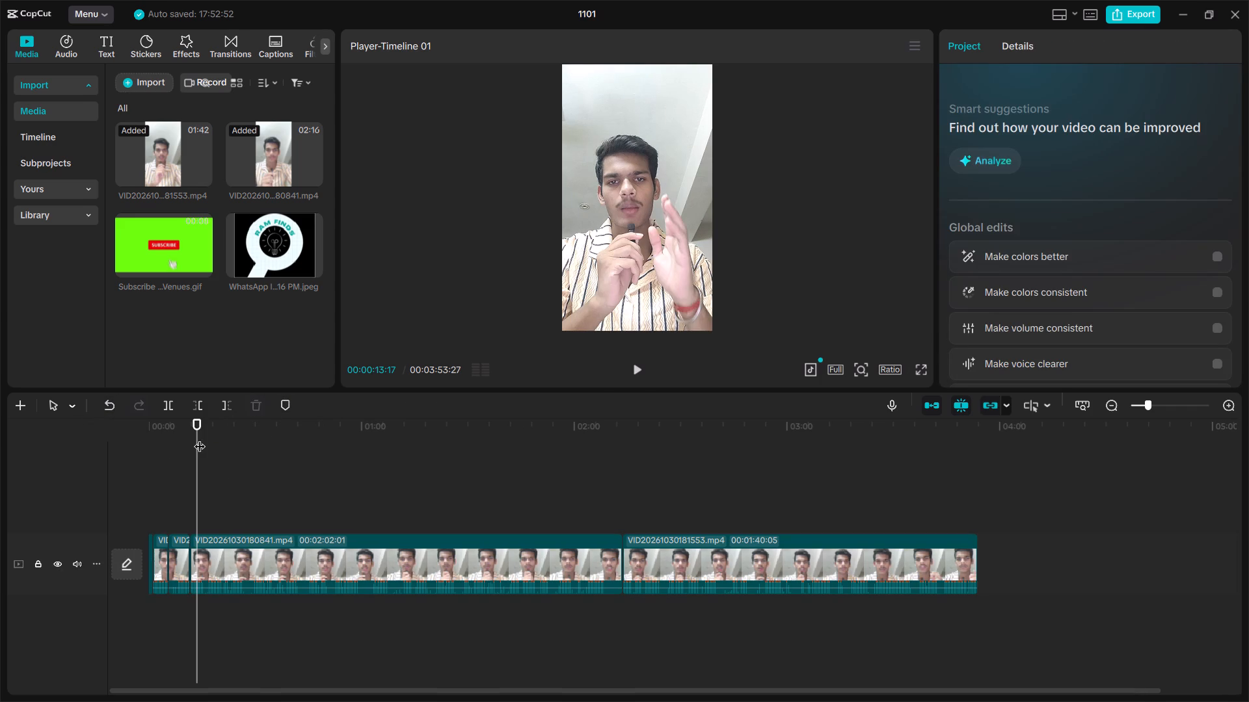
Replay the first video from 00:00:11:21 and split the clip at 00:00:16:11.
{"action": "left_click_drag", "start_coordinate": [198, 419], "coordinate": [195, 428]}
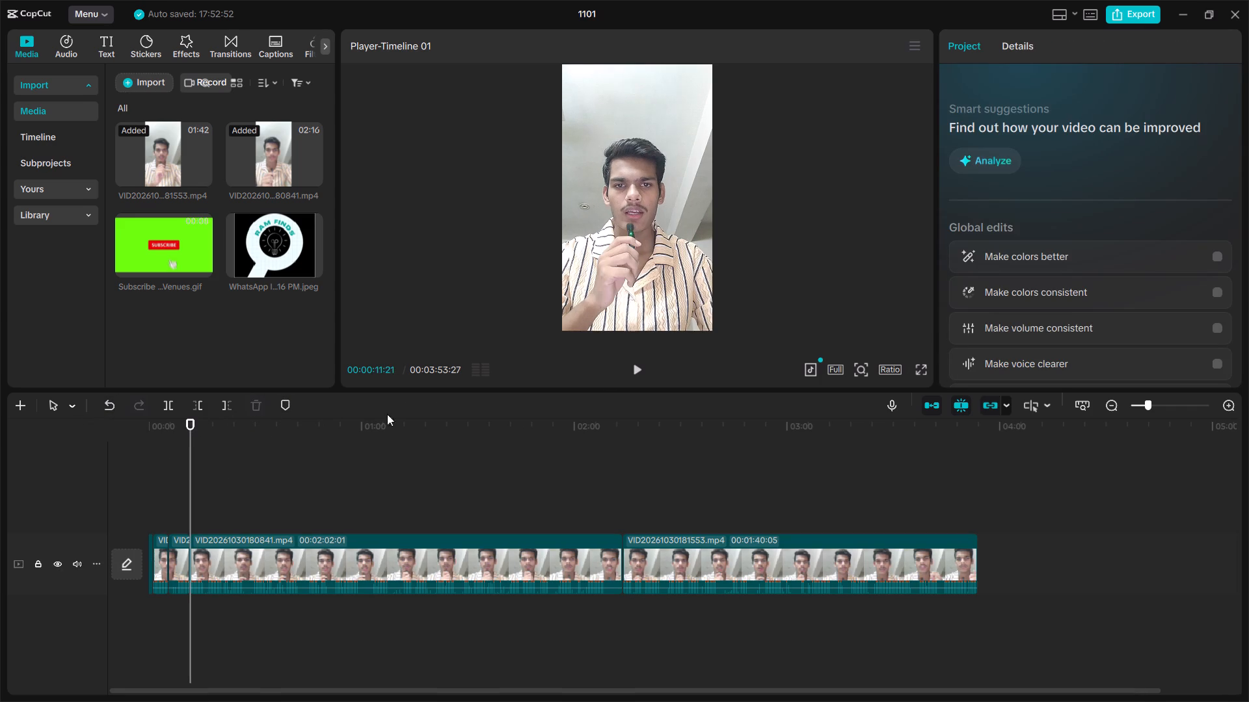
{"action": "left_click", "coordinate": [636, 369]}
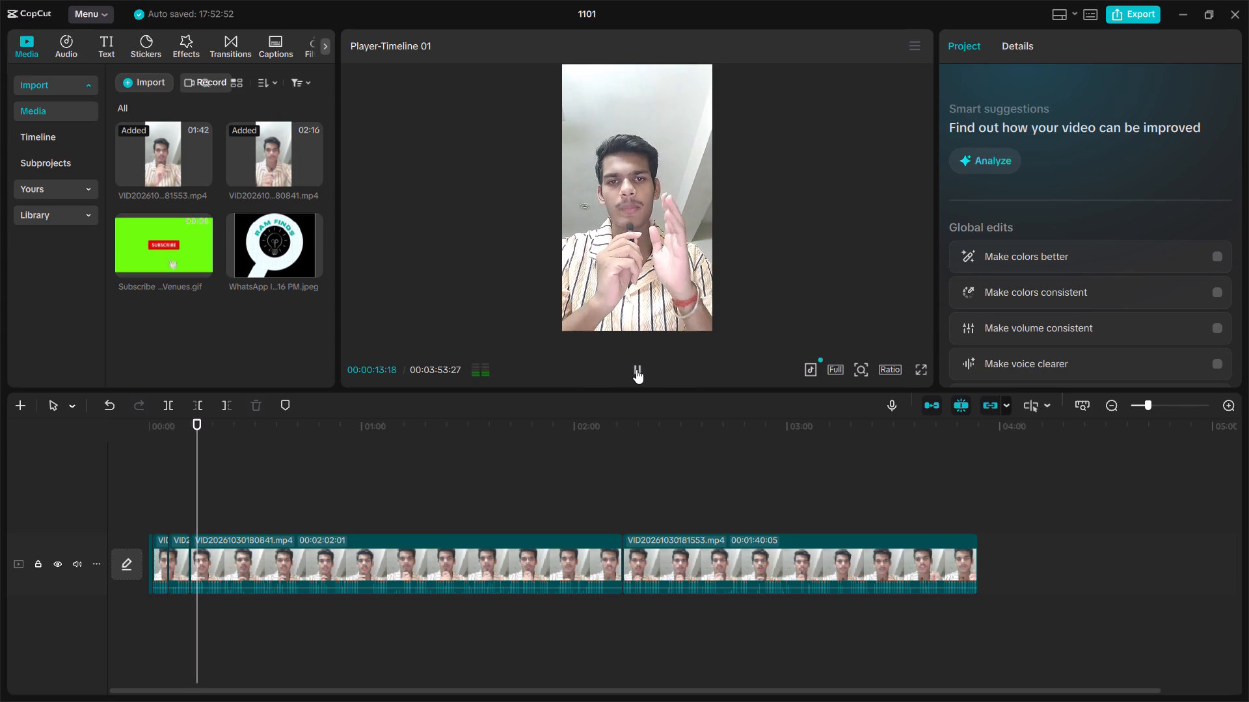
{"action": "left_click", "coordinate": [636, 369]}
{"action": "left_click_drag", "start_coordinate": [199, 417], "coordinate": [196, 430]}
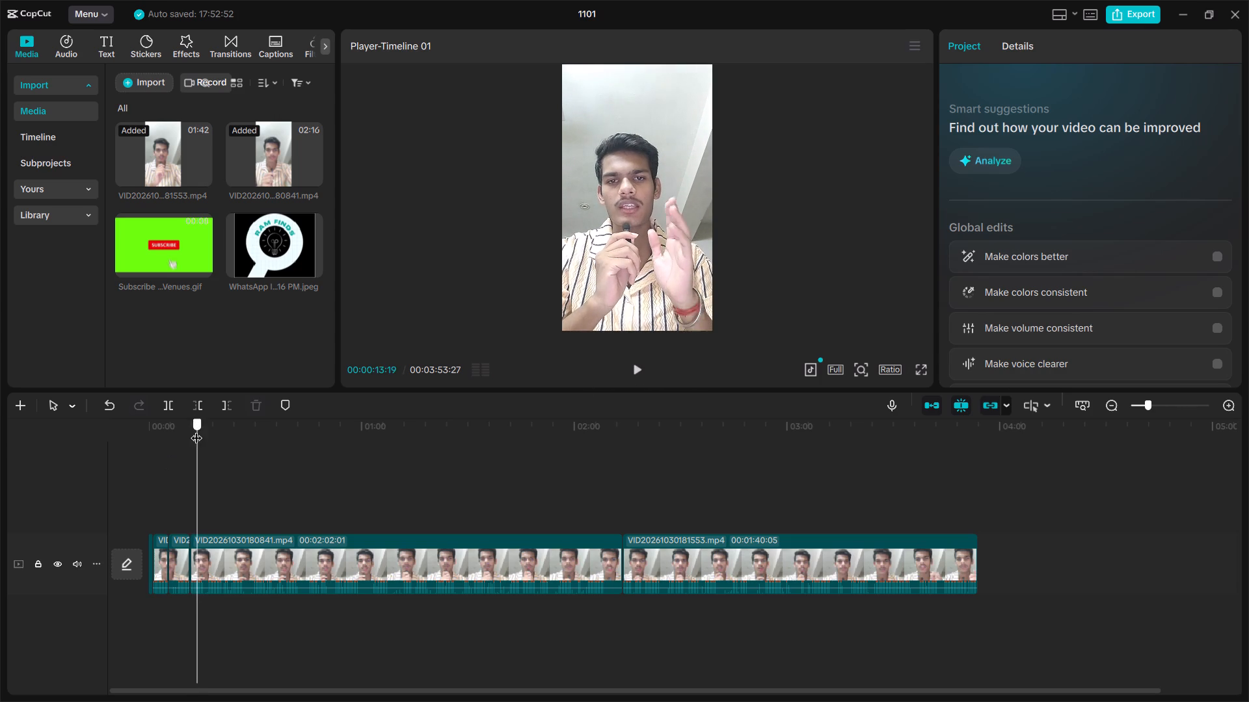
{"action": "left_click_drag", "start_coordinate": [196, 430], "coordinate": [196, 430]}
{"action": "double_click", "coordinate": [636, 373]}
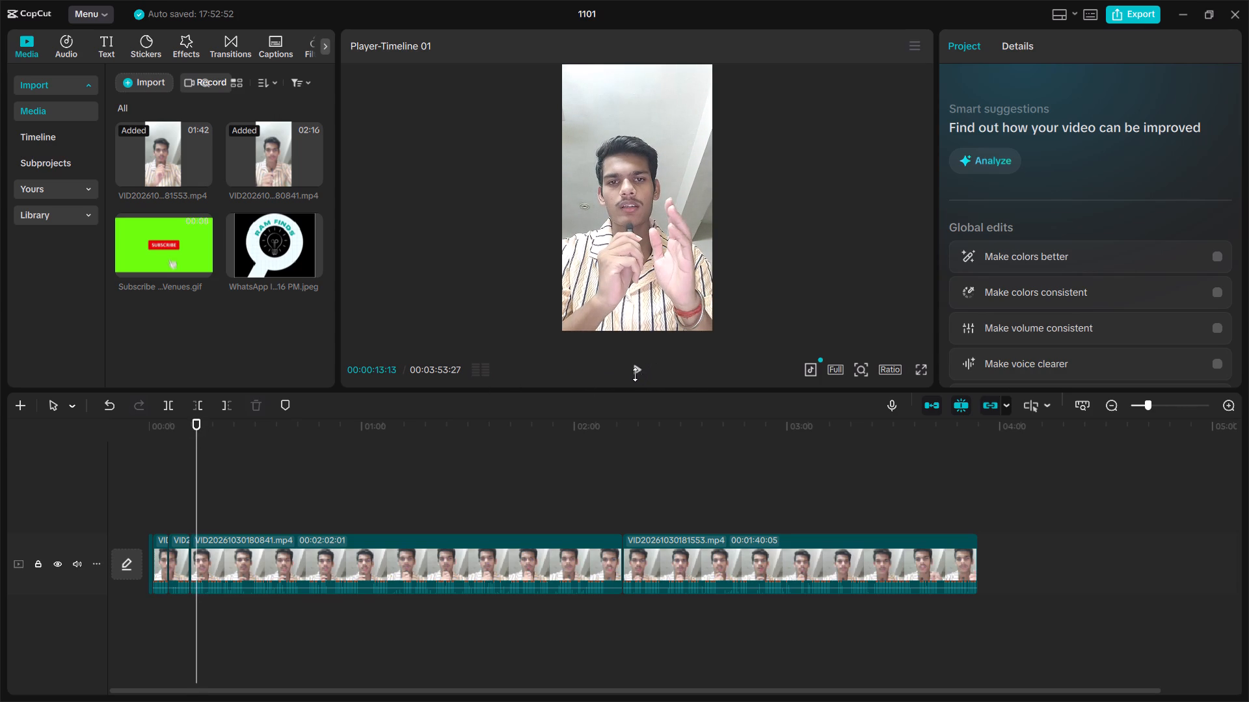
{"action": "left_click", "coordinate": [635, 374]}
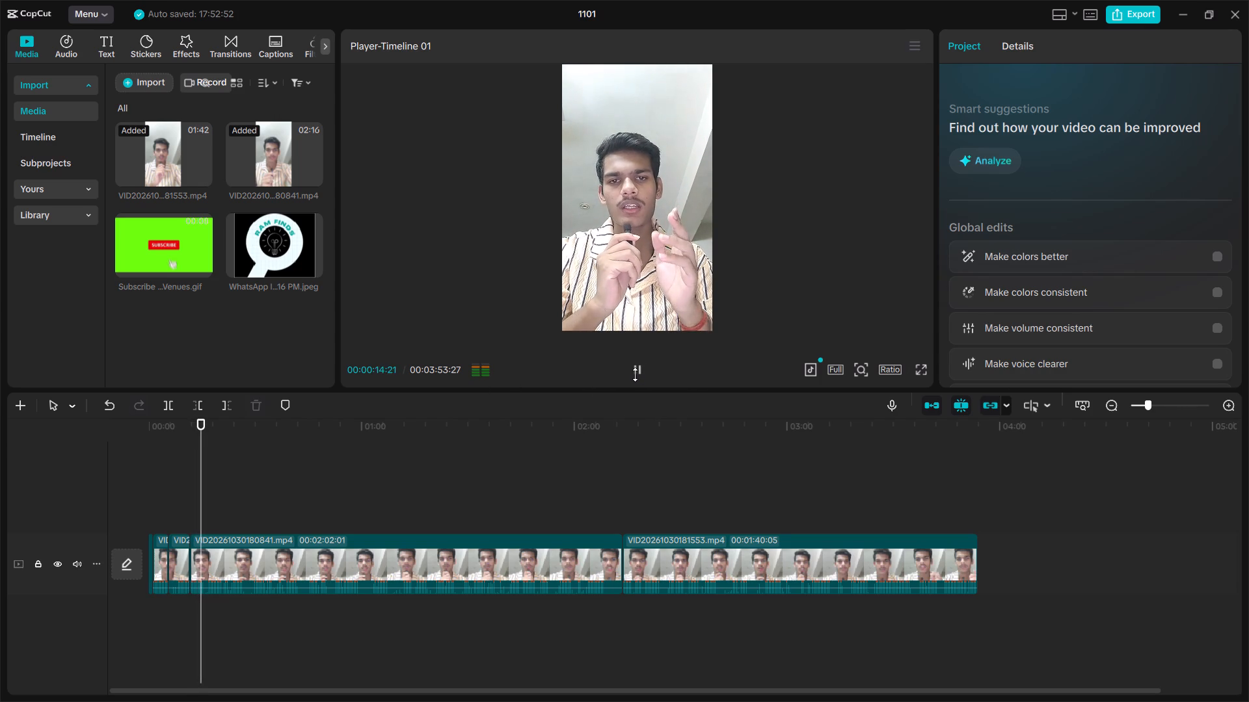
{"action": "left_click", "coordinate": [635, 374]}
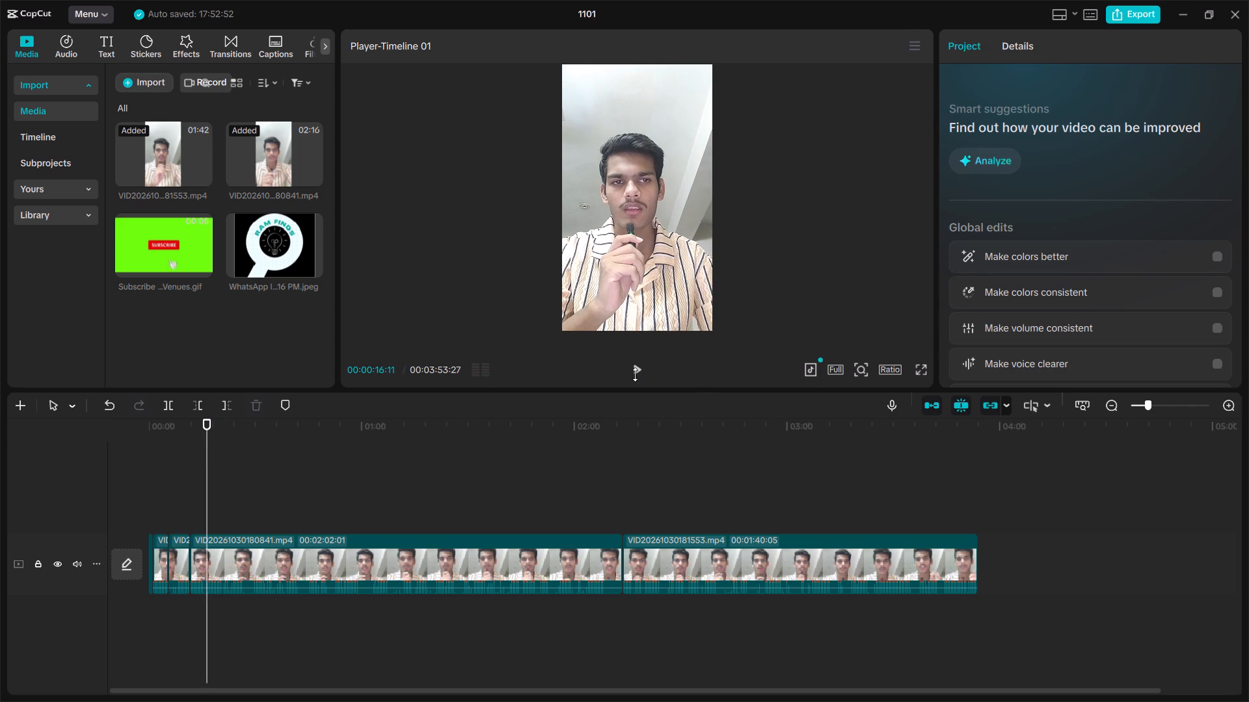
{"action": "left_click", "coordinate": [167, 400]}
Cut out the passage of the first video between 00:00:16:11 and 00:00:29:11 by splitting at its end and deleting the segment.
{"action": "left_click", "coordinate": [638, 369]}
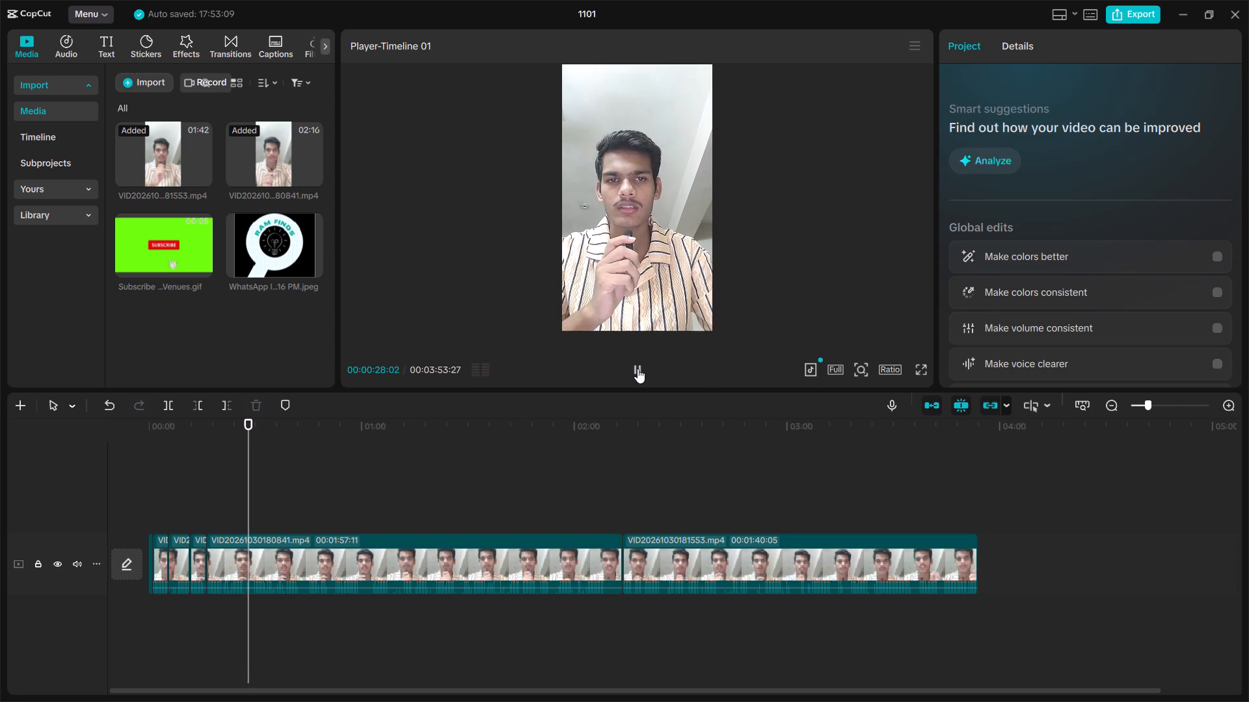
{"action": "left_click", "coordinate": [638, 369]}
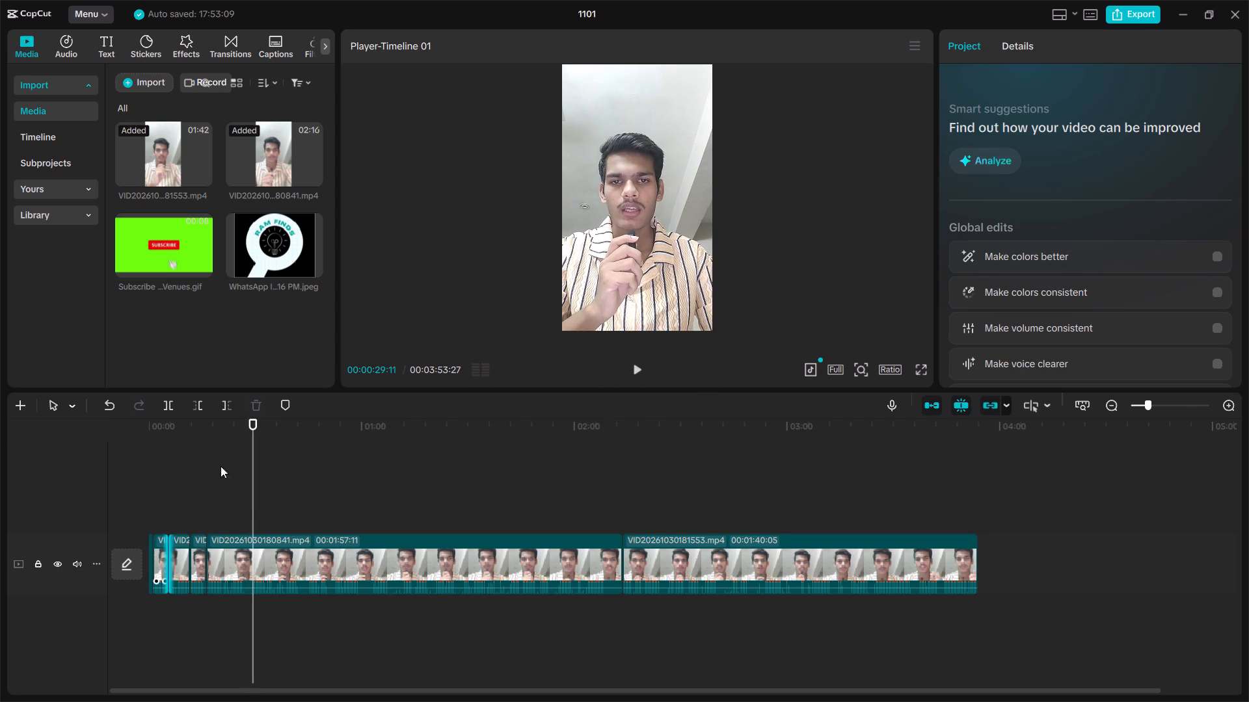
{"action": "left_click", "coordinate": [169, 408]}
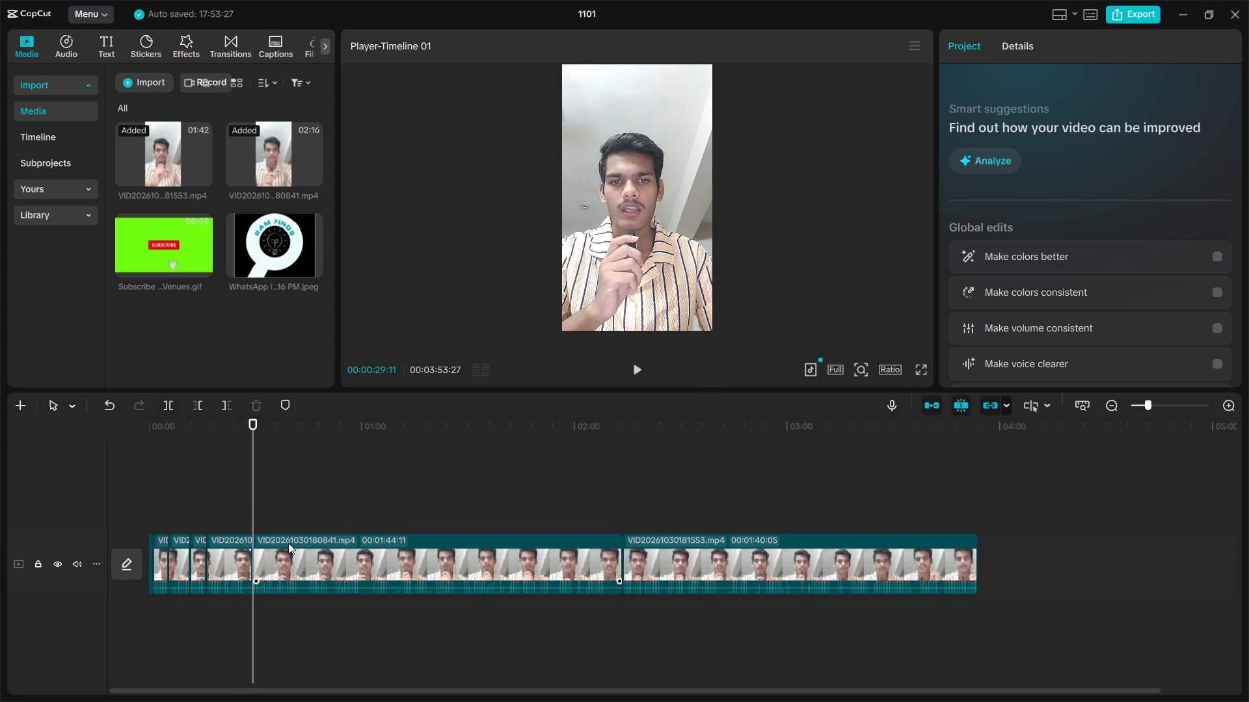
{"action": "left_click", "coordinate": [224, 567]}
{"action": "left_click", "coordinate": [250, 406]}
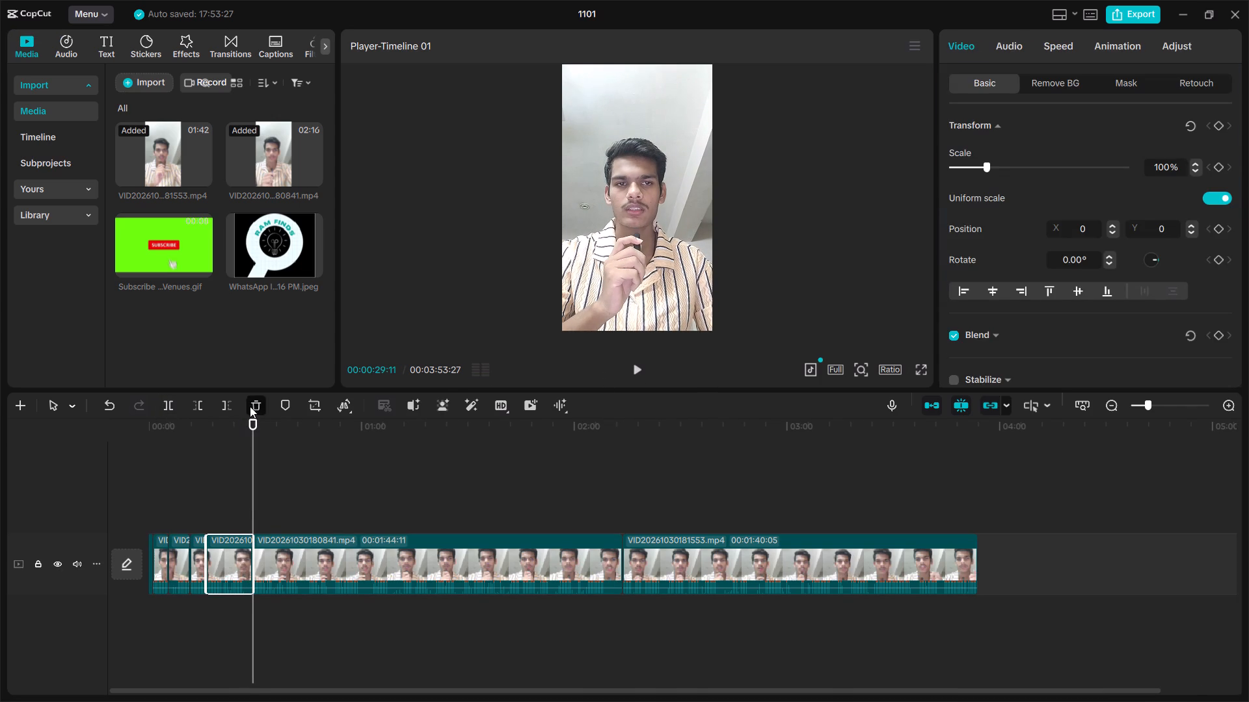
Delete the short segment of the first video between 00:00:11:21 and 00:00:16:11.
{"action": "left_click", "coordinate": [197, 556]}
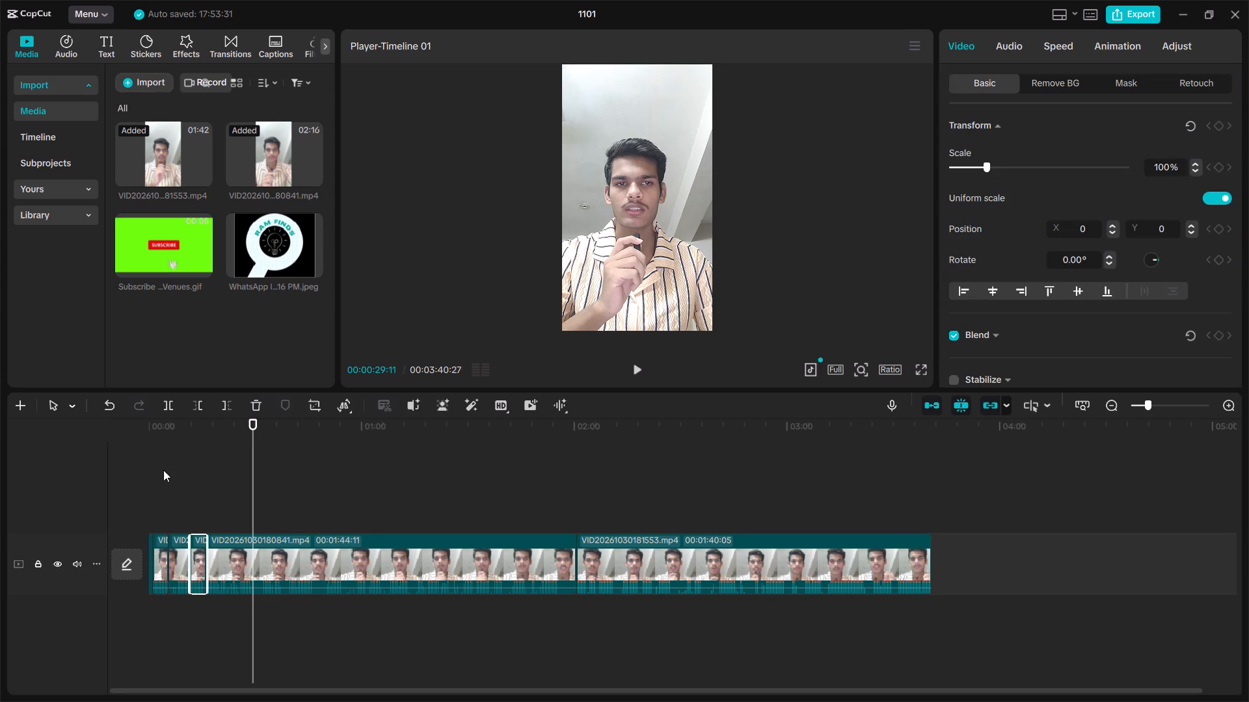
{"action": "left_click", "coordinate": [254, 403]}
Replay from 00:00:07:23, split the first video at 00:00:20:29 and delete the segment between 00:00:11:21 and that split.
{"action": "left_click_drag", "start_coordinate": [252, 419], "coordinate": [241, 440]}
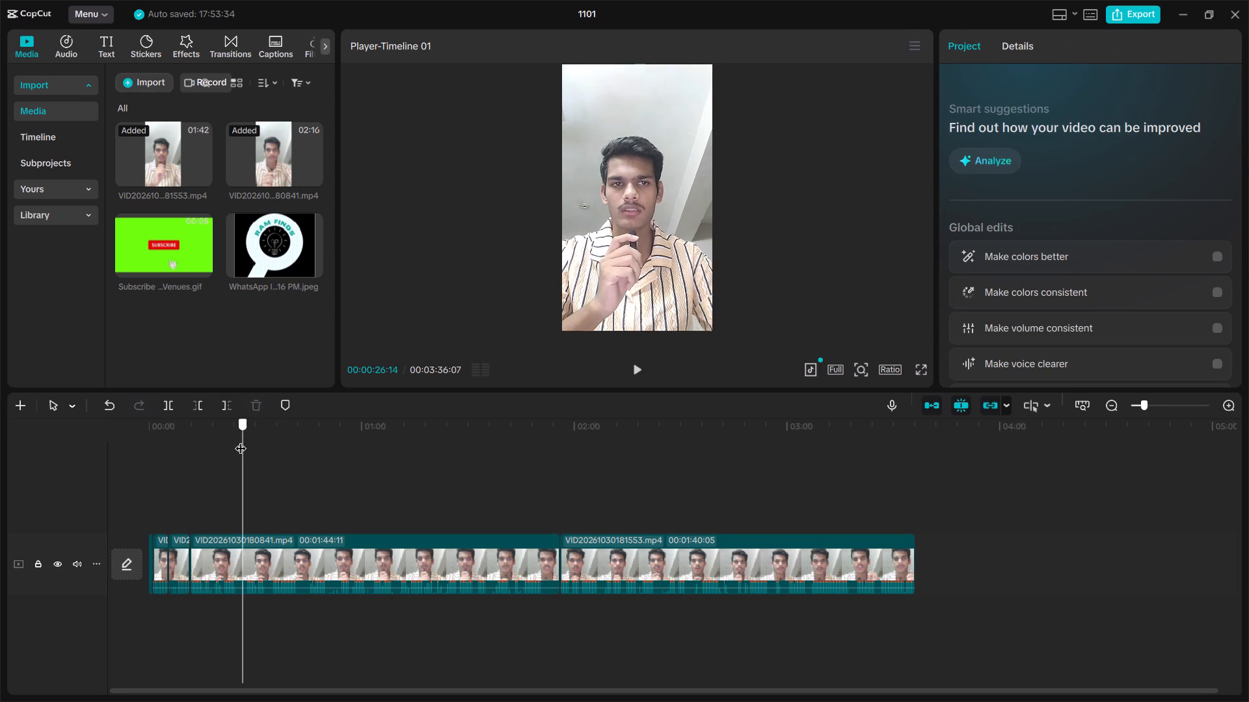
{"action": "left_click_drag", "start_coordinate": [241, 440], "coordinate": [176, 471]}
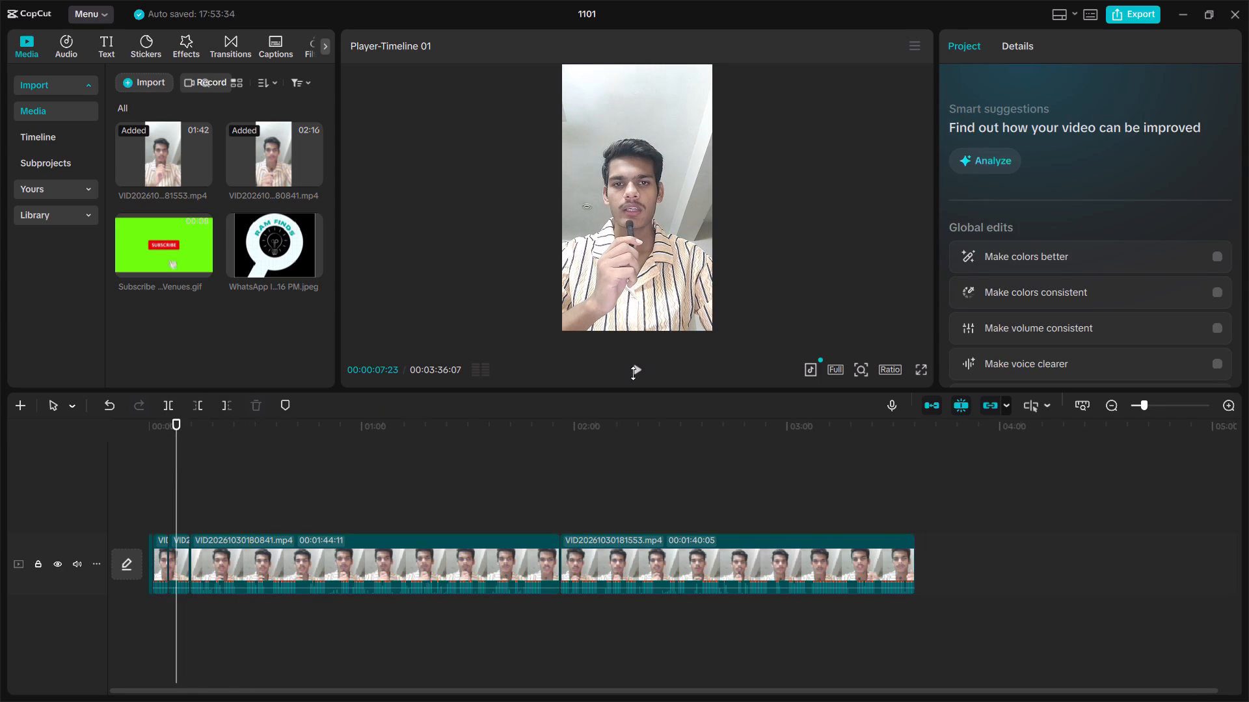
{"action": "left_click", "coordinate": [630, 374]}
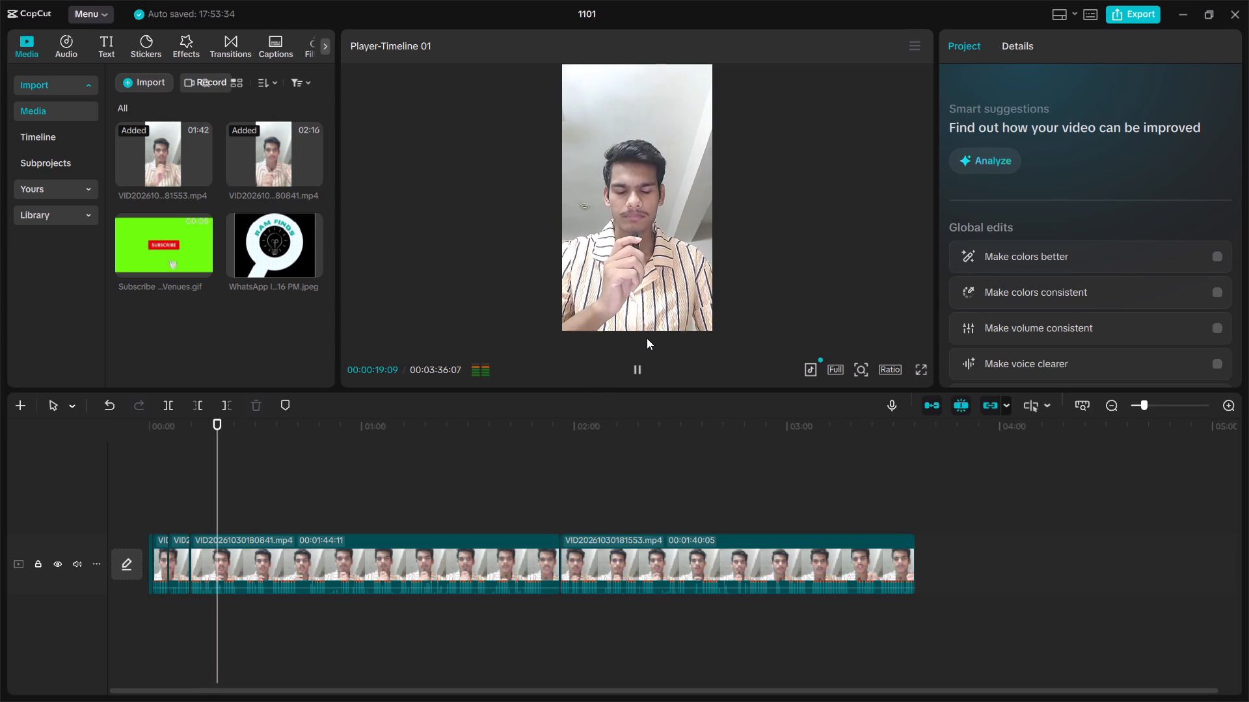
{"action": "left_click", "coordinate": [634, 369]}
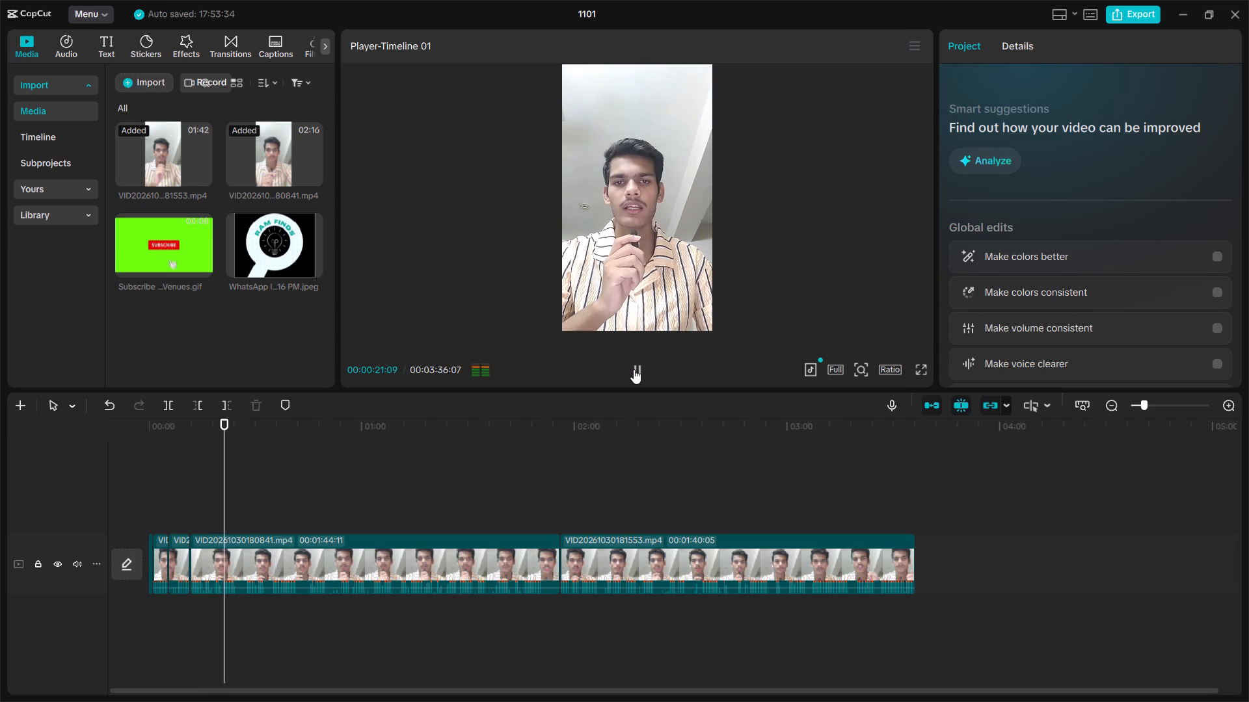
{"action": "left_click", "coordinate": [223, 417]}
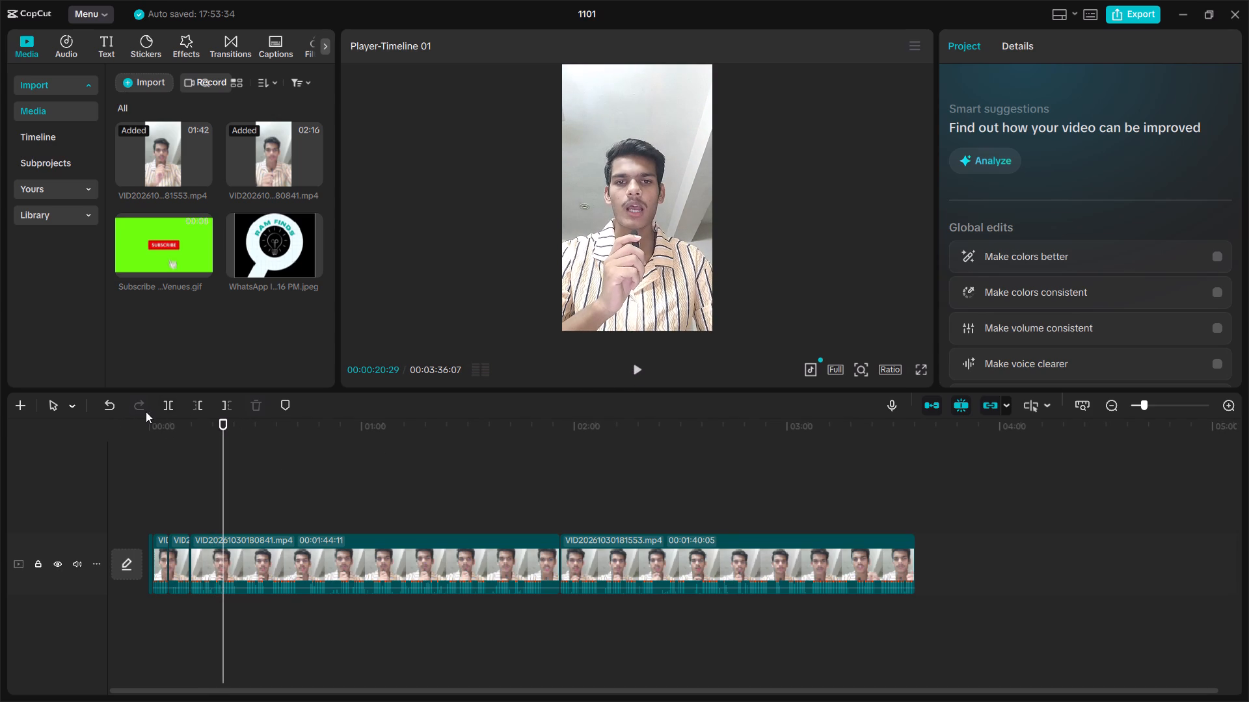
{"action": "left_click", "coordinate": [170, 411]}
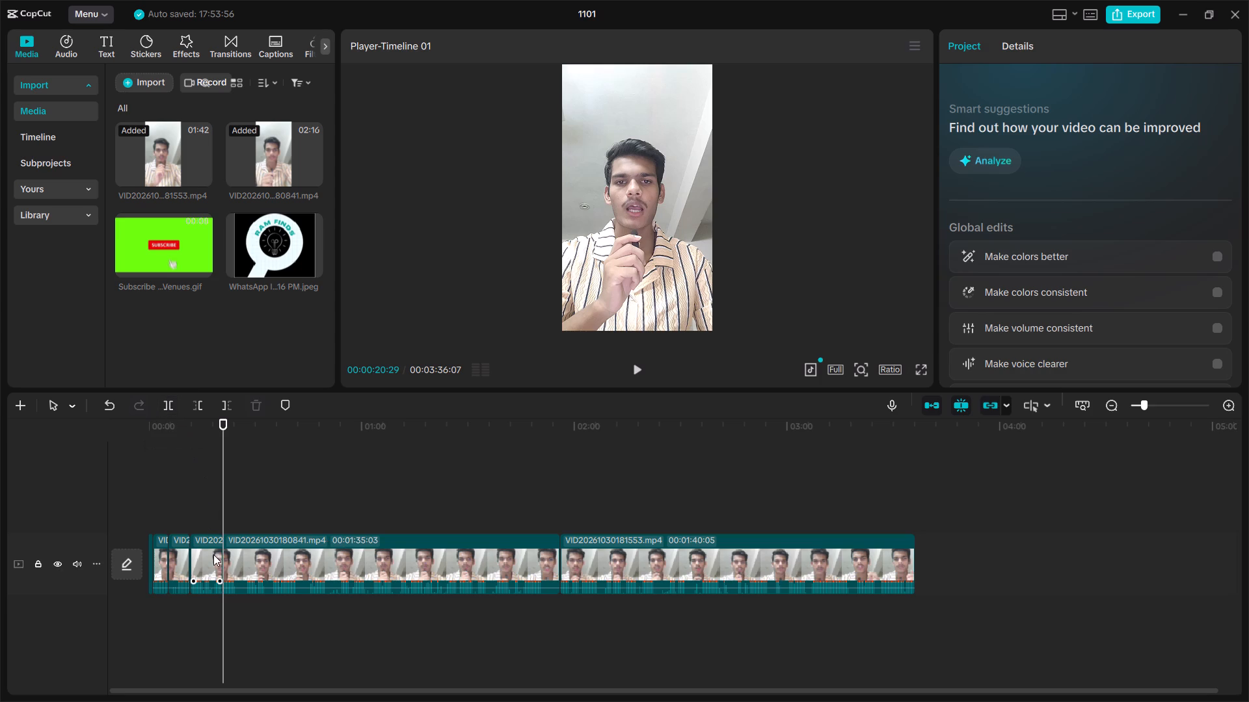
{"action": "left_click", "coordinate": [213, 554]}
{"action": "left_click", "coordinate": [263, 407]}
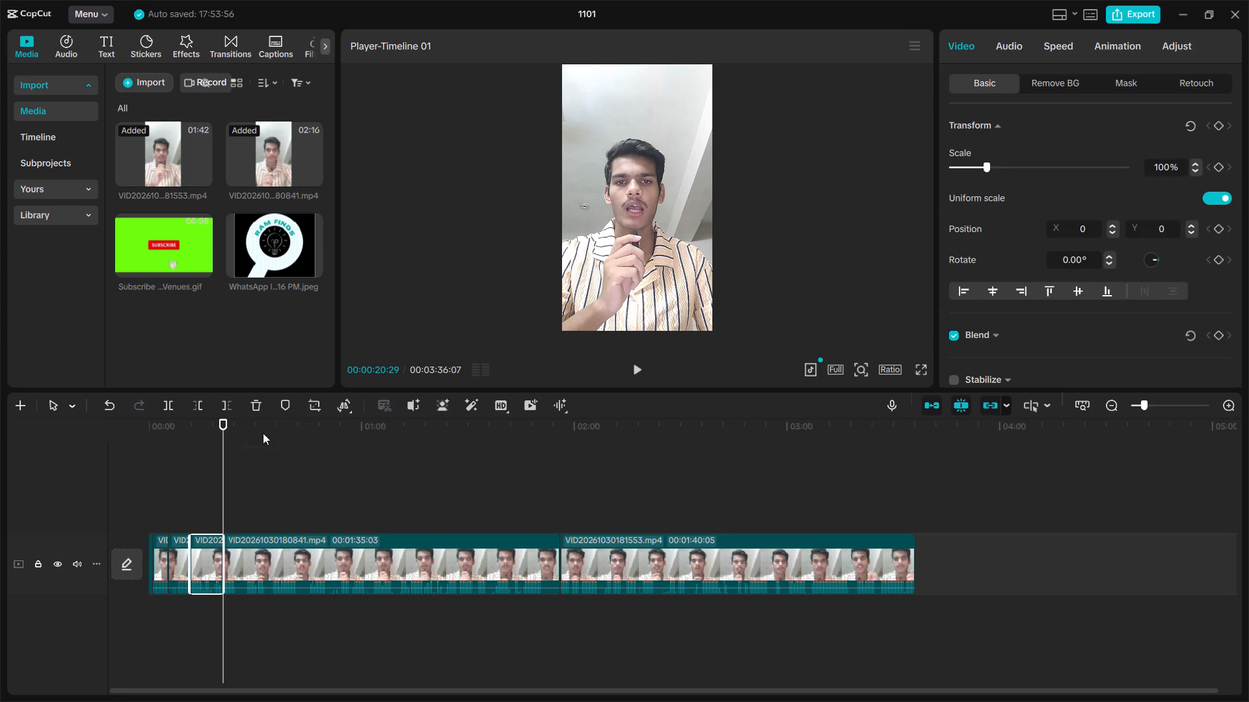
{"action": "left_click", "coordinate": [253, 411]}
Review the speech from 00:00:11:21, split the first video at 00:00:28:02 and delete the segment between these points.
{"action": "left_click_drag", "start_coordinate": [223, 424], "coordinate": [212, 443]}
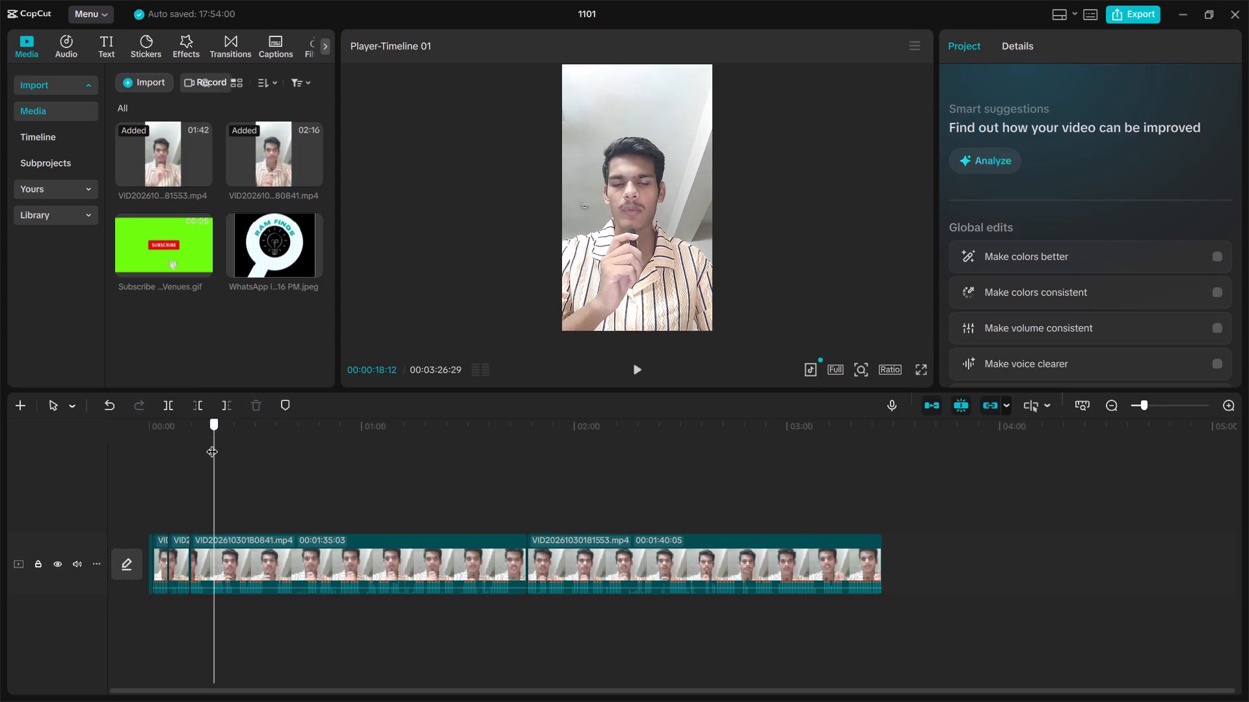
{"action": "left_click_drag", "start_coordinate": [212, 443], "coordinate": [189, 465]}
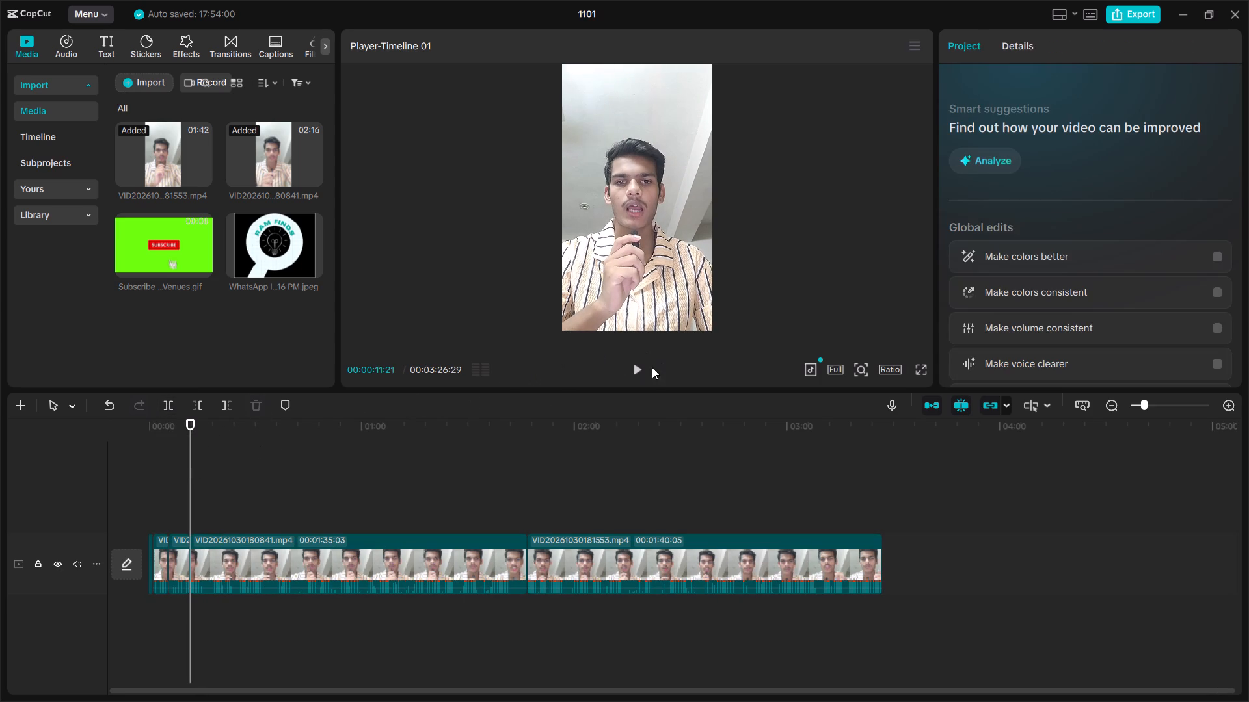
{"action": "left_click", "coordinate": [635, 369]}
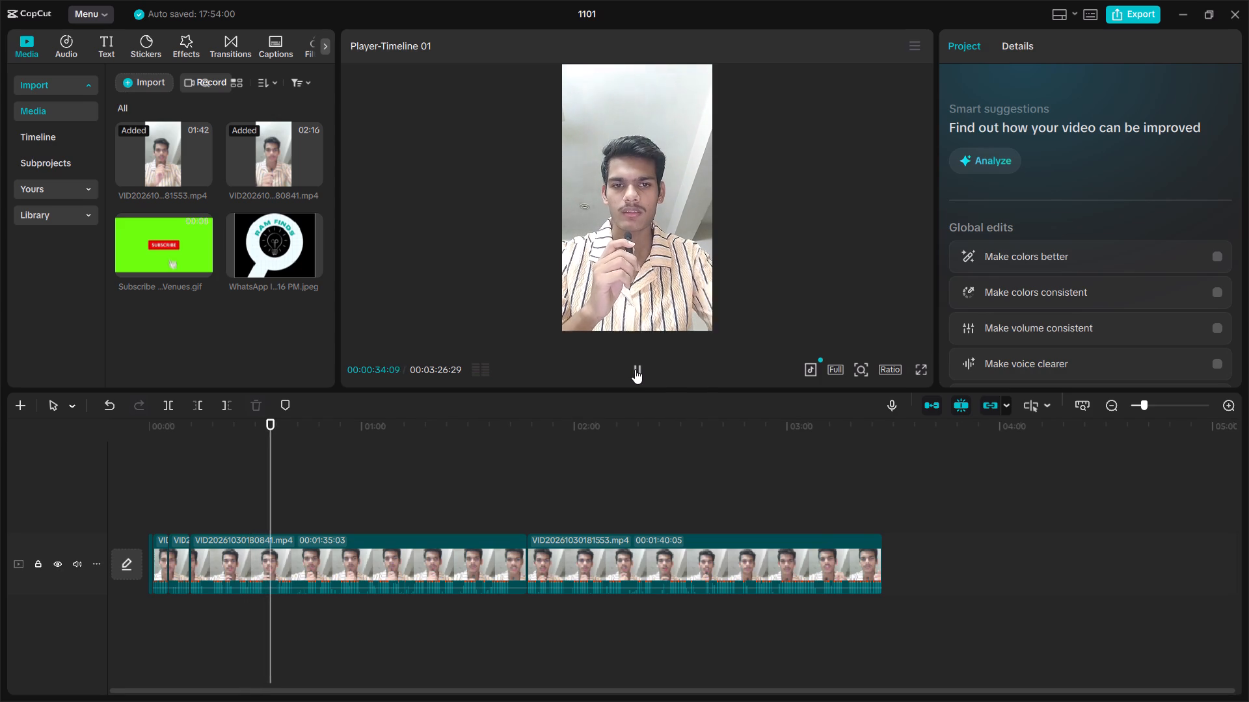
{"action": "left_click_drag", "start_coordinate": [275, 418], "coordinate": [277, 435]}
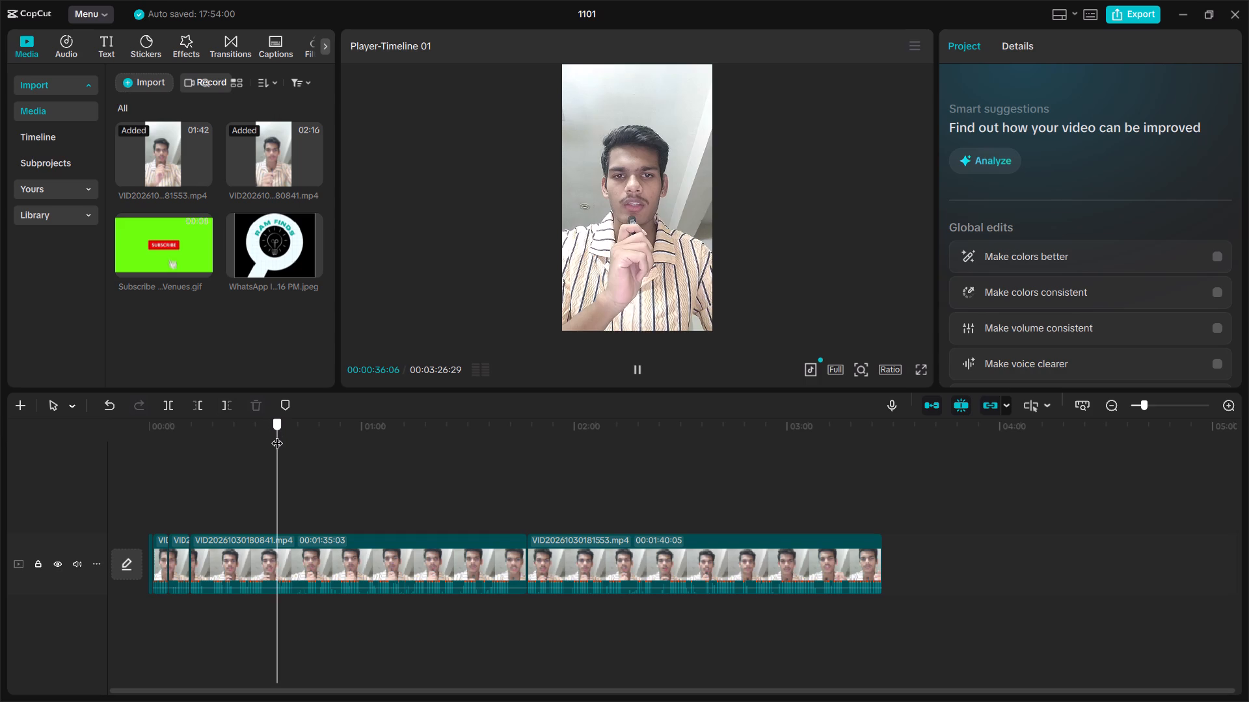
{"action": "left_click_drag", "start_coordinate": [277, 435], "coordinate": [243, 467]}
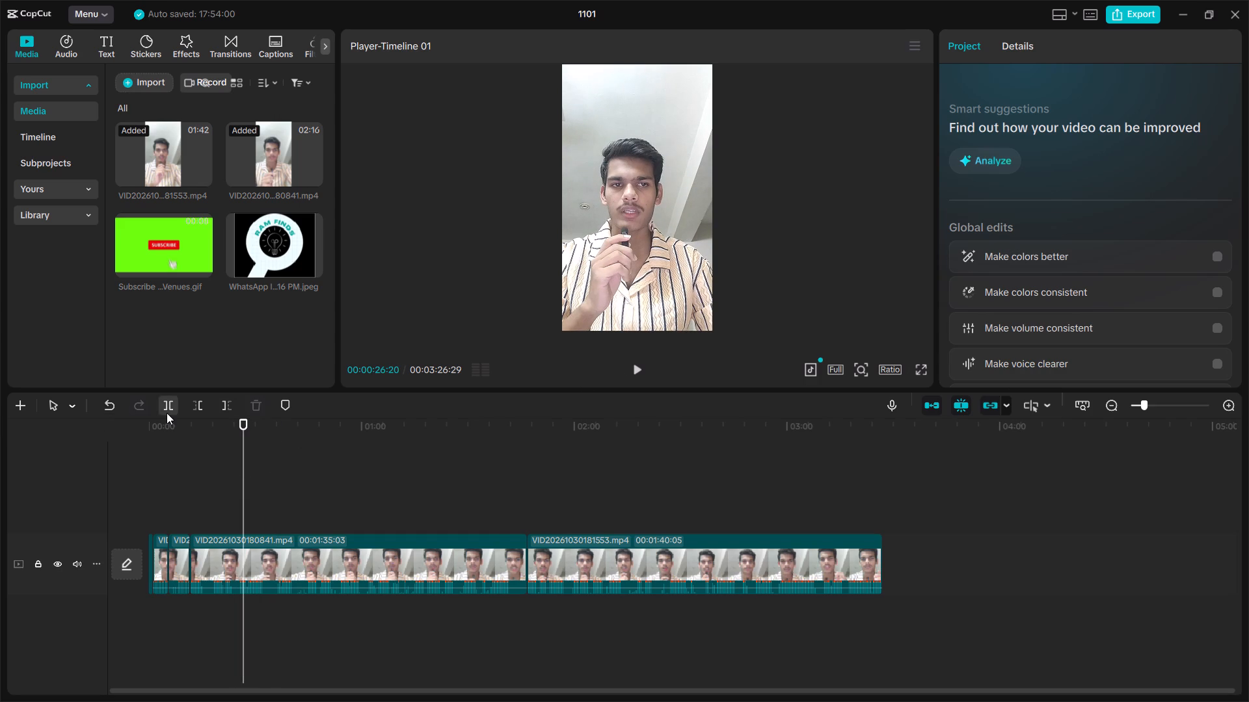
{"action": "left_click", "coordinate": [637, 374]}
{"action": "left_click", "coordinate": [637, 378]}
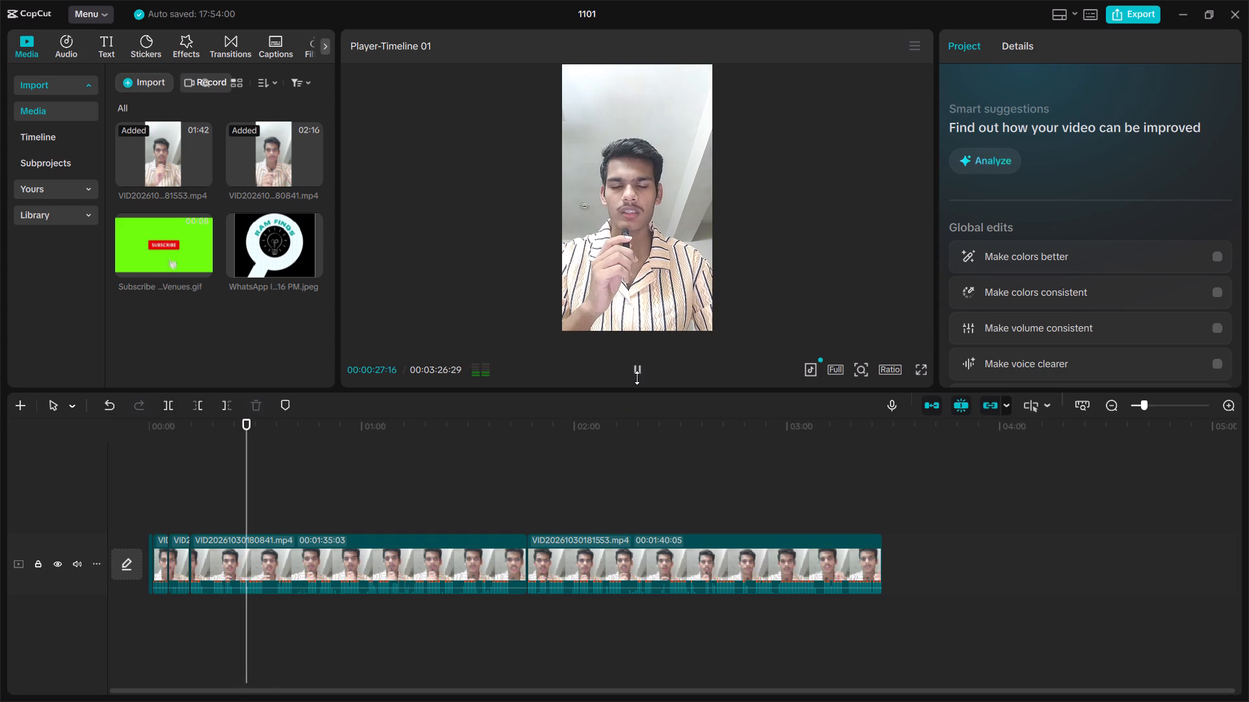
{"action": "double_click", "coordinate": [637, 378]}
{"action": "double_click", "coordinate": [637, 378]}
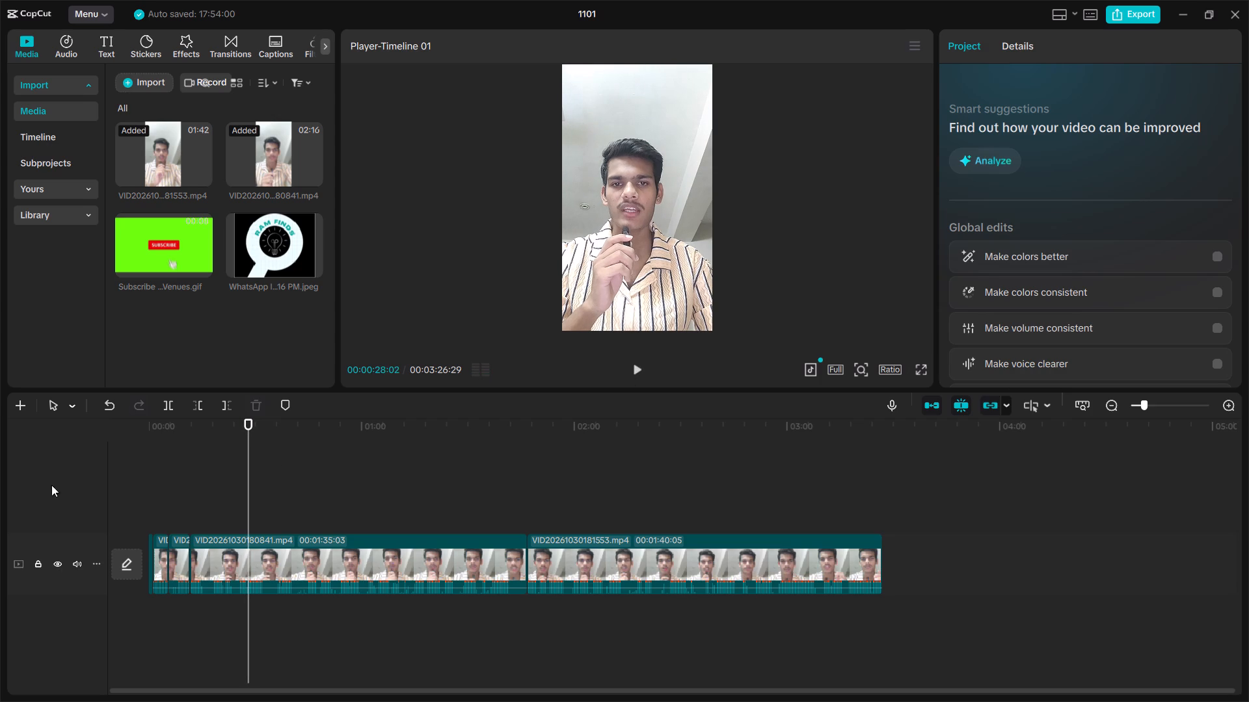
{"action": "left_click", "coordinate": [166, 404]}
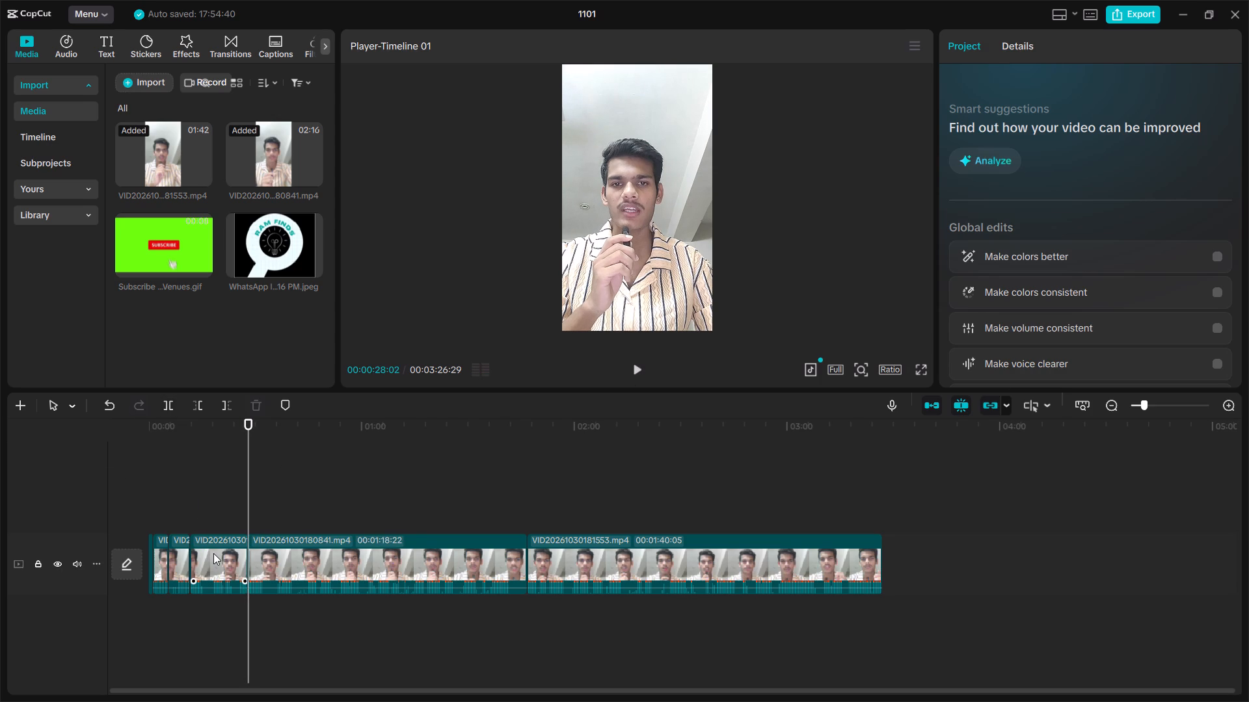
{"action": "left_click", "coordinate": [213, 553]}
{"action": "left_click", "coordinate": [253, 400]}
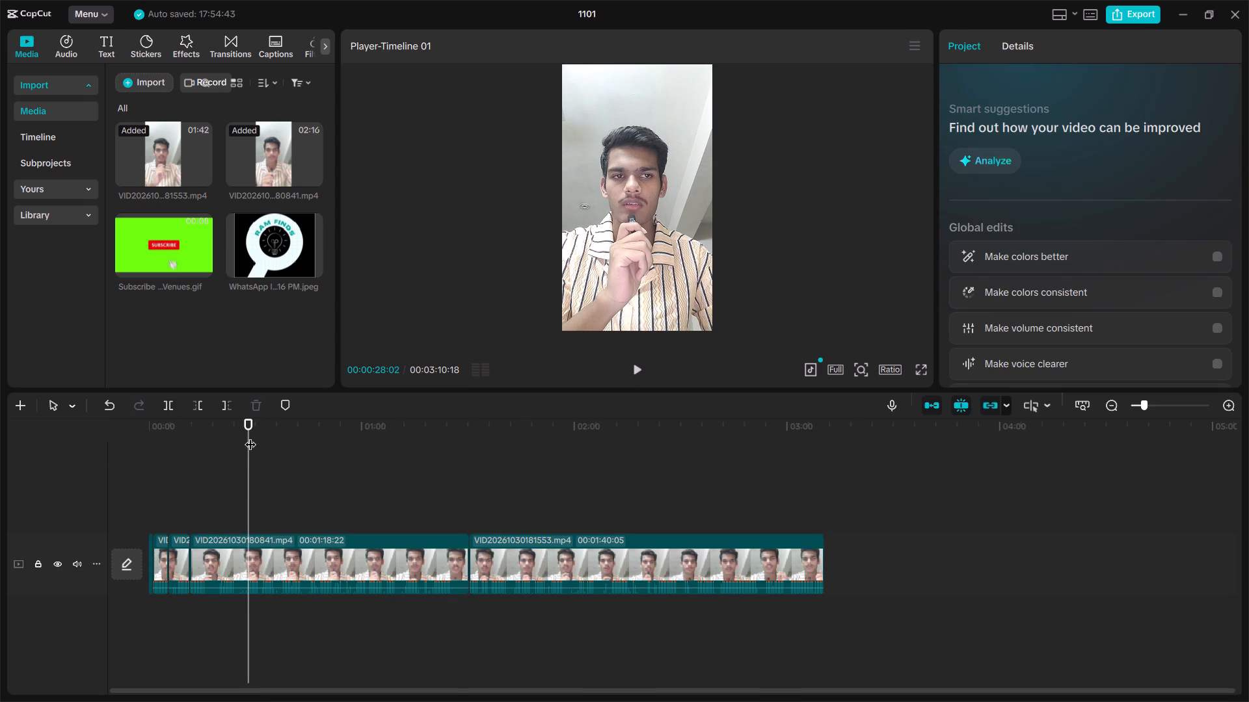
Replay from 00:00:11:21 and extend the start of the clip beginning there to a duration of 00:01:19:29.
{"action": "left_click_drag", "start_coordinate": [248, 422], "coordinate": [191, 453]}
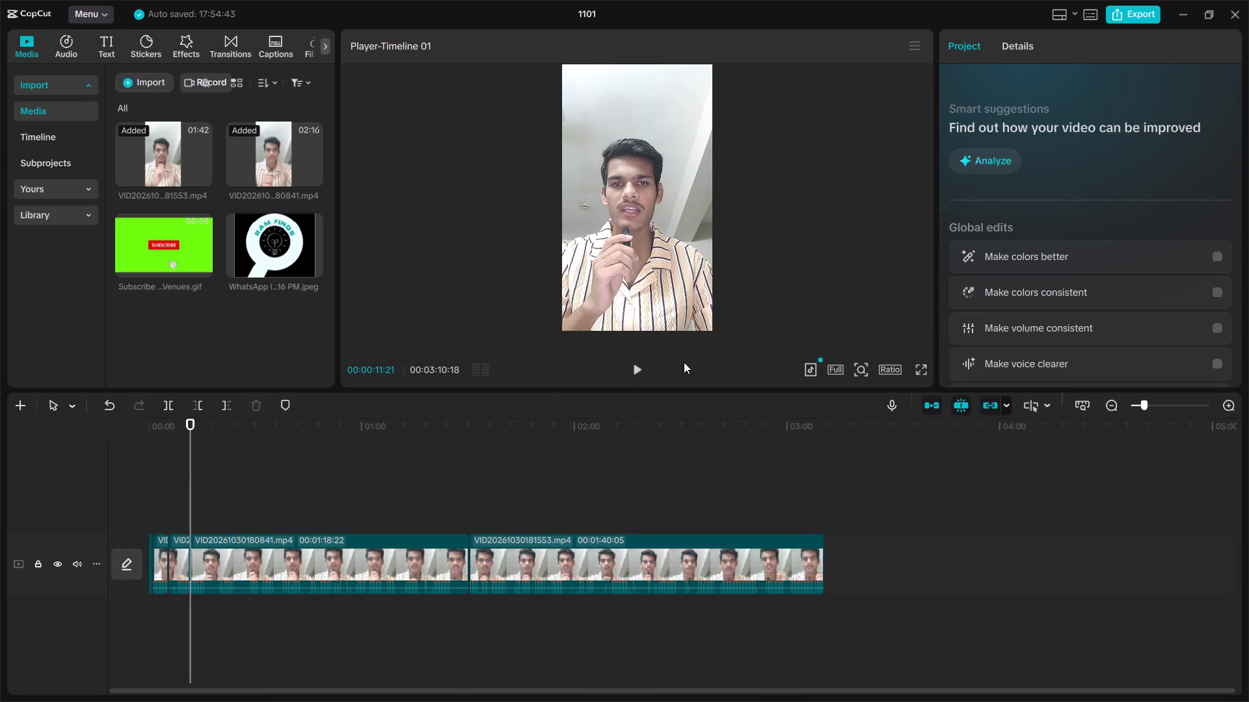
{"action": "left_click", "coordinate": [630, 365]}
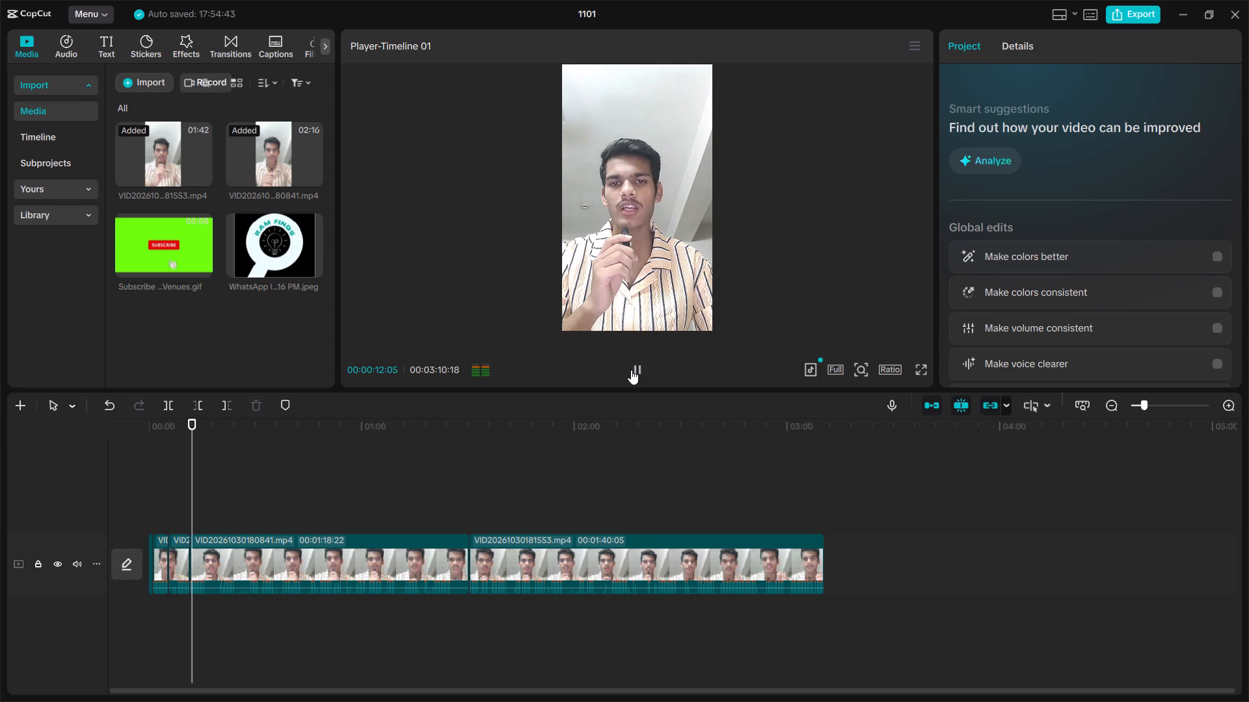
{"action": "left_click", "coordinate": [241, 557]}
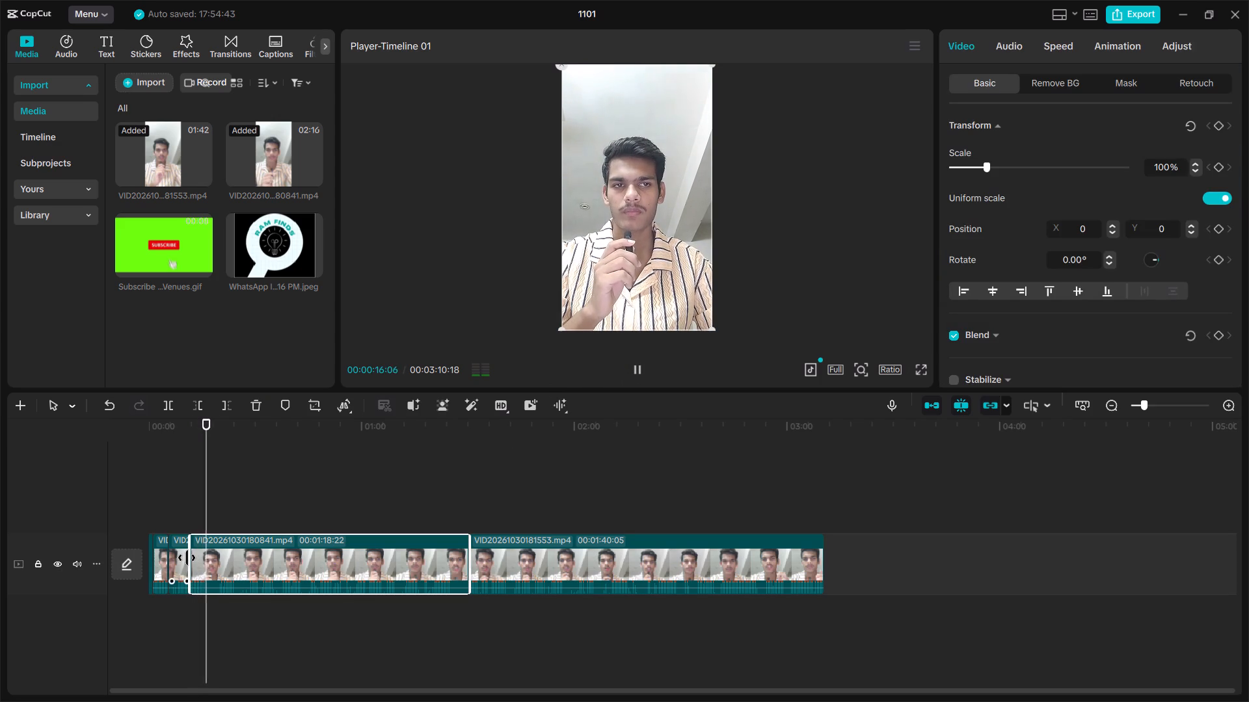
{"action": "left_click", "coordinate": [187, 558]}
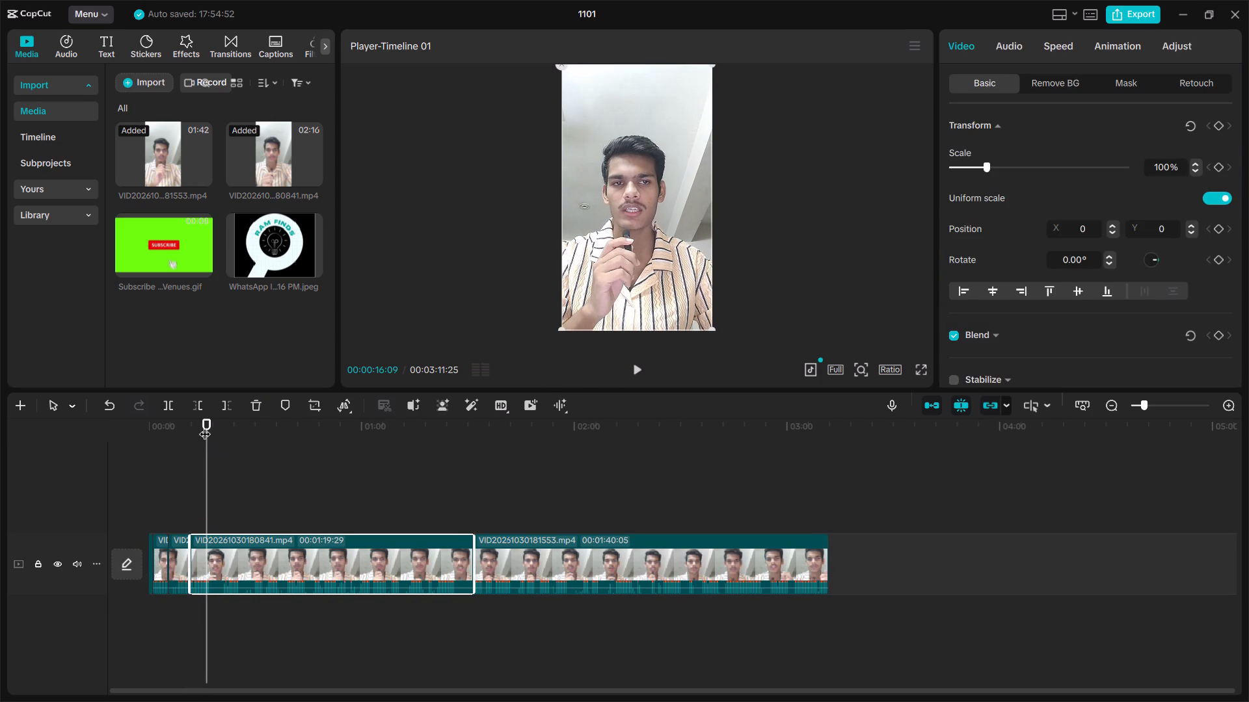
Replay the extended clip from 00:00:11:21 and split it at 00:00:12:23.
{"action": "left_click_drag", "start_coordinate": [205, 420], "coordinate": [192, 448]}
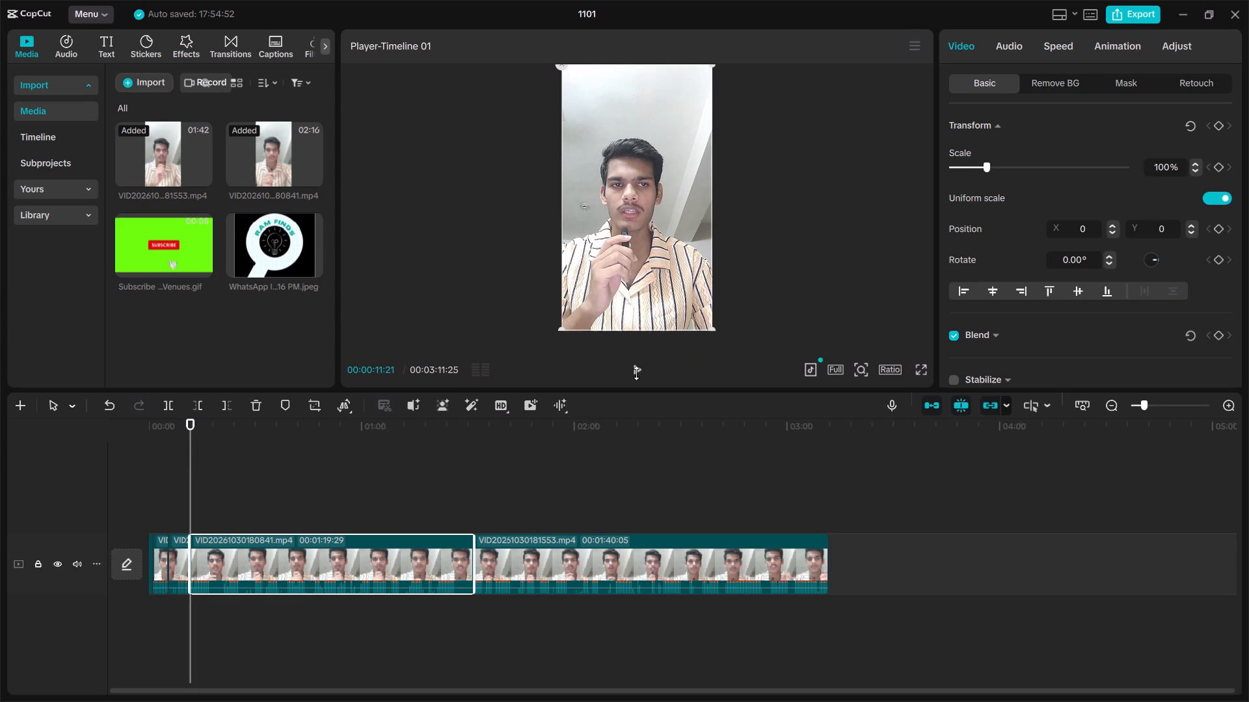
{"action": "left_click", "coordinate": [636, 372]}
{"action": "left_click", "coordinate": [636, 372]}
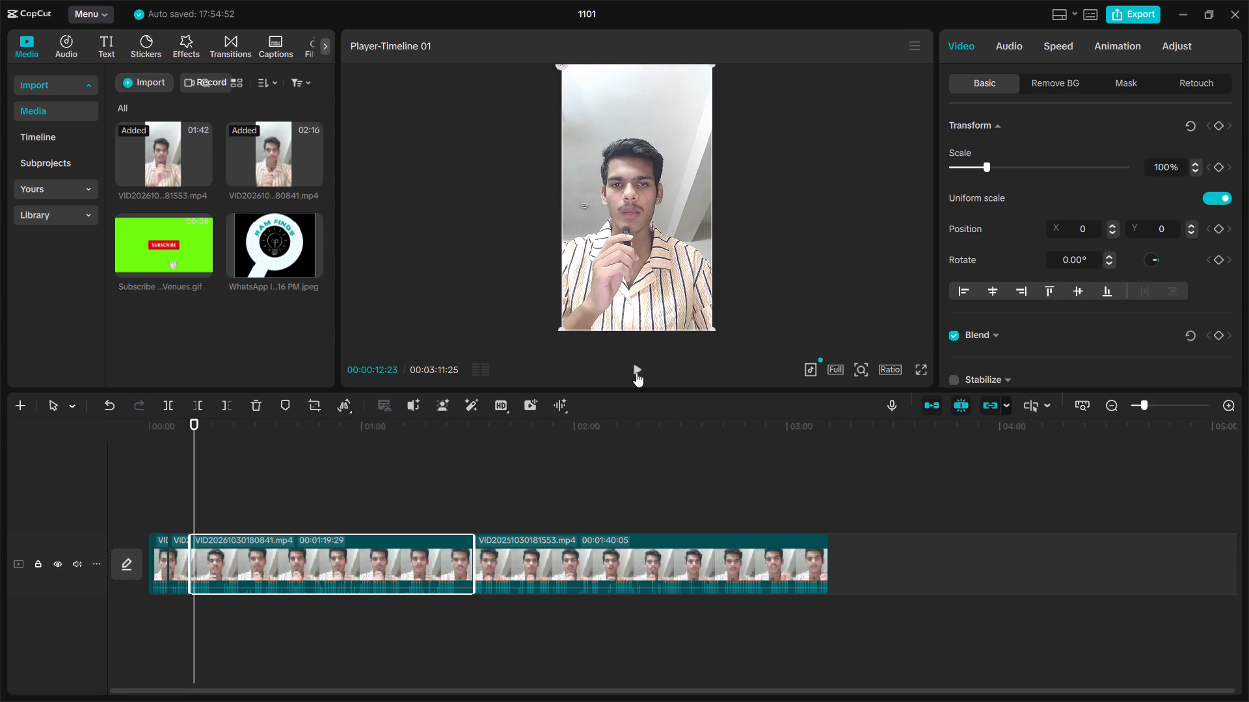
{"action": "left_click", "coordinate": [173, 405]}
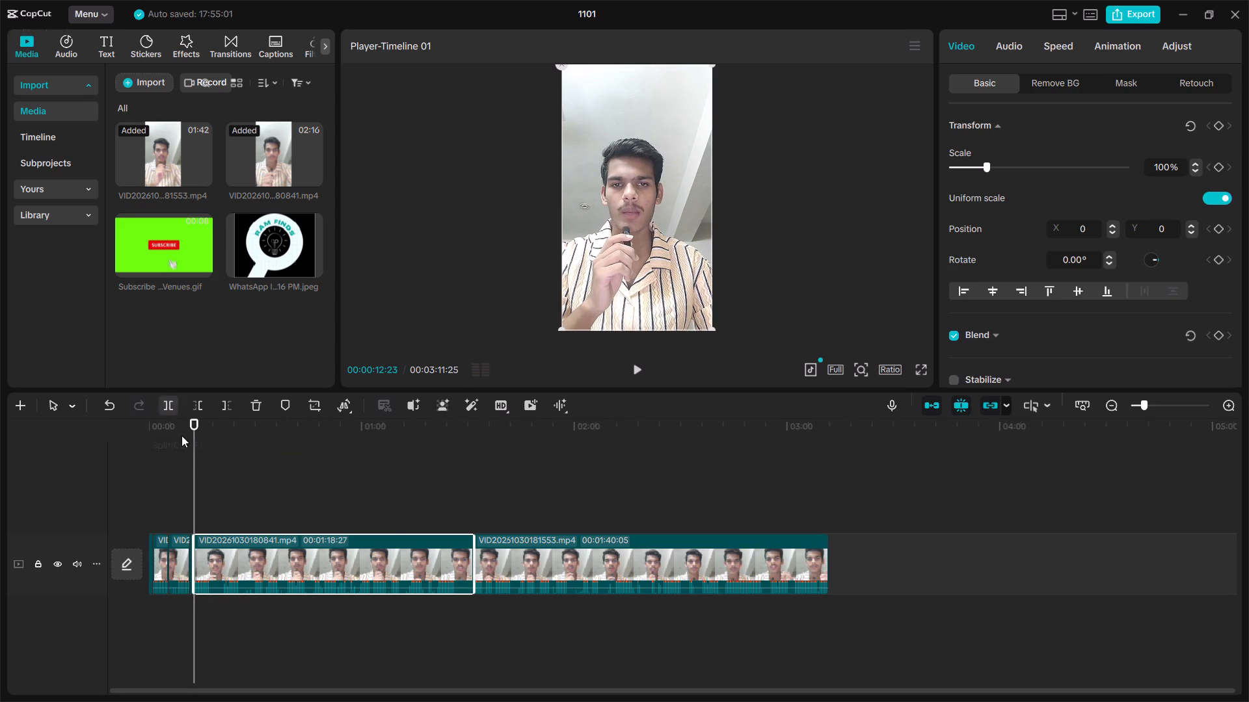
Play the first video from 00:00:12:23 and split it at 00:00:16:26.
{"action": "left_click", "coordinate": [191, 560]}
{"action": "left_click", "coordinate": [637, 365]}
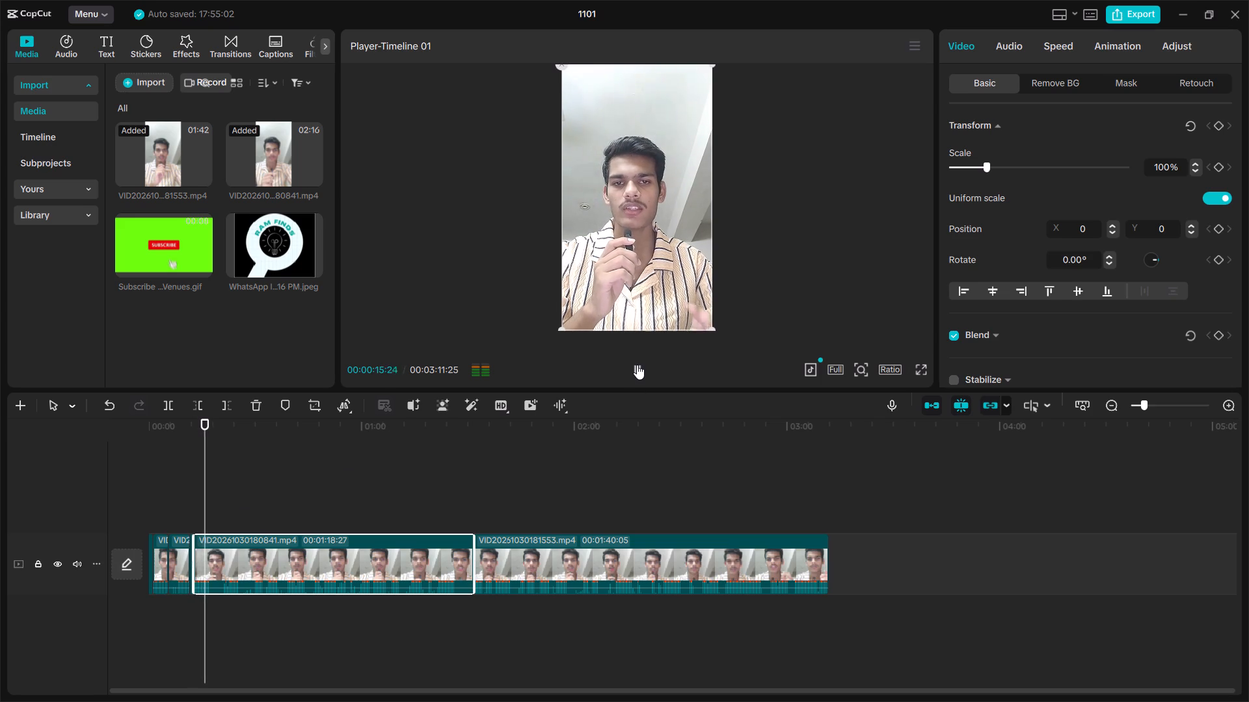
{"action": "left_click", "coordinate": [637, 365]}
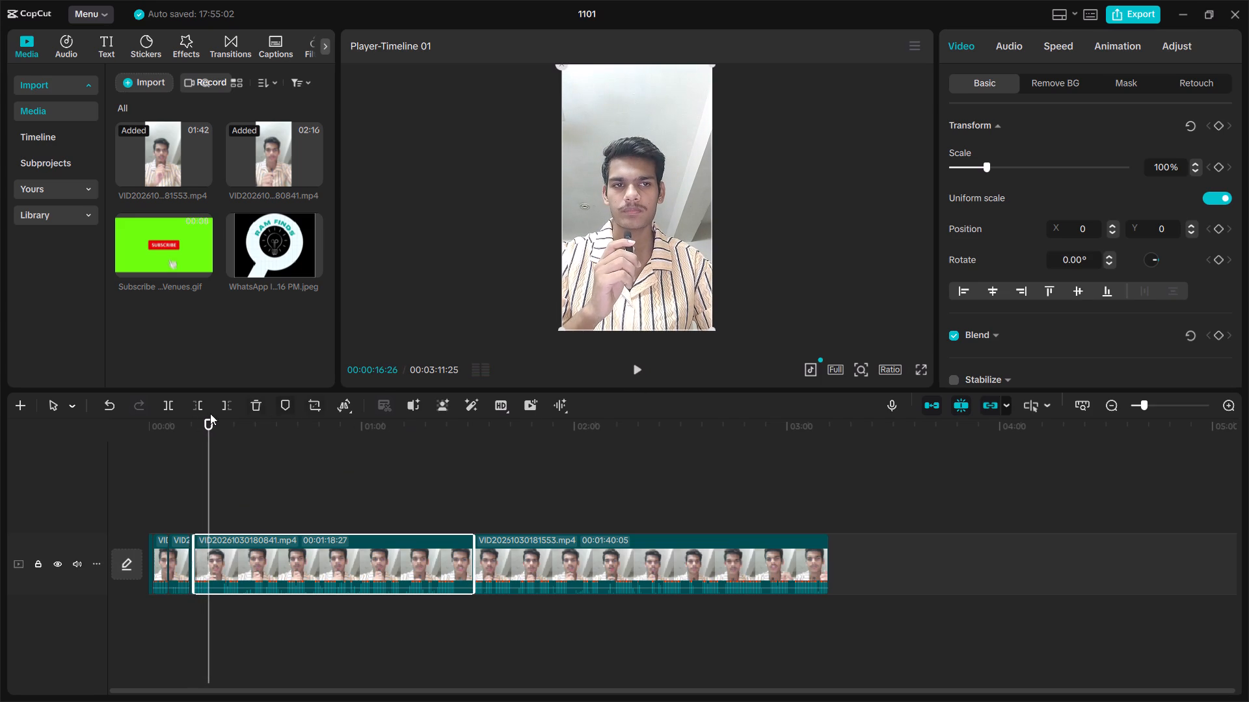
{"action": "left_click", "coordinate": [169, 397]}
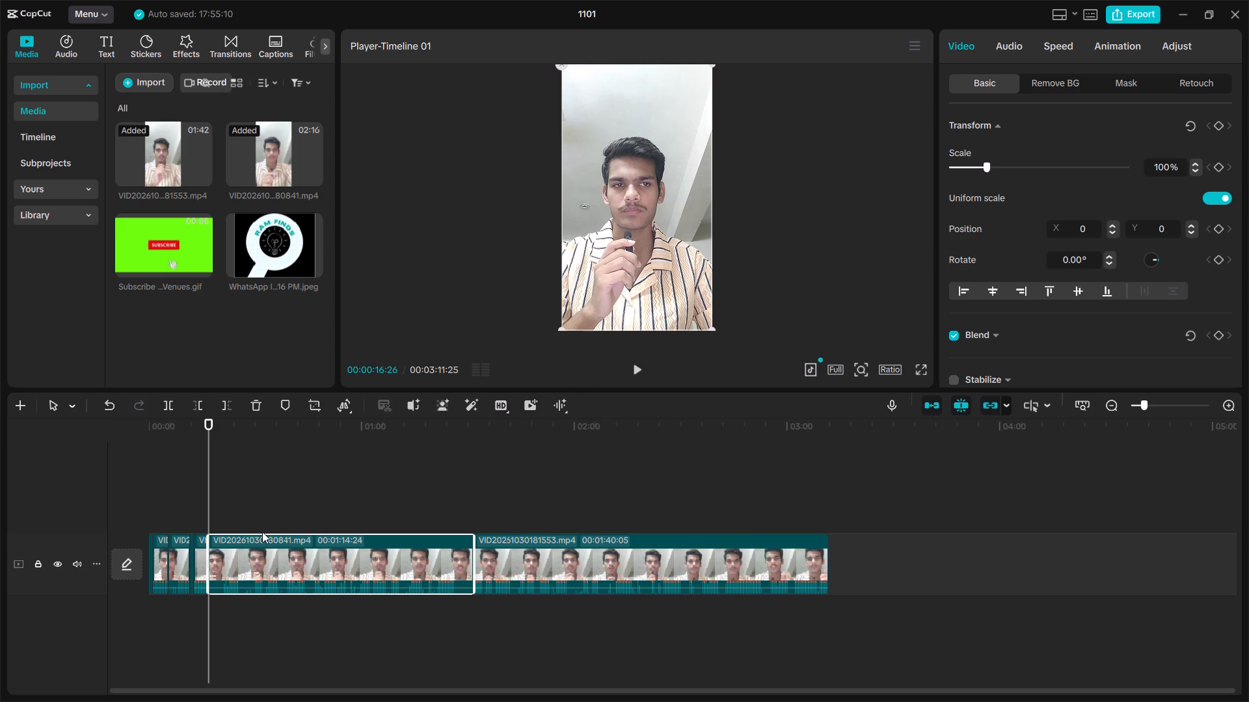
Delete the short segment of the first video between 00:00:11:21 and 00:00:12:23.
{"action": "left_click", "coordinate": [1161, 402]}
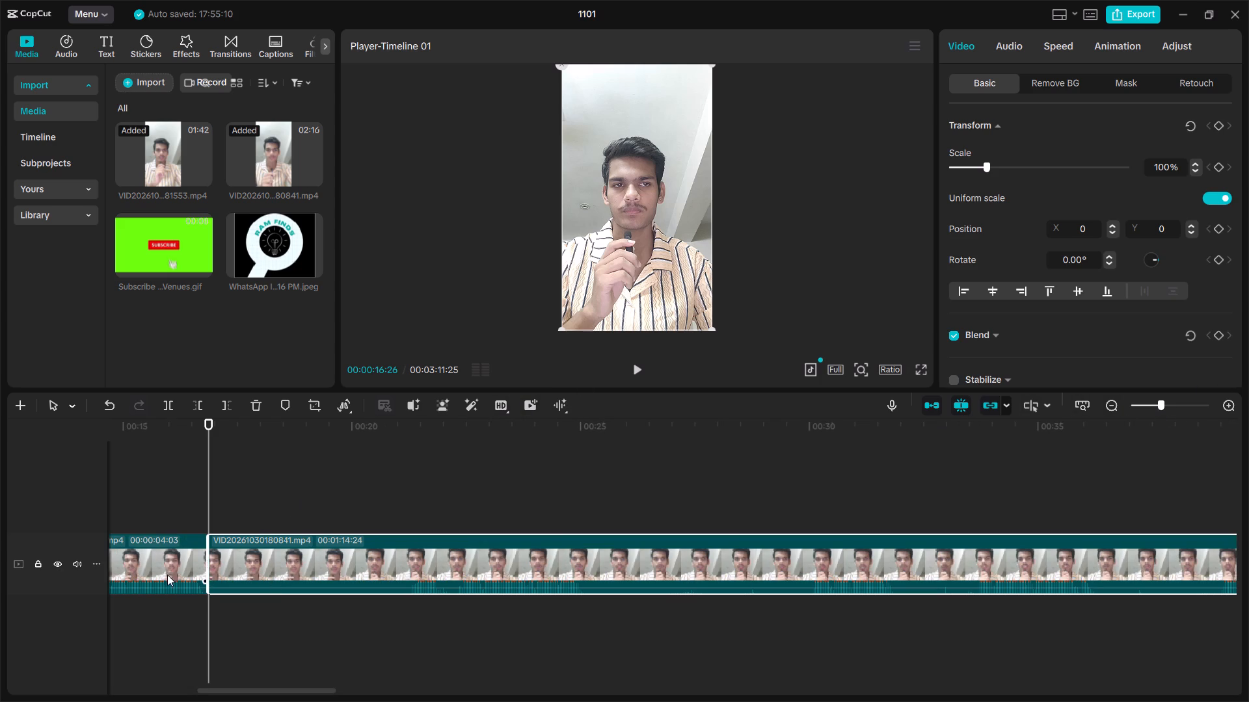
{"action": "left_click_drag", "start_coordinate": [208, 423], "coordinate": [134, 462]}
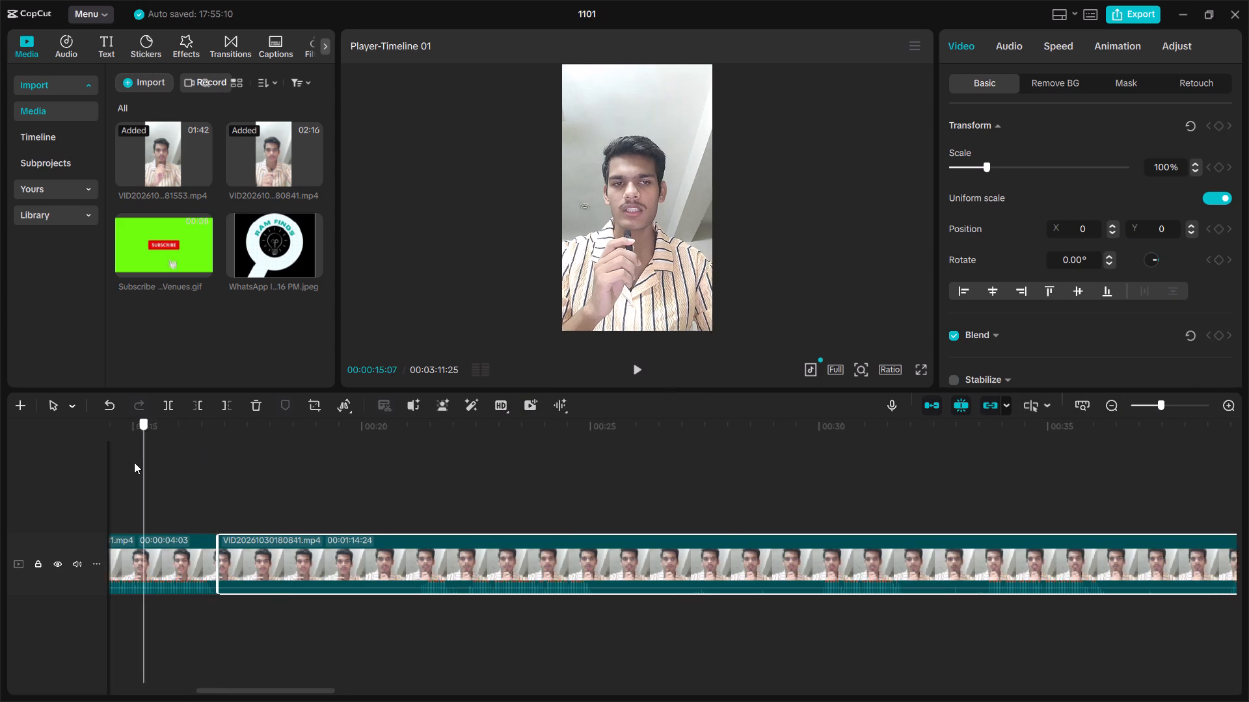
{"action": "left_click_drag", "start_coordinate": [134, 462], "coordinate": [513, 521]}
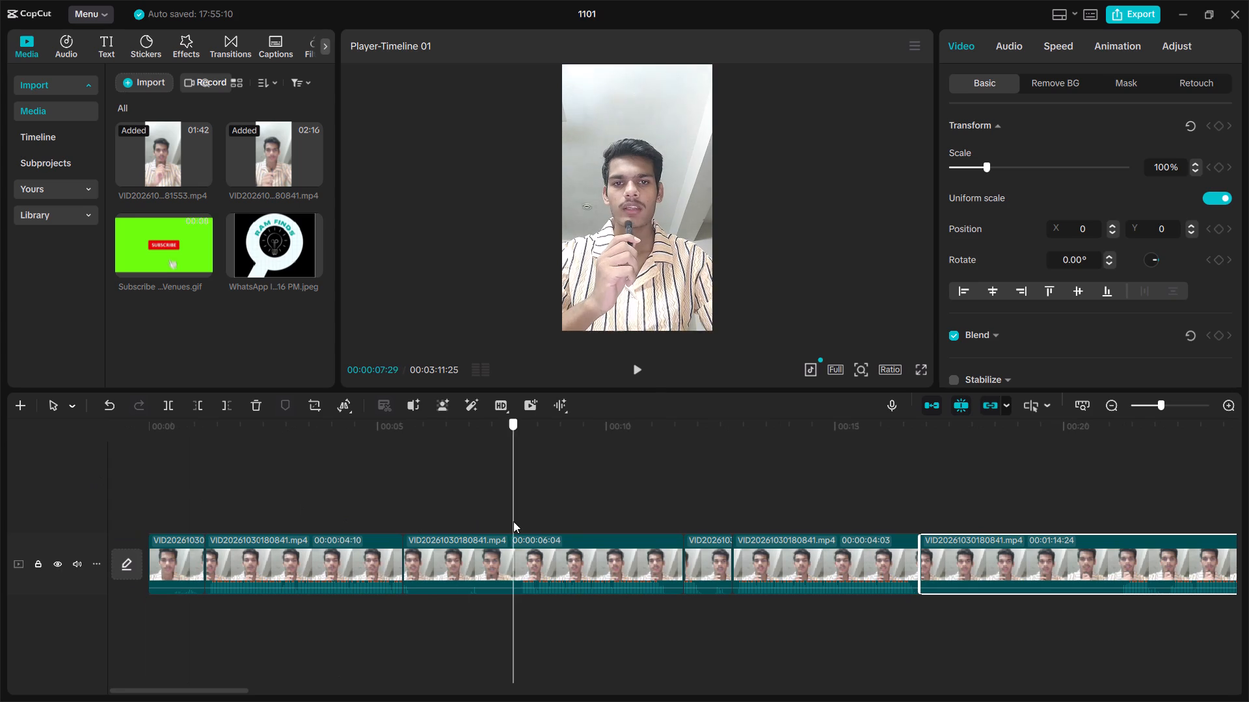
{"action": "left_click_drag", "start_coordinate": [513, 521], "coordinate": [659, 514]}
{"action": "left_click", "coordinate": [713, 552]}
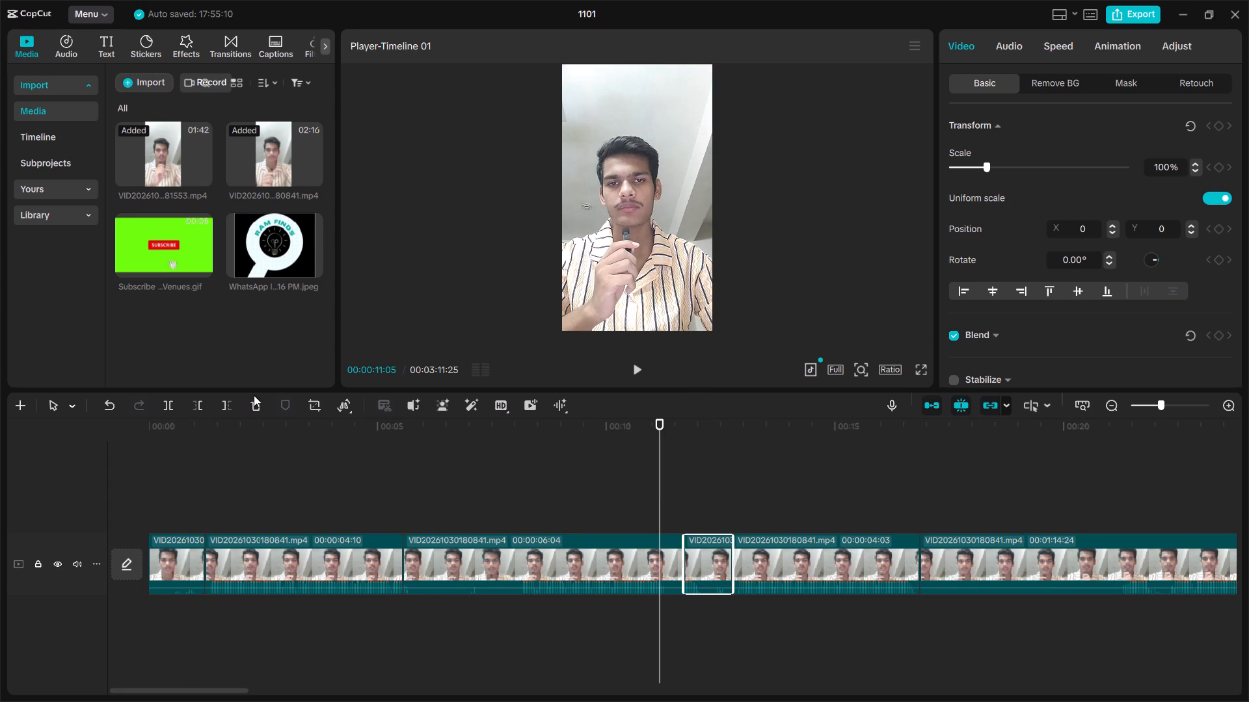
{"action": "left_click", "coordinate": [254, 395]}
{"action": "left_click", "coordinate": [259, 409]}
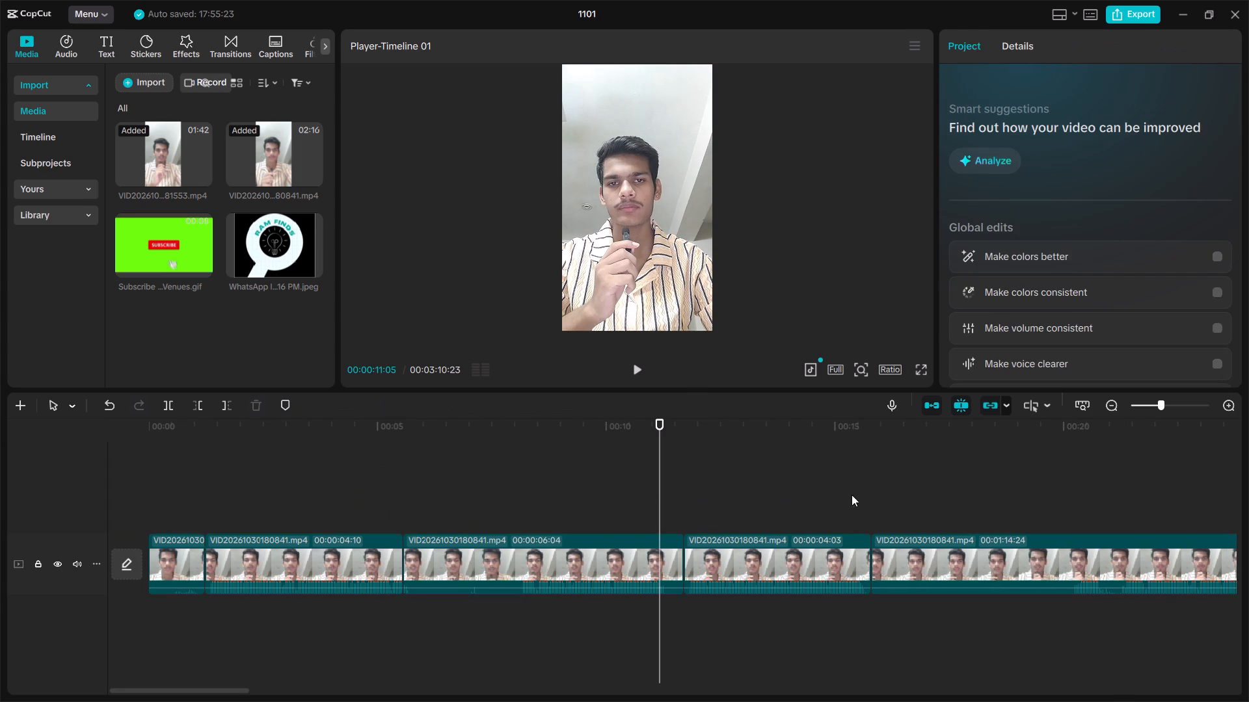
Replay the edited timeline from 00:00:11:05 to check the joined clips and review the speech past 00:00:20:01.
{"action": "left_click", "coordinate": [1148, 404]}
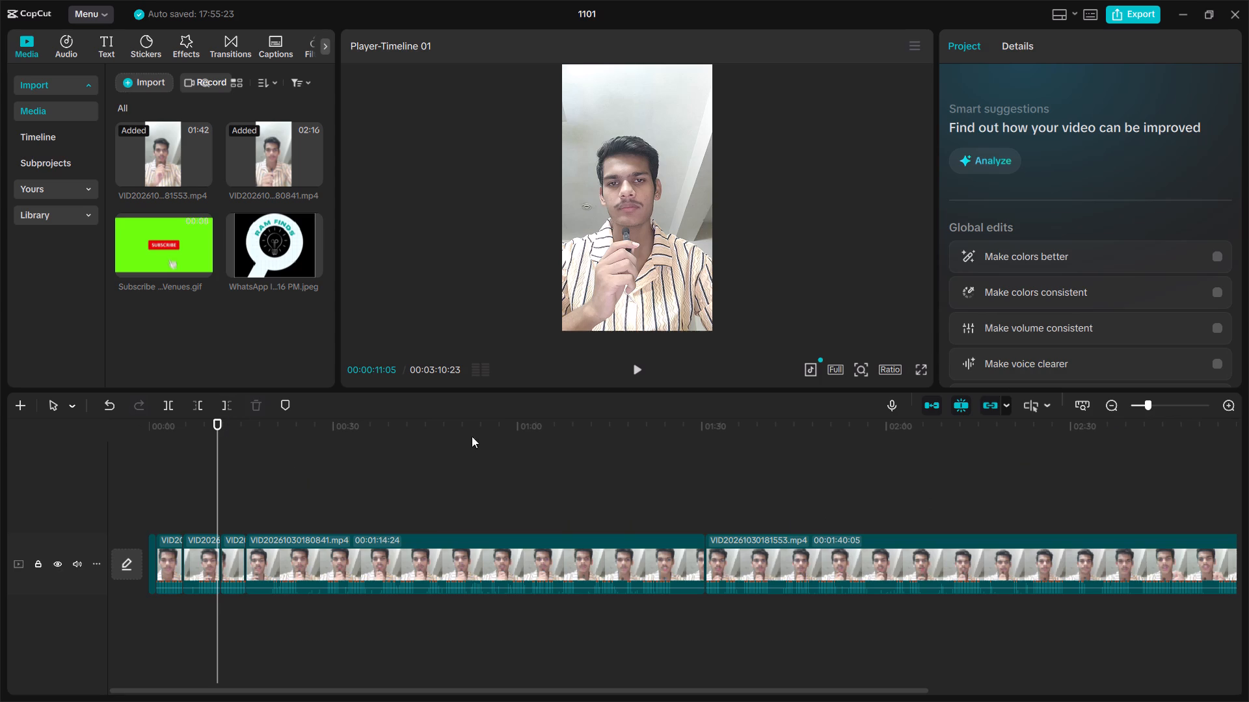
{"action": "left_click", "coordinate": [637, 370]}
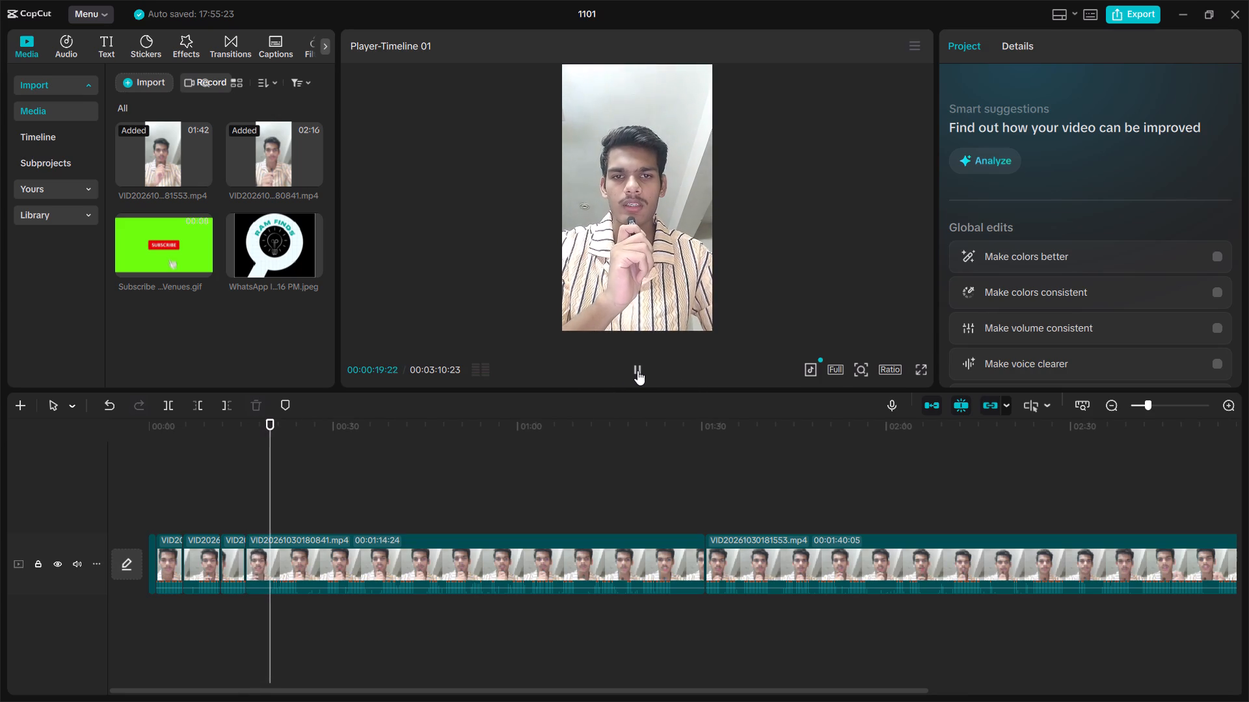
{"action": "left_click", "coordinate": [638, 370]}
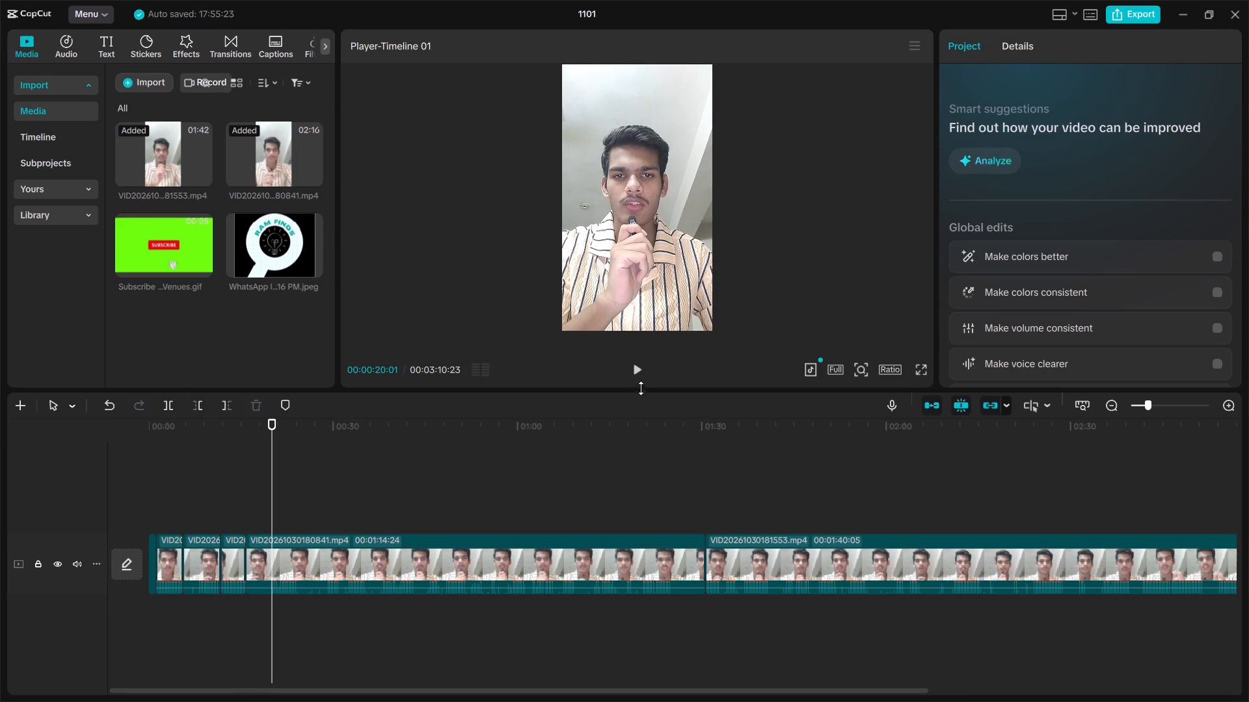
{"action": "left_click", "coordinate": [639, 371]}
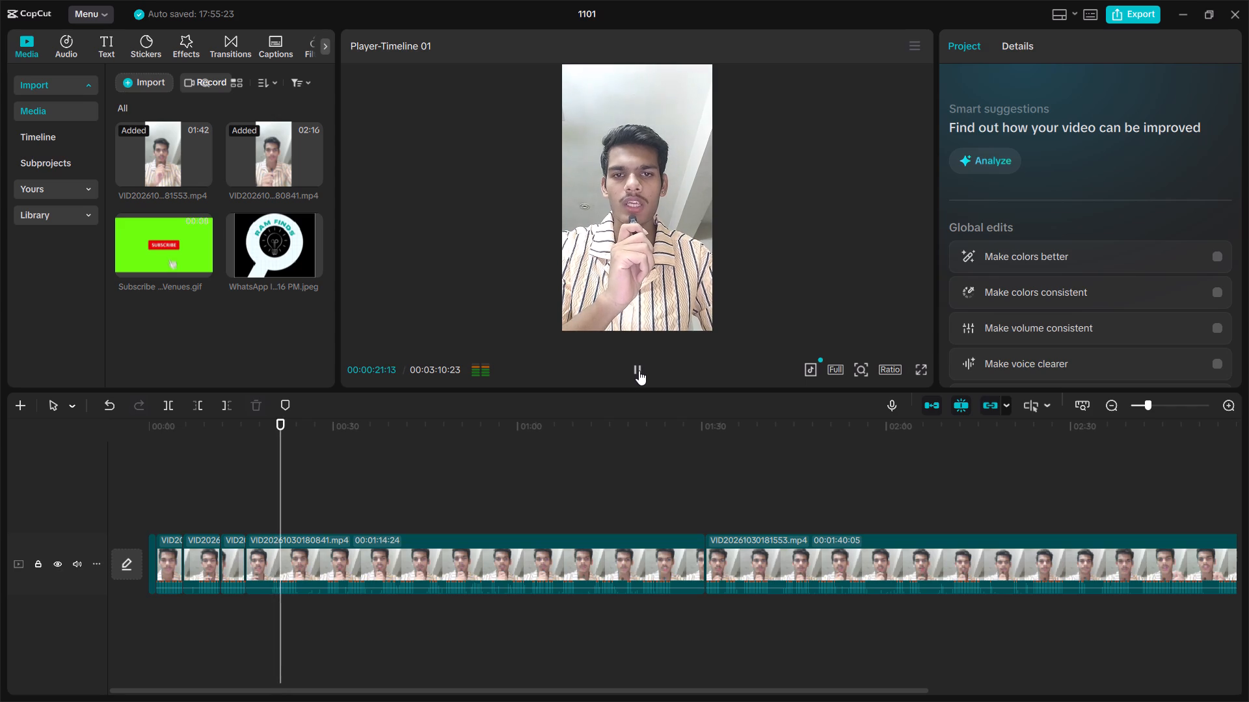
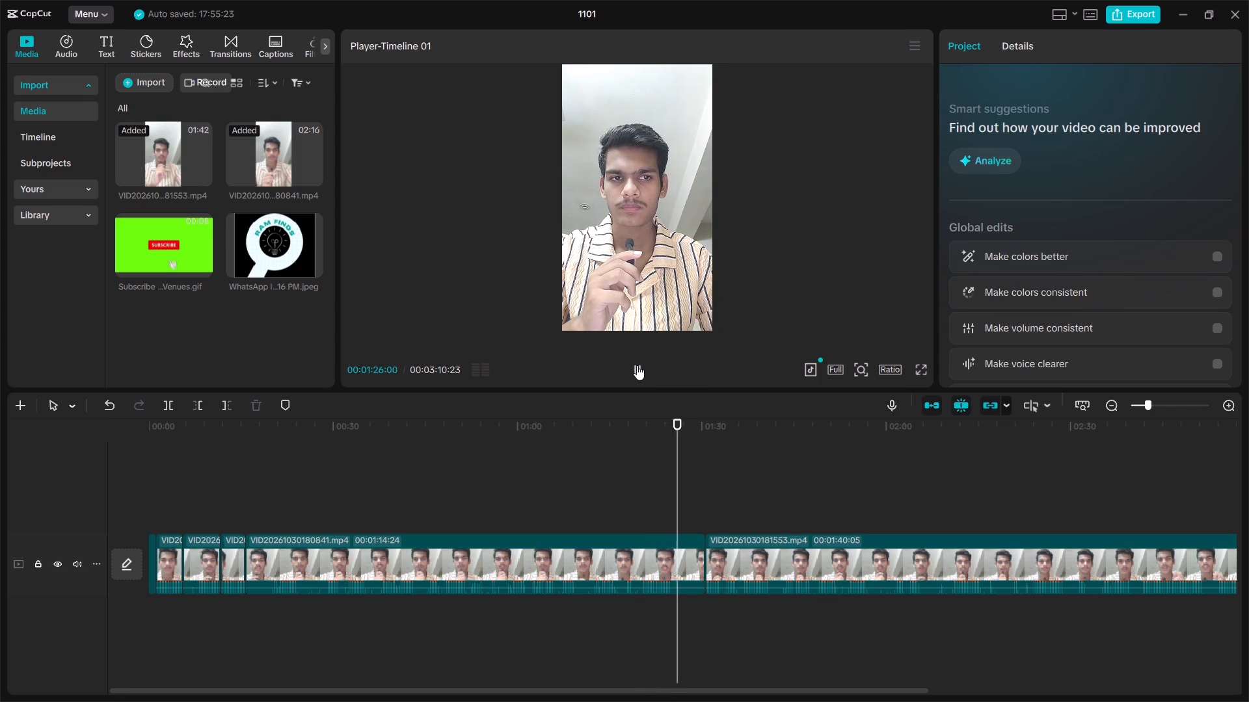
Delete the long remaining clip of VID20261030180841.mp4 that precedes the second video on the timeline.
{"action": "left_click", "coordinate": [529, 553]}
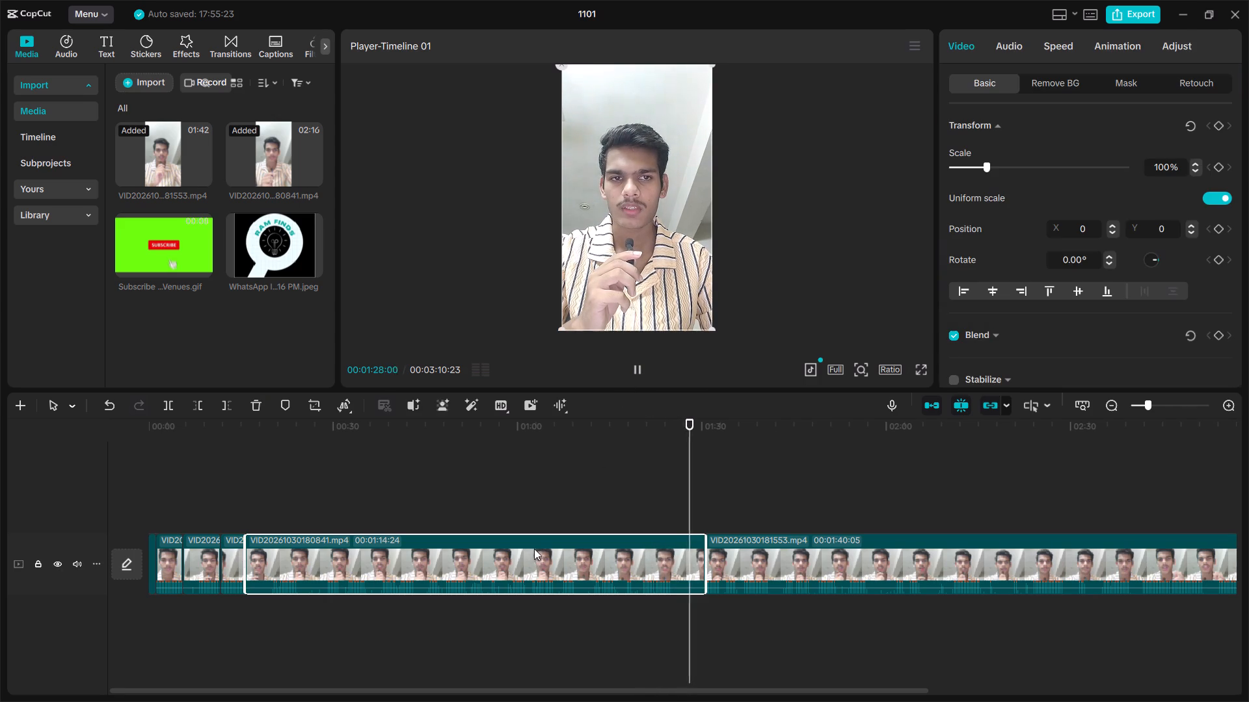
{"action": "left_click", "coordinate": [260, 406]}
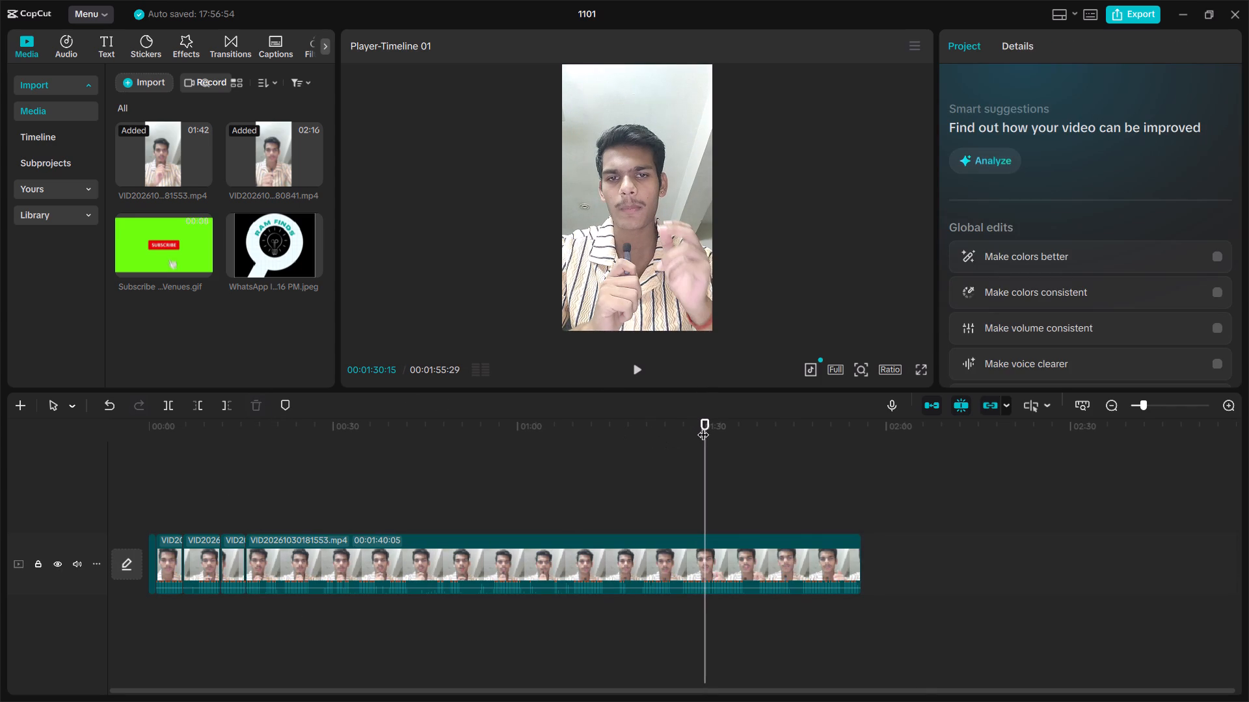
Play the second video from 00:00:15:24 and split it at 00:00:21:25.
{"action": "left_click_drag", "start_coordinate": [707, 419], "coordinate": [250, 480]}
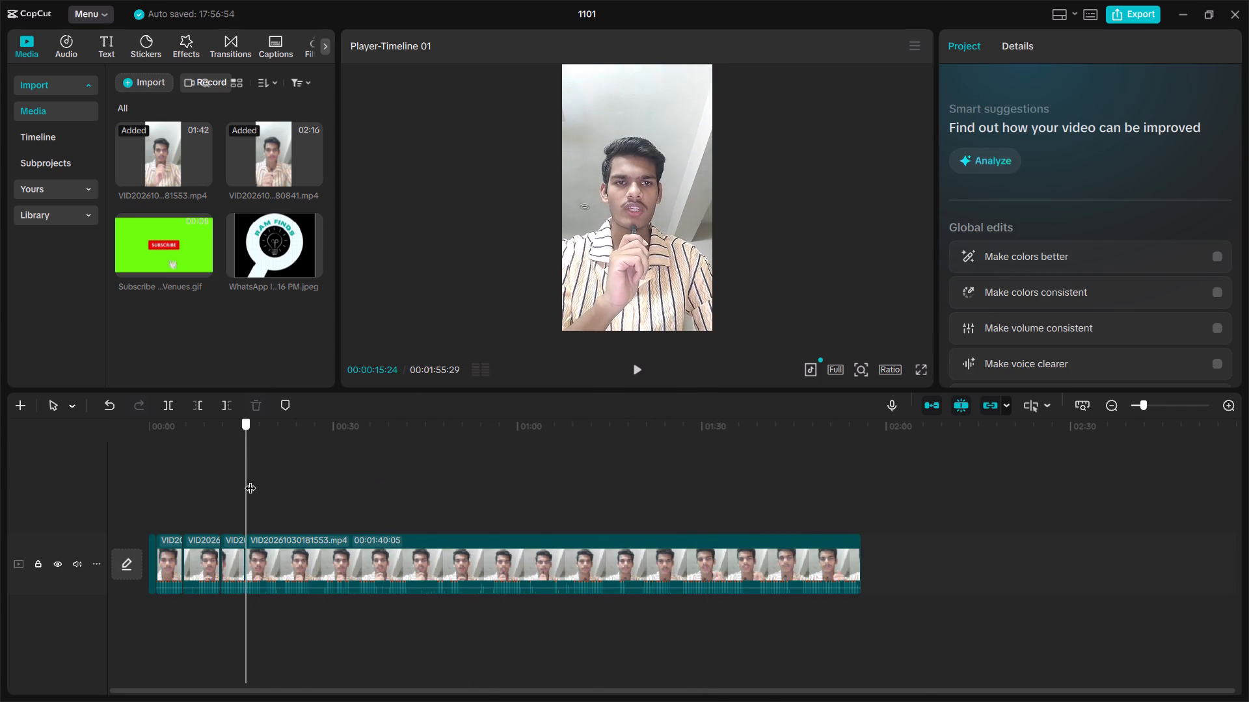
{"action": "left_click_drag", "start_coordinate": [250, 480], "coordinate": [250, 478]}
{"action": "left_click", "coordinate": [637, 370]}
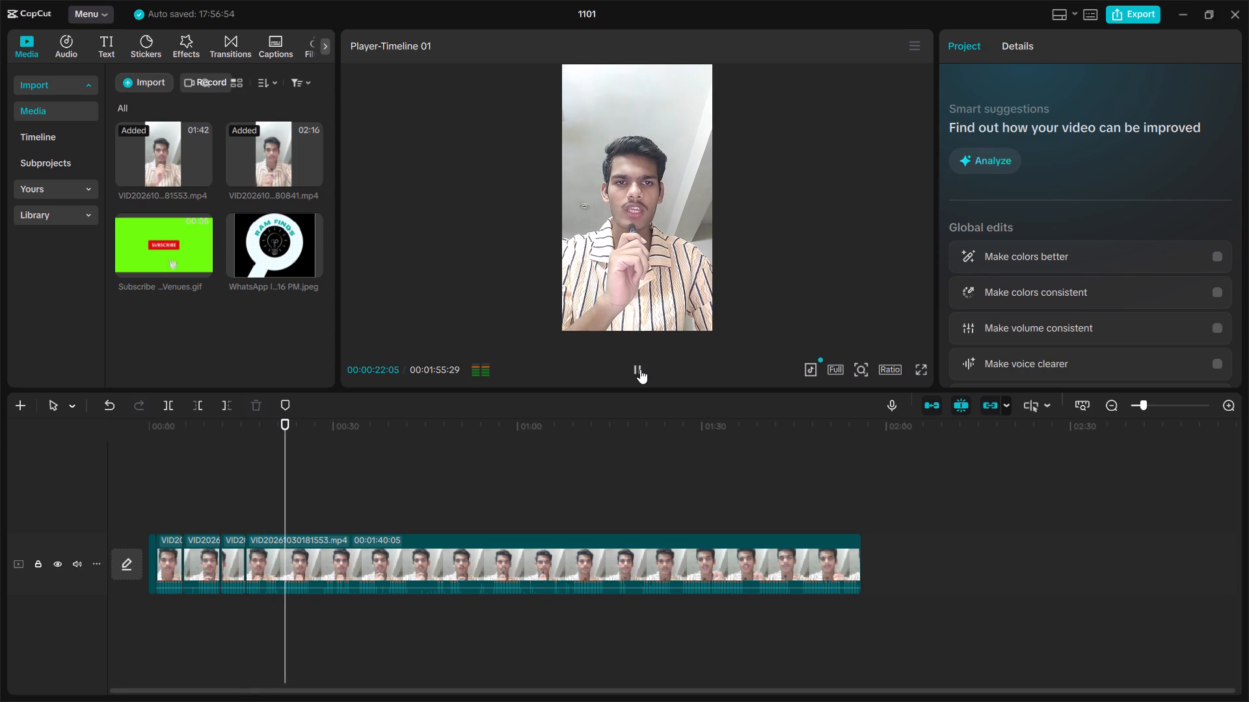
{"action": "left_click", "coordinate": [640, 369]}
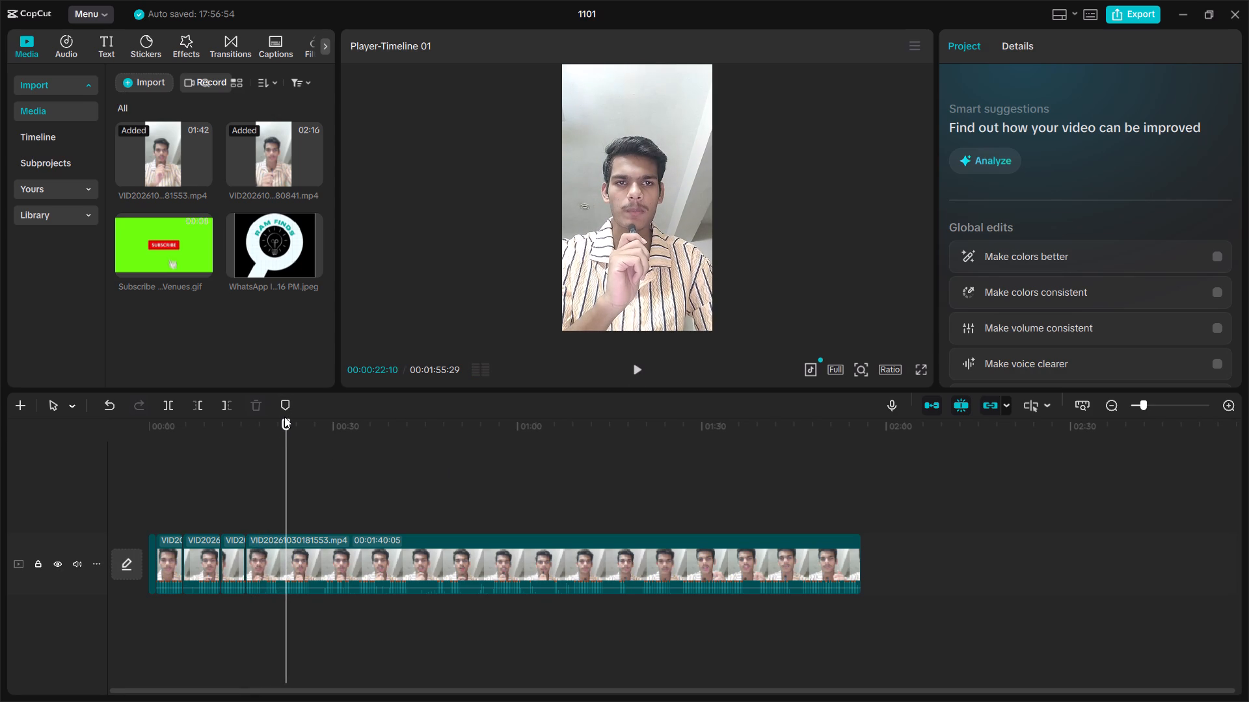
{"action": "left_click", "coordinate": [284, 417]}
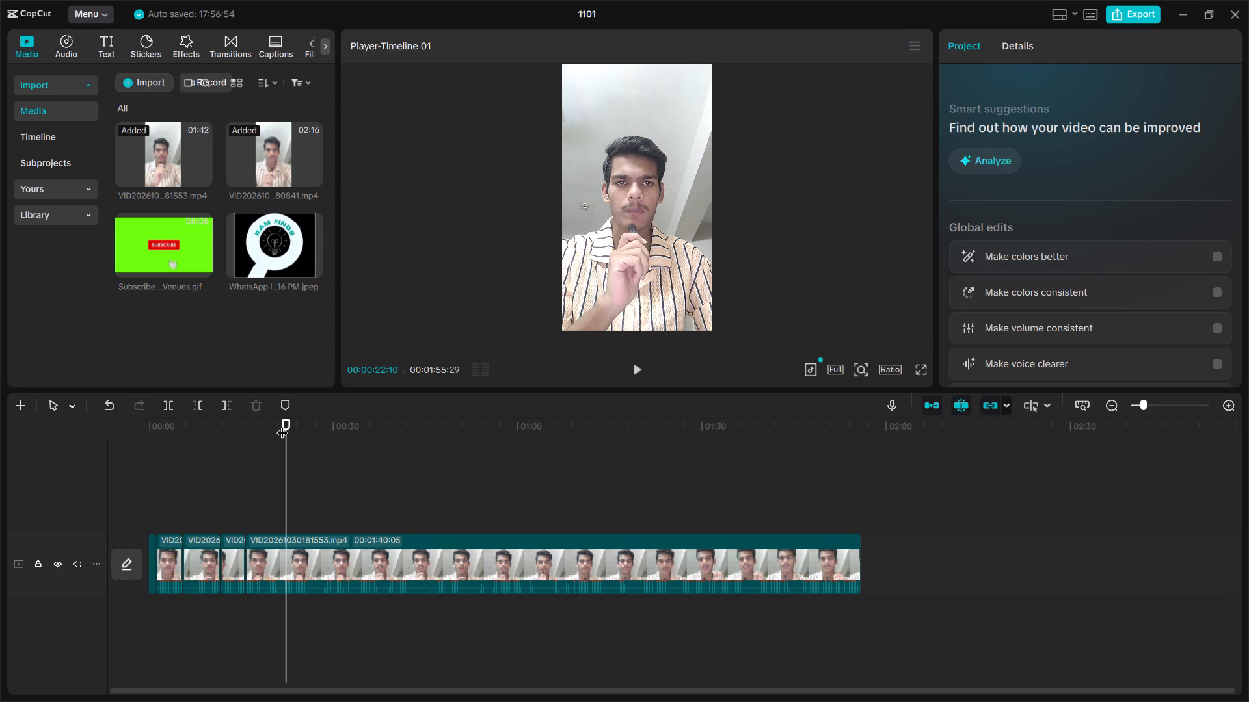
{"action": "left_click", "coordinate": [286, 420]}
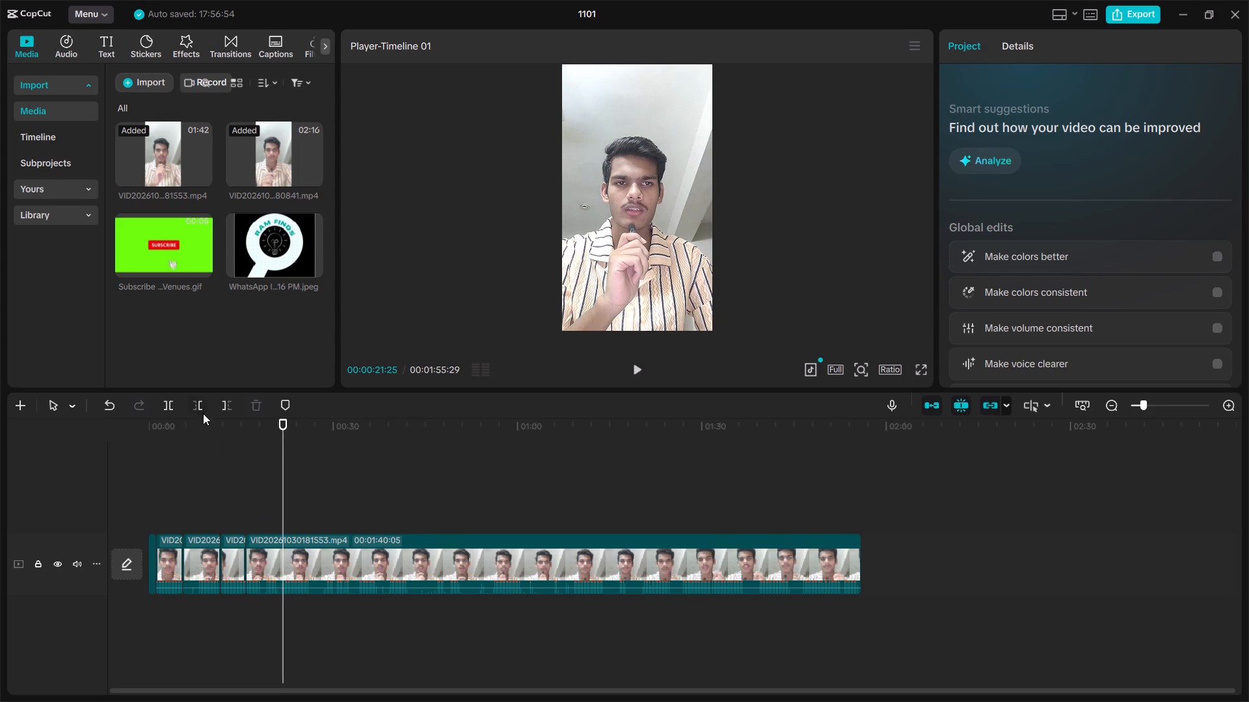
{"action": "left_click", "coordinate": [171, 406]}
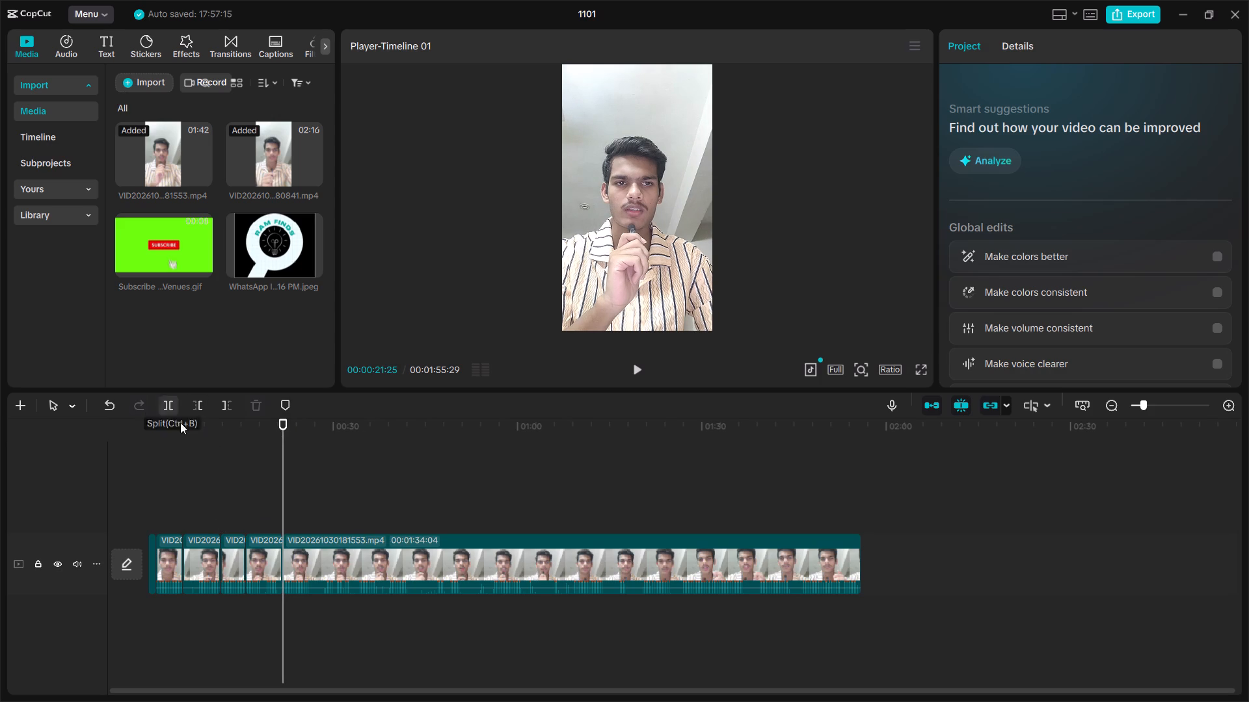
Delete the opening segment of the second video between 00:00:15:24 and 00:00:21:25.
{"action": "left_click", "coordinate": [264, 569]}
{"action": "left_click", "coordinate": [257, 400]}
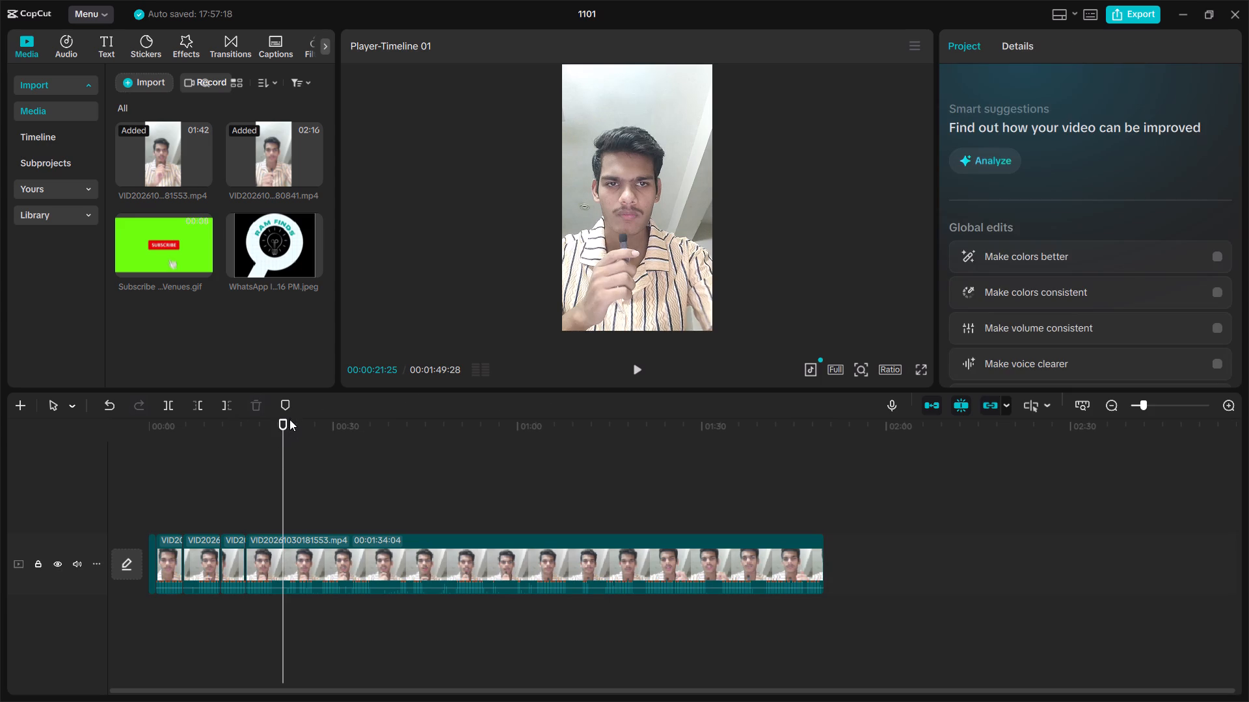
Play the shortened second video from 00:00:15:24 and split it at 00:00:19:29.
{"action": "left_click_drag", "start_coordinate": [276, 417], "coordinate": [250, 445]}
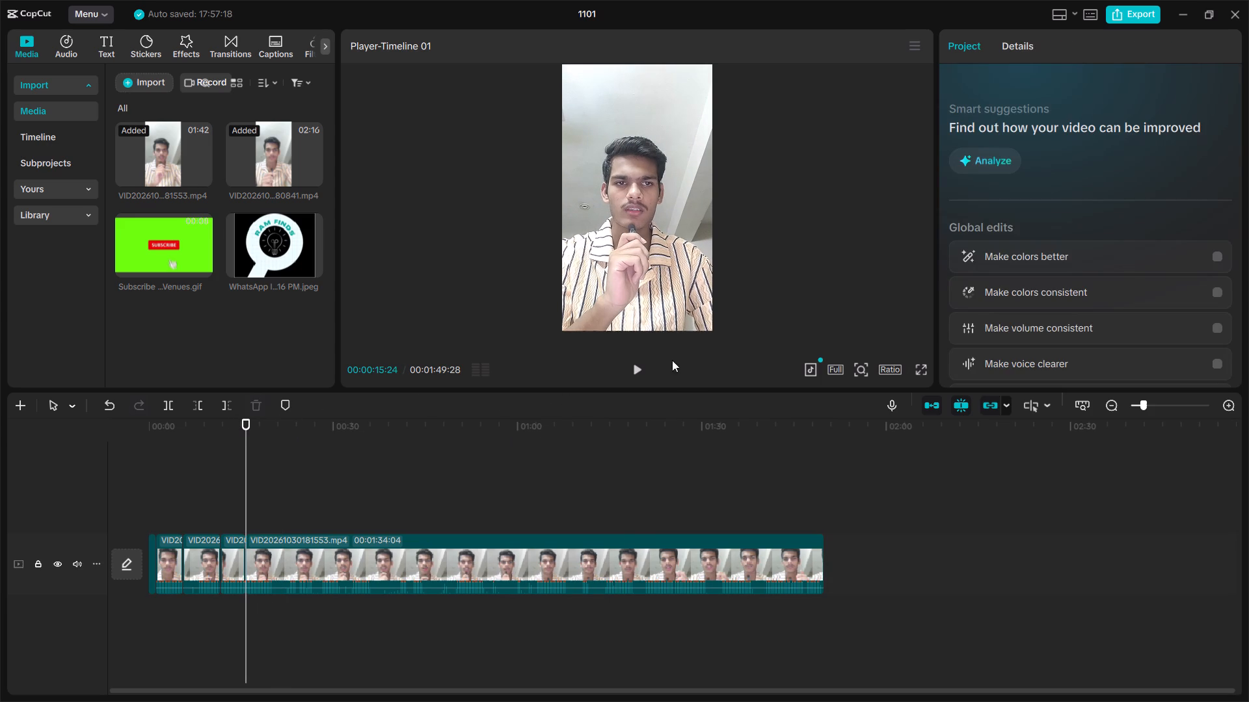
{"action": "left_click", "coordinate": [634, 366]}
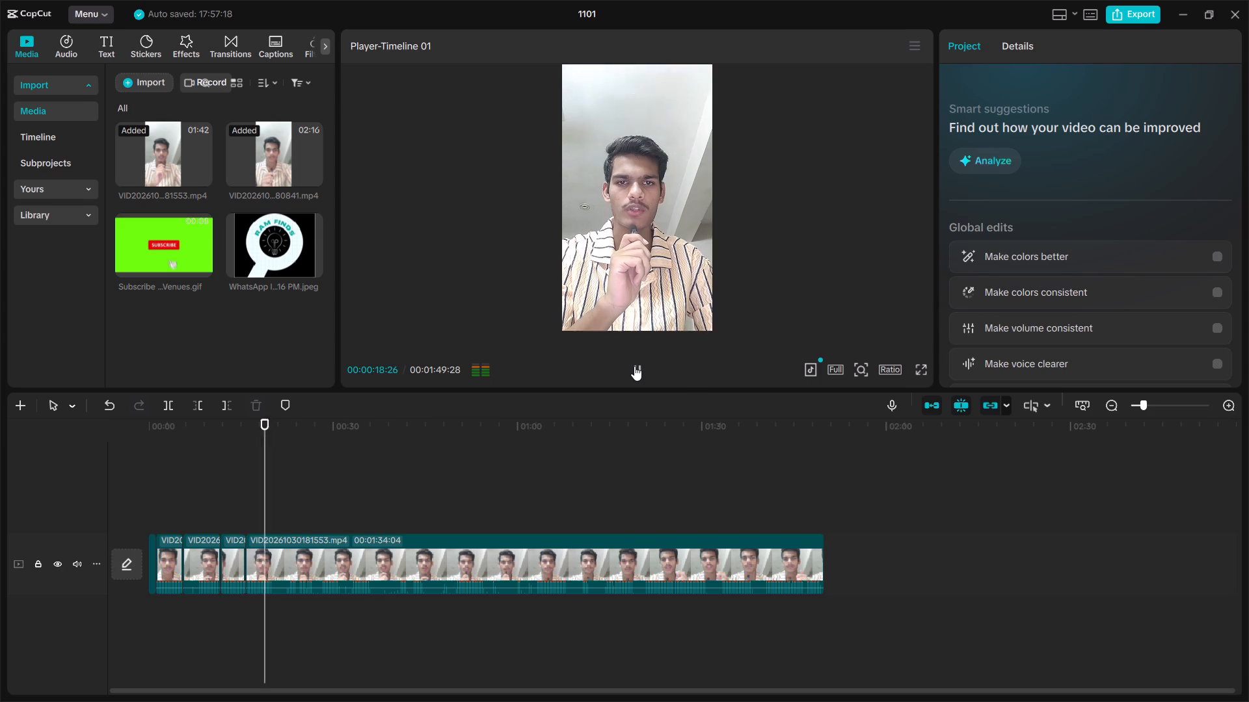
{"action": "left_click", "coordinate": [634, 366]}
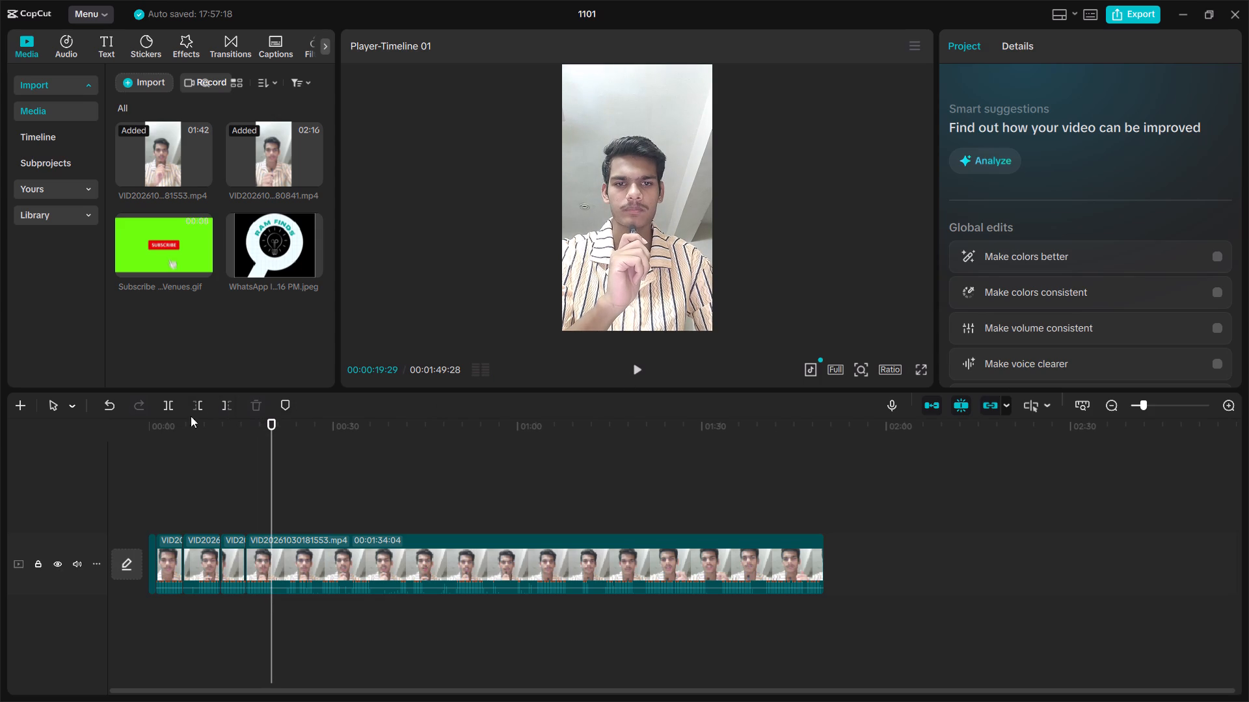
{"action": "left_click", "coordinate": [169, 409]}
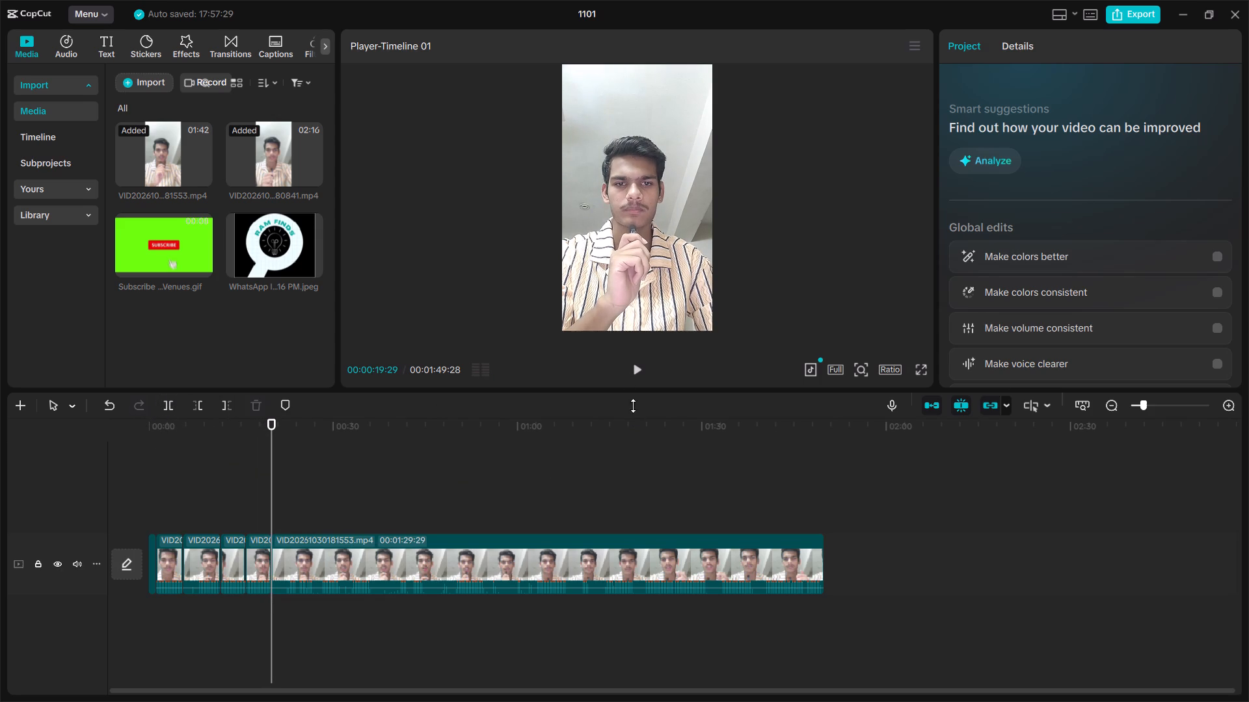
Continue playing the second video from 00:00:19:29 and split it at 00:00:27:29.
{"action": "left_click", "coordinate": [638, 368]}
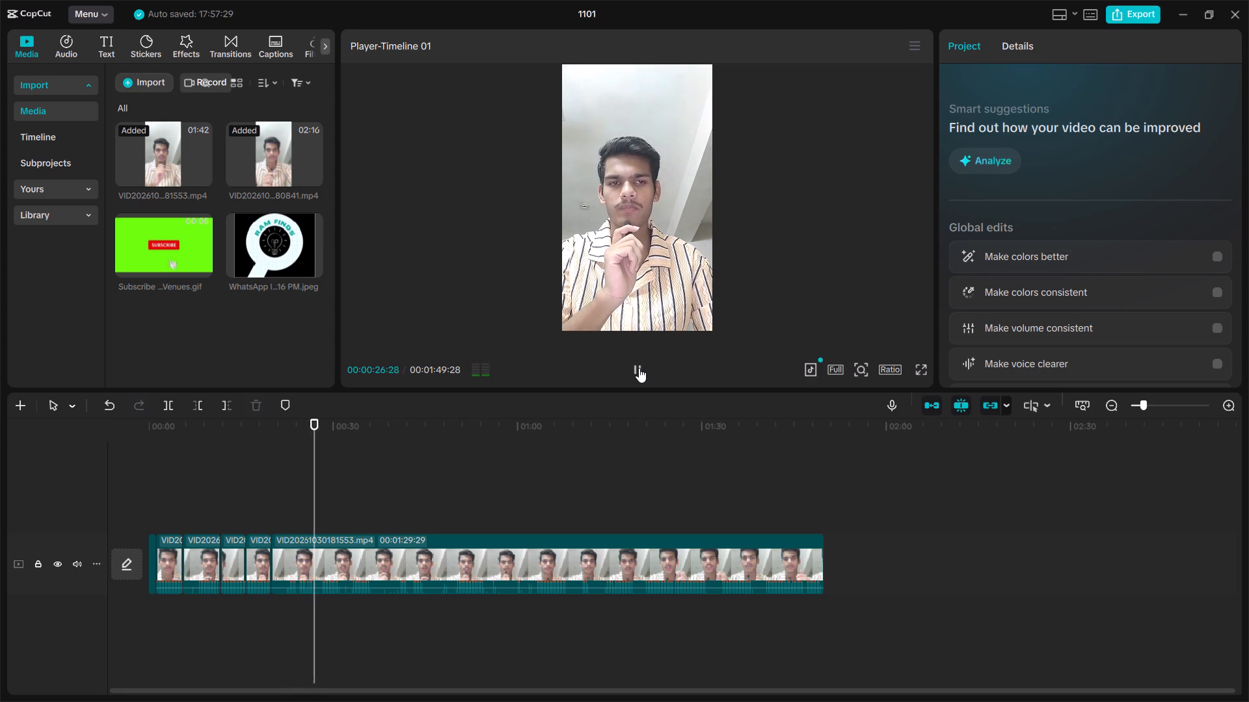
{"action": "left_click", "coordinate": [639, 368]}
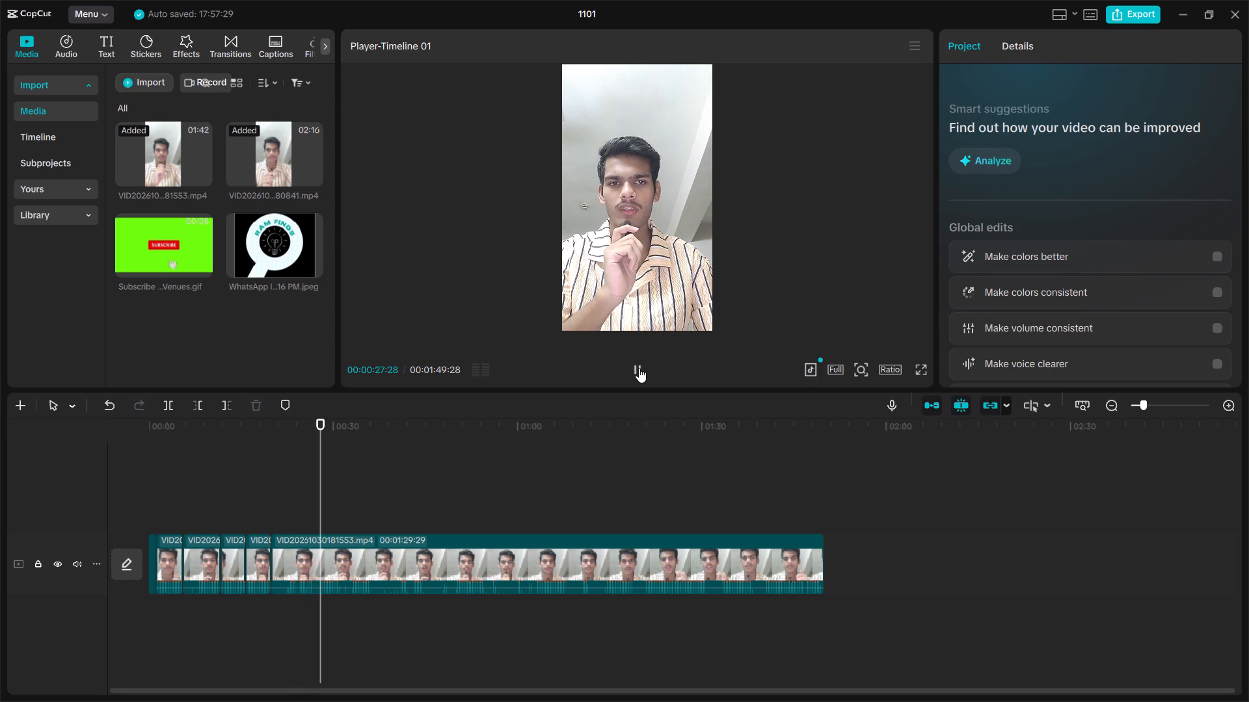
{"action": "left_click", "coordinate": [166, 398]}
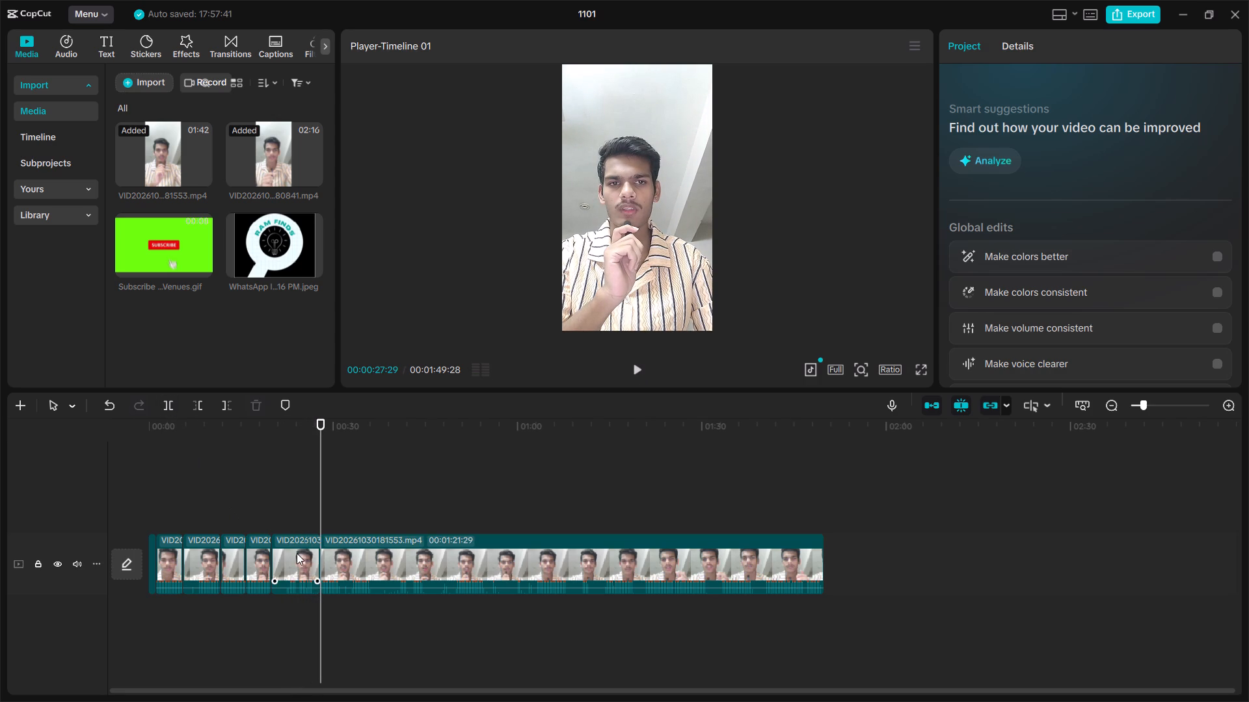
Delete the segment of the second video between 00:00:19:29 and 00:00:27:29.
{"action": "left_click", "coordinate": [297, 553]}
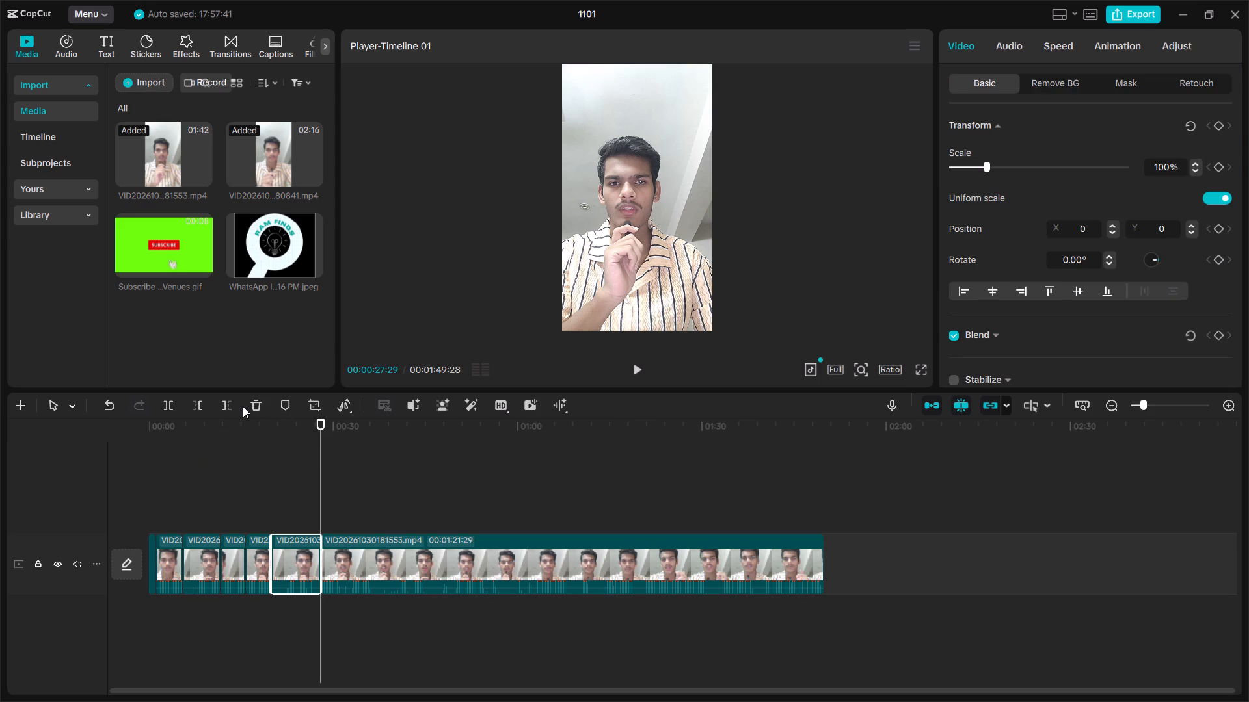
{"action": "left_click", "coordinate": [254, 396]}
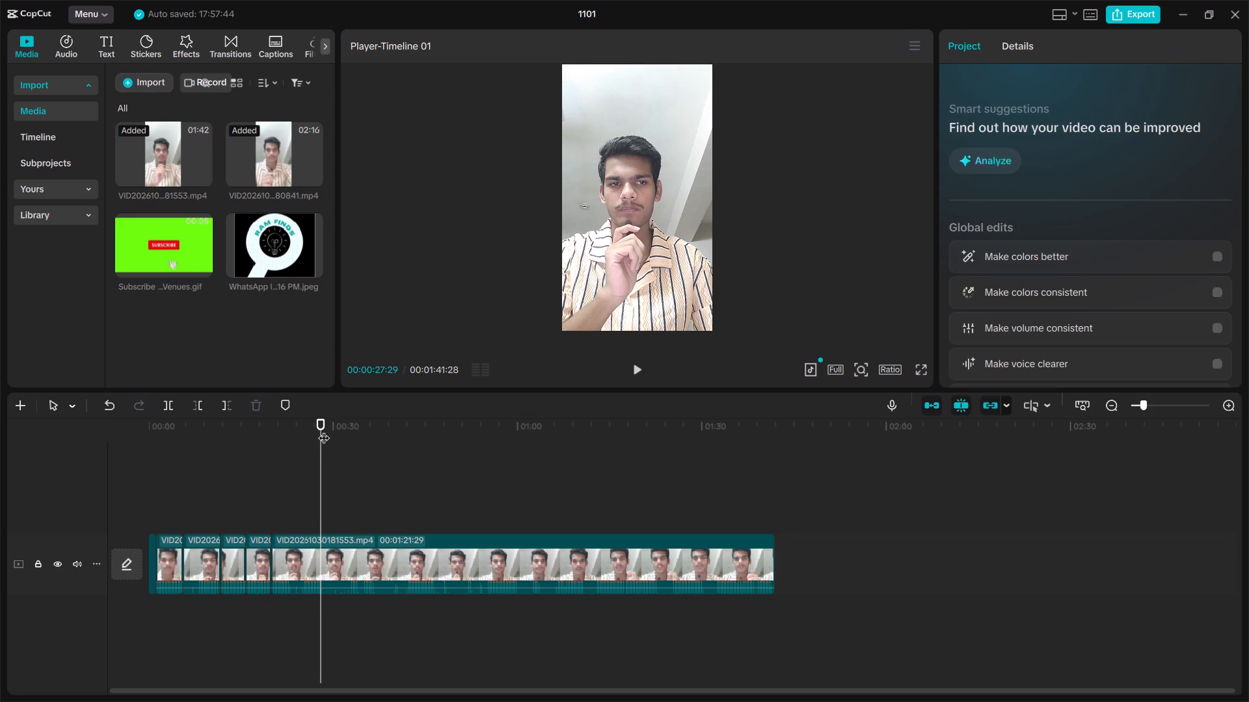
Replay the joined second video from 00:00:19:29 and split it at the pause in speech at 00:00:28:02.
{"action": "left_click_drag", "start_coordinate": [325, 419], "coordinate": [268, 442]}
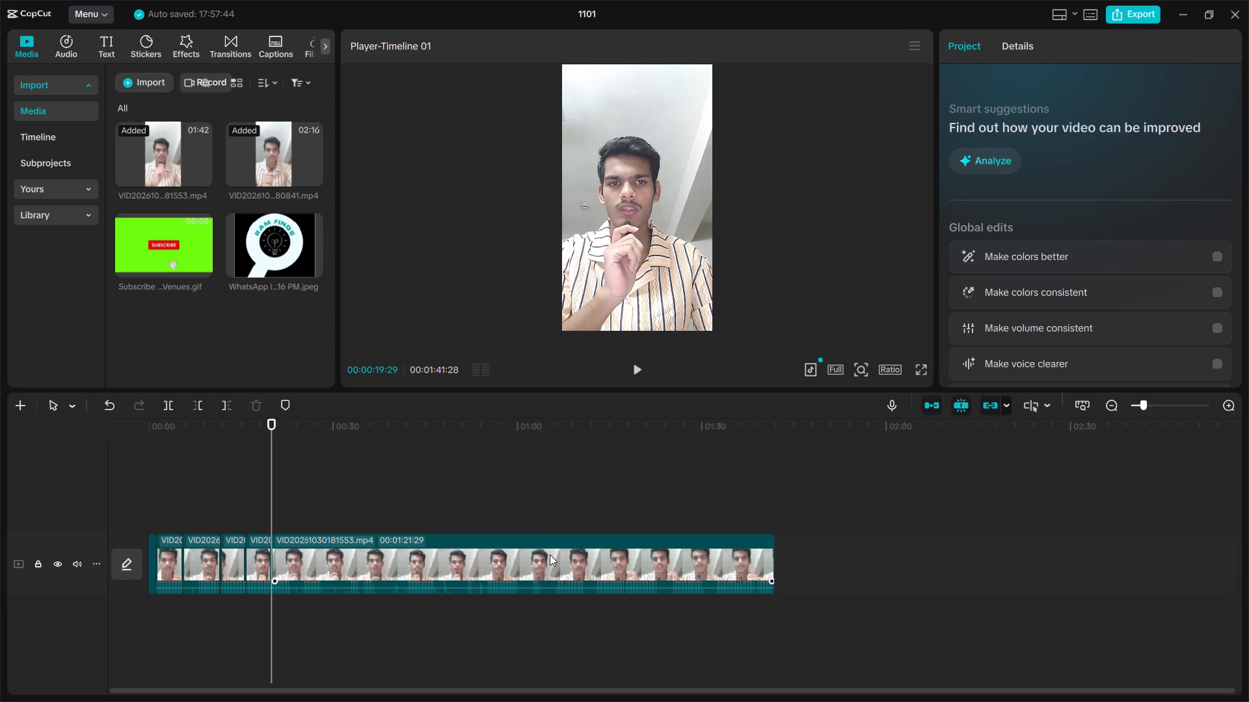
{"action": "left_click", "coordinate": [641, 366]}
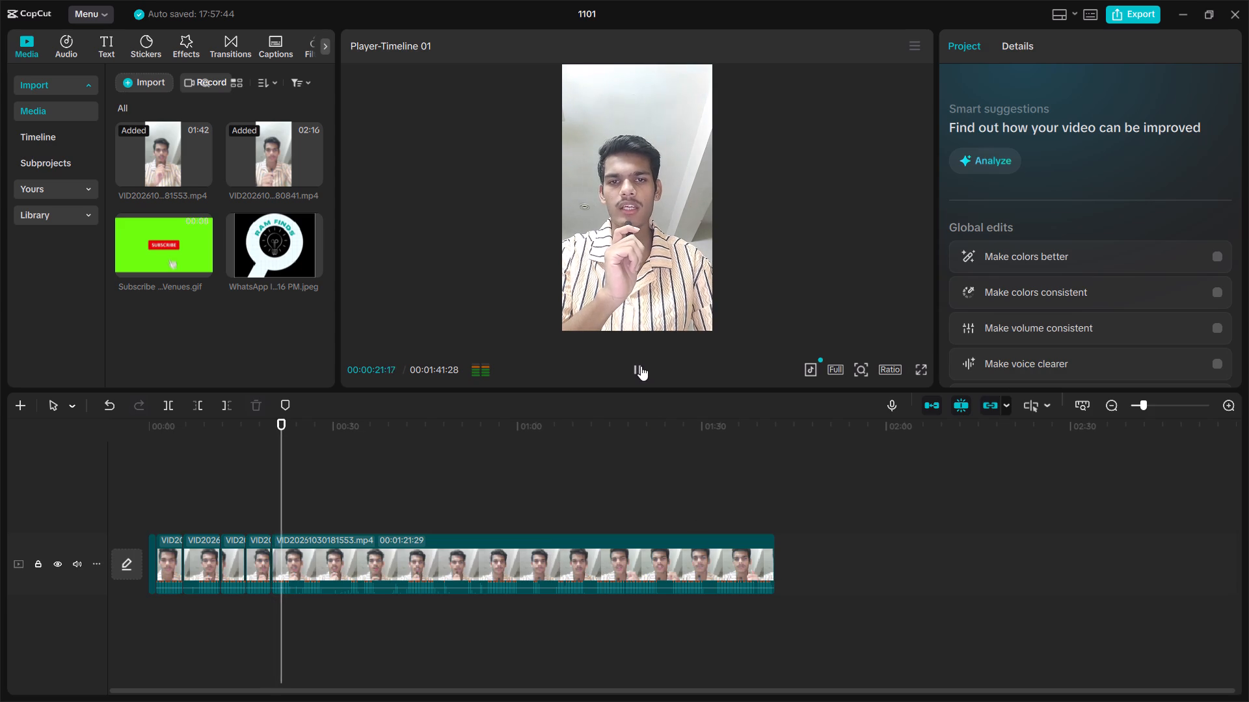
{"action": "left_click", "coordinate": [641, 366]}
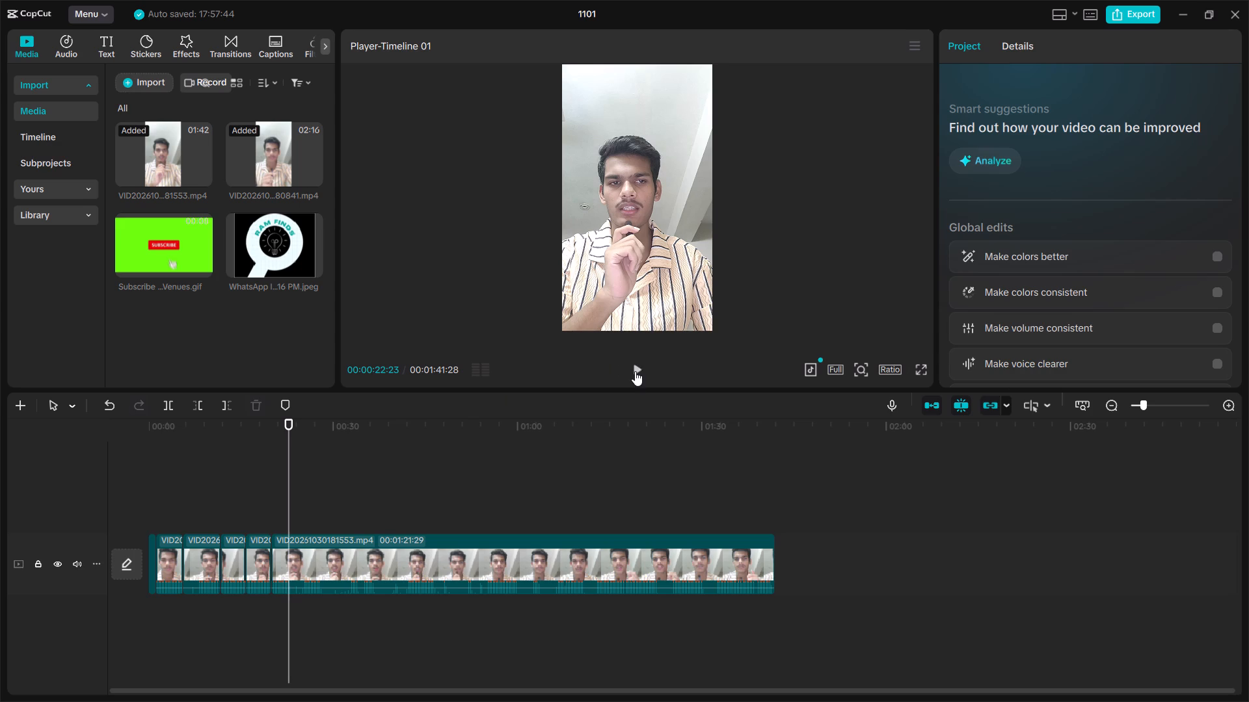
{"action": "left_click", "coordinate": [634, 363]}
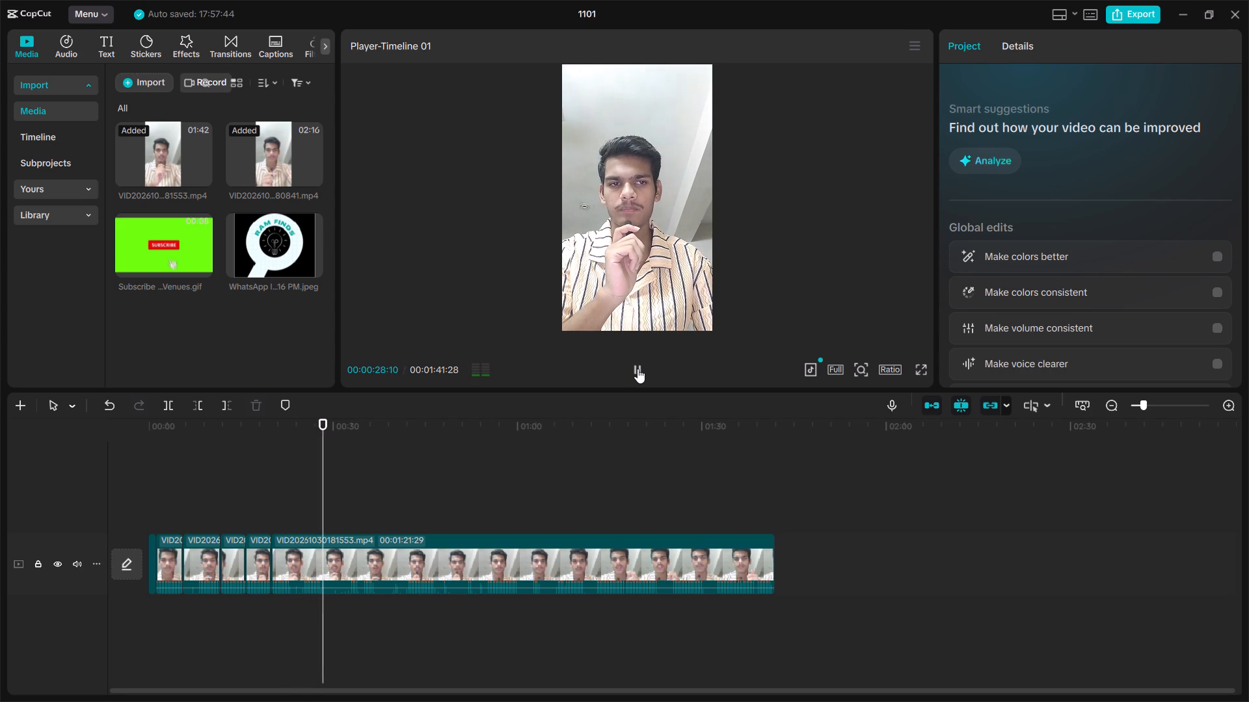
{"action": "left_click_drag", "start_coordinate": [334, 421], "coordinate": [330, 429]}
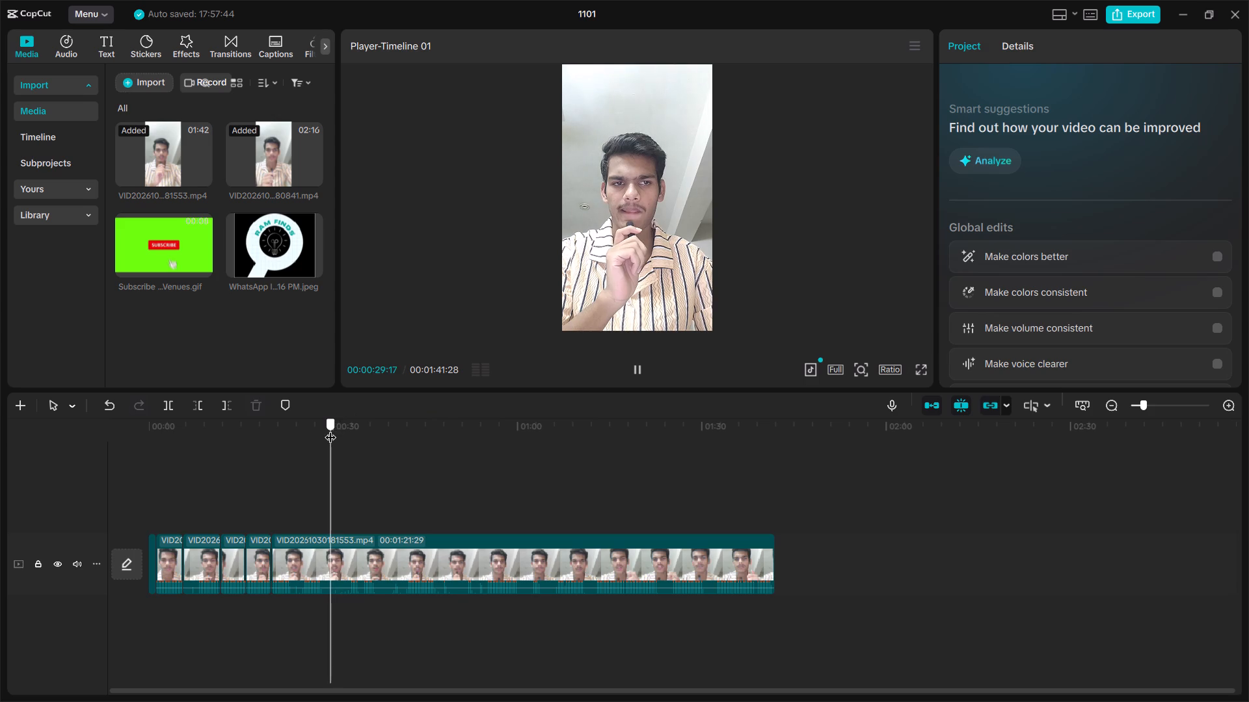
{"action": "left_click_drag", "start_coordinate": [330, 429], "coordinate": [321, 437]}
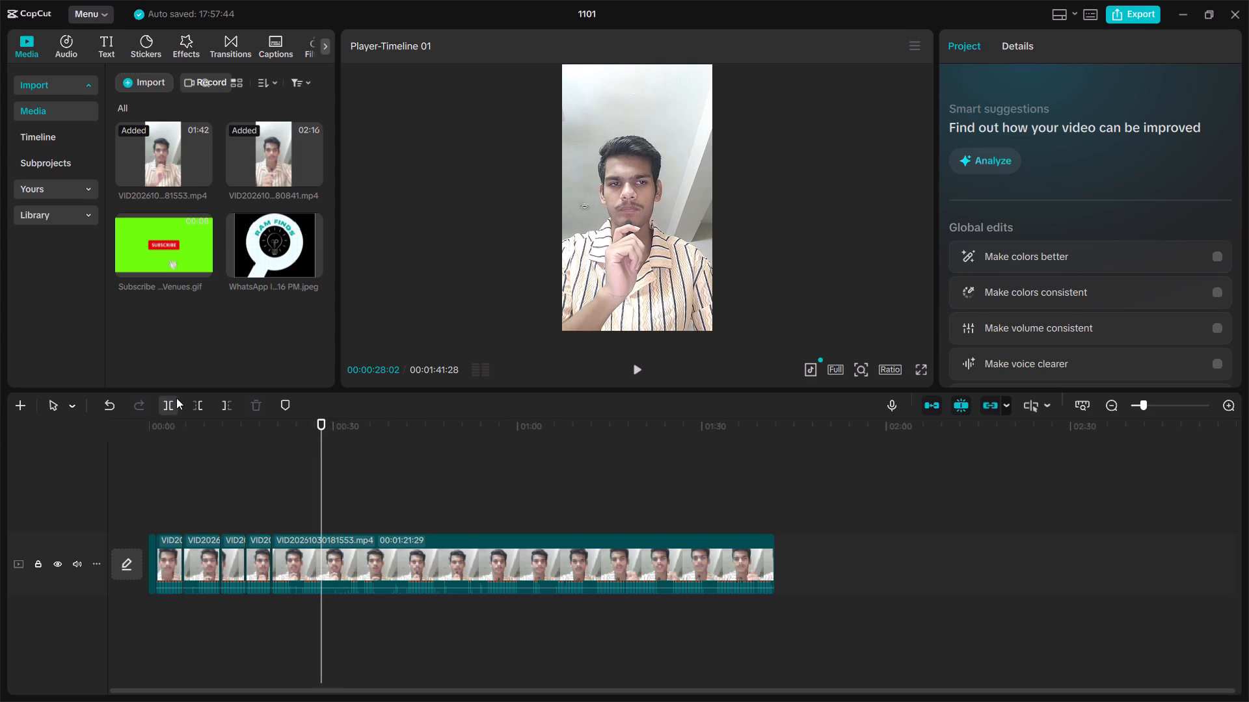
{"action": "left_click", "coordinate": [175, 400]}
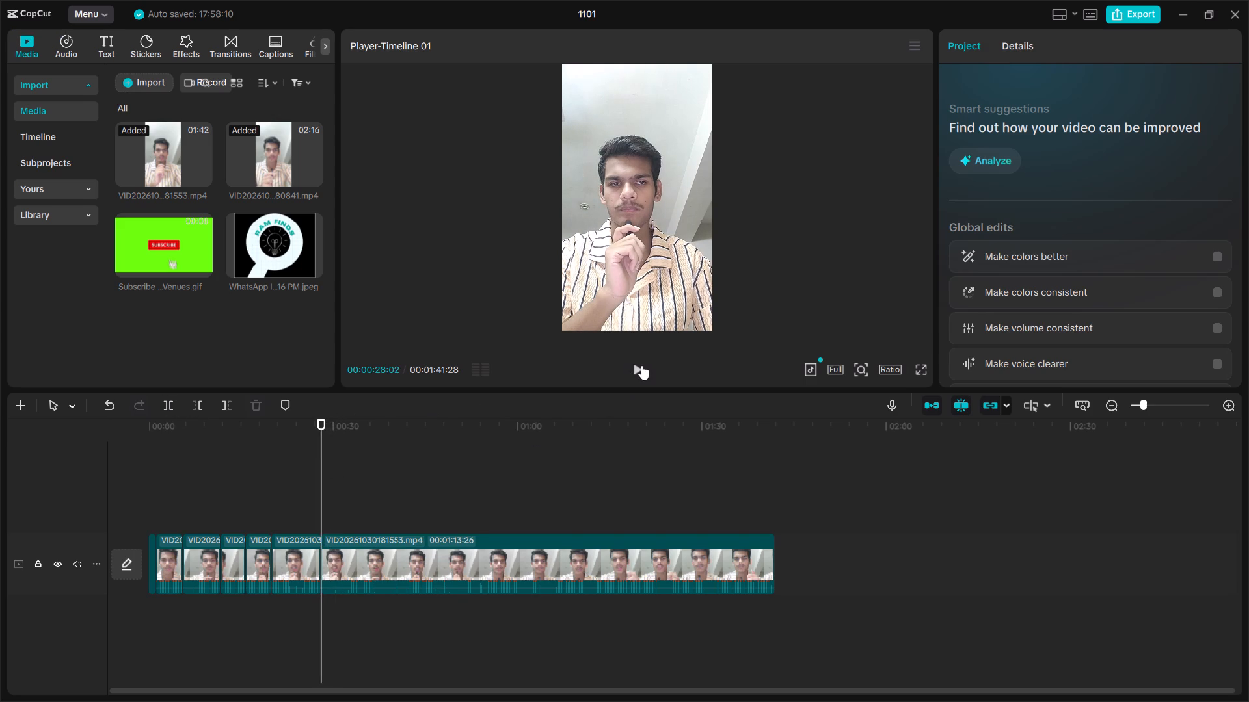
Play the second video from 00:00:28:02 and split it at 00:00:41:29.
{"action": "left_click", "coordinate": [634, 367]}
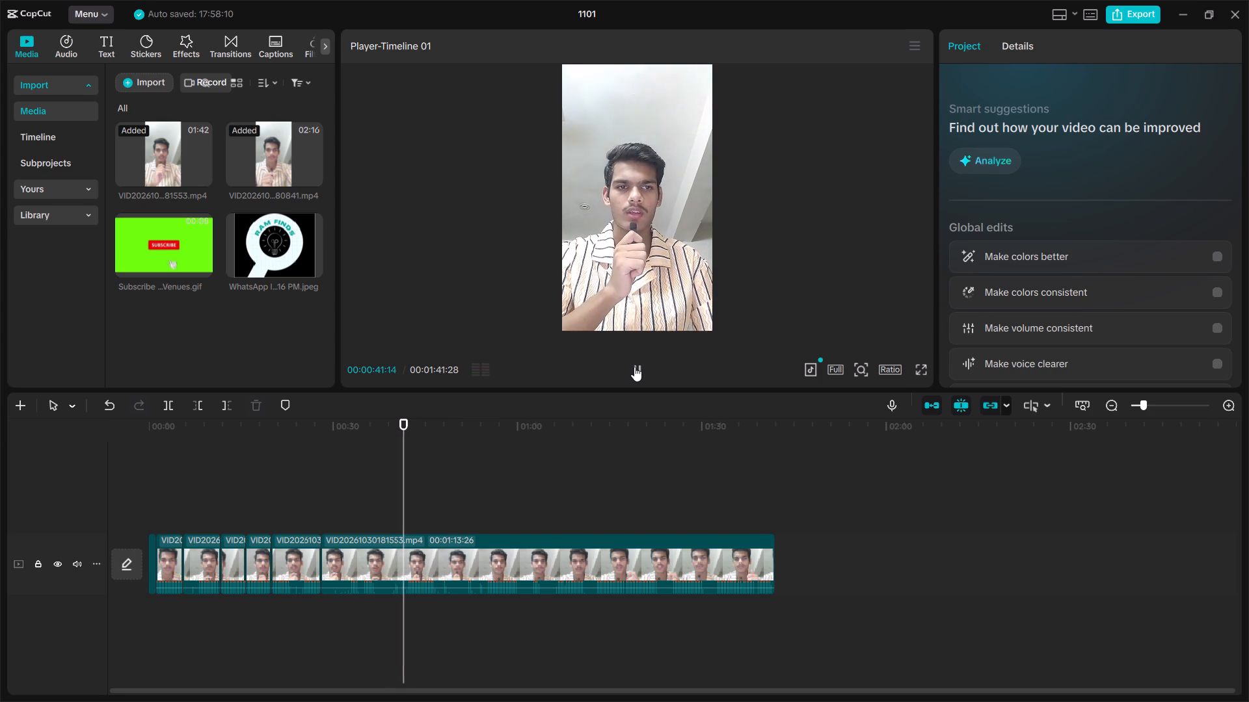
{"action": "left_click", "coordinate": [634, 367]}
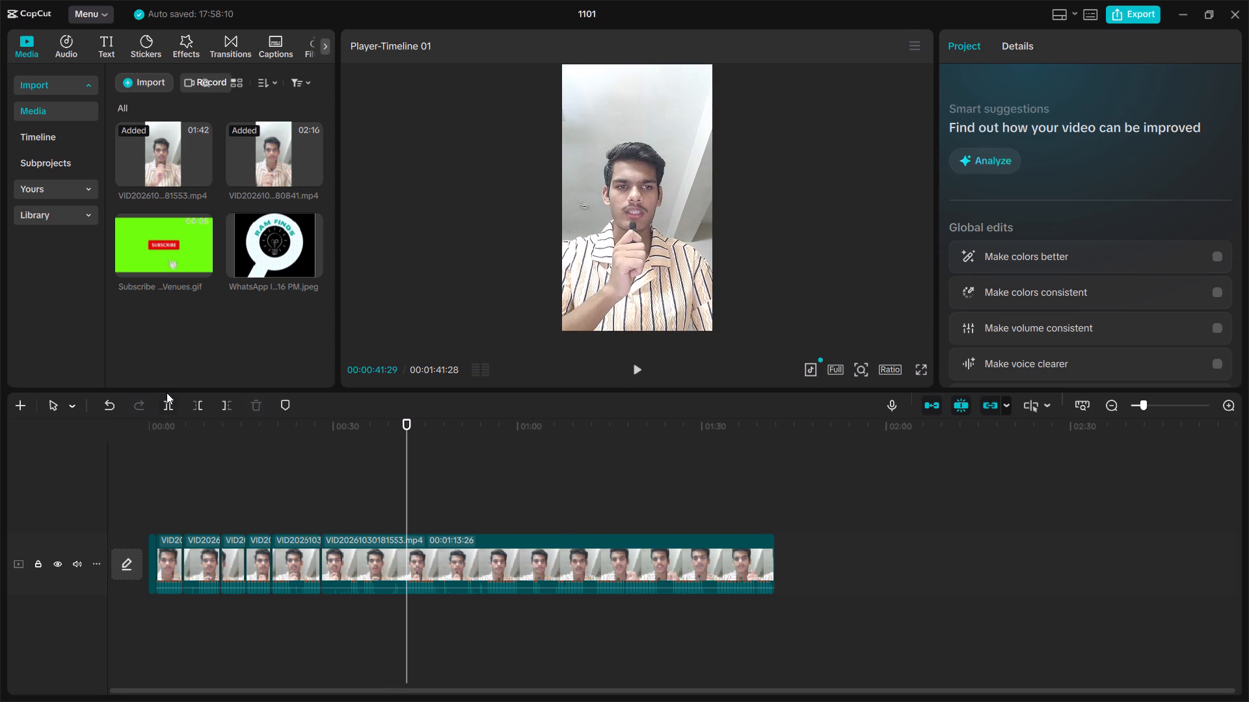
{"action": "left_click", "coordinate": [168, 404]}
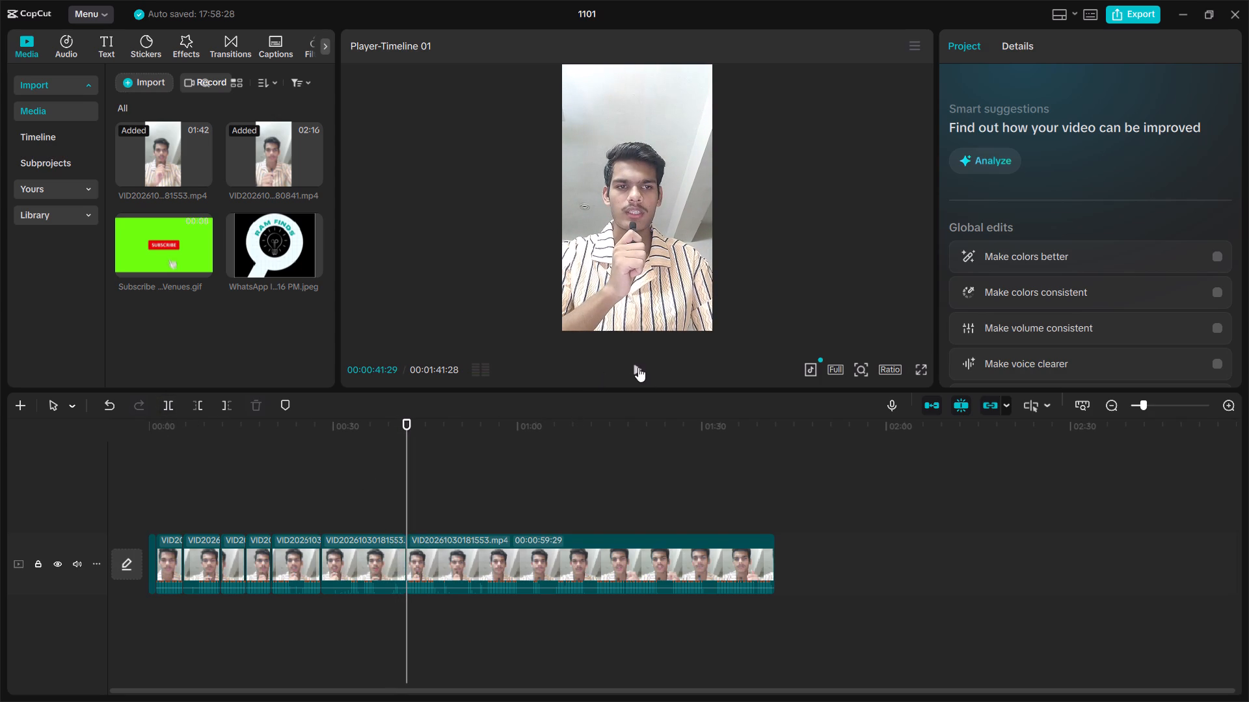
Play on from 00:00:41:29, fine-tune the end point of the passage, and split the second video at 00:00:46:14.
{"action": "left_click", "coordinate": [637, 369]}
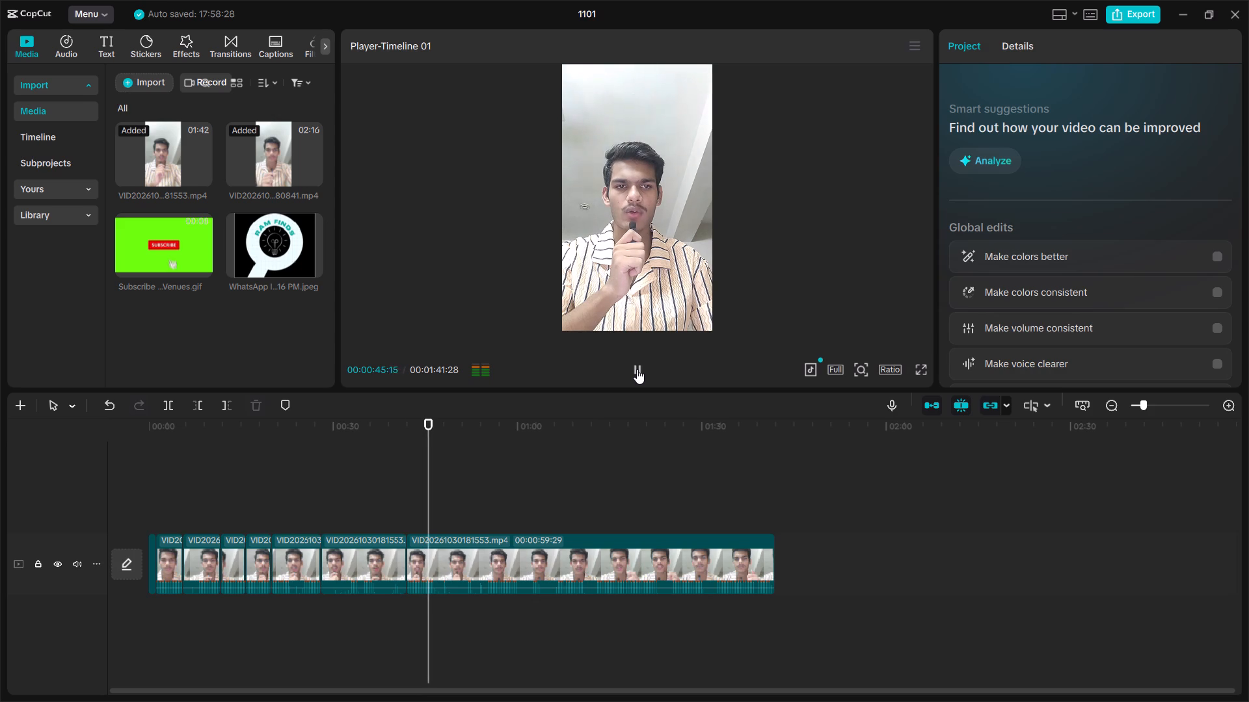
{"action": "left_click", "coordinate": [637, 369]}
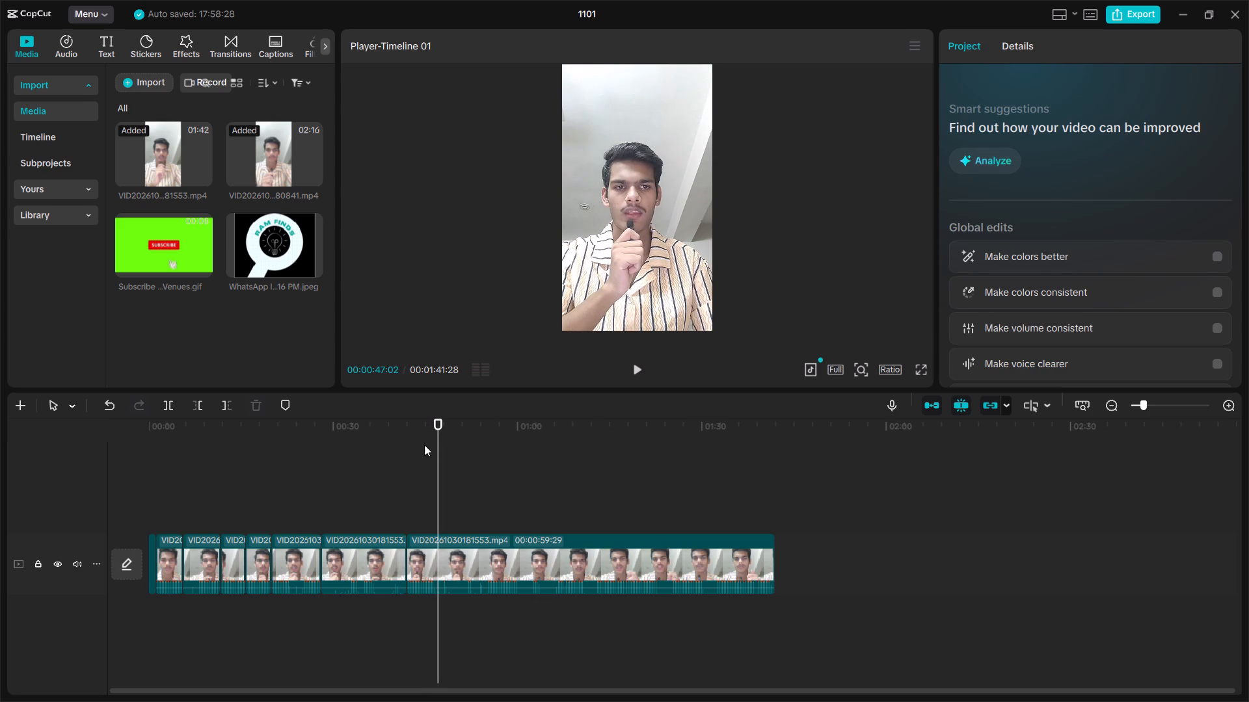
{"action": "left_click", "coordinate": [435, 419]}
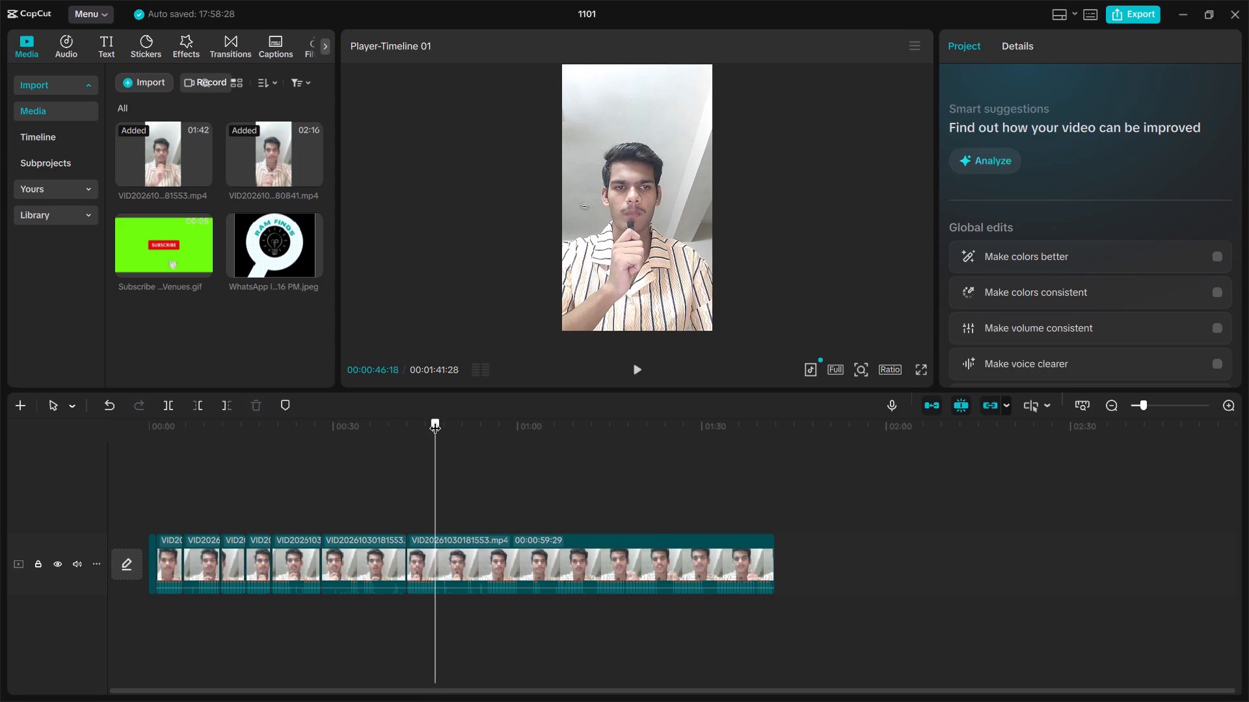
{"action": "left_click", "coordinate": [435, 421]}
{"action": "left_click", "coordinate": [435, 421]}
{"action": "left_click_drag", "start_coordinate": [435, 421], "coordinate": [432, 433]}
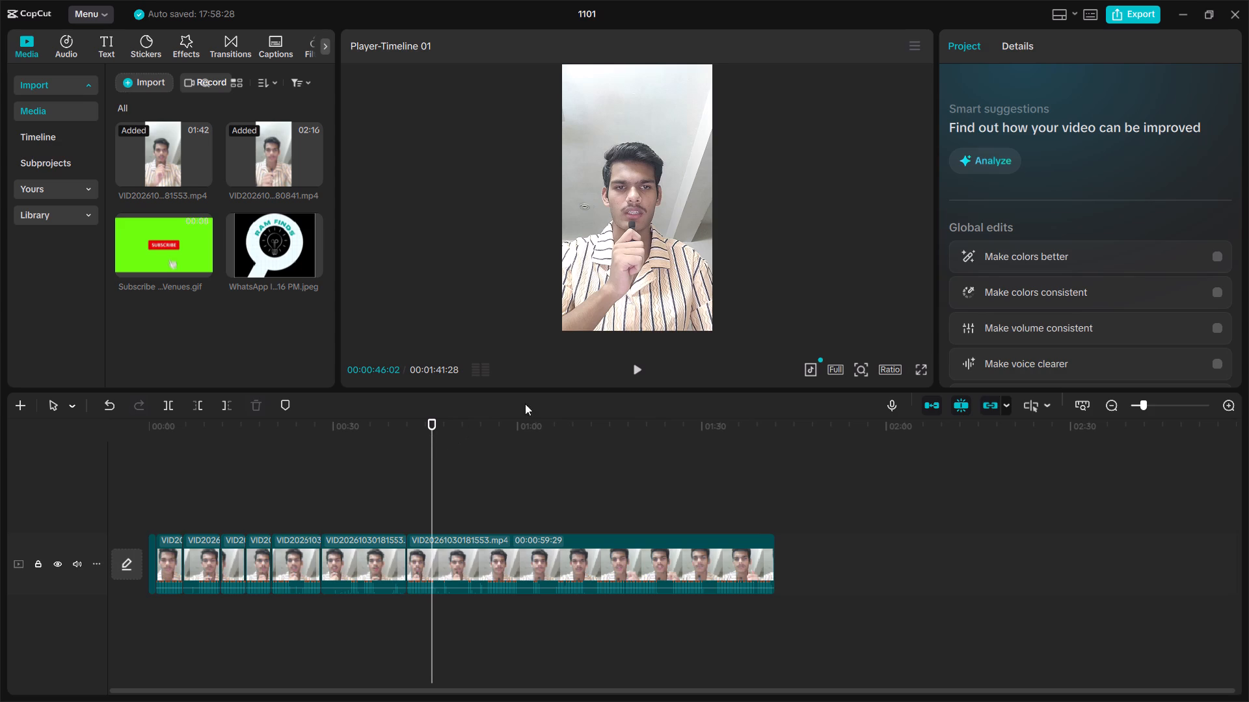
{"action": "left_click", "coordinate": [638, 371]}
{"action": "left_click", "coordinate": [640, 372]}
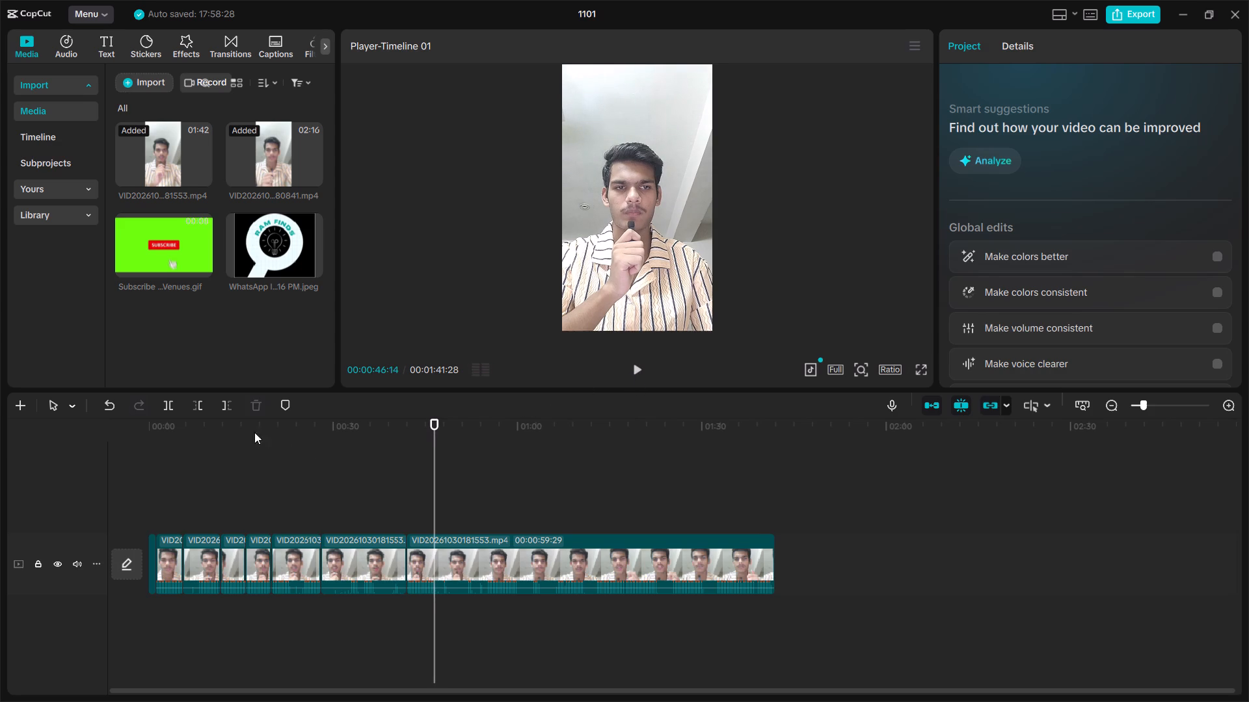
{"action": "left_click", "coordinate": [162, 408]}
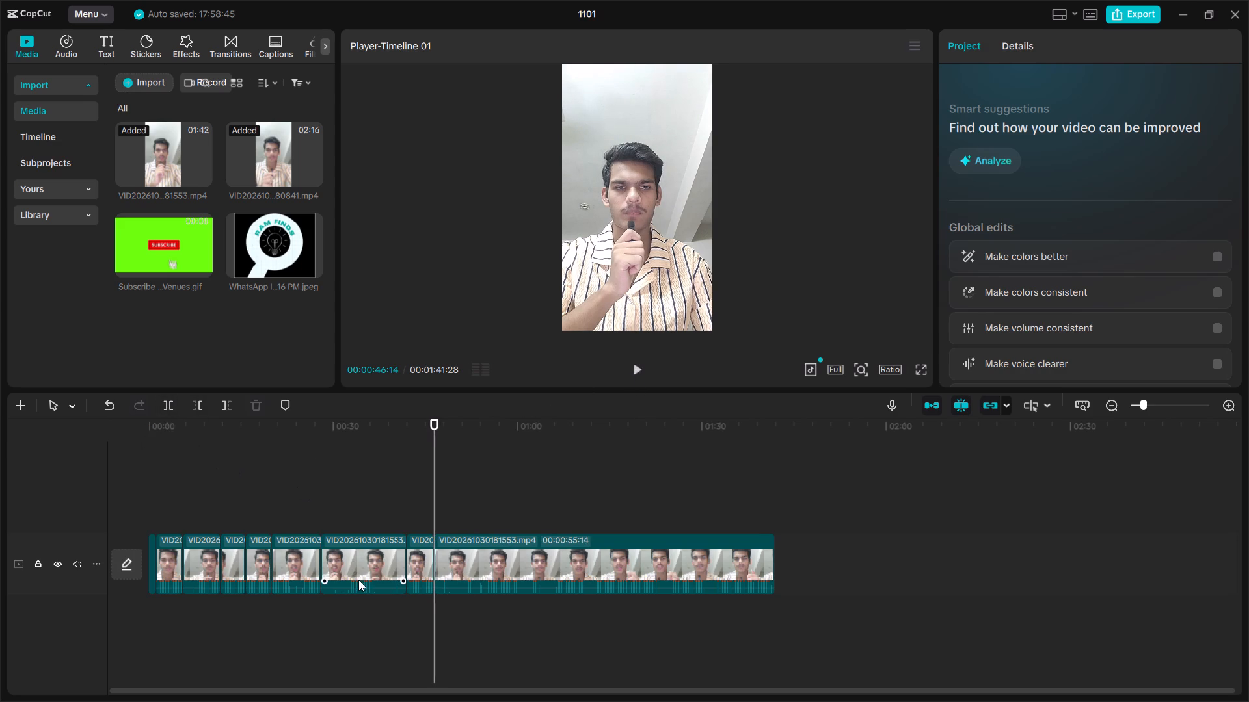
Isolate a short passage of the second video by splitting it at 00:00:34:23 and 00:00:36:22.
{"action": "left_click_drag", "start_coordinate": [431, 419], "coordinate": [345, 453]}
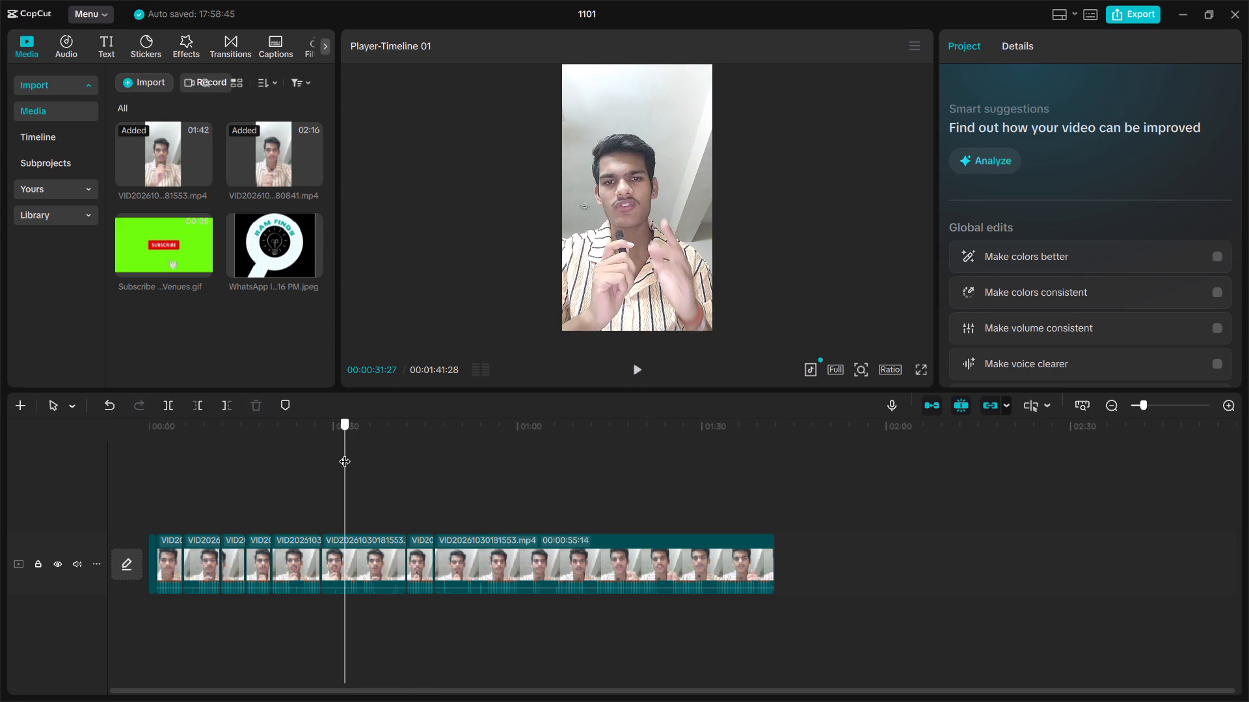
{"action": "left_click_drag", "start_coordinate": [345, 453], "coordinate": [362, 493]}
{"action": "left_click", "coordinate": [172, 402]}
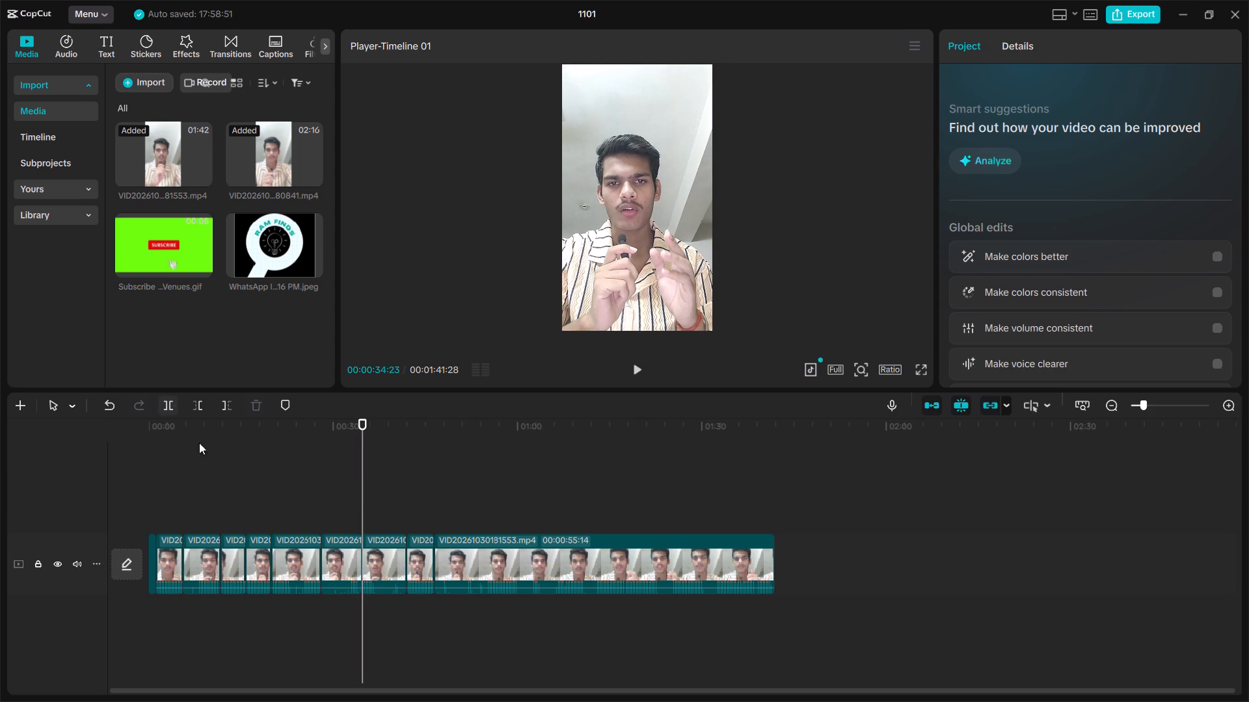
{"action": "left_click", "coordinate": [637, 374]}
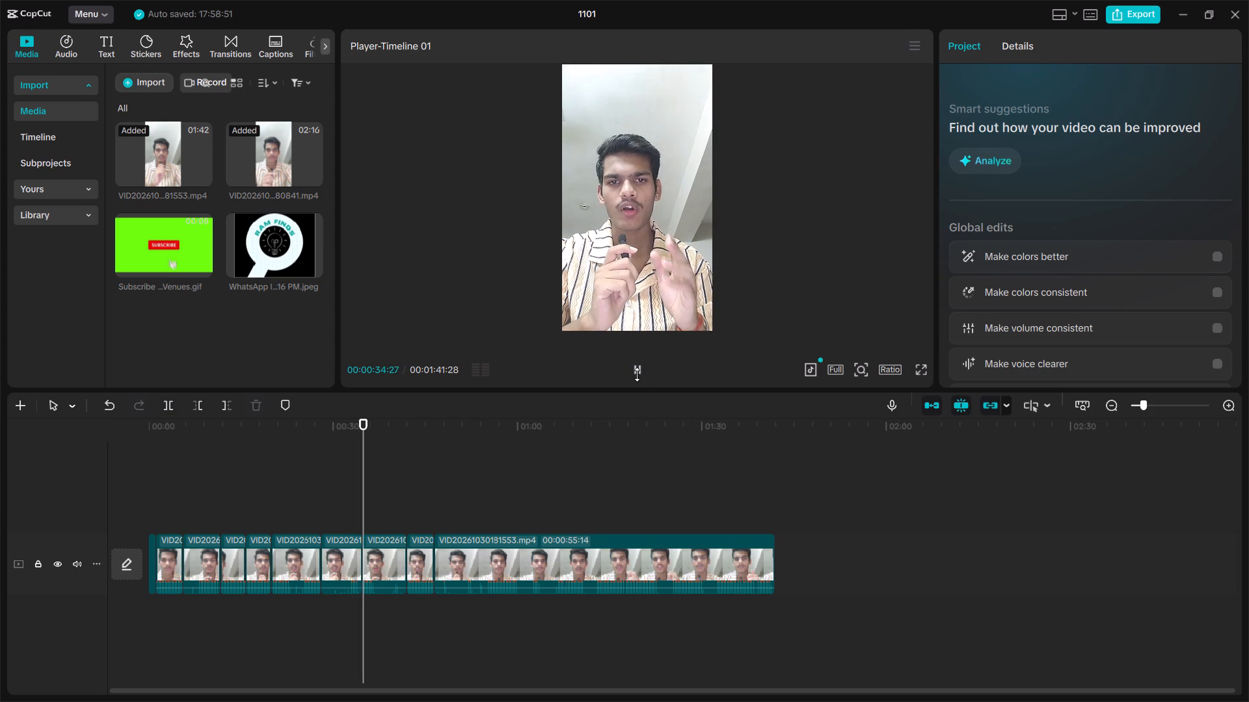
{"action": "left_click", "coordinate": [637, 374]}
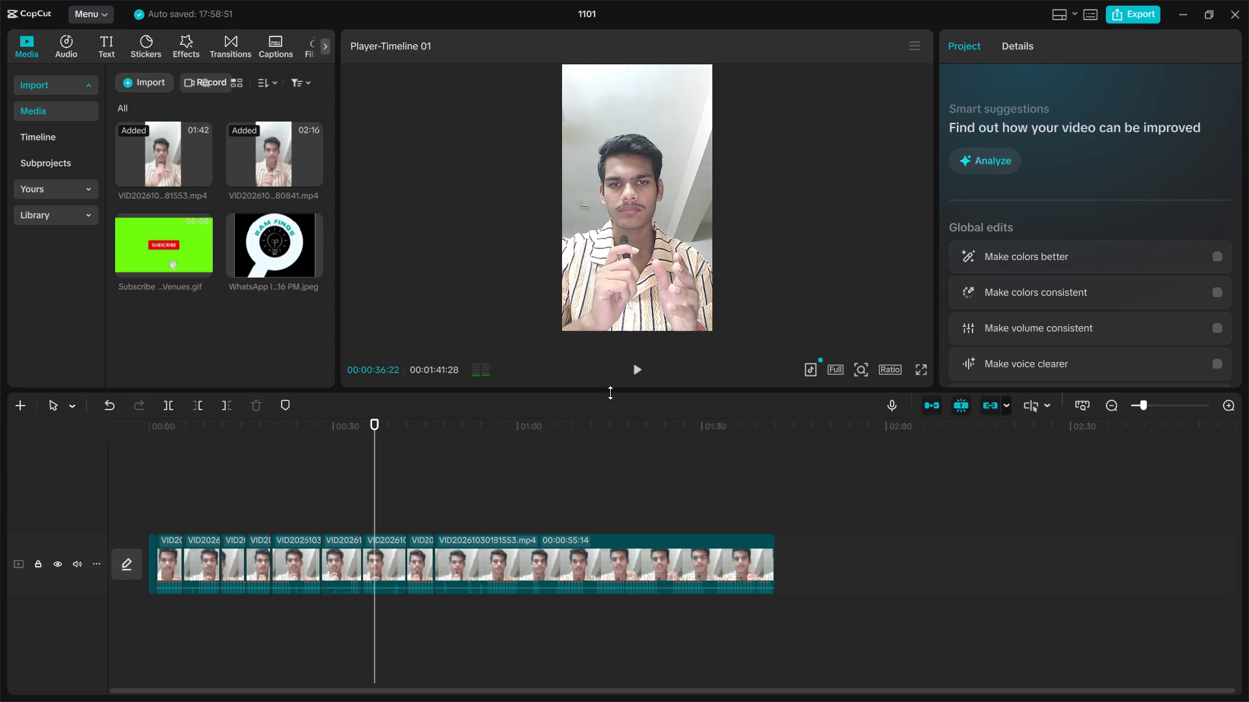
{"action": "left_click", "coordinate": [168, 411]}
Delete the two segments directly before and after the short isolated passage of the second video.
{"action": "left_click", "coordinate": [337, 559]}
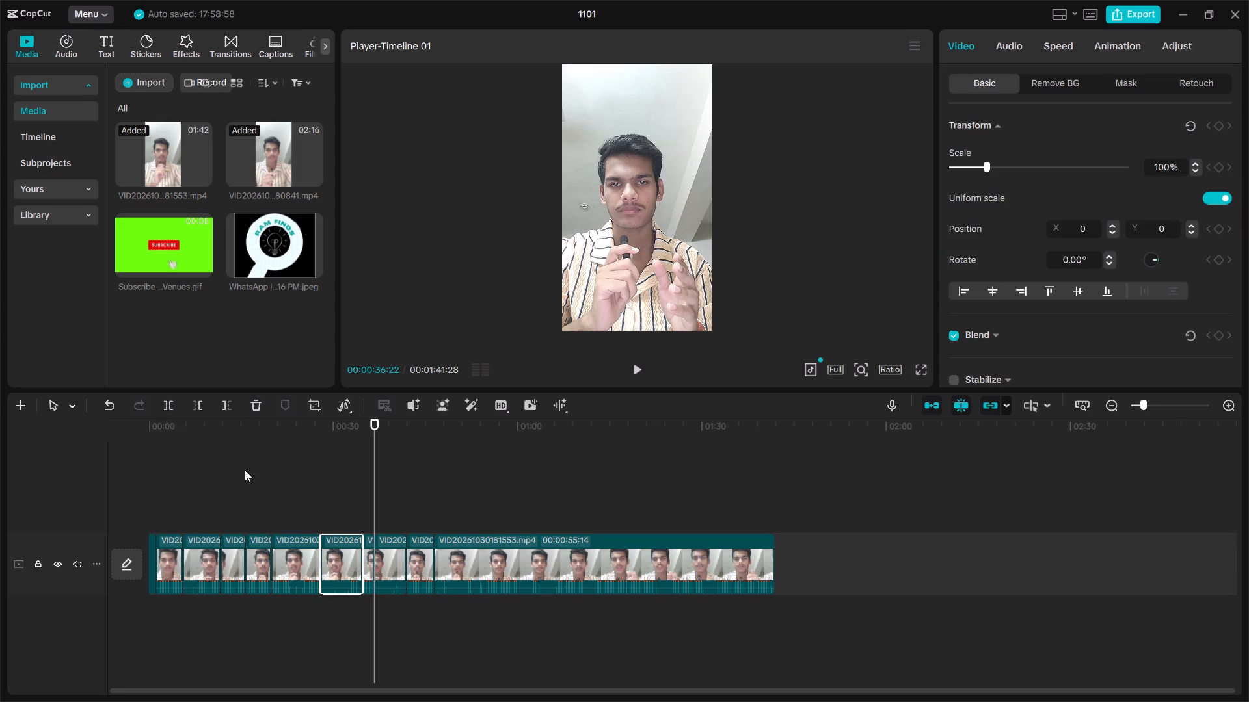
{"action": "left_click", "coordinate": [254, 408]}
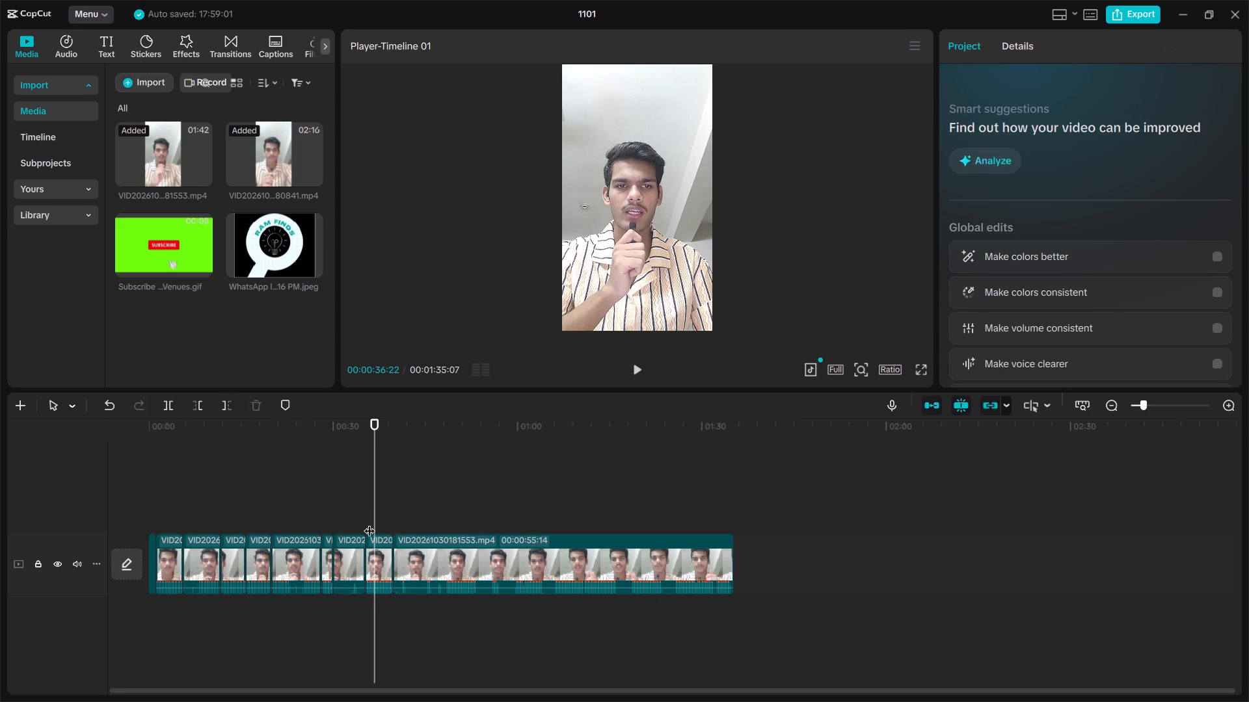
{"action": "left_click", "coordinate": [348, 560]}
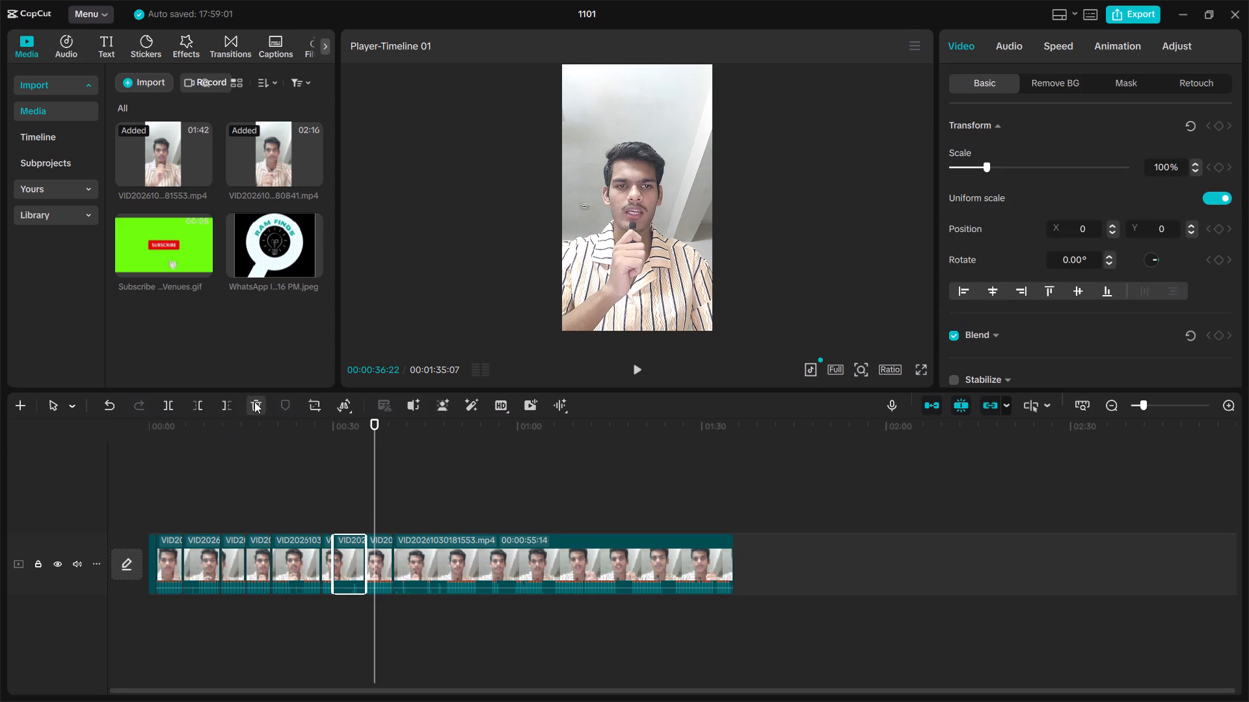
{"action": "left_click", "coordinate": [254, 402]}
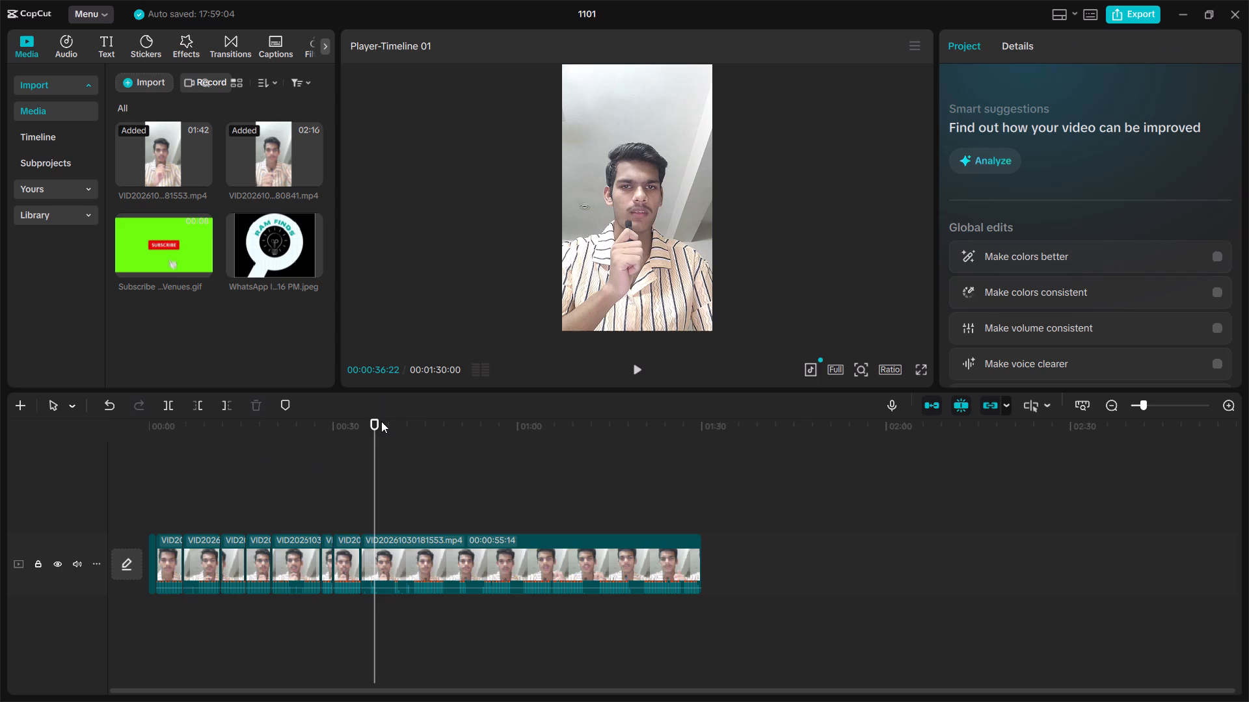
Replay the second video from 00:00:32:22, split it at 00:00:43:06, and delete the segment just before that cut.
{"action": "left_click_drag", "start_coordinate": [375, 418], "coordinate": [350, 430]}
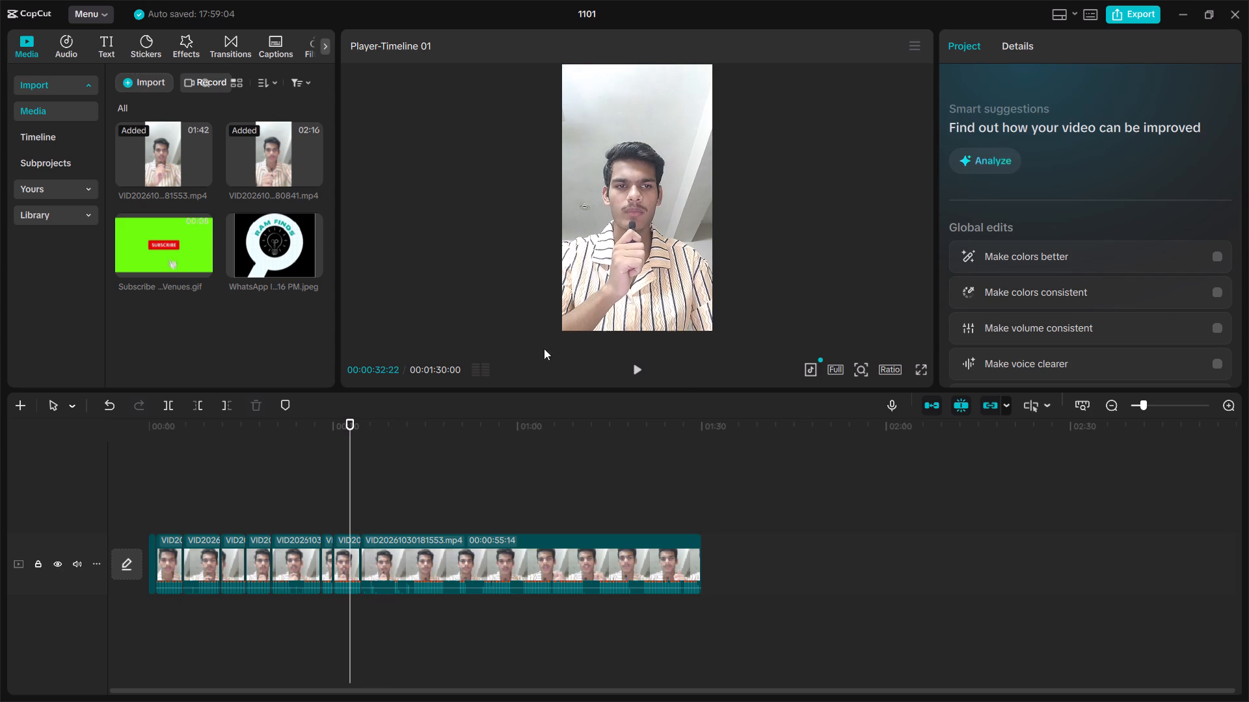
{"action": "left_click", "coordinate": [636, 371]}
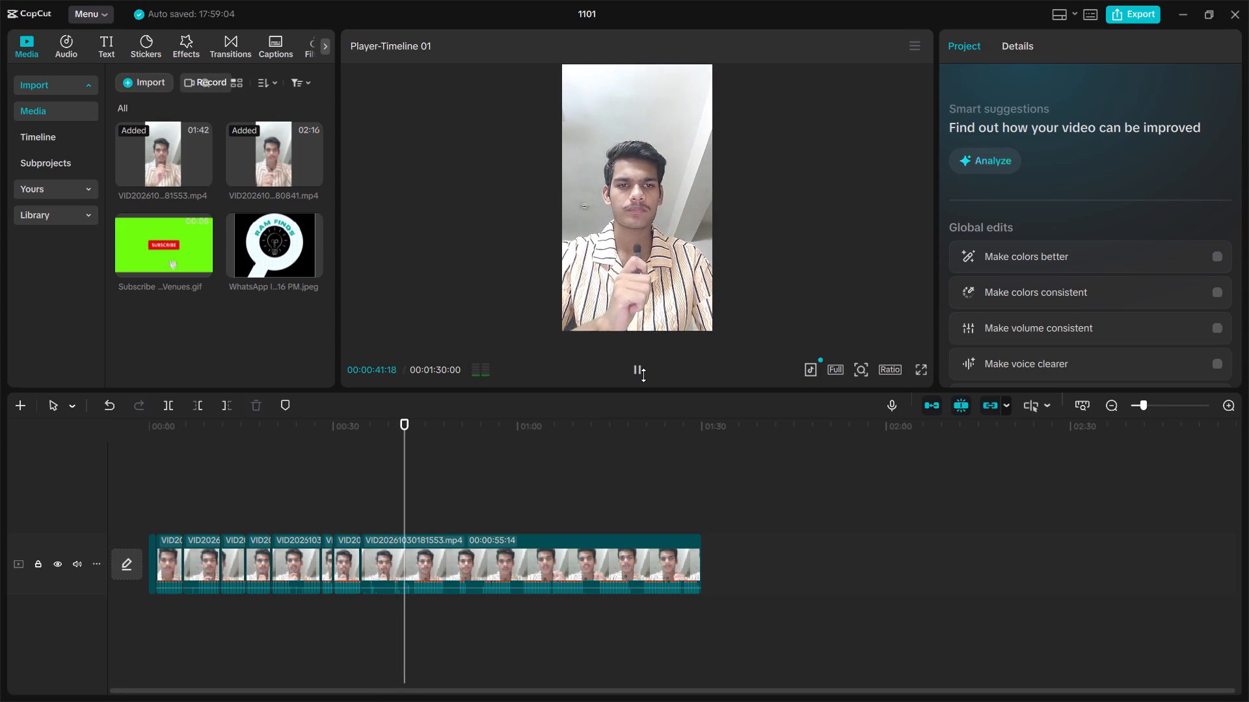
{"action": "left_click", "coordinate": [643, 375]}
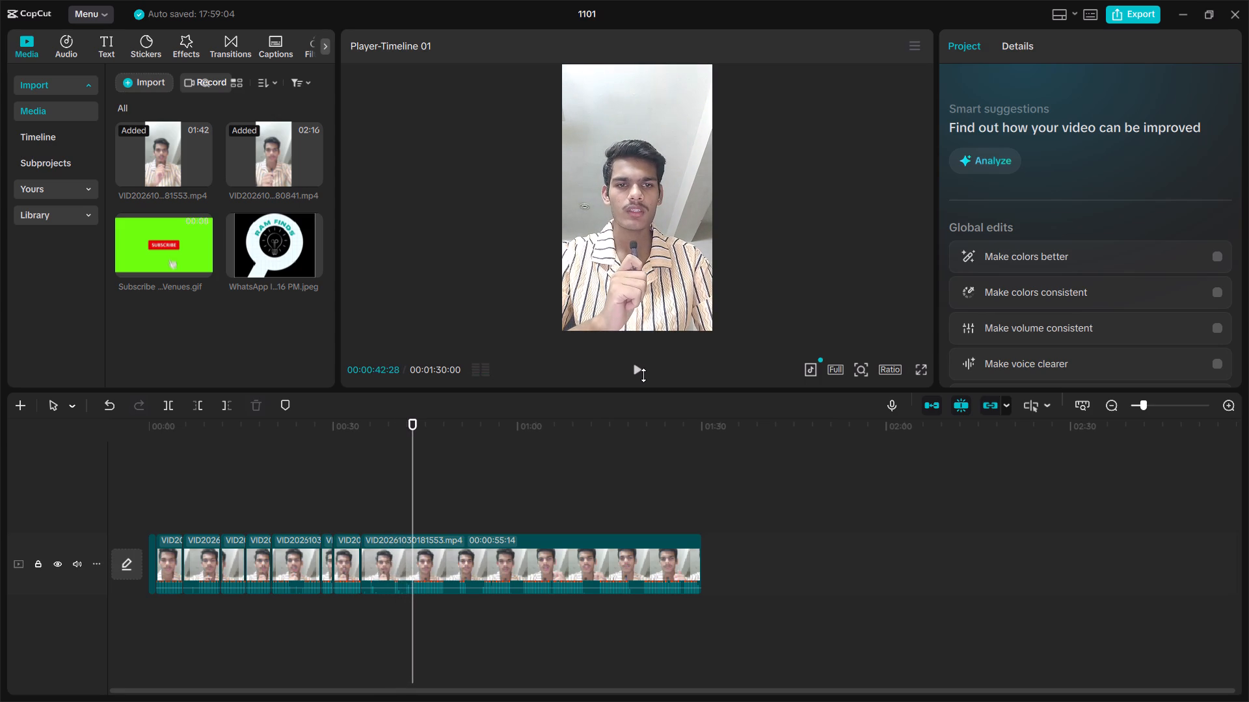
{"action": "double_click", "coordinate": [643, 375]}
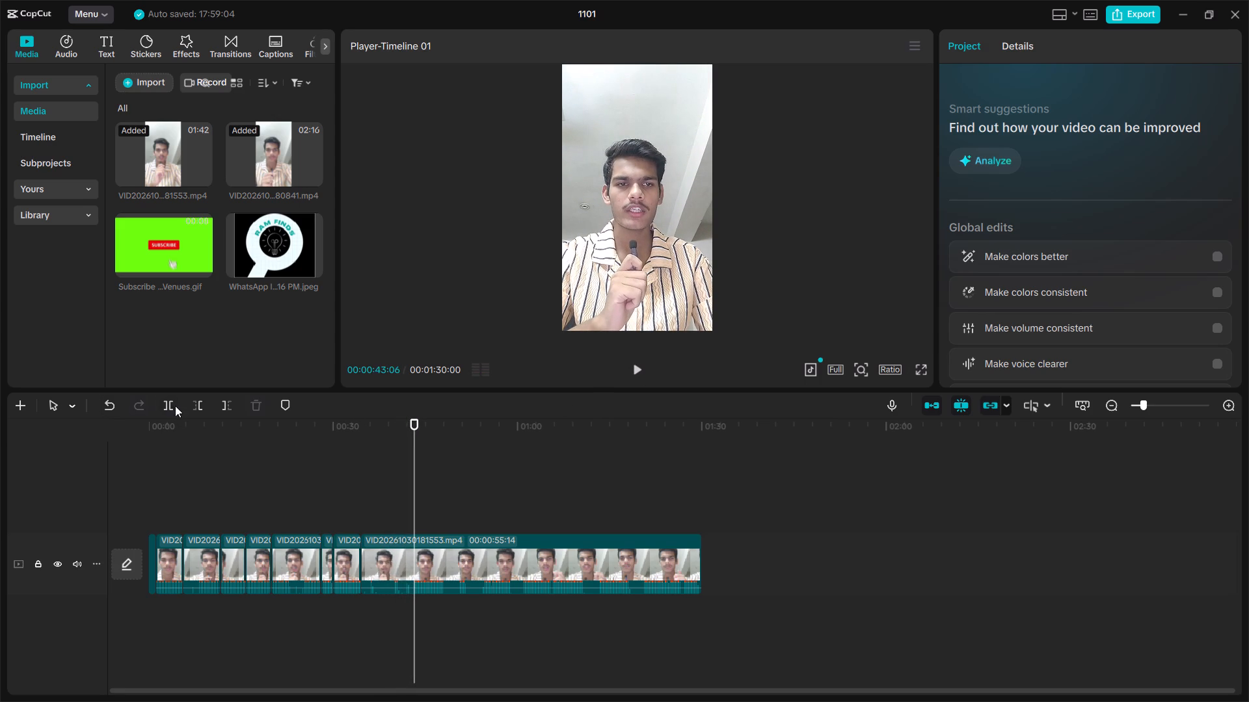
{"action": "left_click", "coordinate": [175, 406]}
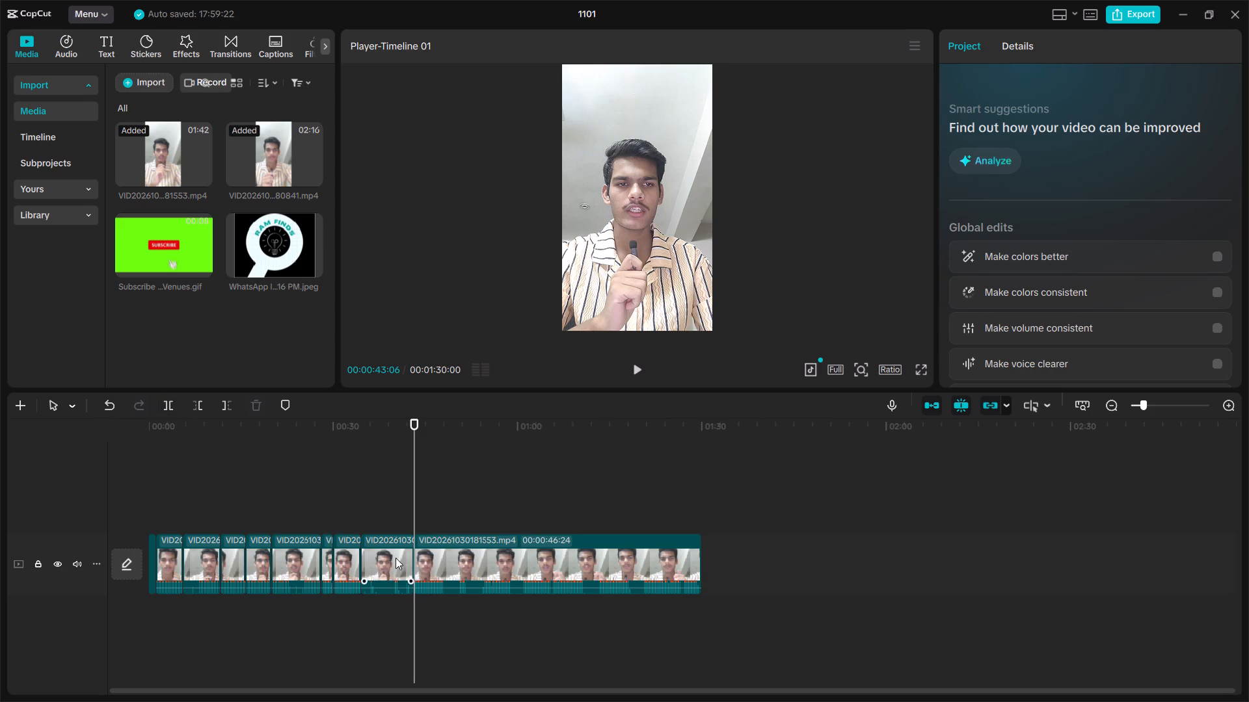
{"action": "left_click", "coordinate": [388, 560]}
{"action": "left_click", "coordinate": [263, 409]}
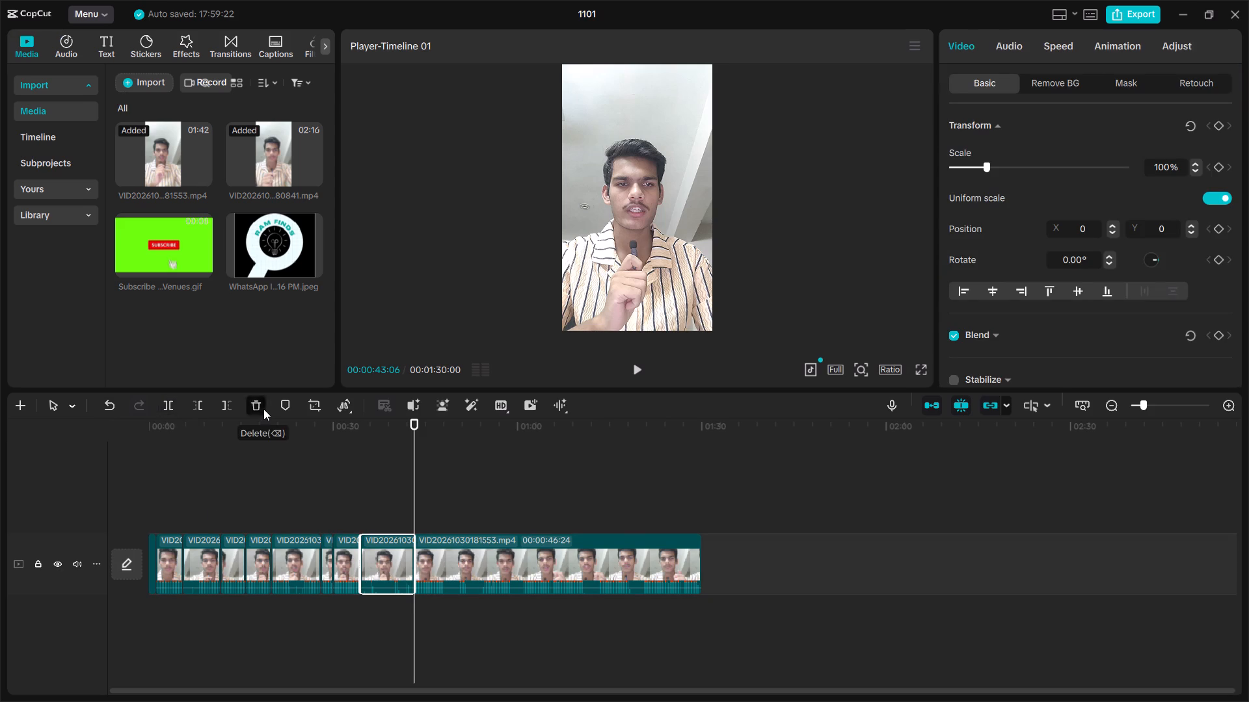
Replay the second video from 00:00:34:16 and split it at the end of the passage at 00:00:39:10.
{"action": "left_click_drag", "start_coordinate": [415, 424], "coordinate": [365, 443]}
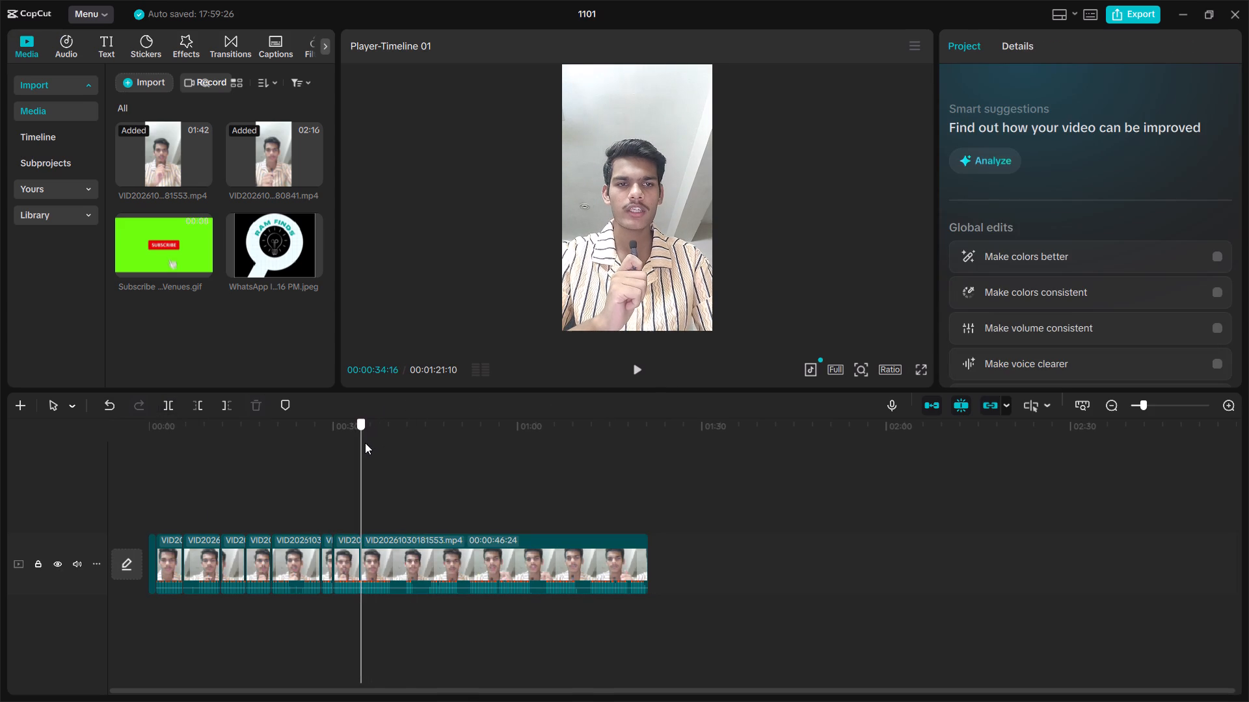
{"action": "left_click_drag", "start_coordinate": [365, 443], "coordinate": [365, 443]}
{"action": "left_click", "coordinate": [630, 367]}
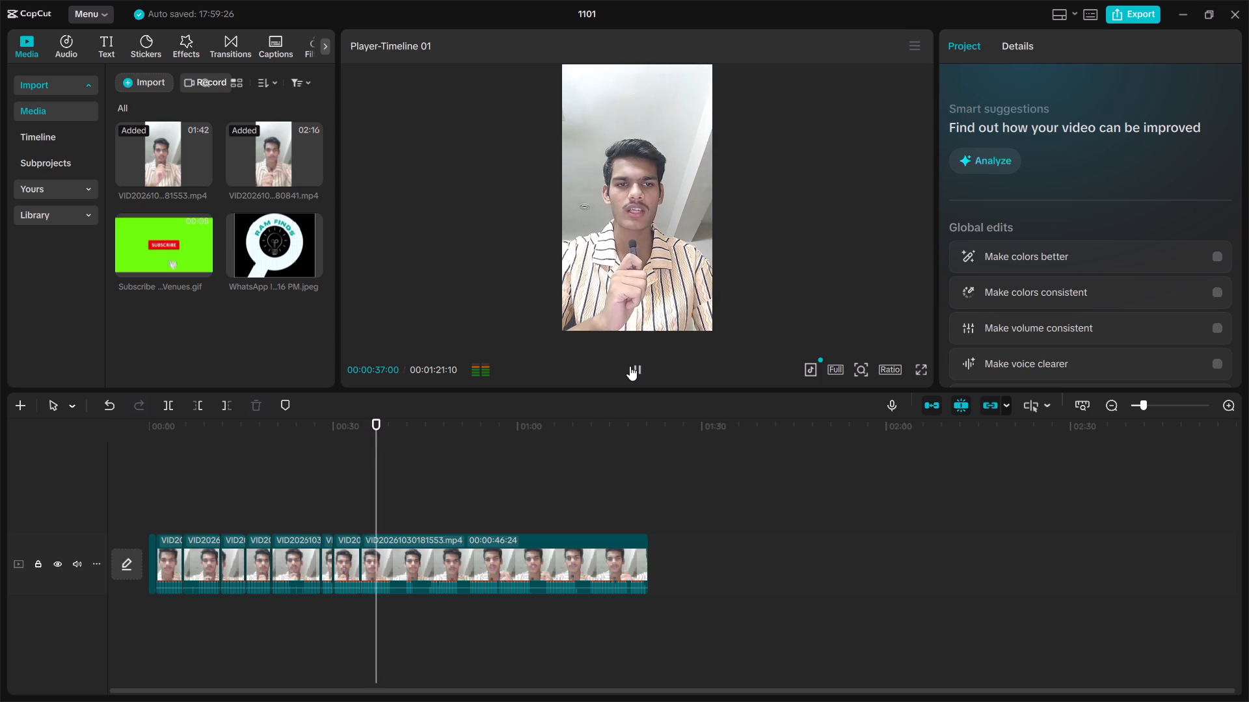
{"action": "left_click", "coordinate": [630, 366]}
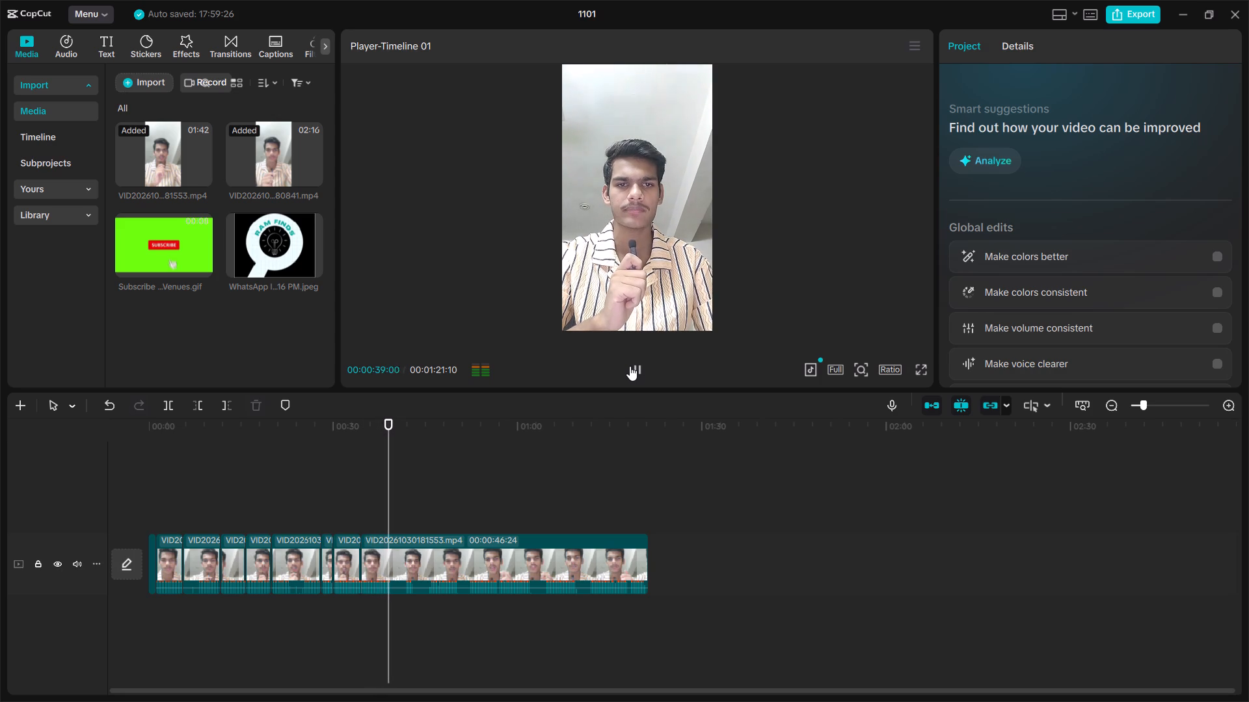
{"action": "double_click", "coordinate": [630, 366]}
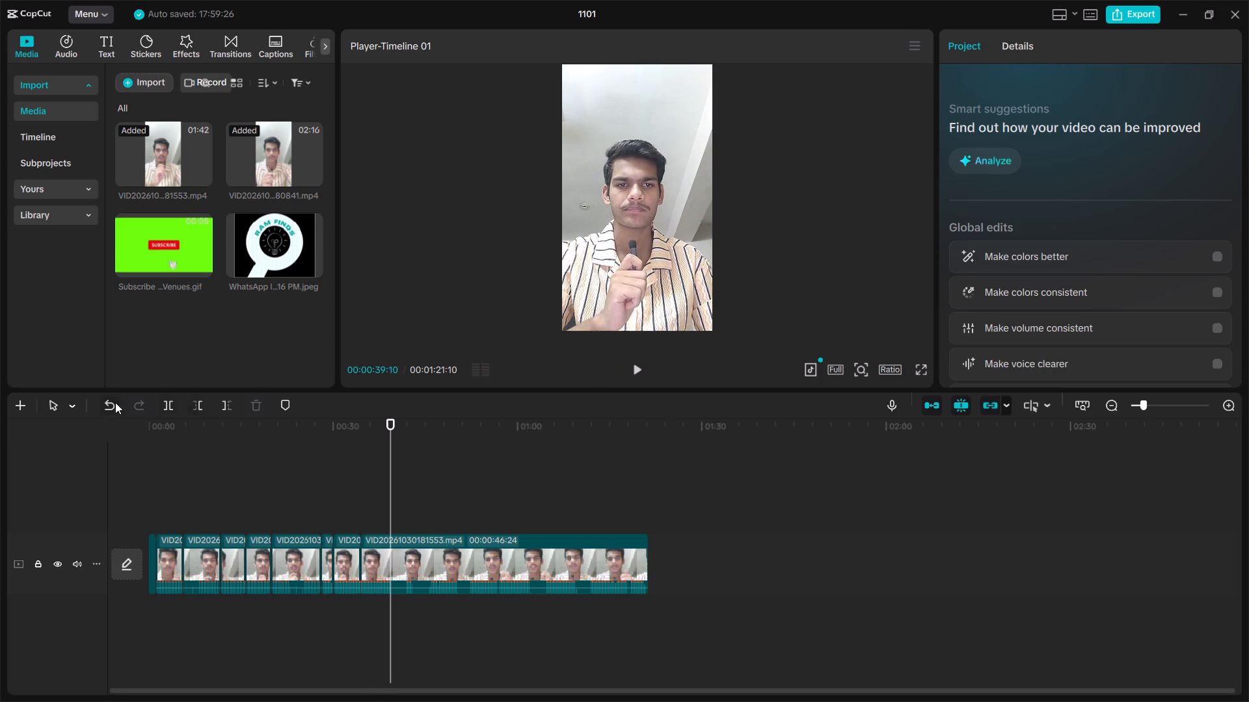
{"action": "left_click", "coordinate": [172, 407]}
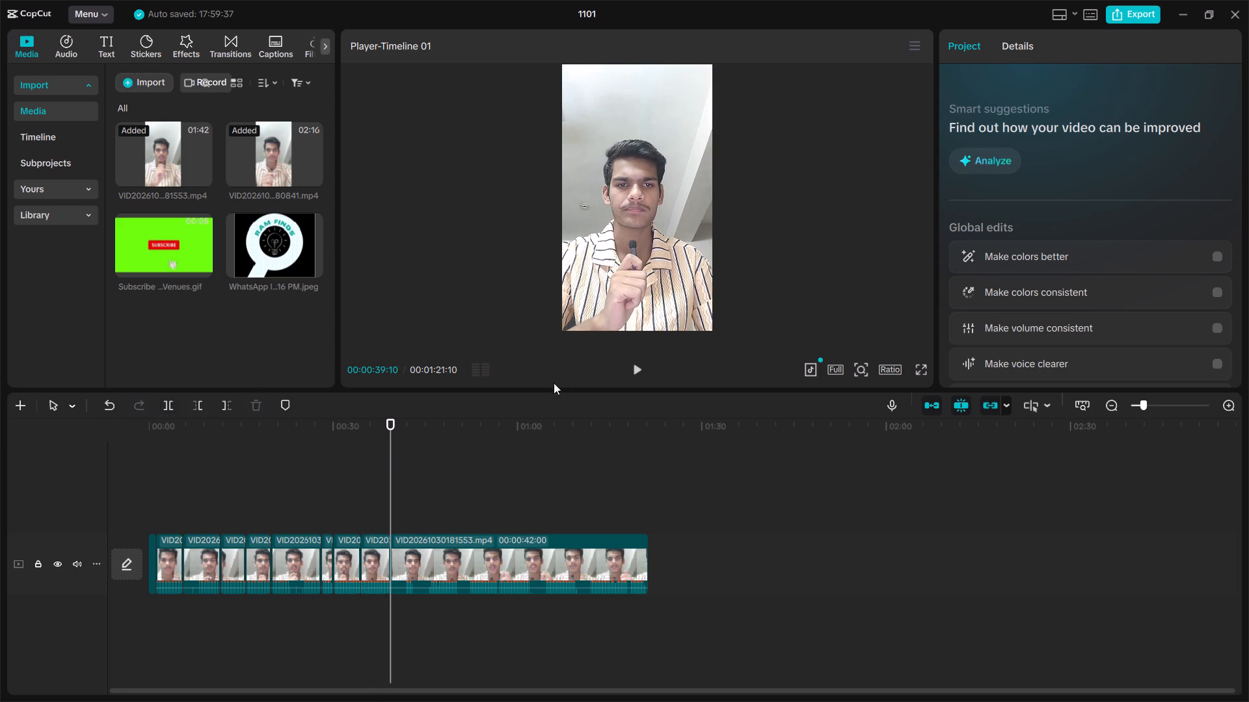
Play on from 00:00:39:10, split the second video at 00:00:45:23, and delete the segment between those two points.
{"action": "left_click", "coordinate": [633, 364]}
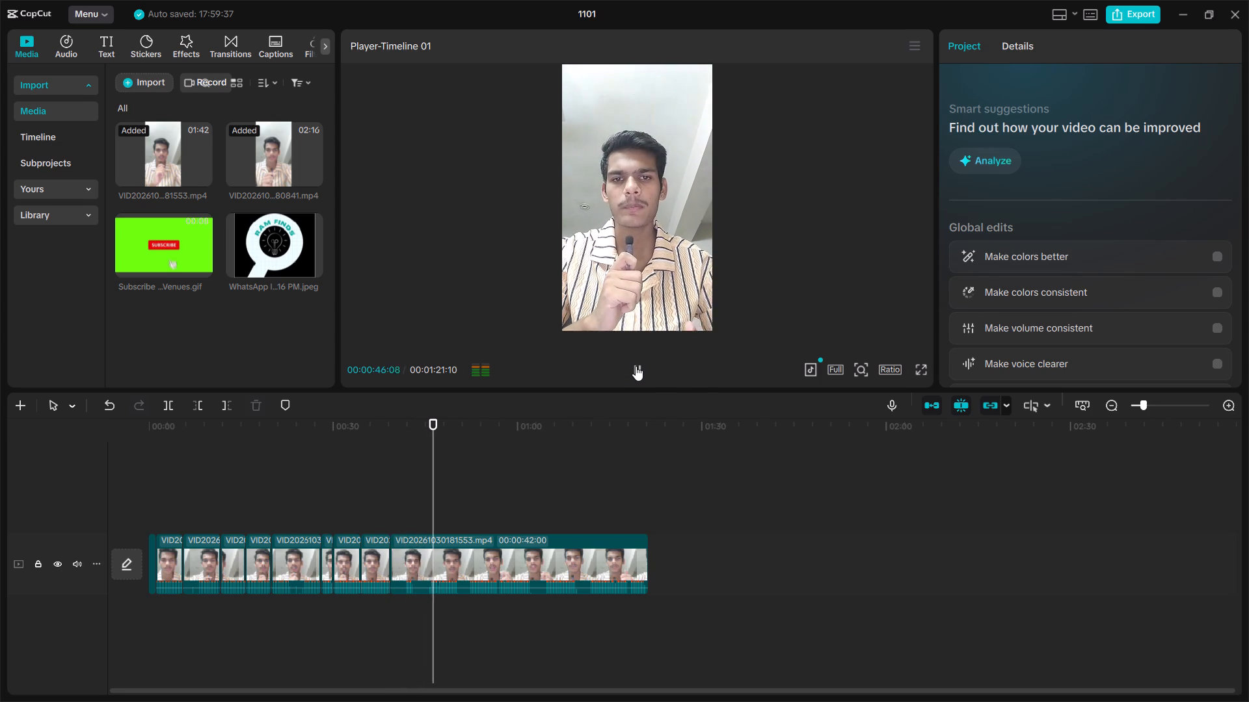
{"action": "left_click", "coordinate": [636, 366]}
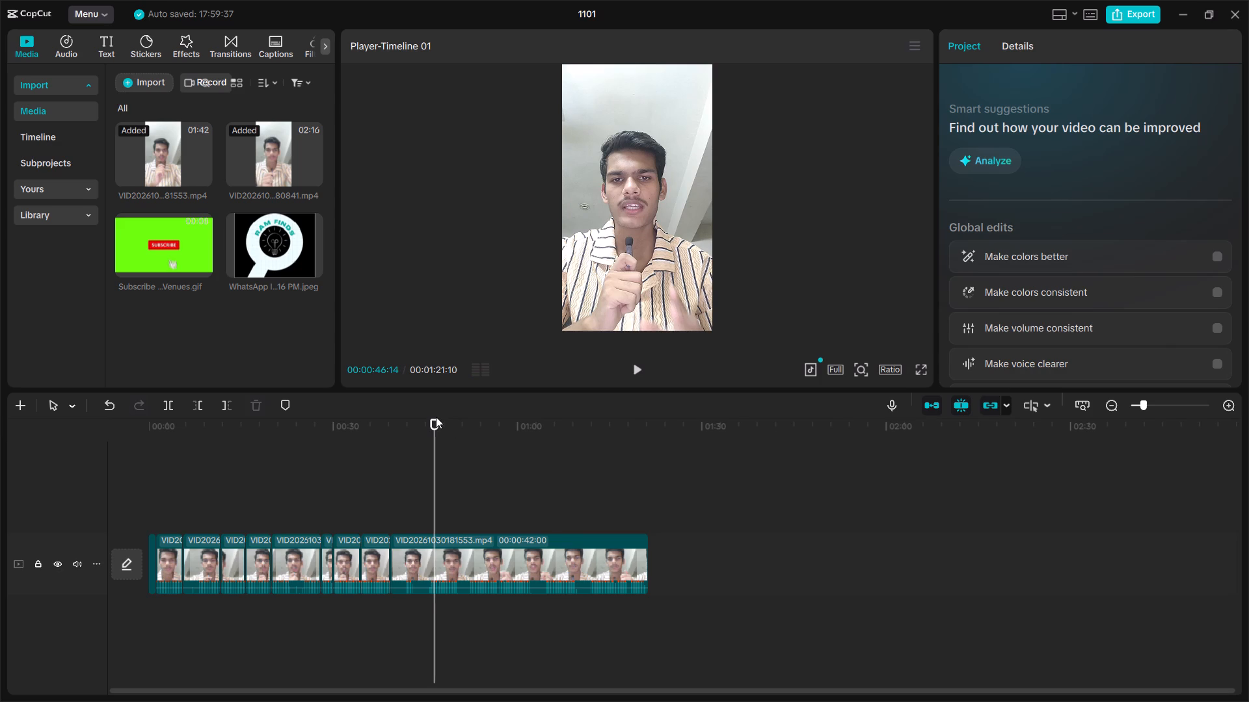
{"action": "left_click_drag", "start_coordinate": [435, 417], "coordinate": [430, 425]}
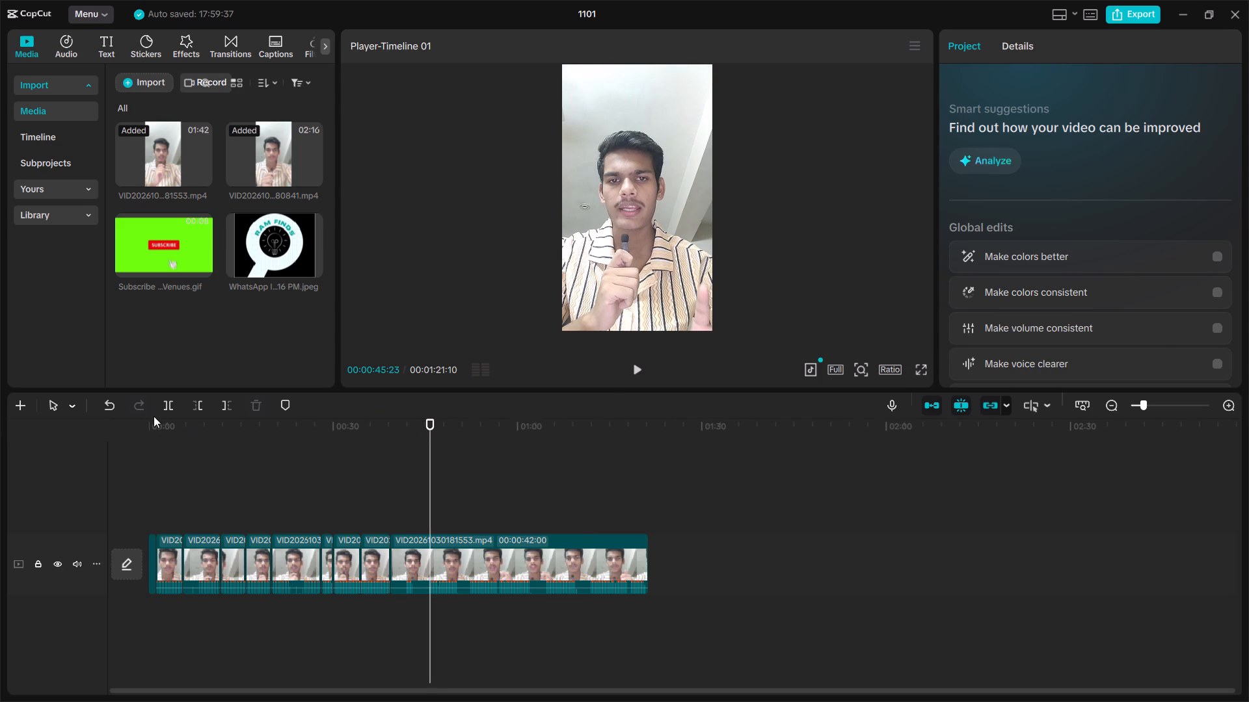
{"action": "left_click", "coordinate": [169, 402]}
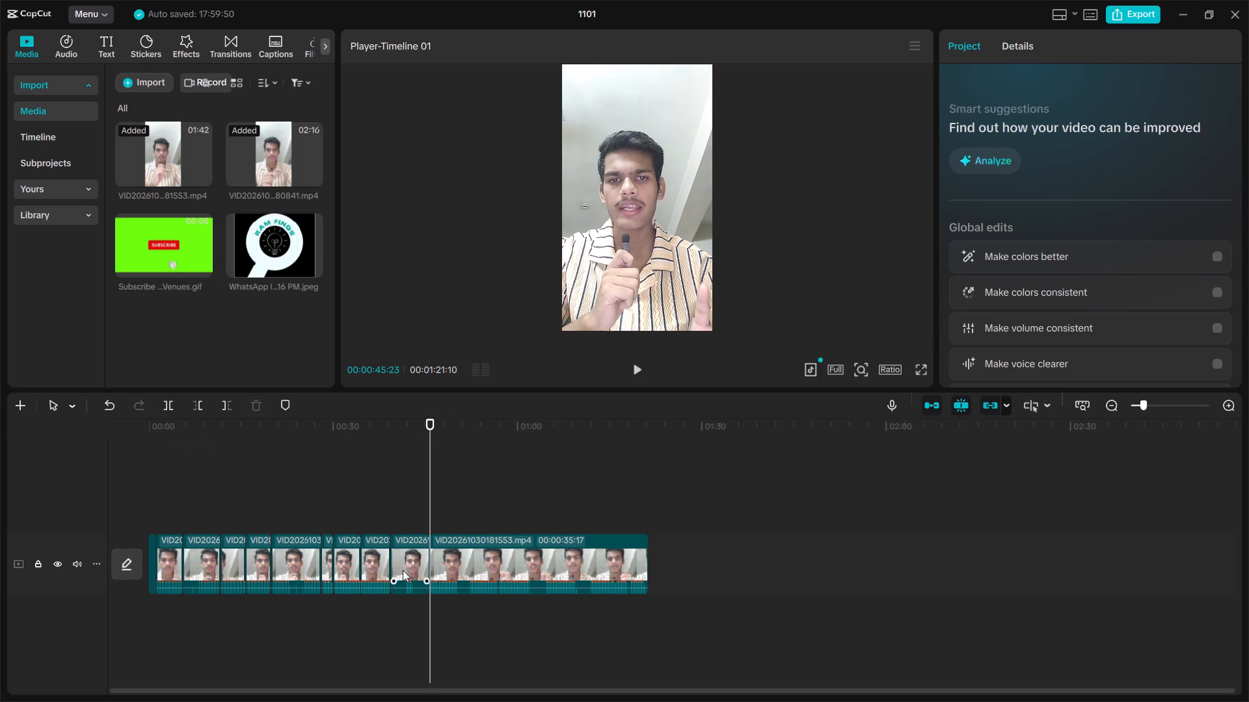
{"action": "left_click", "coordinate": [403, 570]}
{"action": "left_click", "coordinate": [248, 408]}
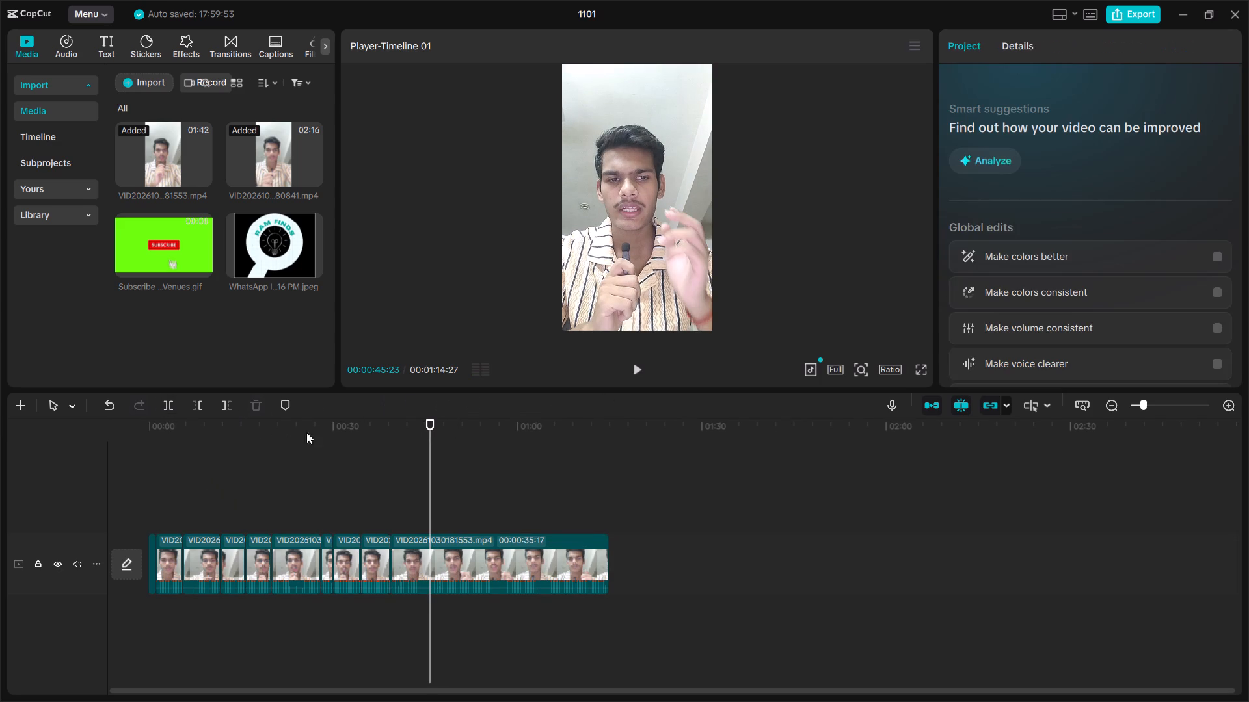
Replay the joined video from 00:00:39:10, split it at 00:00:45:20, and delete the segment between those two points.
{"action": "left_click_drag", "start_coordinate": [429, 418], "coordinate": [424, 421]}
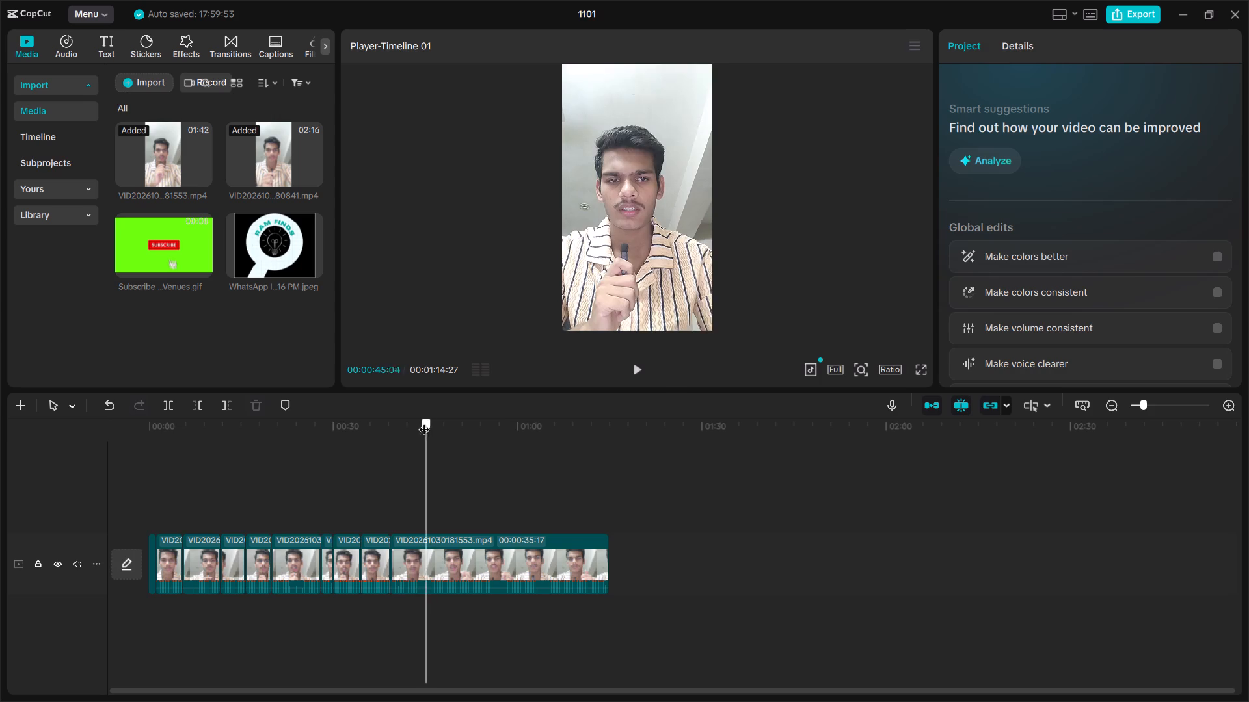
{"action": "left_click_drag", "start_coordinate": [424, 421], "coordinate": [391, 445]}
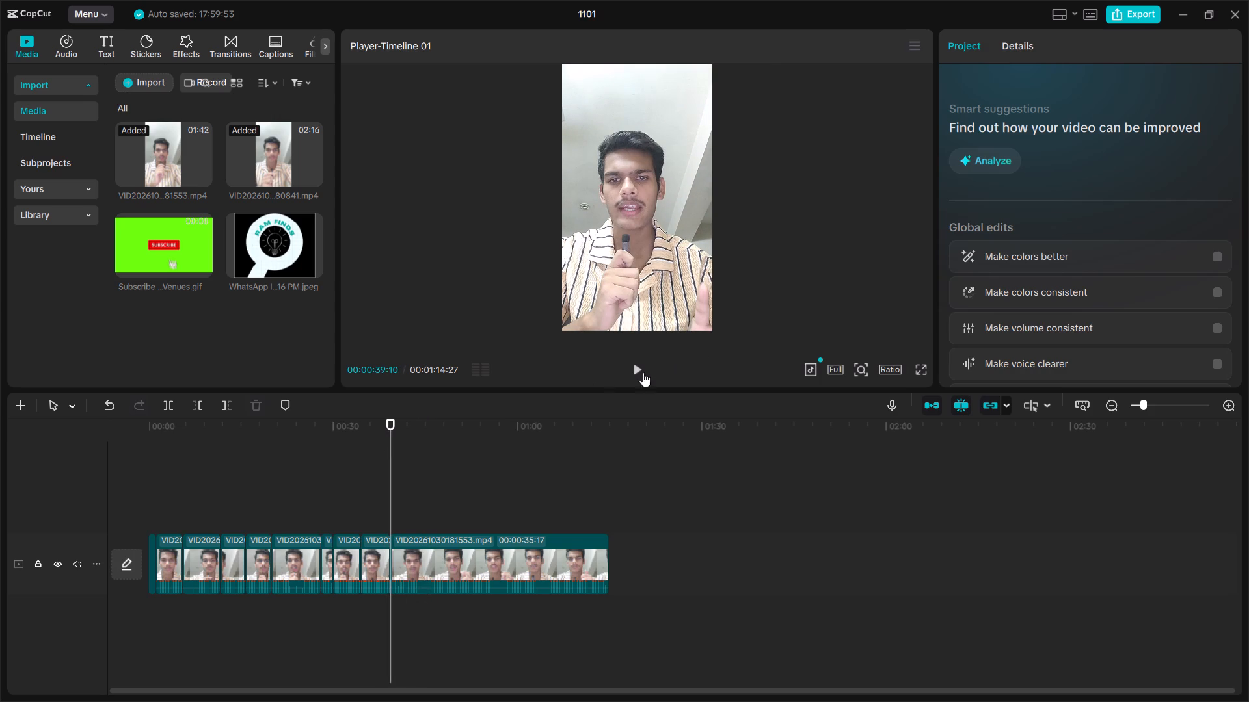
{"action": "left_click", "coordinate": [636, 373]}
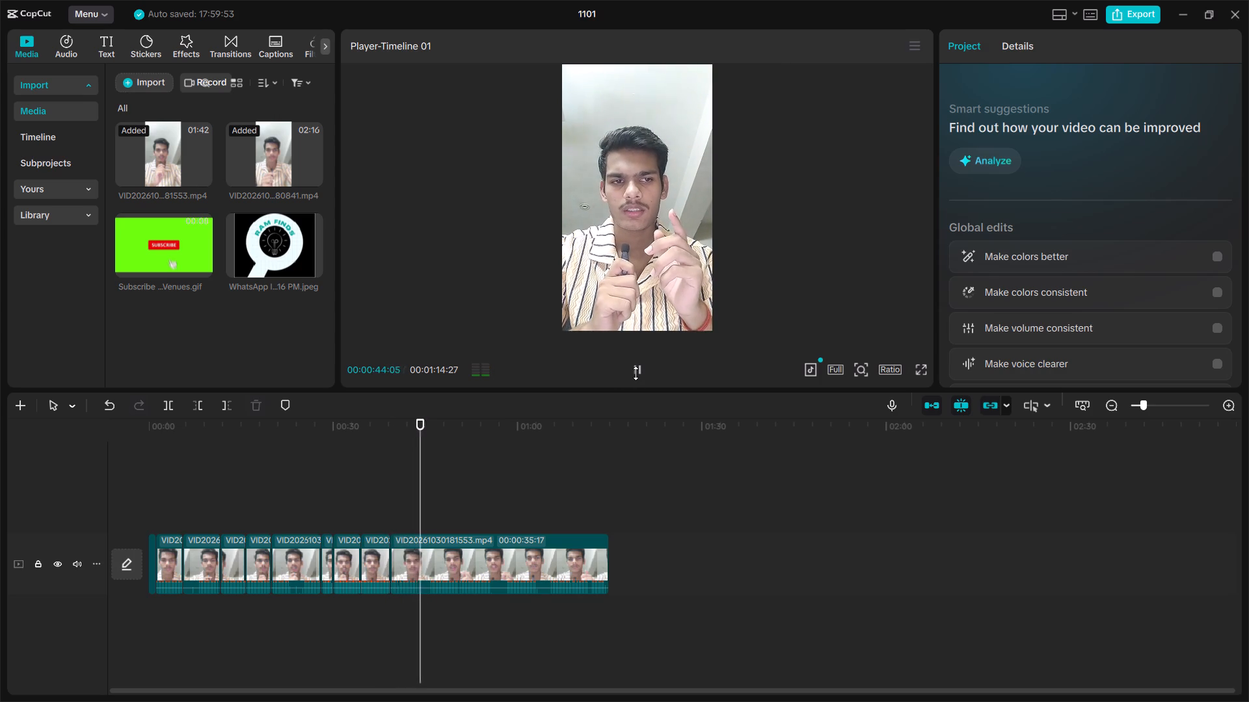
{"action": "left_click_drag", "start_coordinate": [636, 373], "coordinate": [633, 386]}
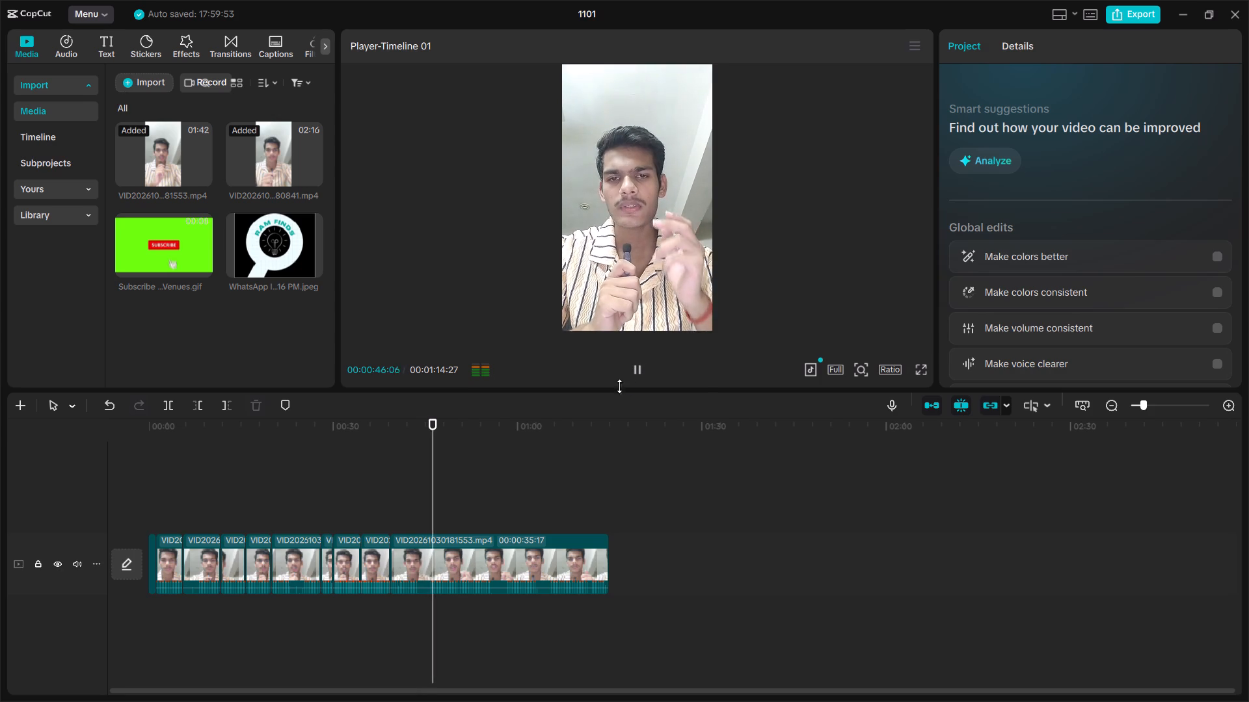
{"action": "left_click_drag", "start_coordinate": [449, 419], "coordinate": [429, 435]}
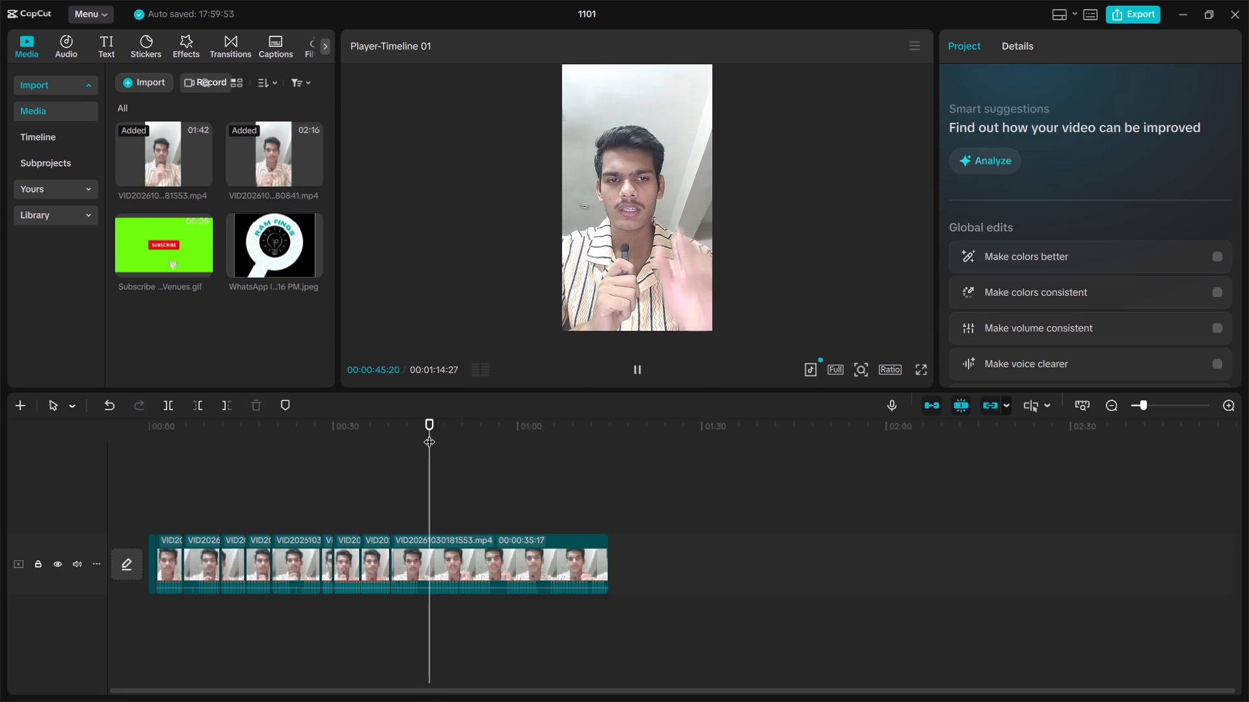
{"action": "left_click", "coordinate": [172, 408]}
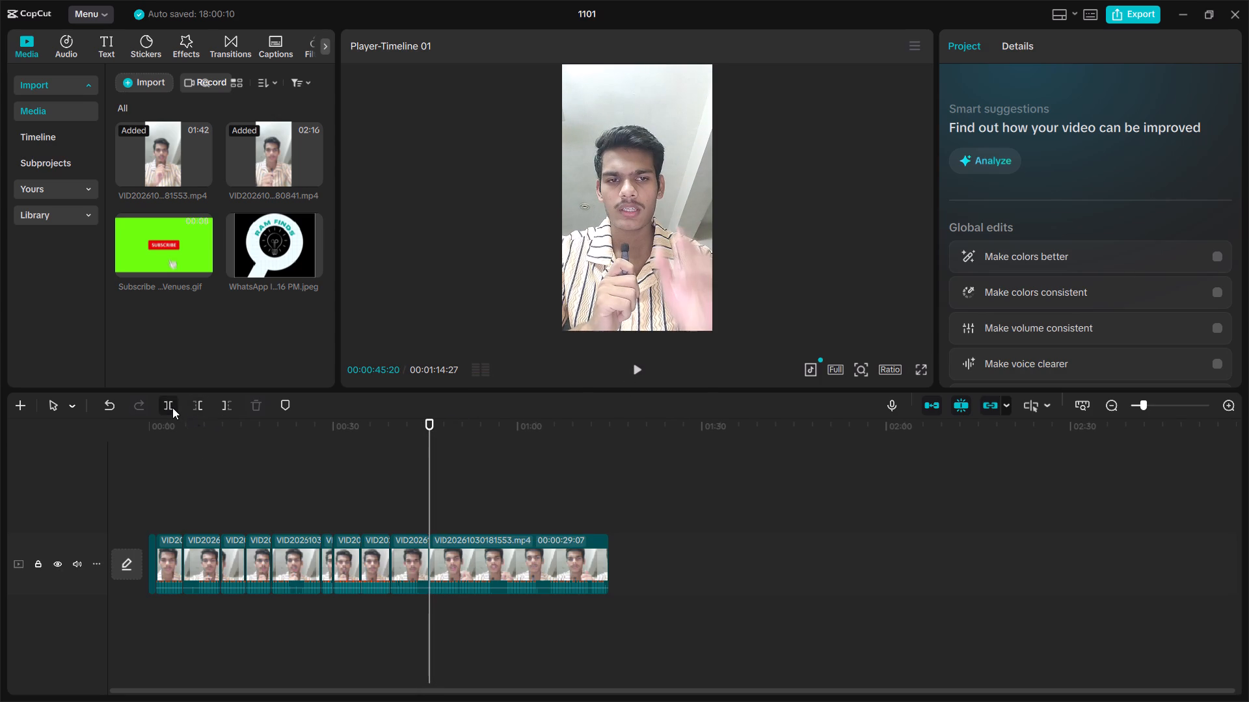
{"action": "left_click", "coordinate": [403, 563]}
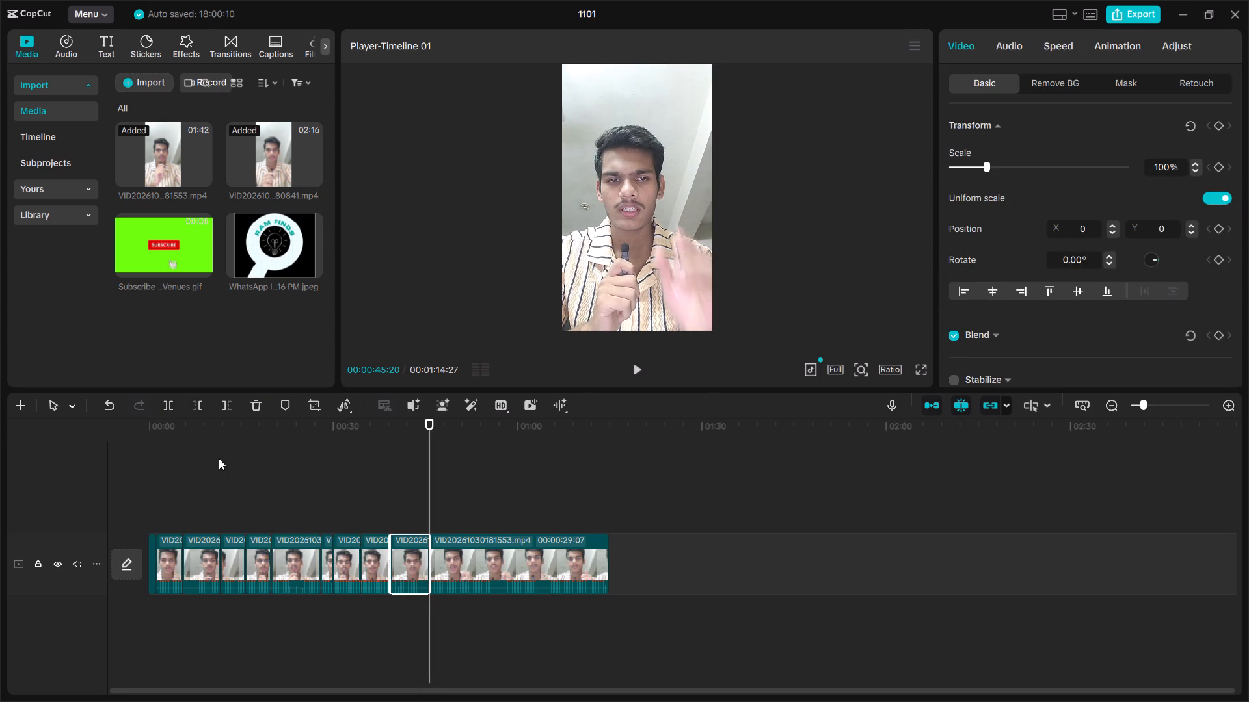
{"action": "left_click", "coordinate": [254, 399]}
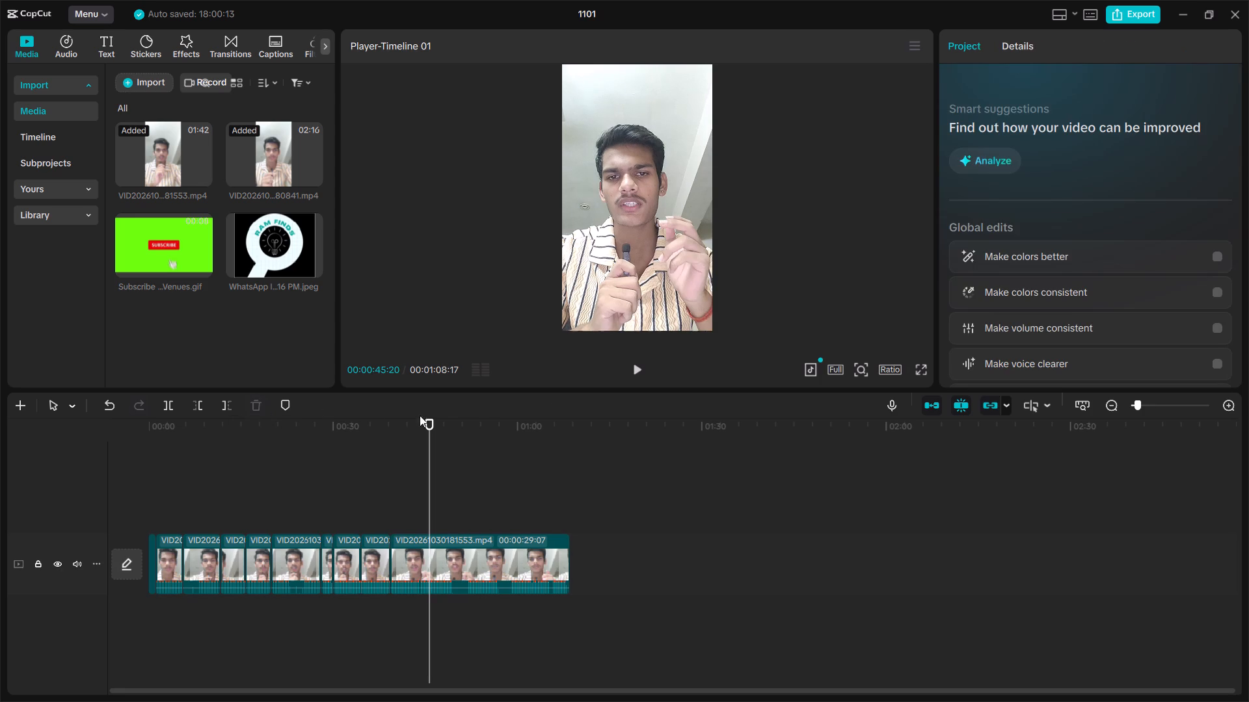
Replay the joined video from 00:00:39:10 and split it at the end of the passage at 00:00:43:26.
{"action": "left_click_drag", "start_coordinate": [427, 418], "coordinate": [403, 426]}
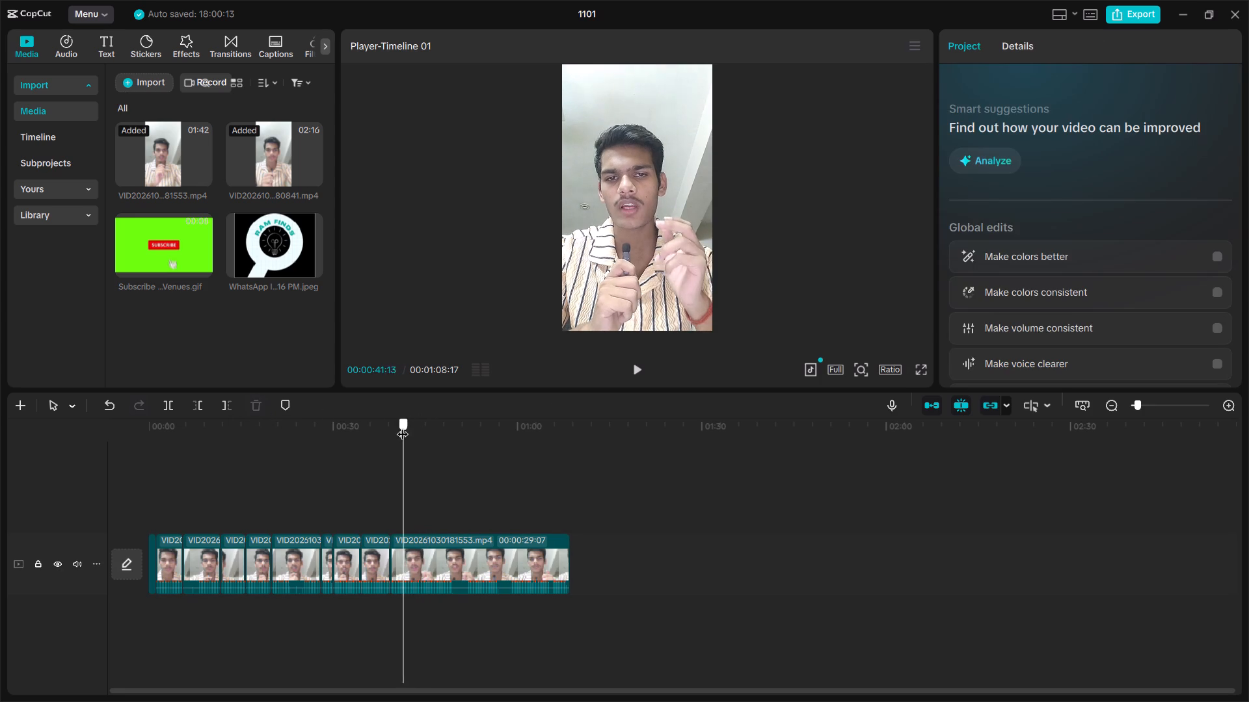
{"action": "left_click_drag", "start_coordinate": [403, 426], "coordinate": [387, 435]}
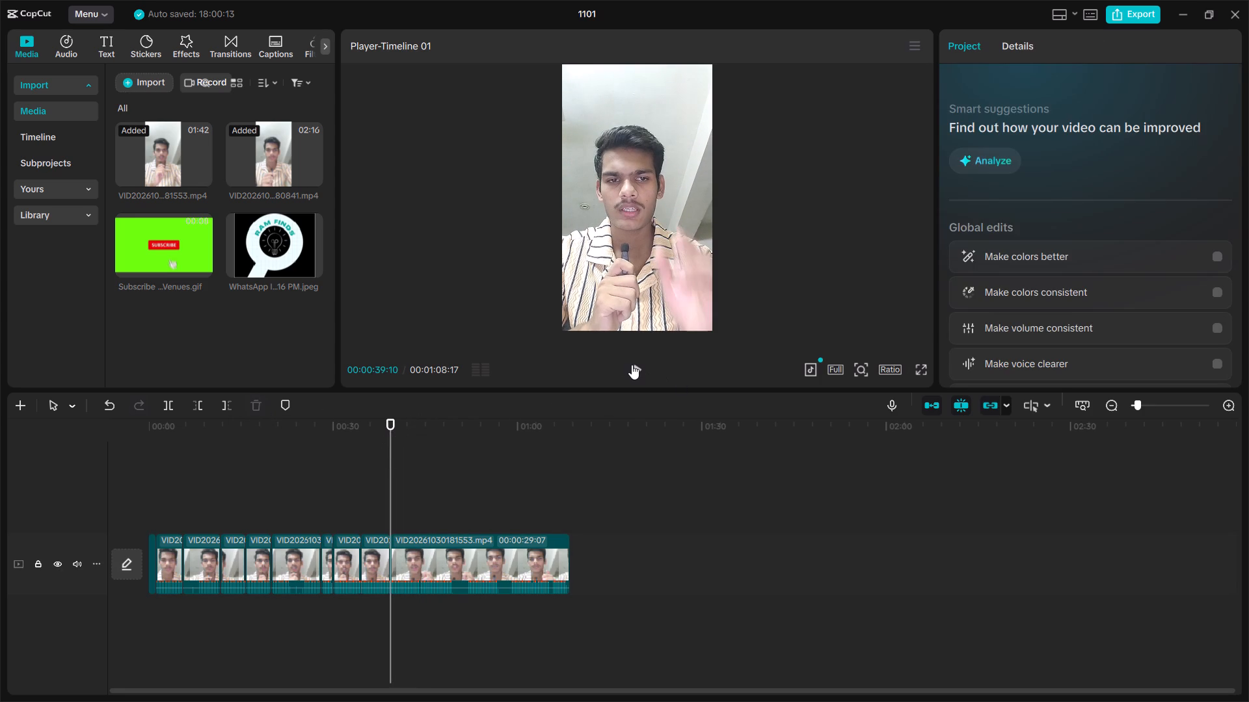
{"action": "left_click", "coordinate": [632, 365]}
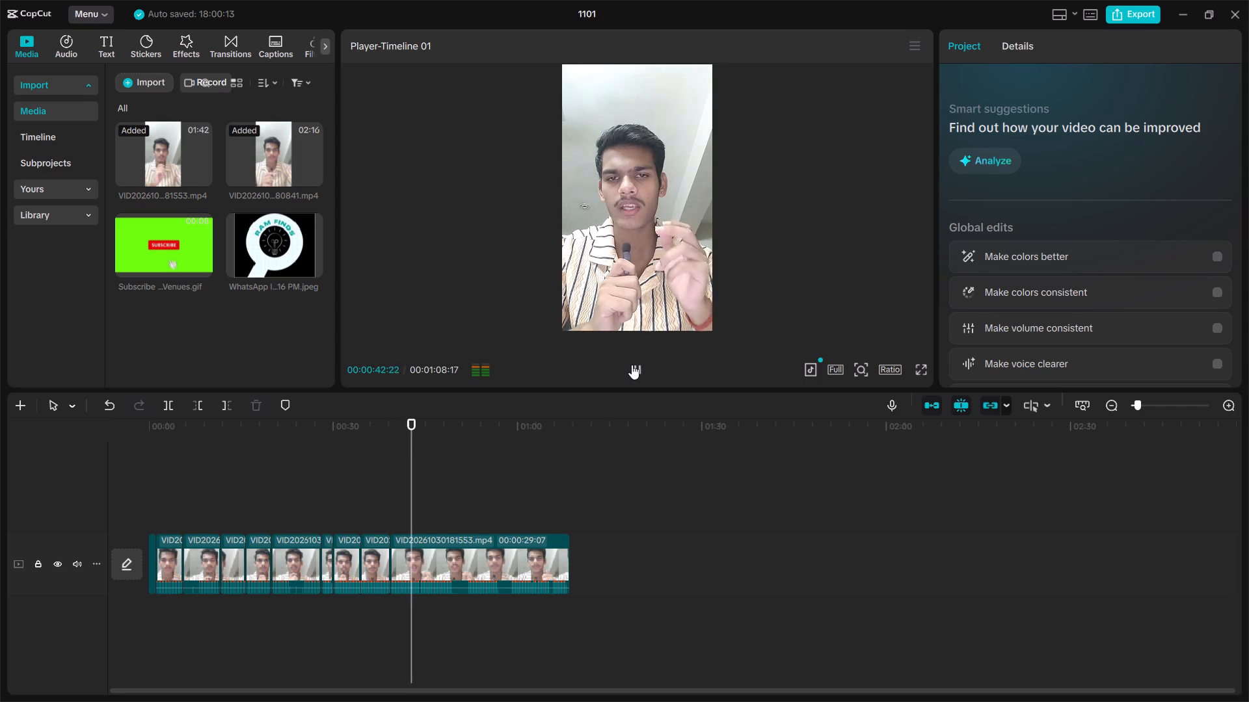
{"action": "left_click", "coordinate": [632, 365]}
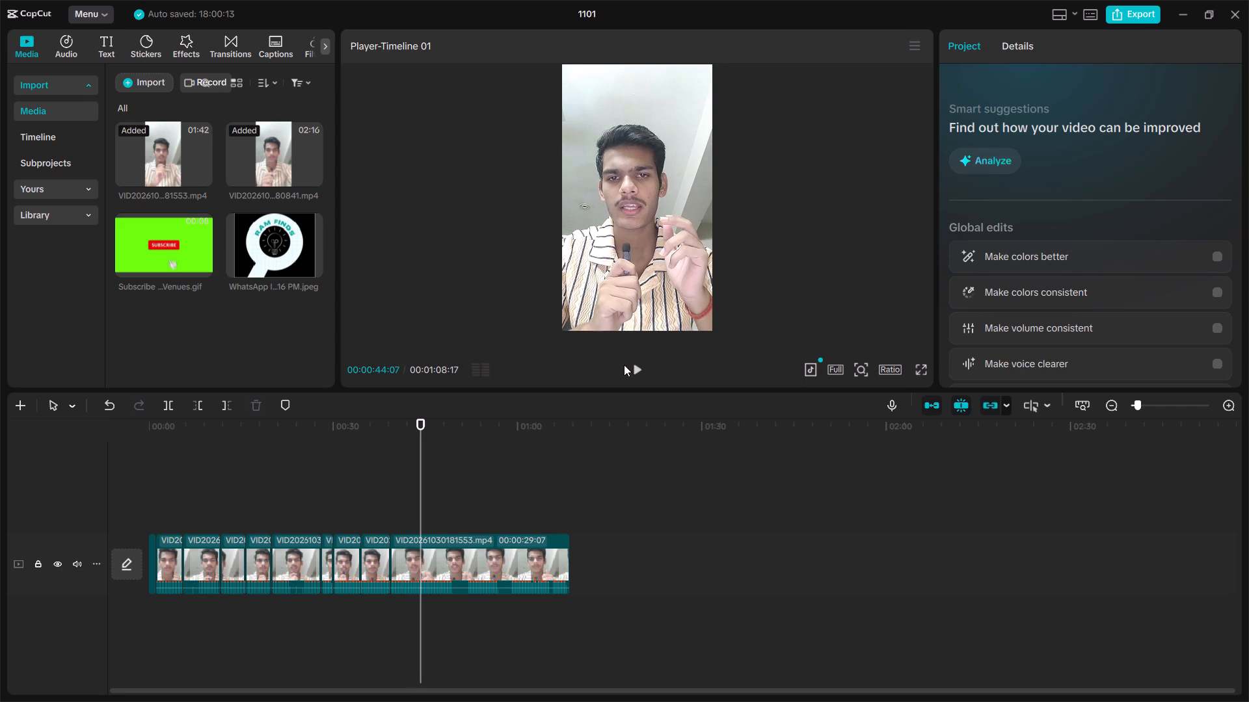
{"action": "left_click", "coordinate": [637, 367]}
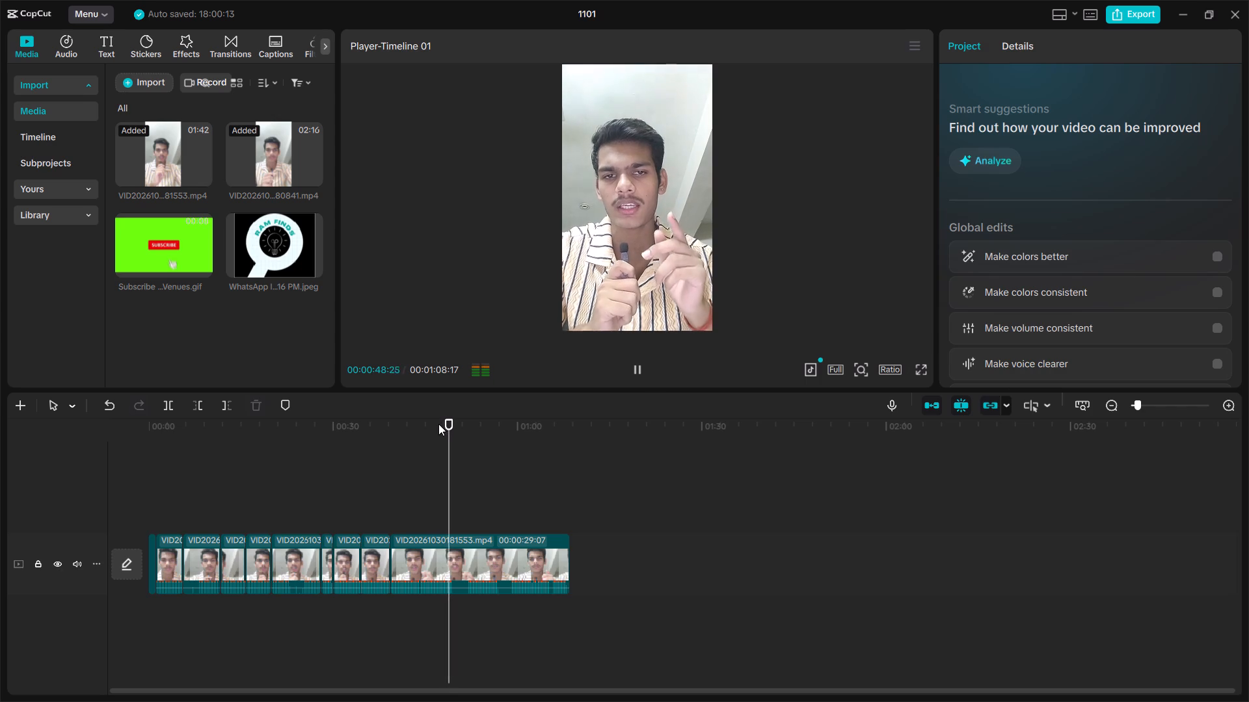
{"action": "left_click_drag", "start_coordinate": [461, 421], "coordinate": [436, 430]}
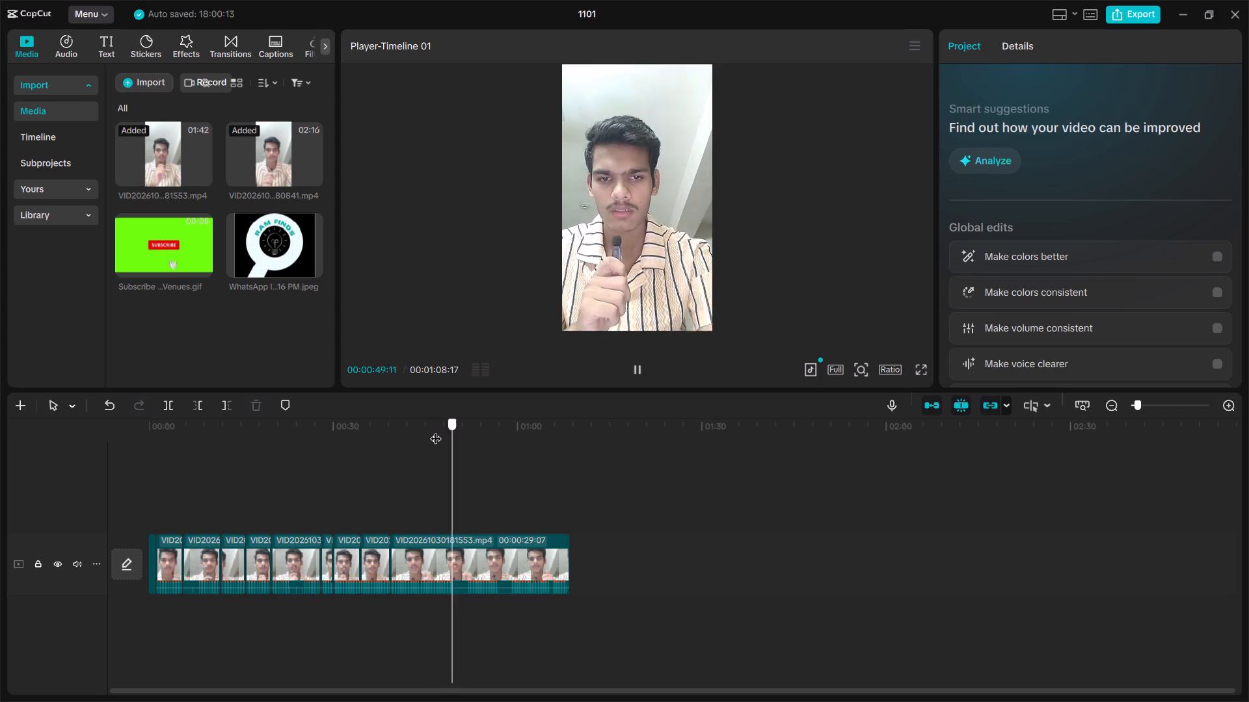
{"action": "left_click_drag", "start_coordinate": [436, 430], "coordinate": [418, 444]}
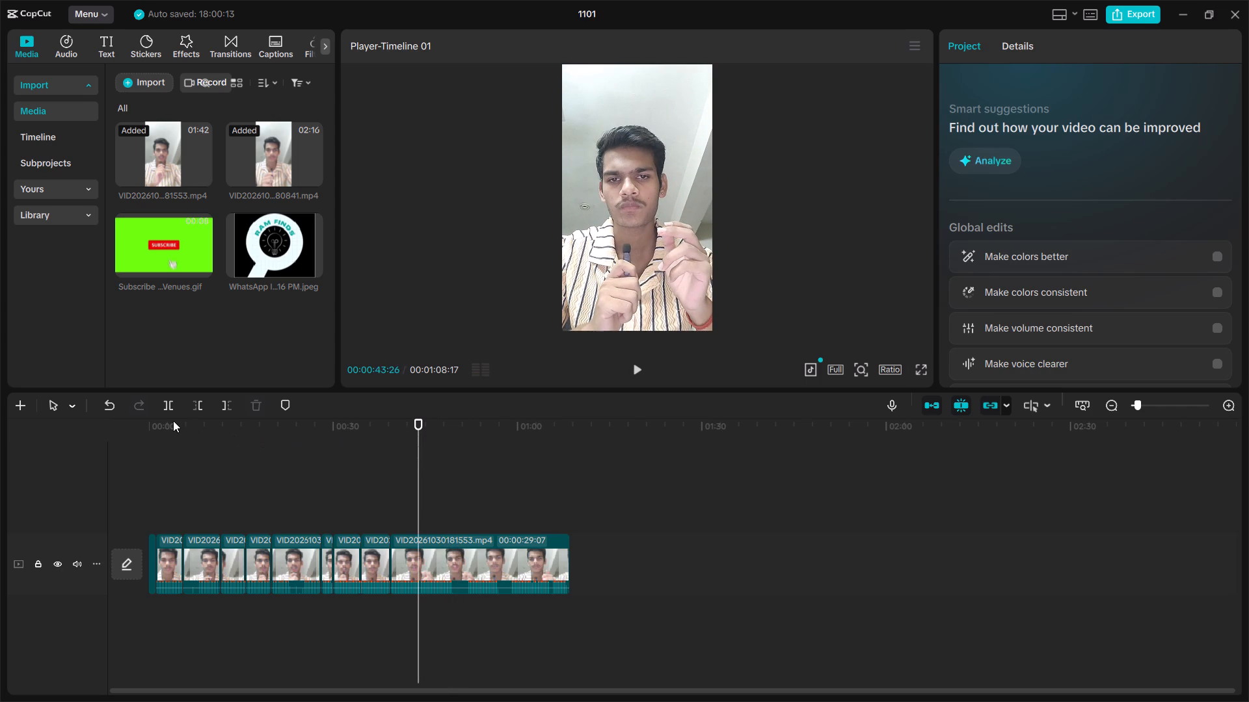
{"action": "left_click", "coordinate": [170, 413]}
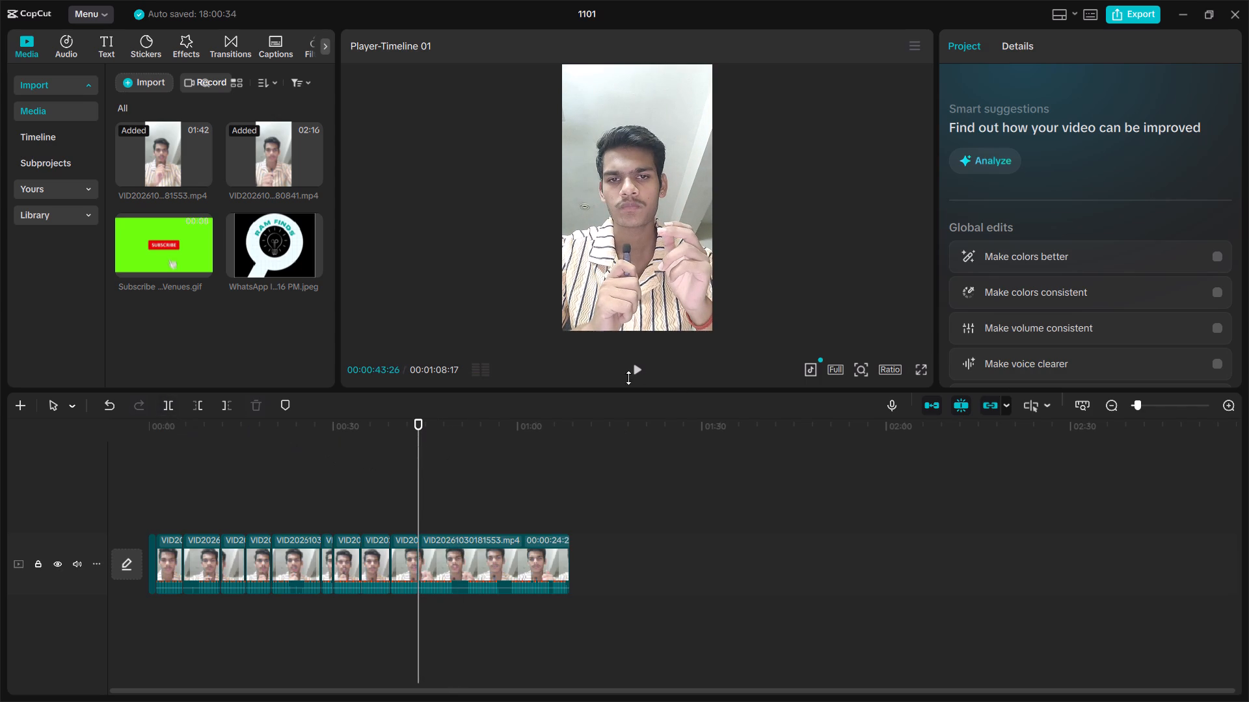
Play on from 00:00:43:26, split the video at 00:00:51:24, and delete the segment between those two points.
{"action": "left_click", "coordinate": [638, 372]}
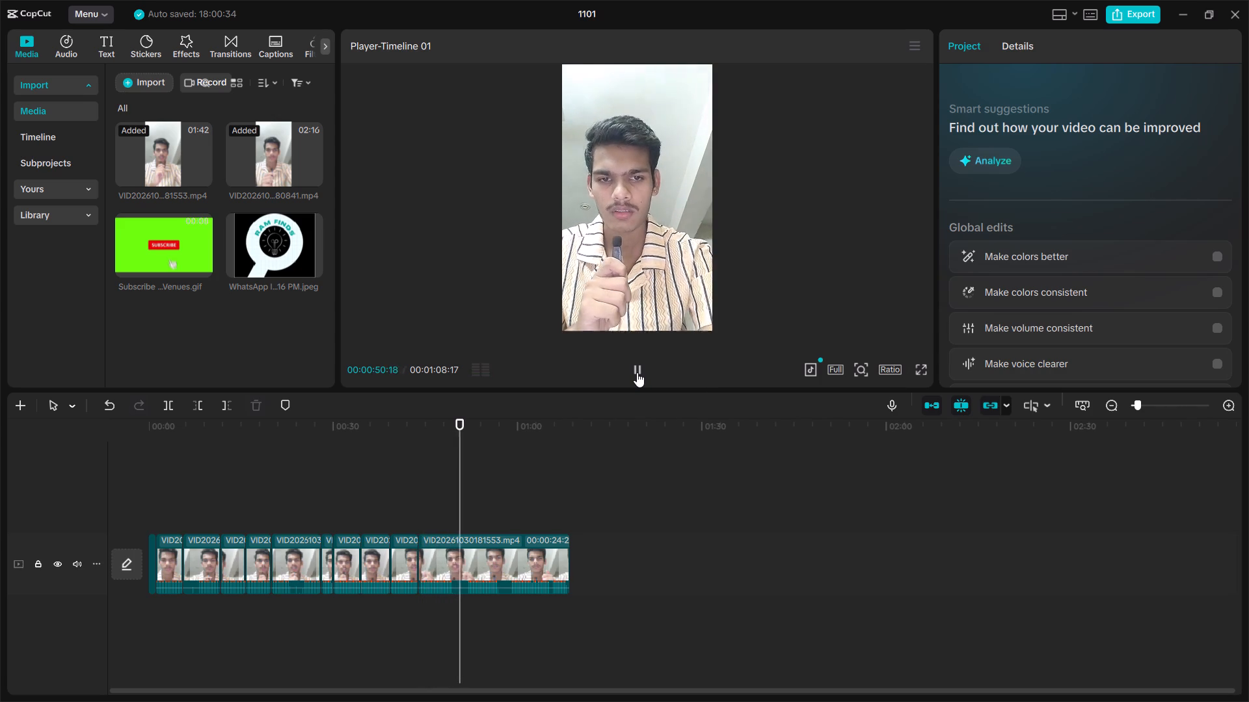
{"action": "left_click", "coordinate": [637, 372]}
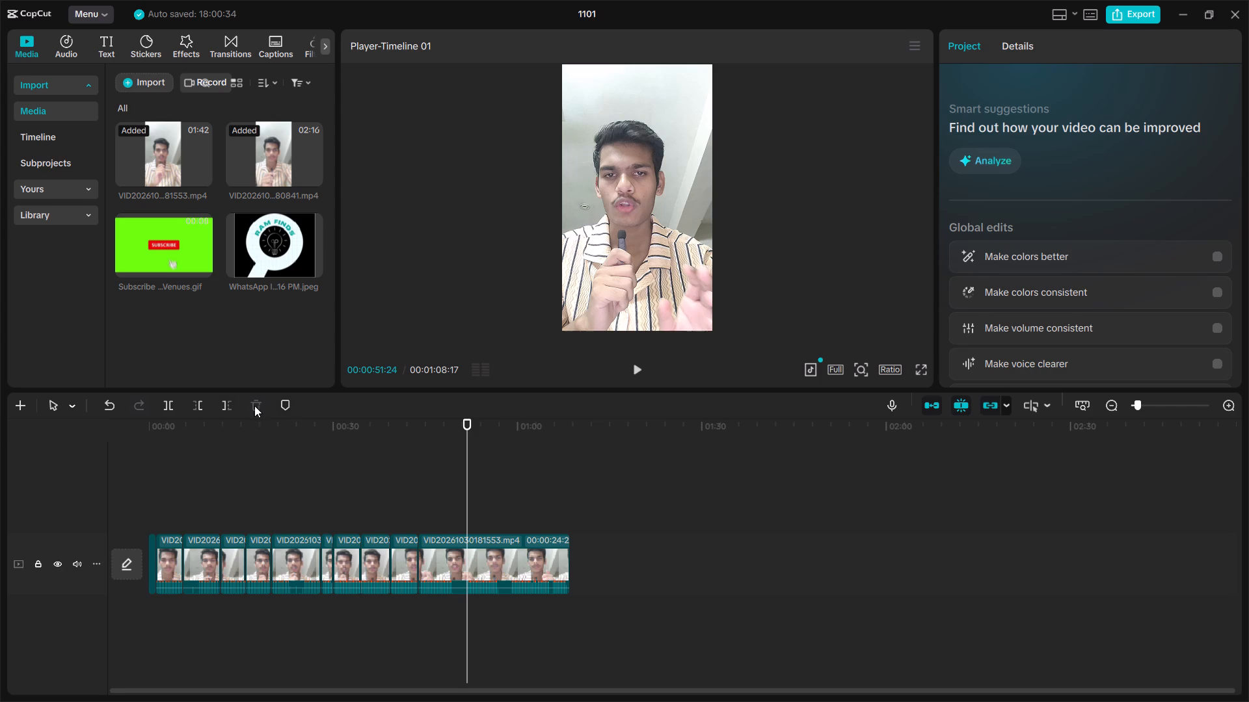
{"action": "left_click", "coordinate": [173, 396]}
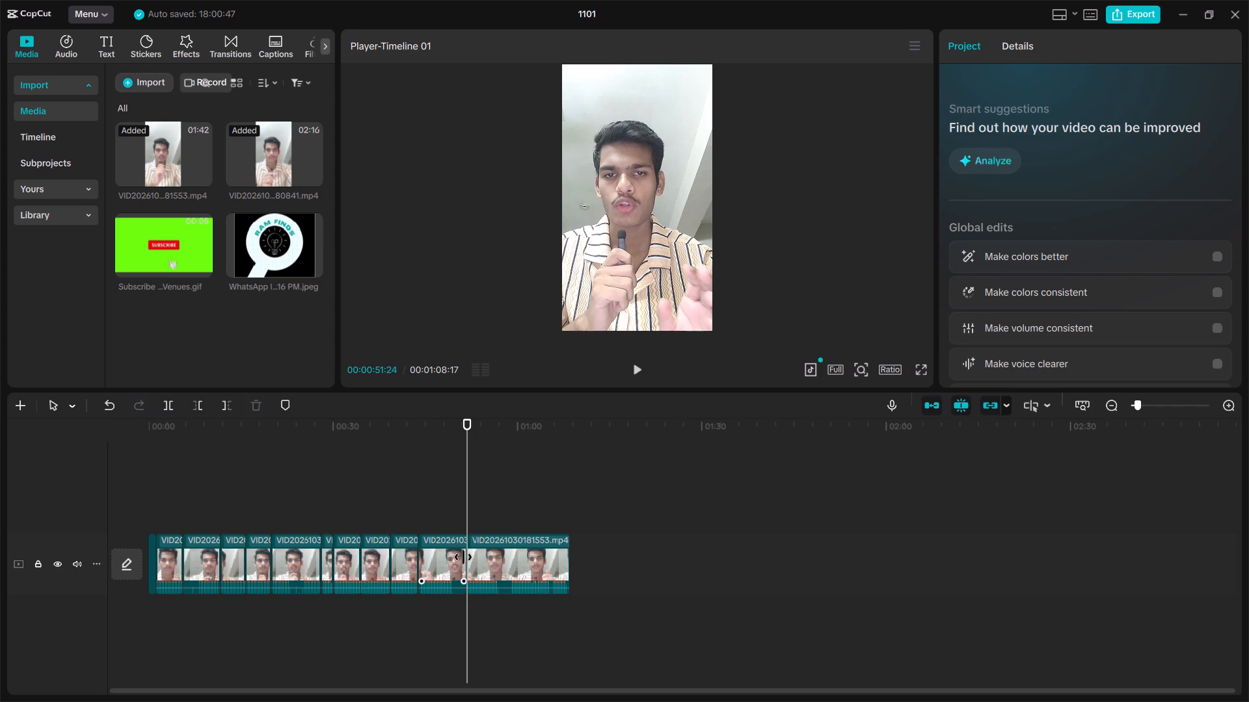
{"action": "left_click", "coordinate": [432, 571]}
{"action": "left_click", "coordinate": [249, 397]}
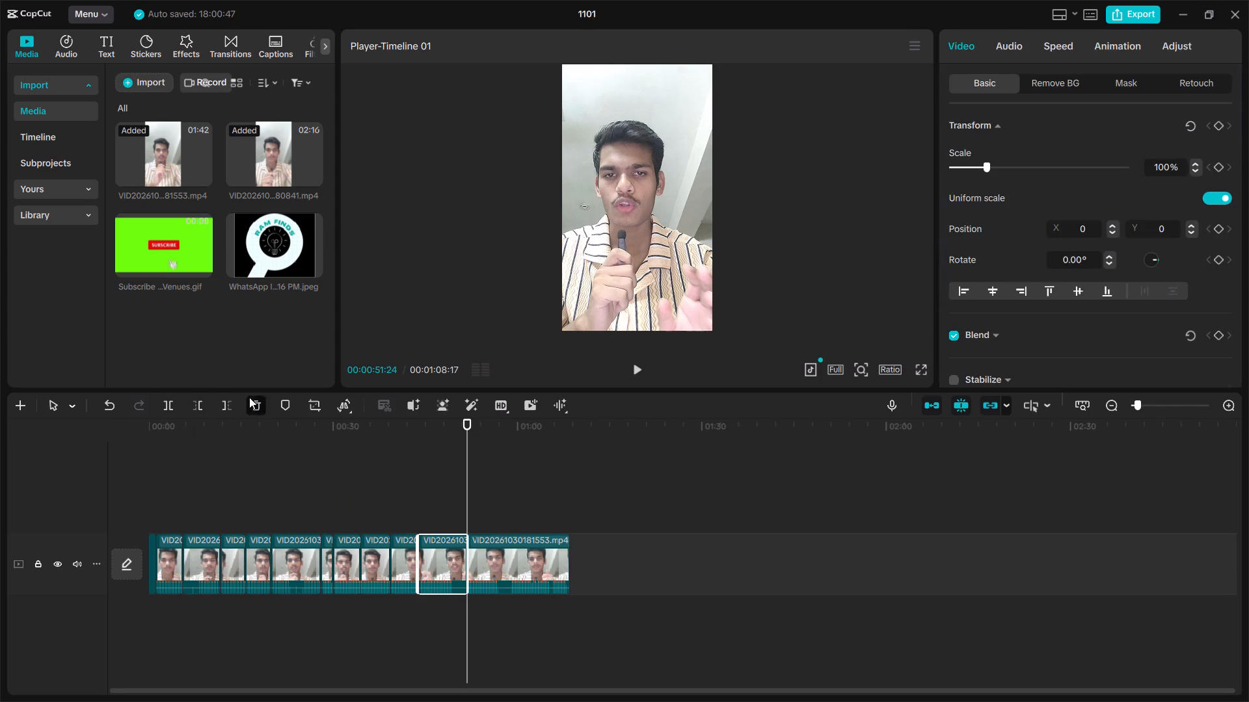
Replay the joined video from 00:00:43:26, split it at 00:00:45:29, and delete the short segment between those two points.
{"action": "left_click_drag", "start_coordinate": [467, 424], "coordinate": [420, 438]}
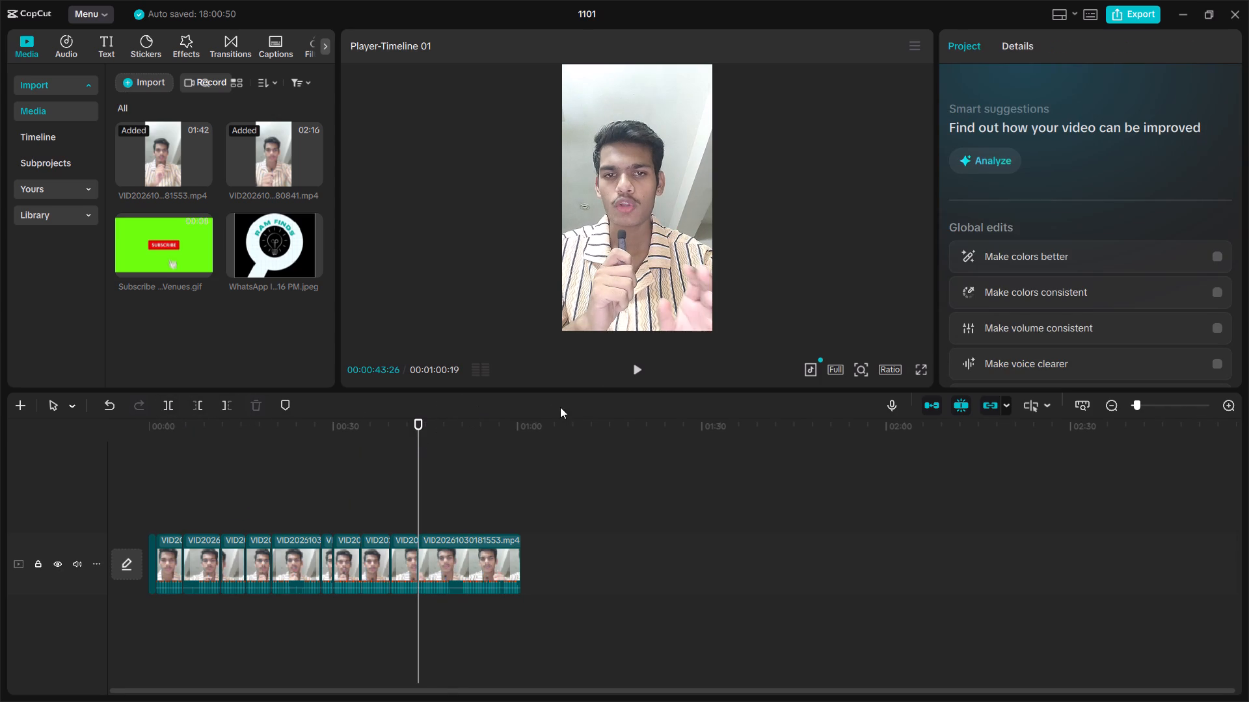
{"action": "left_click", "coordinate": [641, 369]}
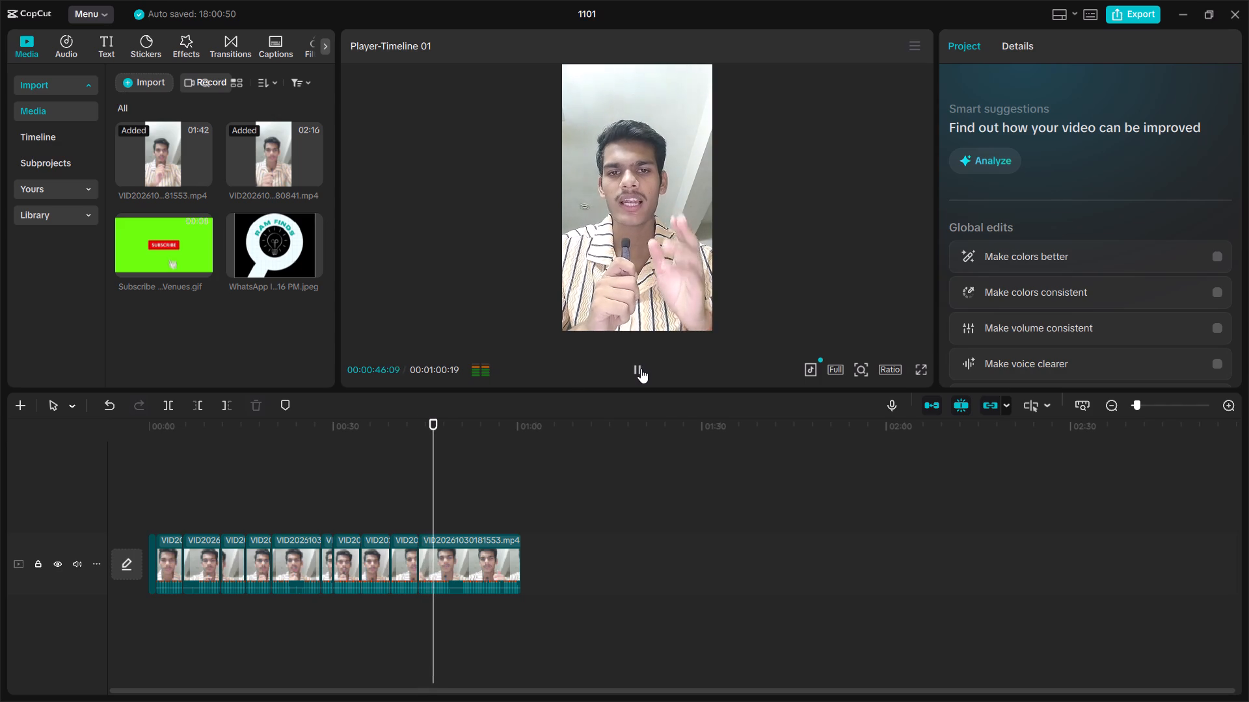
{"action": "left_click", "coordinate": [641, 369]}
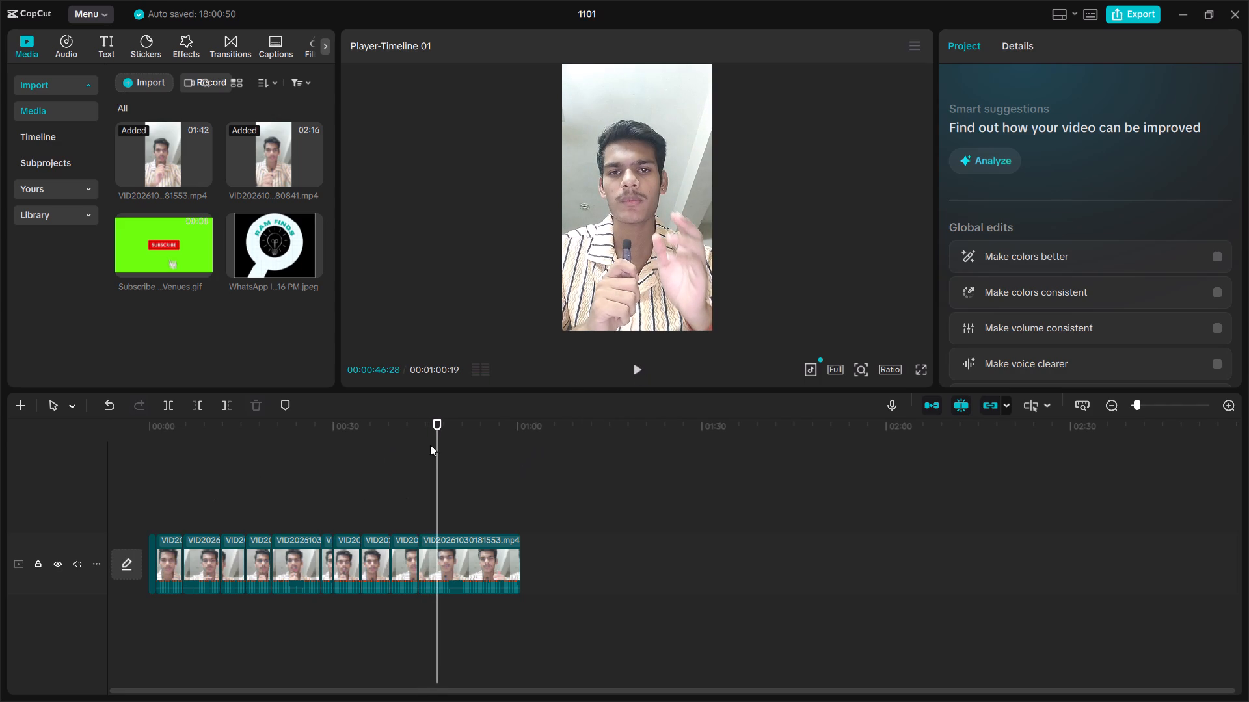
{"action": "left_click_drag", "start_coordinate": [435, 421], "coordinate": [427, 428]}
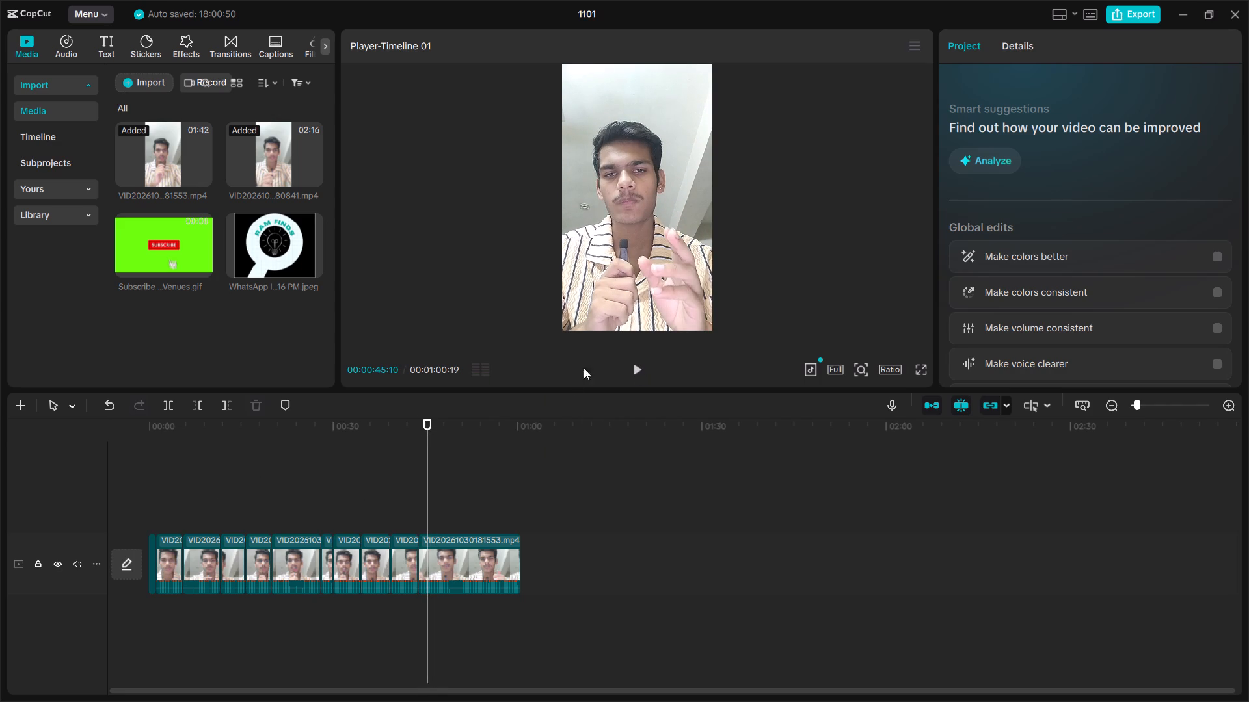
{"action": "left_click", "coordinate": [637, 372]}
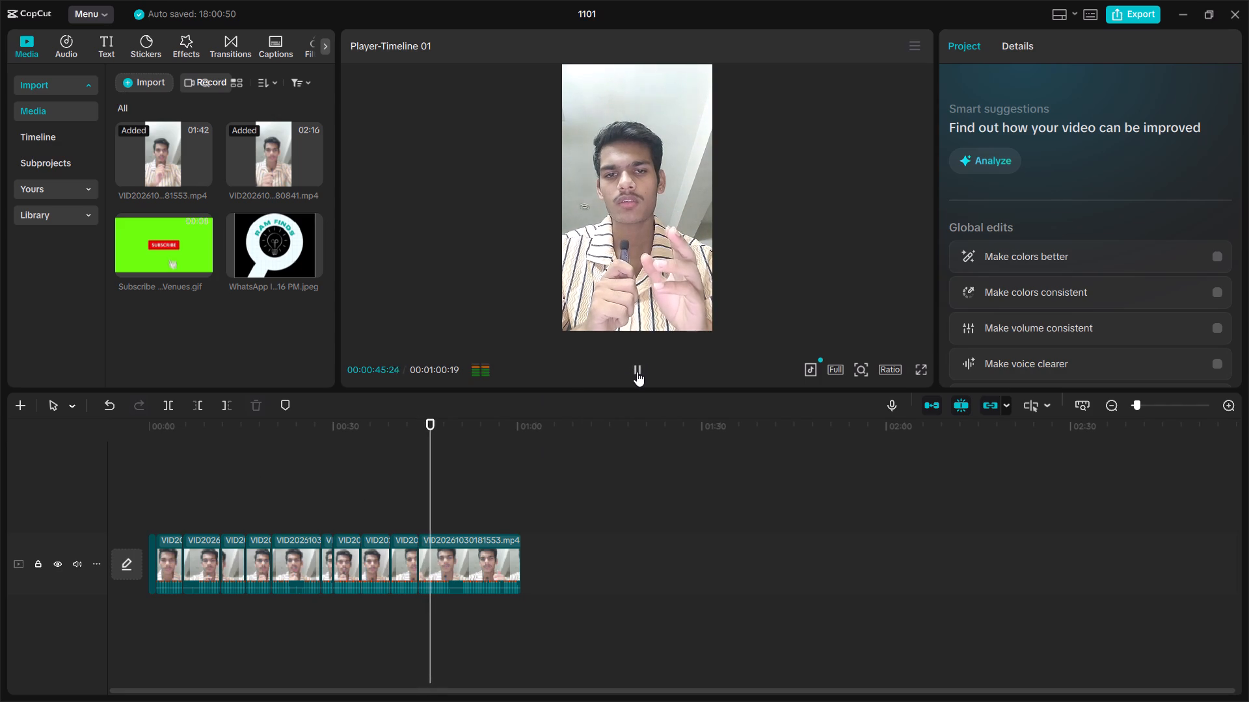
{"action": "left_click", "coordinate": [637, 372]}
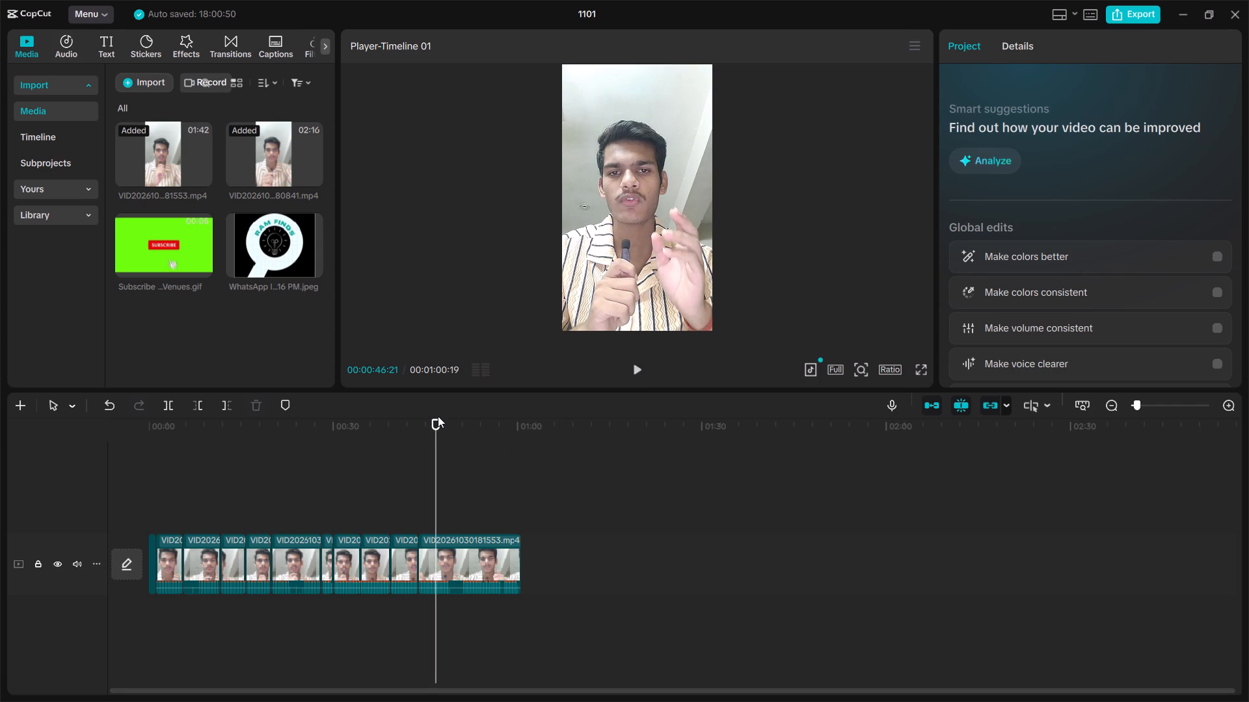
{"action": "left_click_drag", "start_coordinate": [438, 416], "coordinate": [435, 427]}
{"action": "left_click_drag", "start_coordinate": [435, 419], "coordinate": [431, 425]}
{"action": "left_click", "coordinate": [170, 409]}
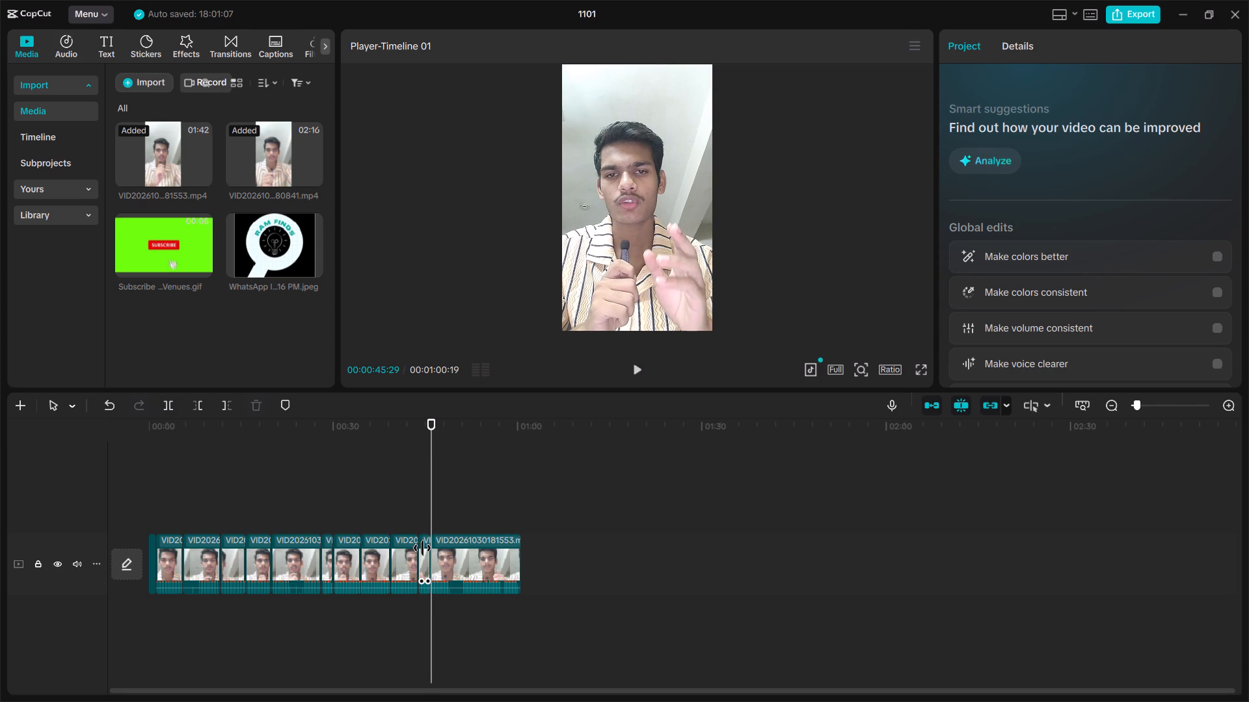
{"action": "left_click", "coordinate": [422, 548]}
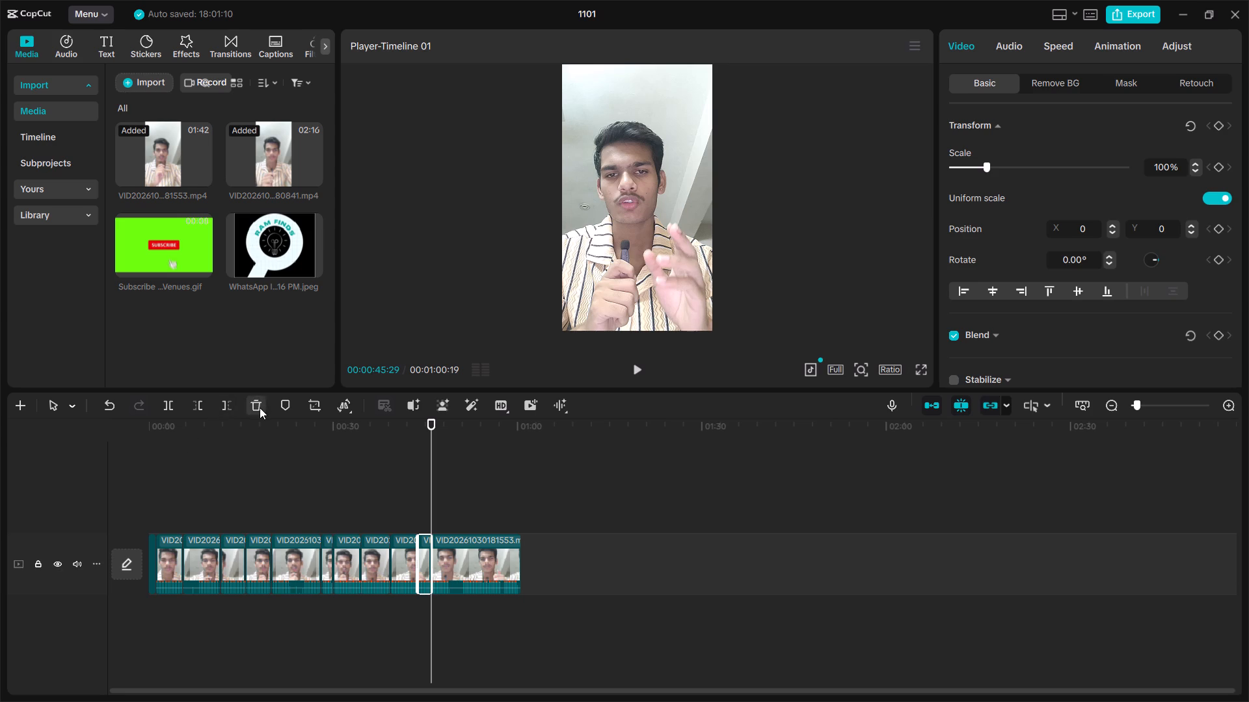
{"action": "left_click", "coordinate": [260, 408]}
Replay the joined video from the cut at 00:00:43:26 and split it at 00:00:46:17.
{"action": "left_click_drag", "start_coordinate": [425, 421], "coordinate": [413, 425]}
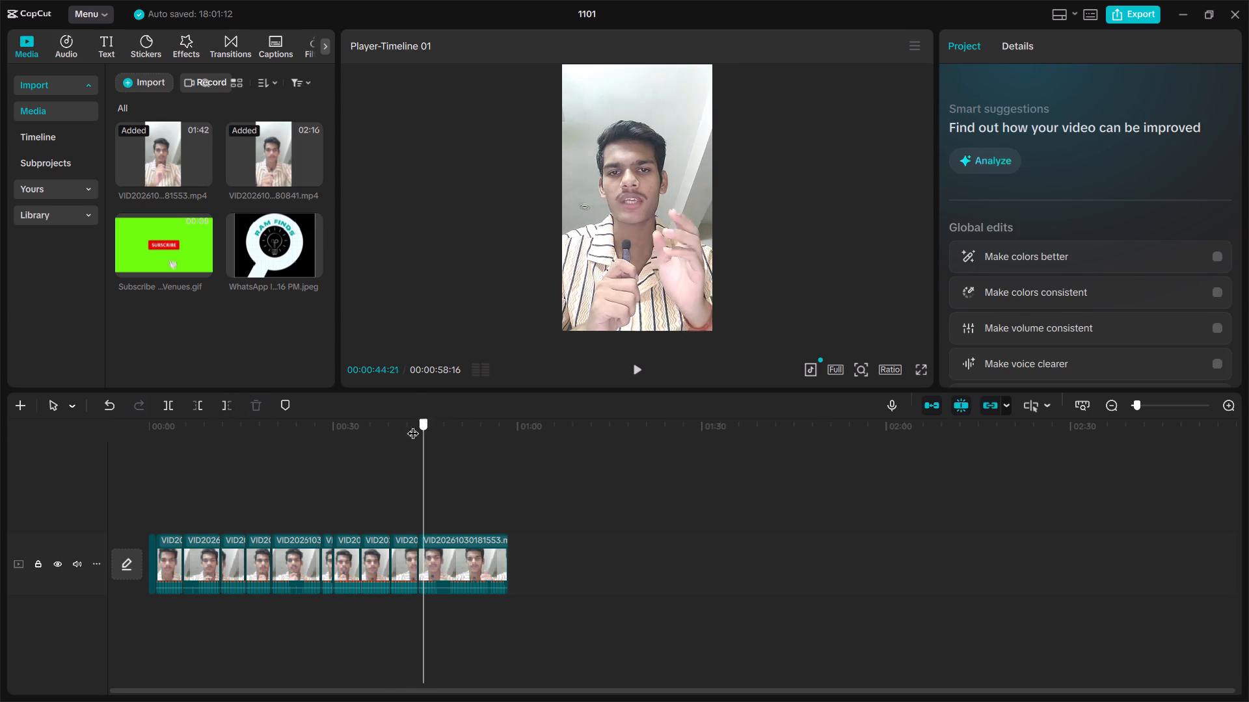
{"action": "left_click_drag", "start_coordinate": [413, 425], "coordinate": [419, 442]}
{"action": "left_click", "coordinate": [636, 368]}
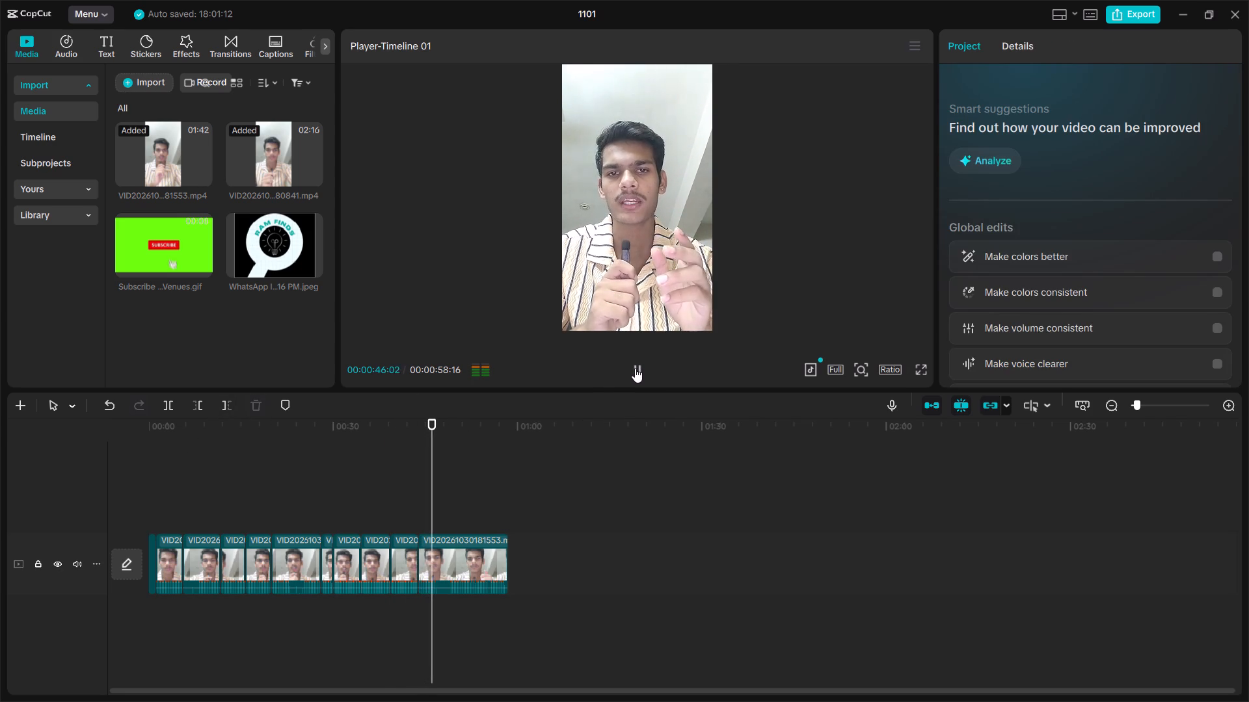
{"action": "left_click", "coordinate": [635, 368]}
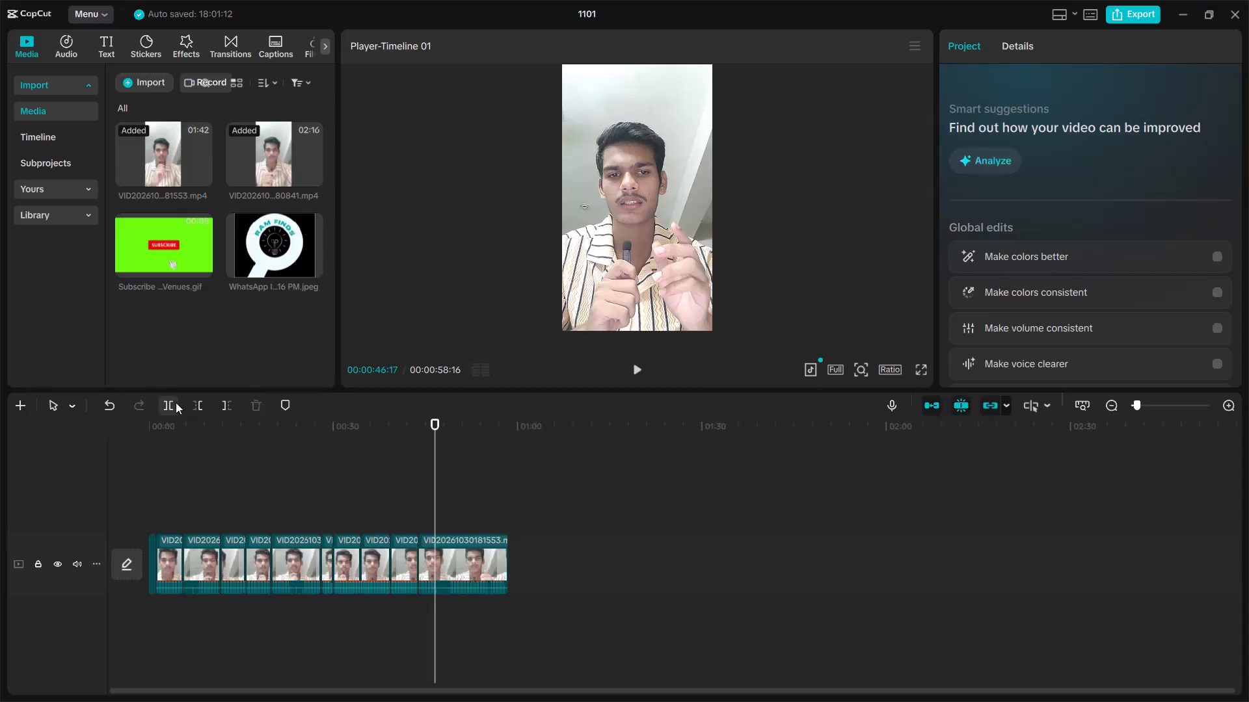
{"action": "left_click", "coordinate": [176, 402]}
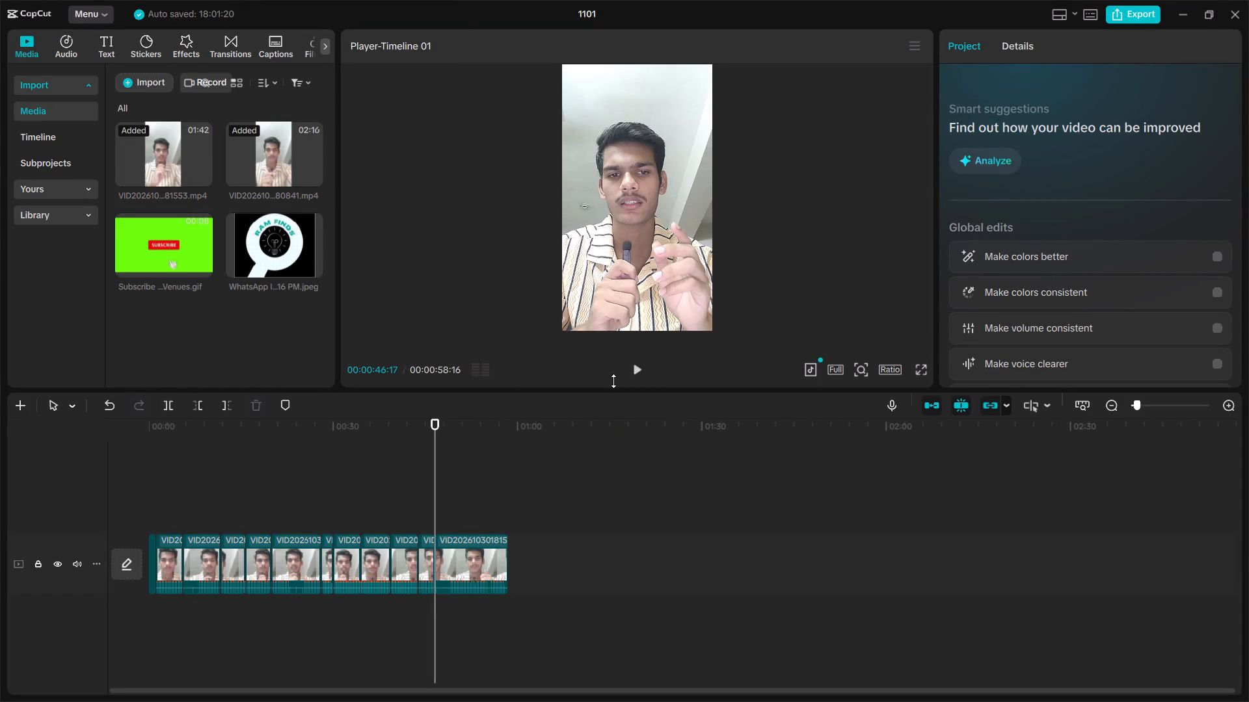
Play on from 00:00:46:17, split the video at 00:00:49:08, and delete the segment between those two points.
{"action": "left_click", "coordinate": [624, 369]}
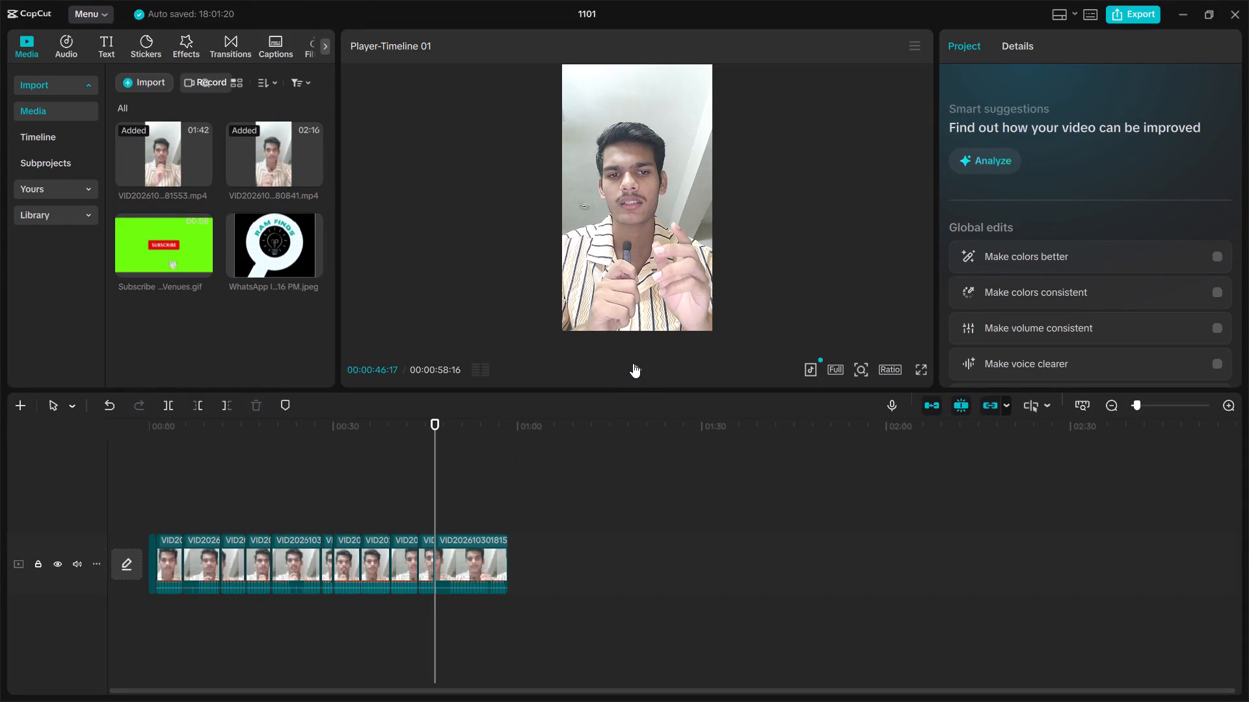
{"action": "left_click", "coordinate": [634, 363]}
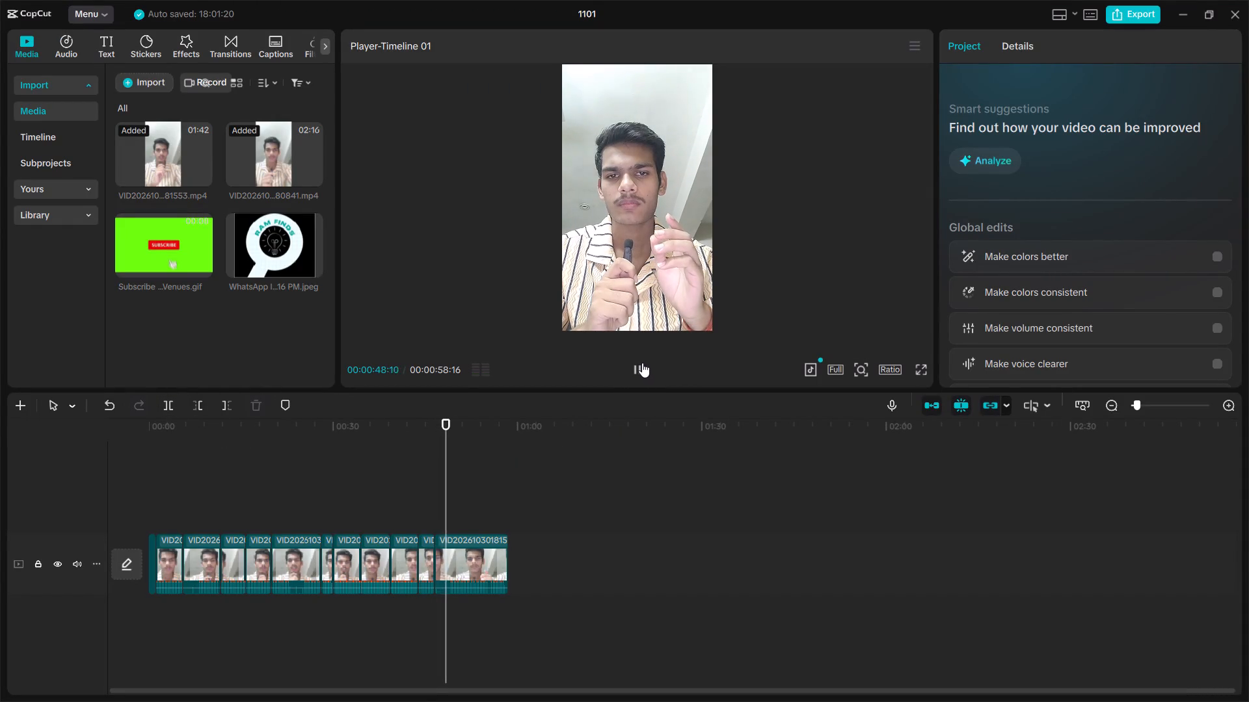
{"action": "left_click", "coordinate": [642, 363]}
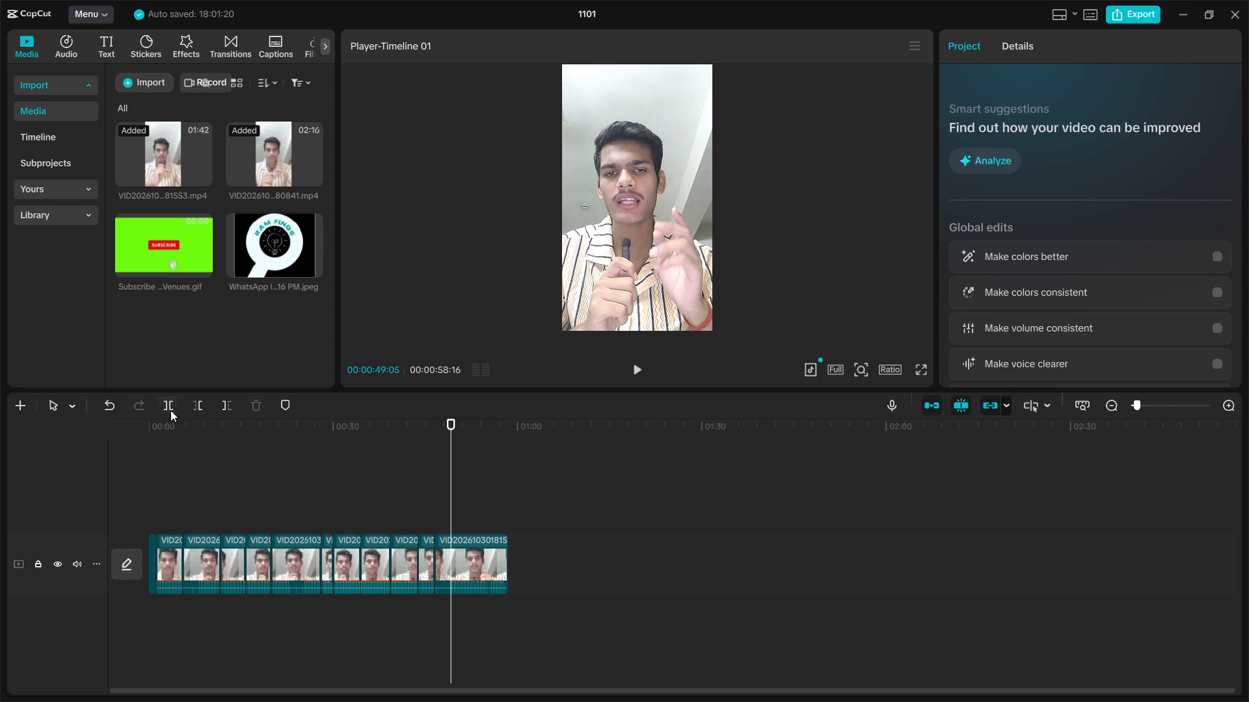
{"action": "left_click_drag", "start_coordinate": [448, 416], "coordinate": [447, 427]}
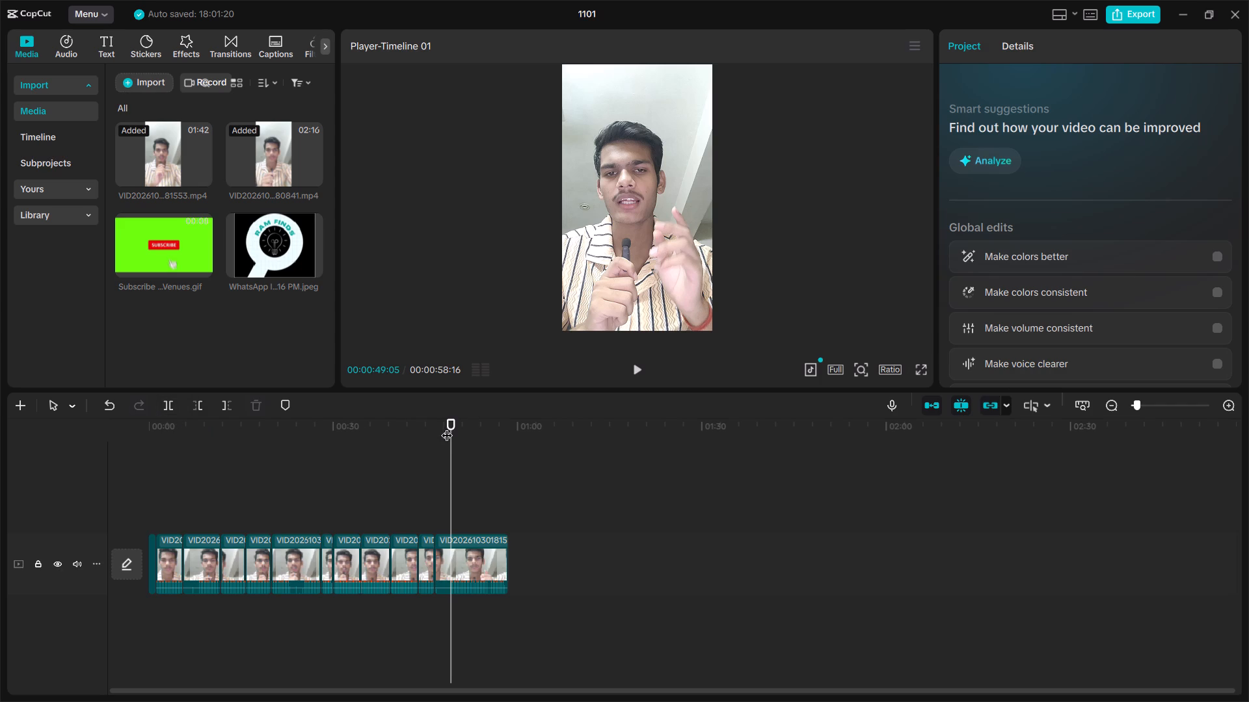
{"action": "left_click_drag", "start_coordinate": [447, 427], "coordinate": [442, 435]}
{"action": "left_click", "coordinate": [448, 421]}
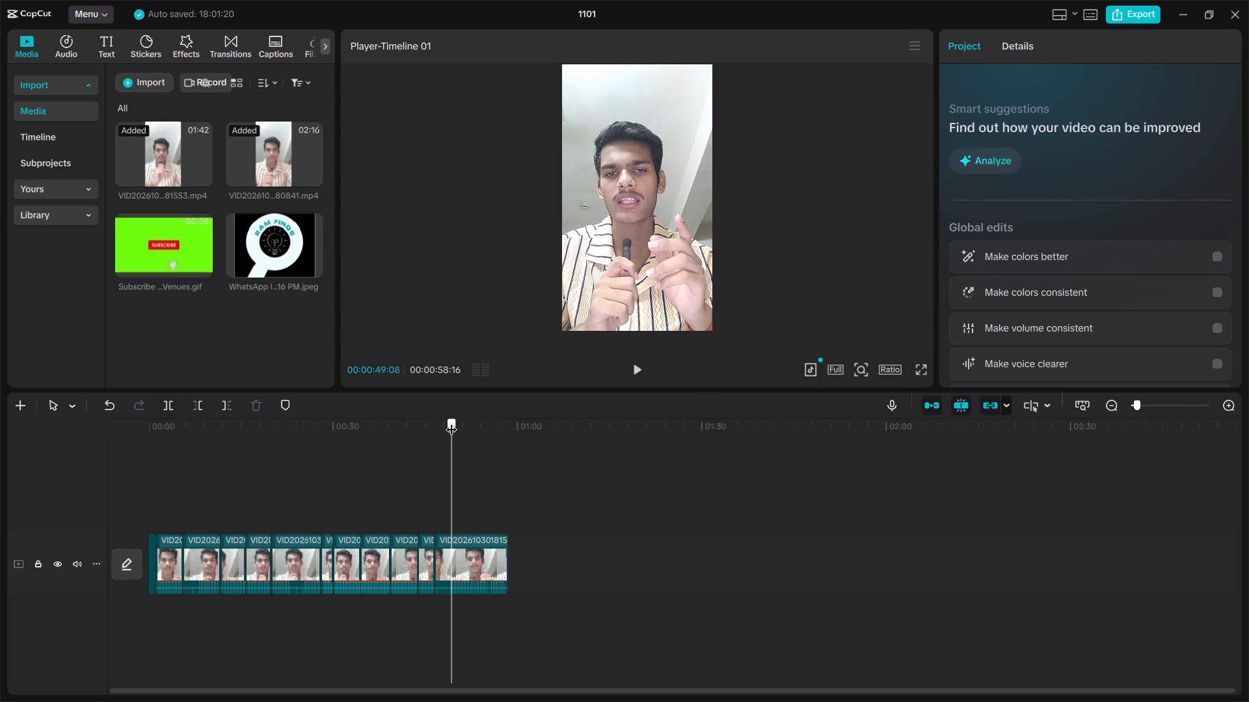
{"action": "left_click", "coordinate": [170, 407]}
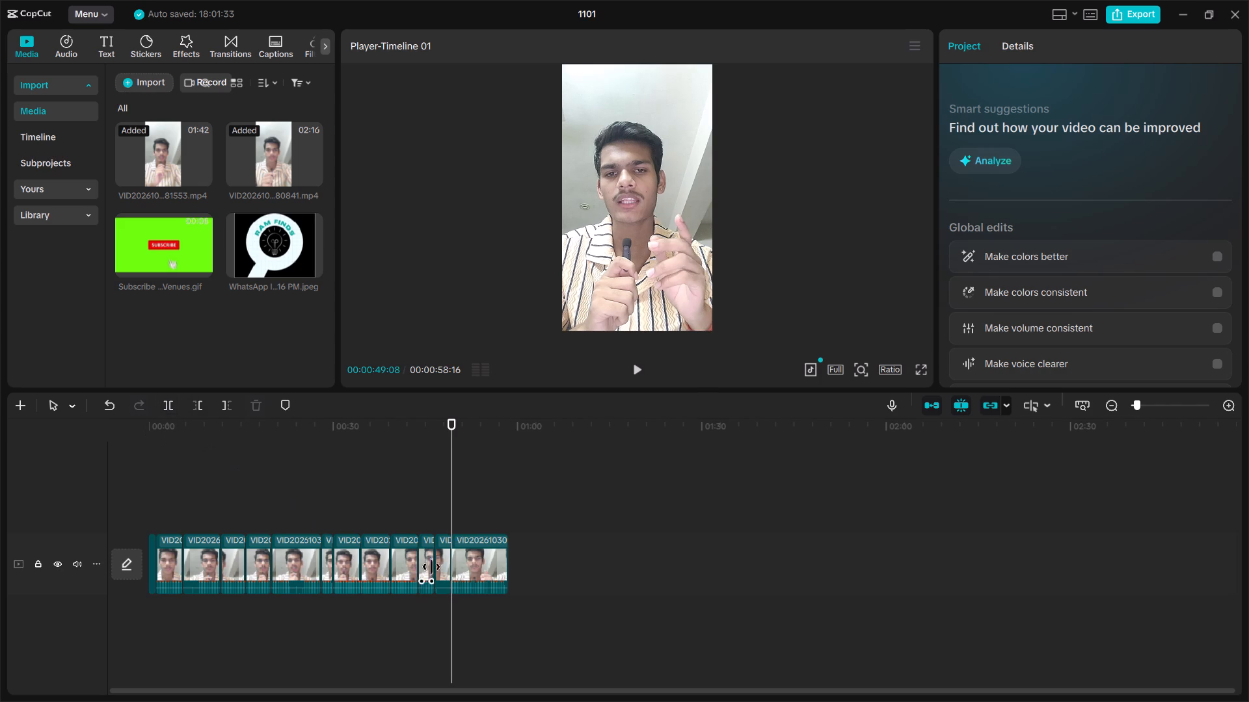
{"action": "left_click", "coordinate": [440, 562]}
{"action": "left_click", "coordinate": [254, 412]}
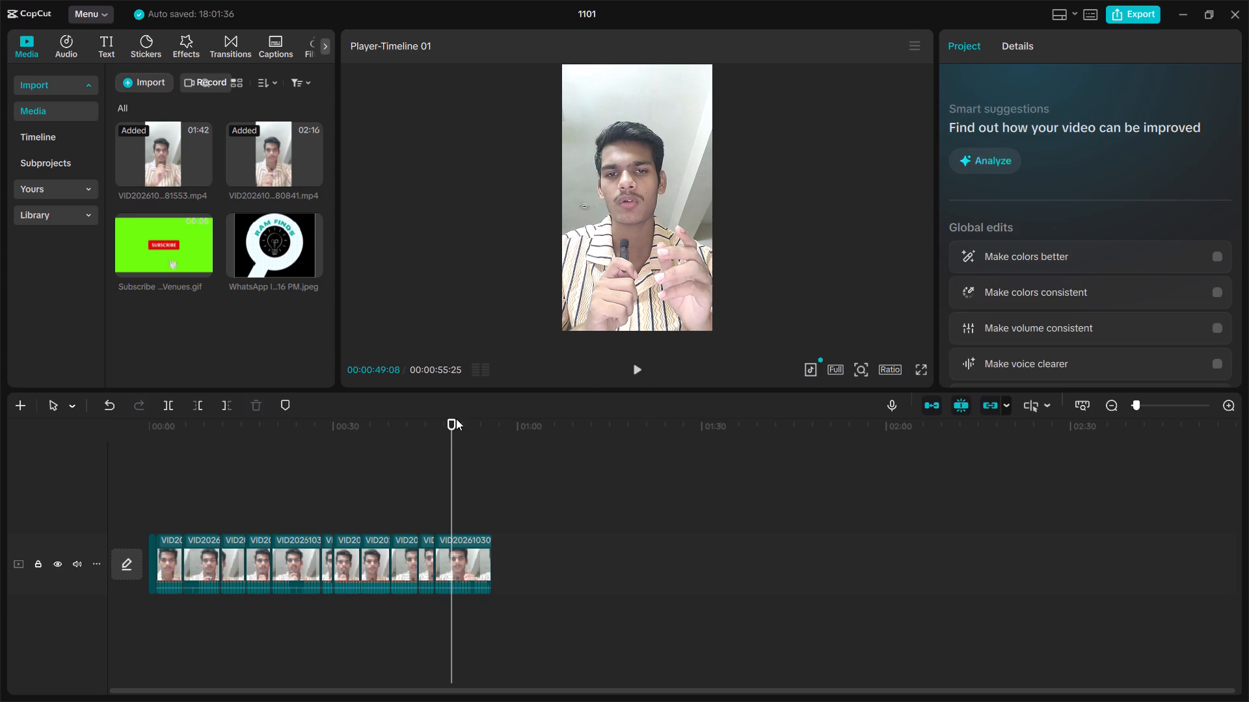
Replay the video around the cut at 00:00:46:17 to examine the passage from 00:00:43:26 onward for unwanted material.
{"action": "left_click_drag", "start_coordinate": [446, 428], "coordinate": [434, 437]}
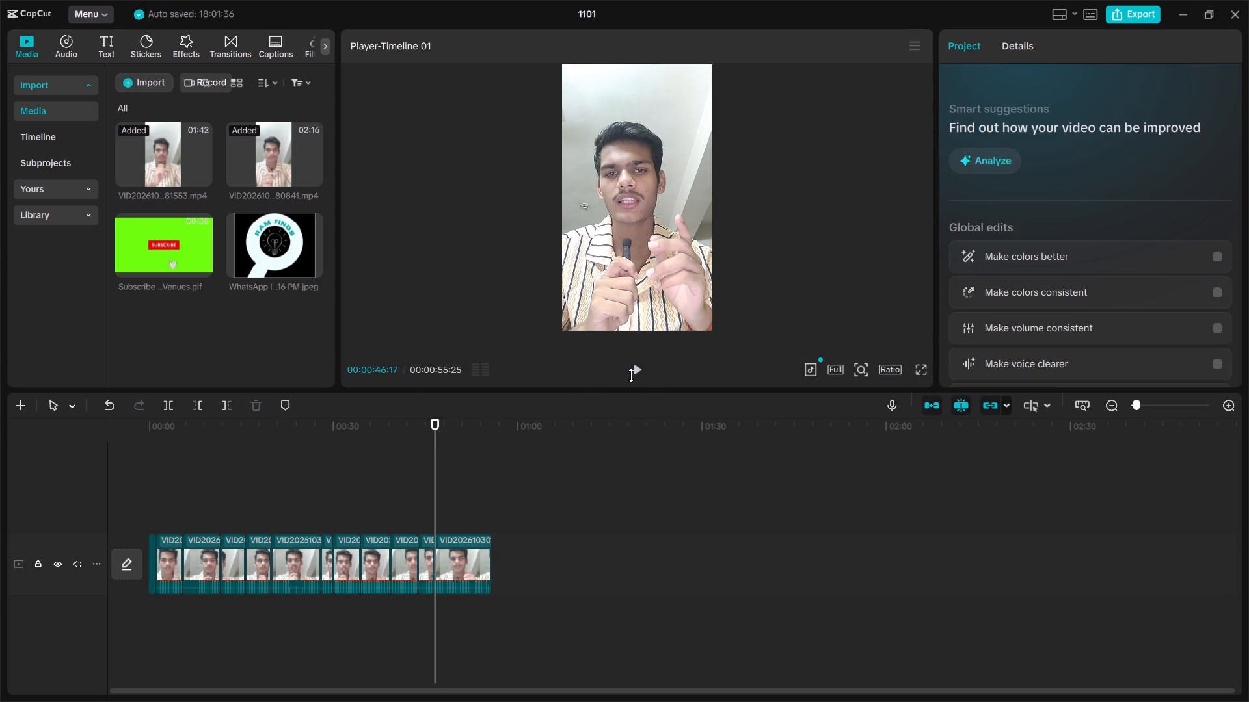
{"action": "left_click", "coordinate": [638, 367]}
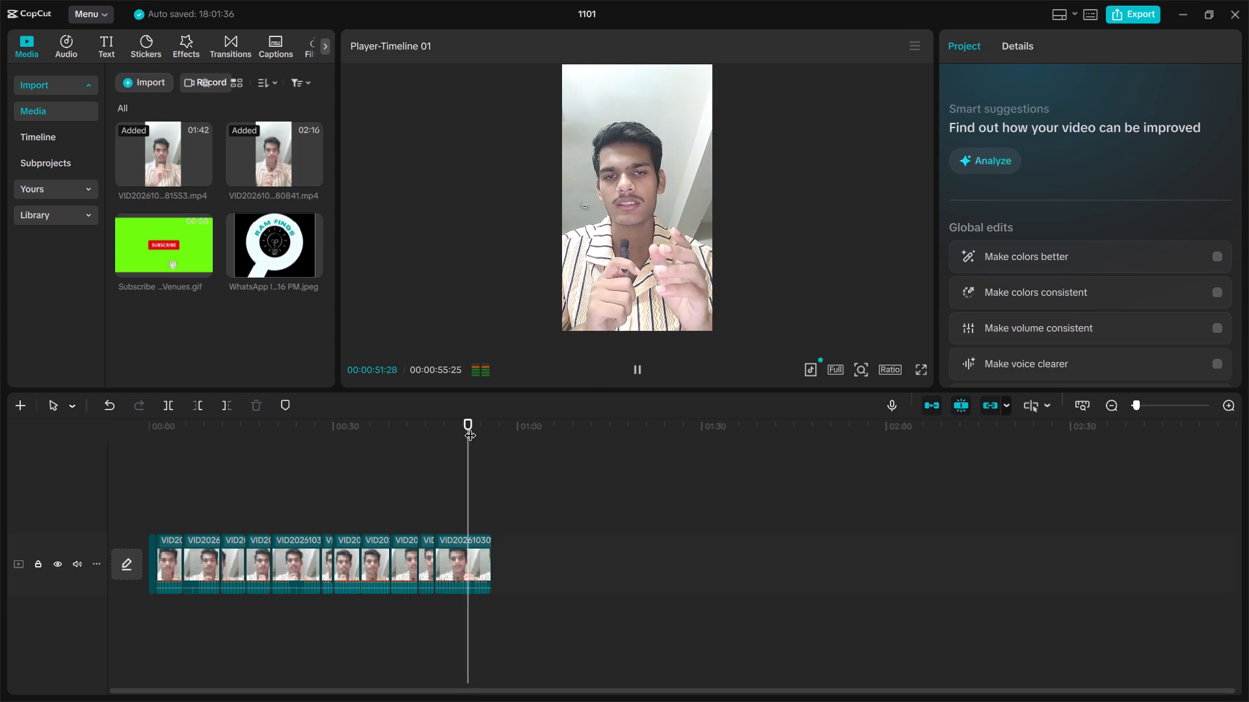
{"action": "left_click_drag", "start_coordinate": [477, 418], "coordinate": [474, 428]}
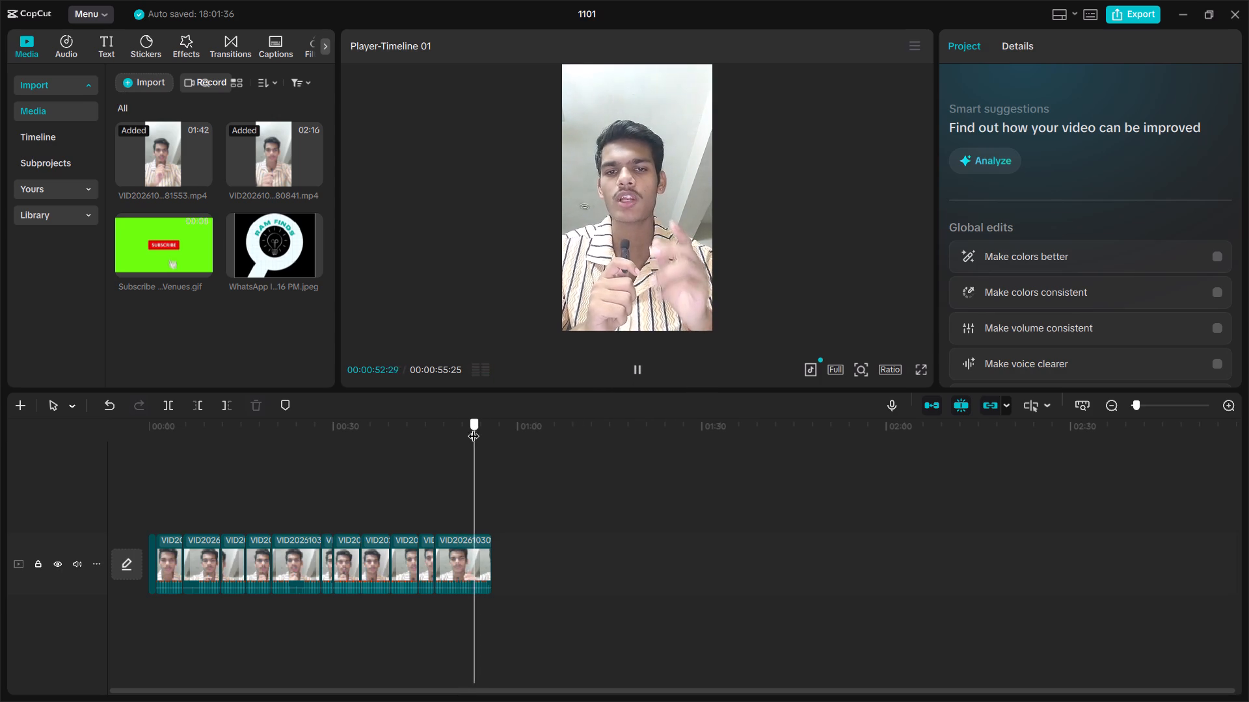
{"action": "left_click_drag", "start_coordinate": [474, 428], "coordinate": [444, 454]}
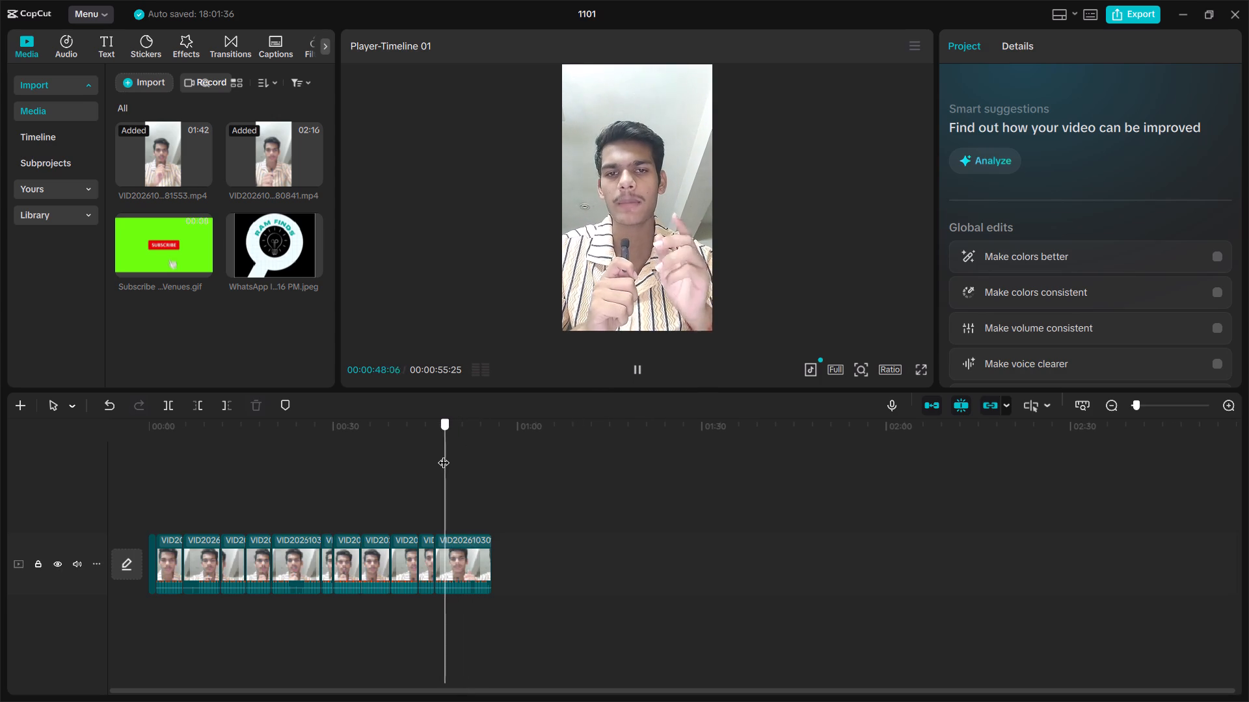
{"action": "left_click_drag", "start_coordinate": [444, 454], "coordinate": [439, 460]}
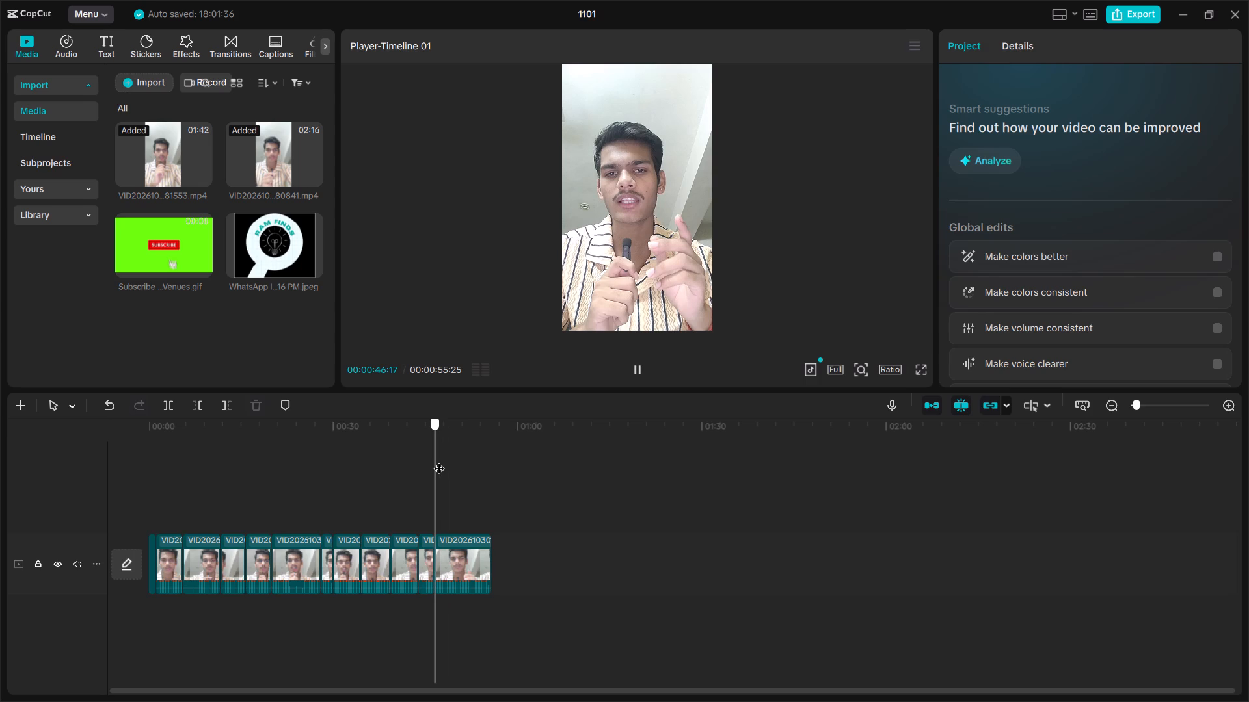
{"action": "left_click_drag", "start_coordinate": [439, 460], "coordinate": [414, 478]}
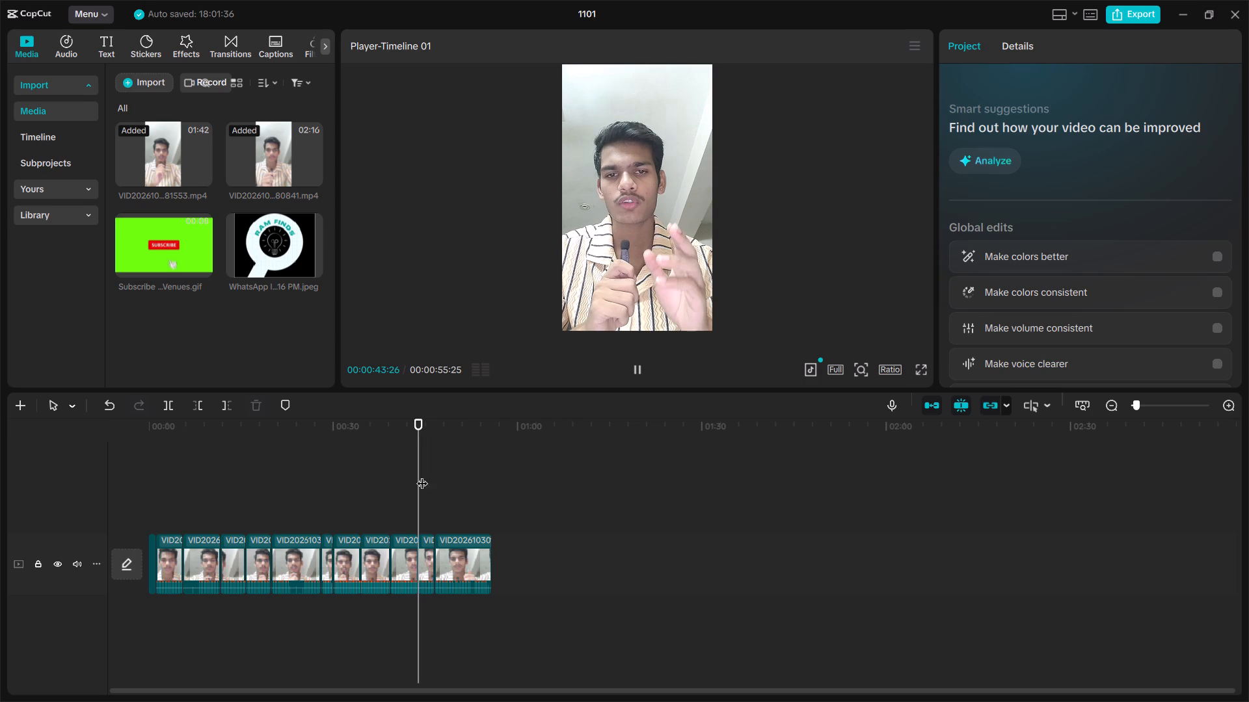
{"action": "left_click", "coordinate": [637, 367]}
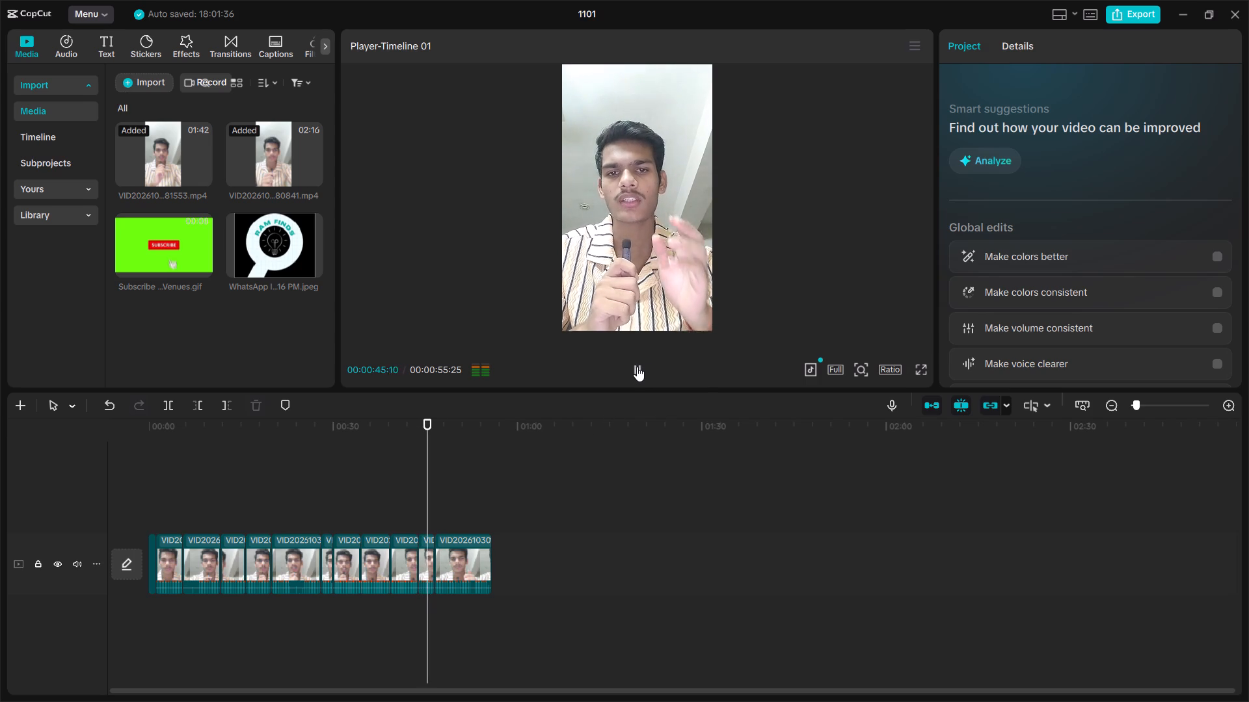
{"action": "left_click", "coordinate": [637, 367]}
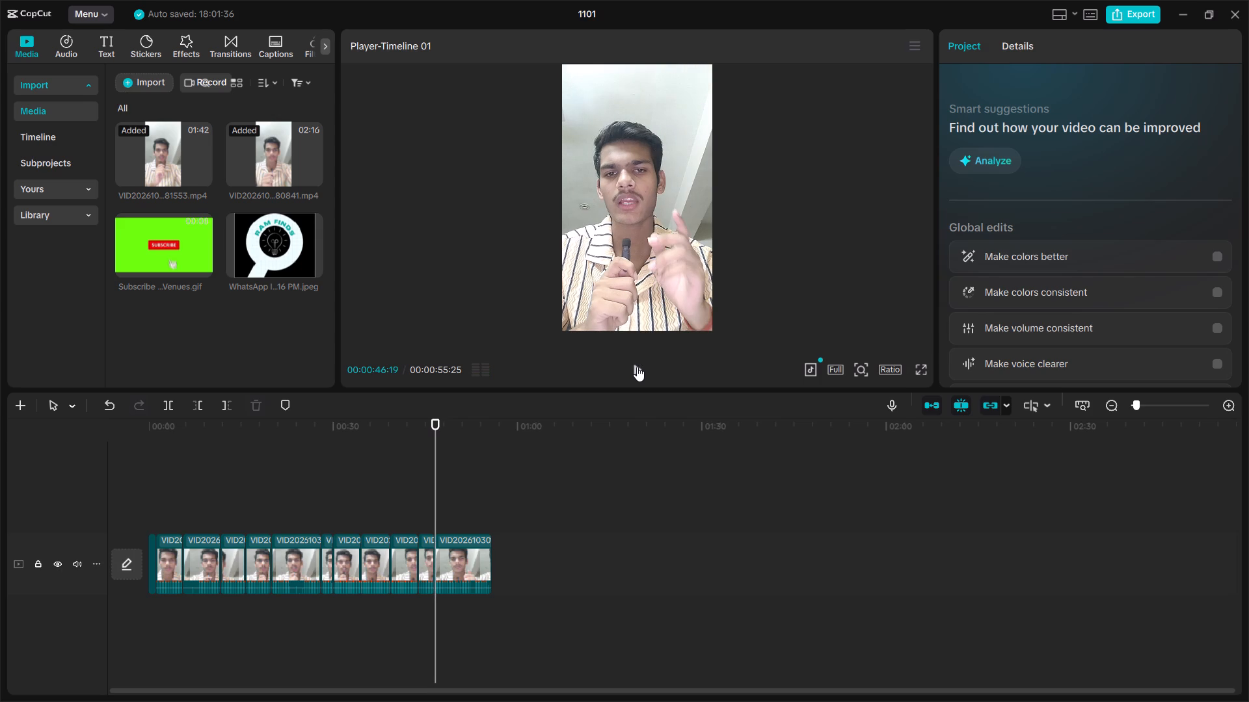
{"action": "left_click", "coordinate": [637, 367]}
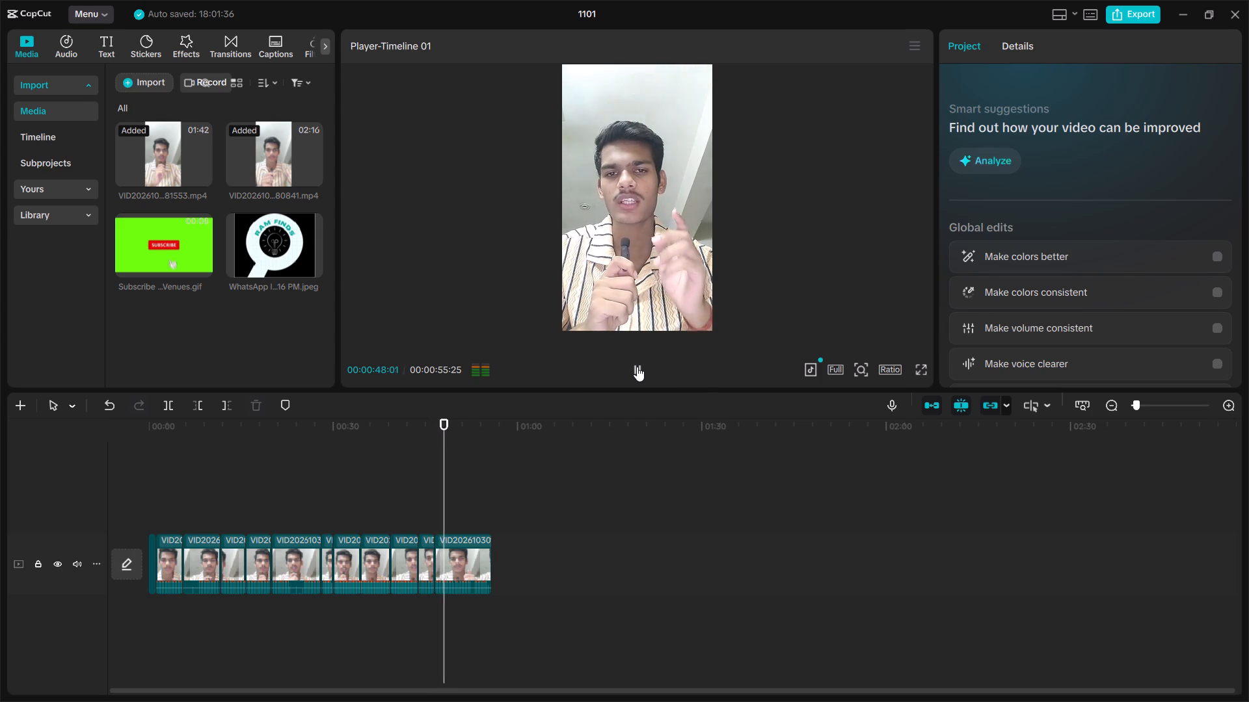
{"action": "left_click", "coordinate": [637, 367]}
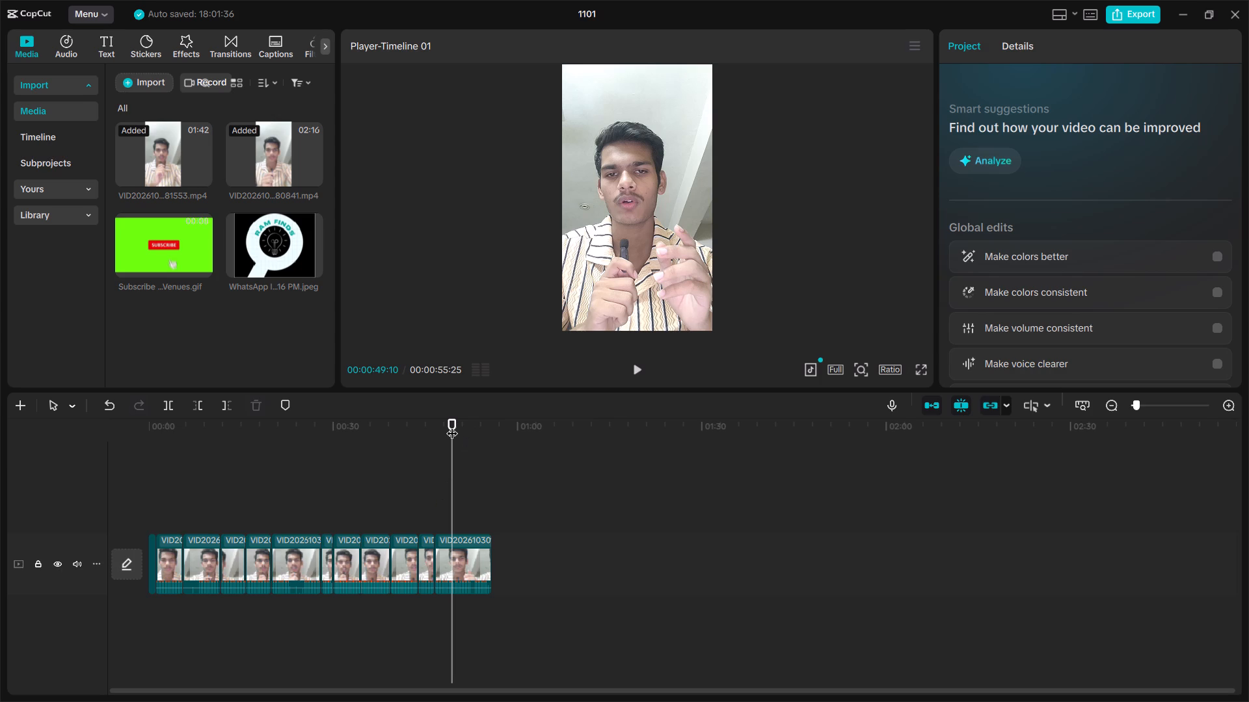
{"action": "left_click", "coordinate": [640, 369]}
{"action": "left_click", "coordinate": [640, 369]}
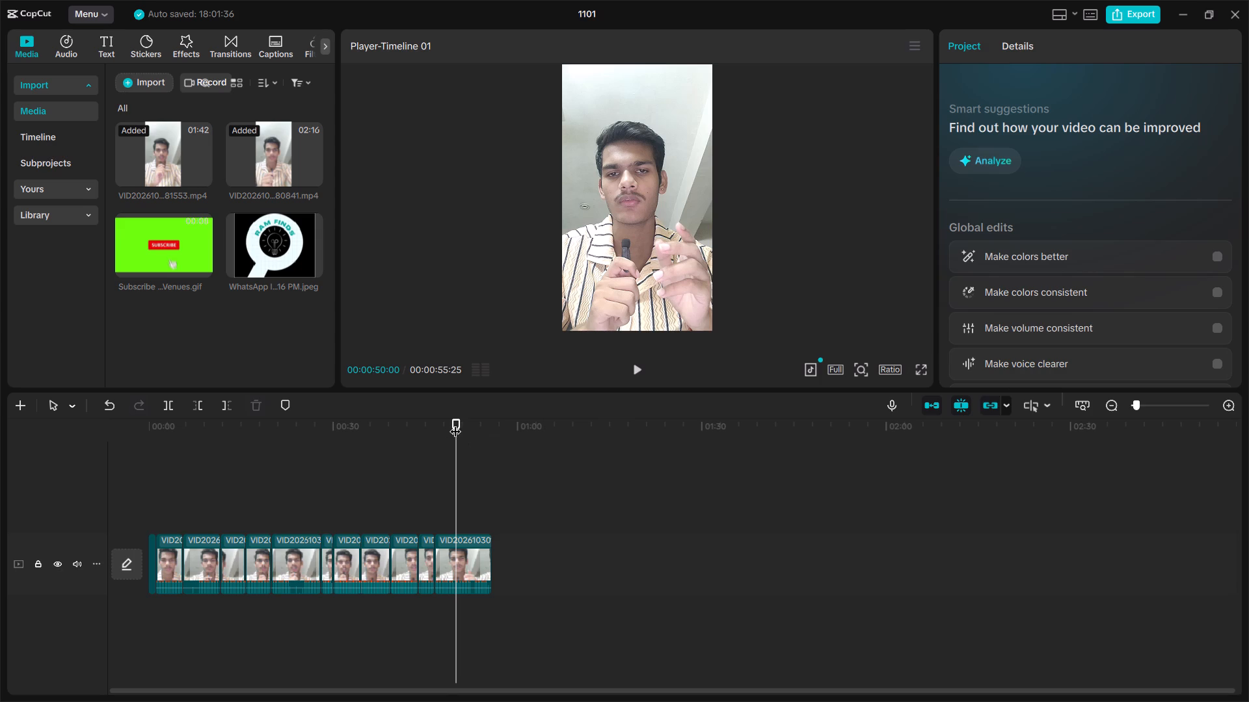
Play on from 00:00:46:17, split the video at 00:00:48:26, and delete the segment between those two points.
{"action": "left_click_drag", "start_coordinate": [455, 423], "coordinate": [440, 439]}
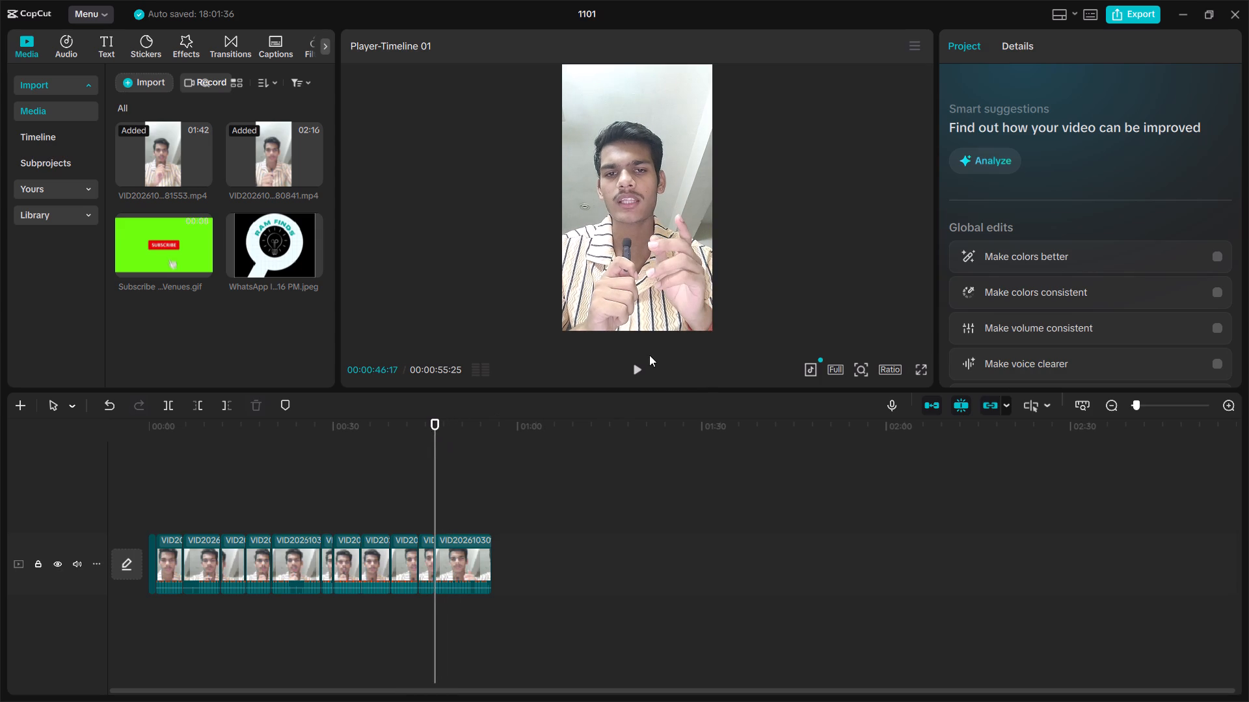
{"action": "left_click", "coordinate": [631, 369]}
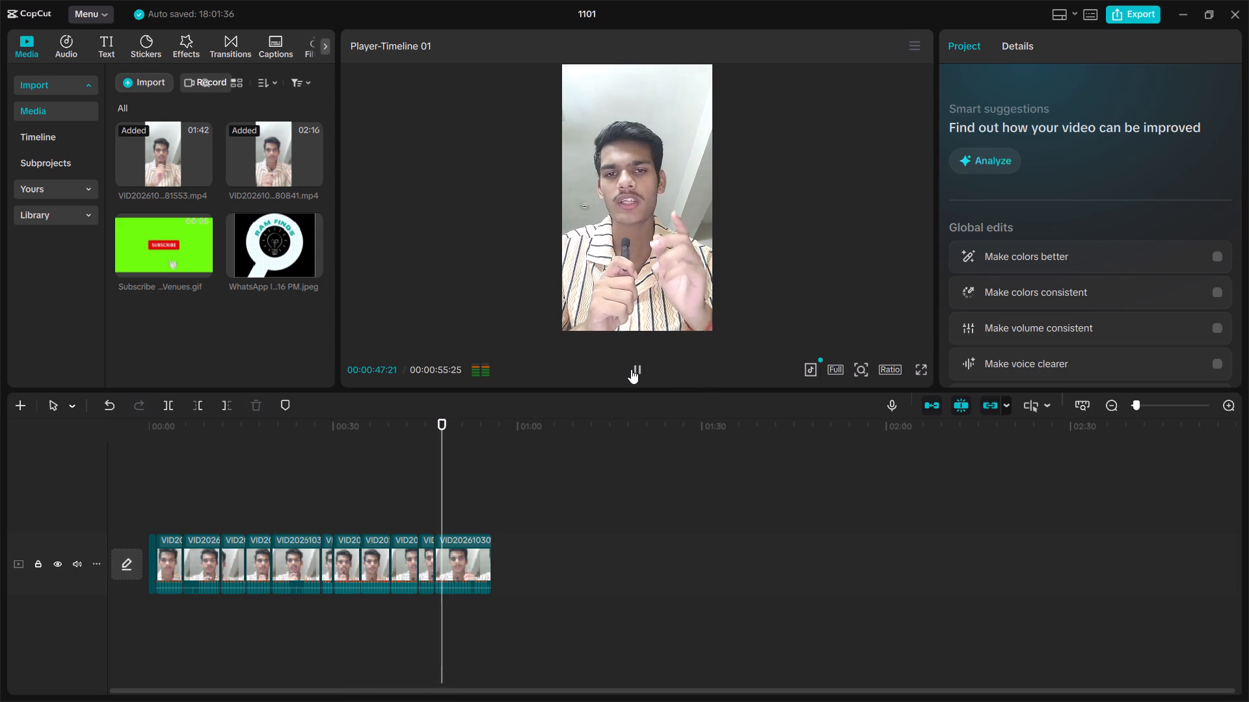
{"action": "left_click", "coordinate": [631, 369]}
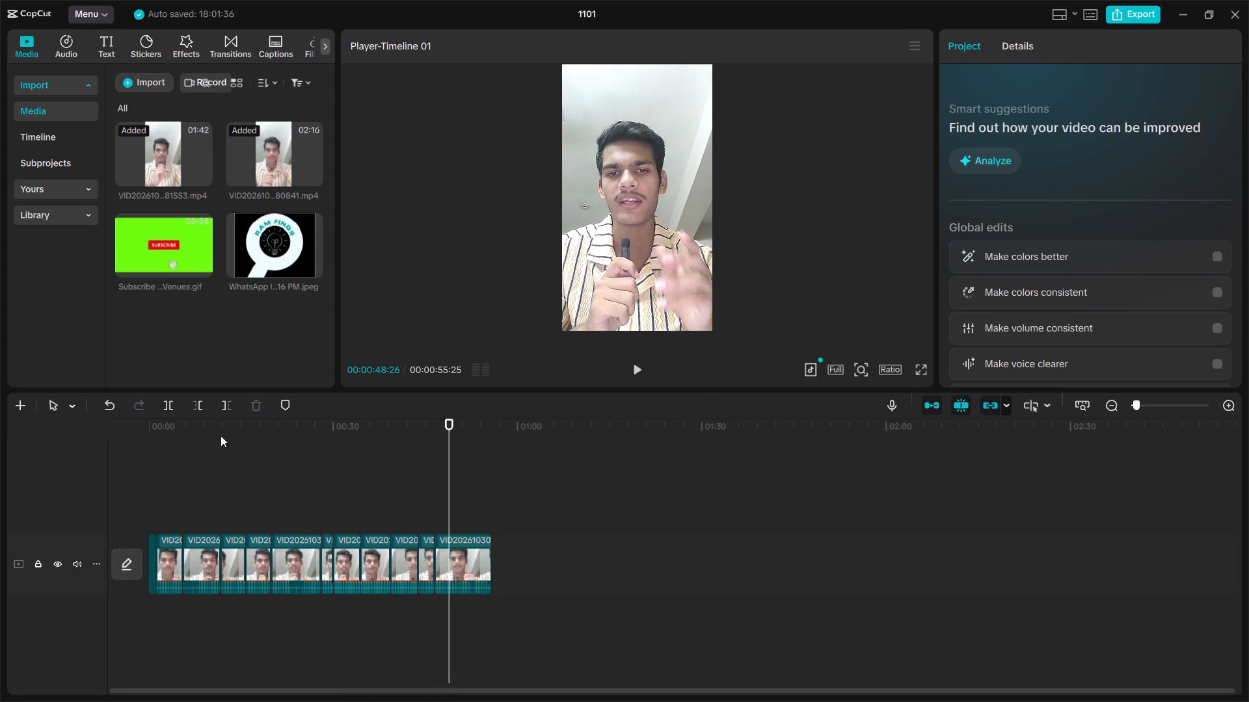
{"action": "left_click", "coordinate": [160, 411]}
{"action": "left_click", "coordinate": [442, 570]}
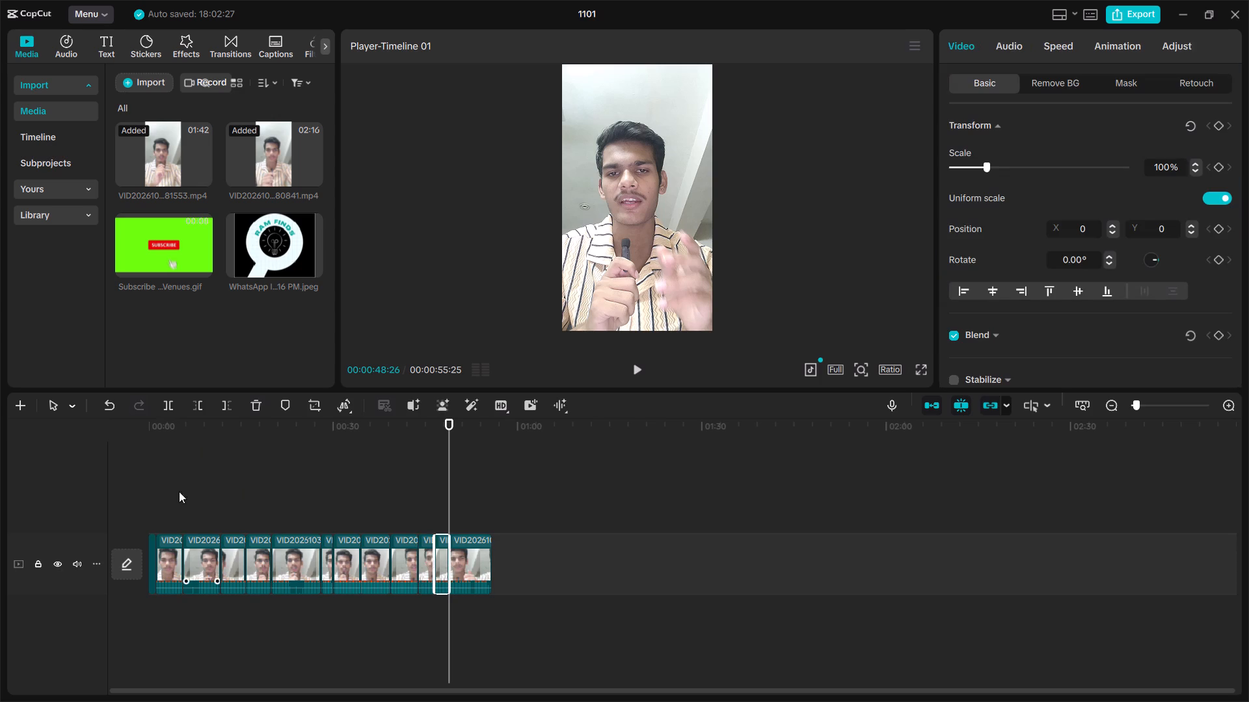
{"action": "left_click", "coordinate": [258, 409]}
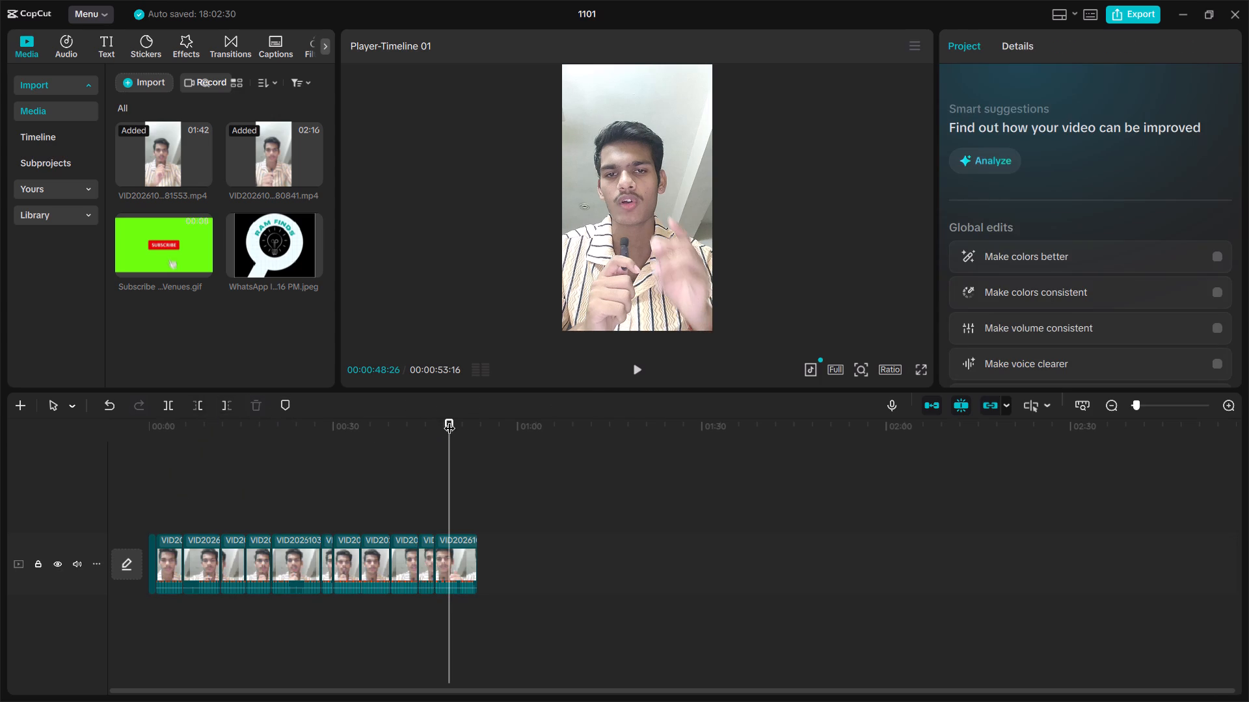
Replay the joined video around the cut at 00:00:46:17 and split it at 00:00:47:17.
{"action": "left_click_drag", "start_coordinate": [450, 420], "coordinate": [426, 438]}
{"action": "left_click", "coordinate": [638, 369]}
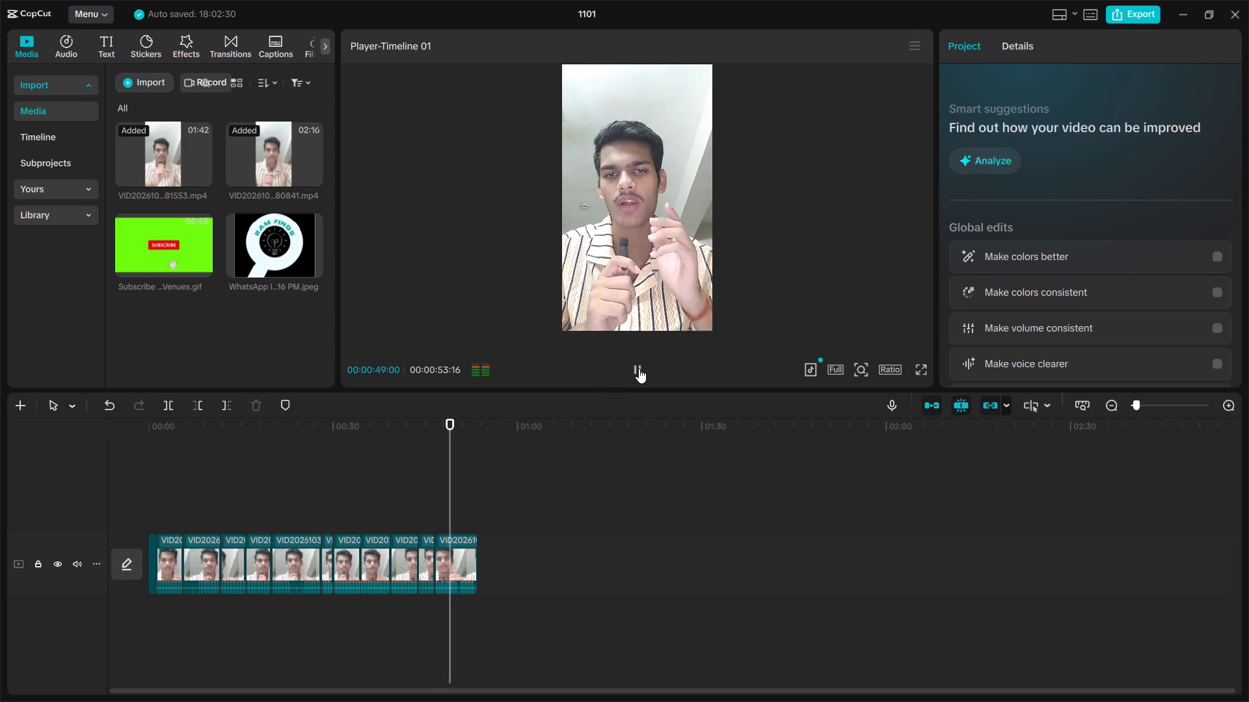
{"action": "left_click", "coordinate": [639, 369]}
{"action": "left_click", "coordinate": [633, 371]}
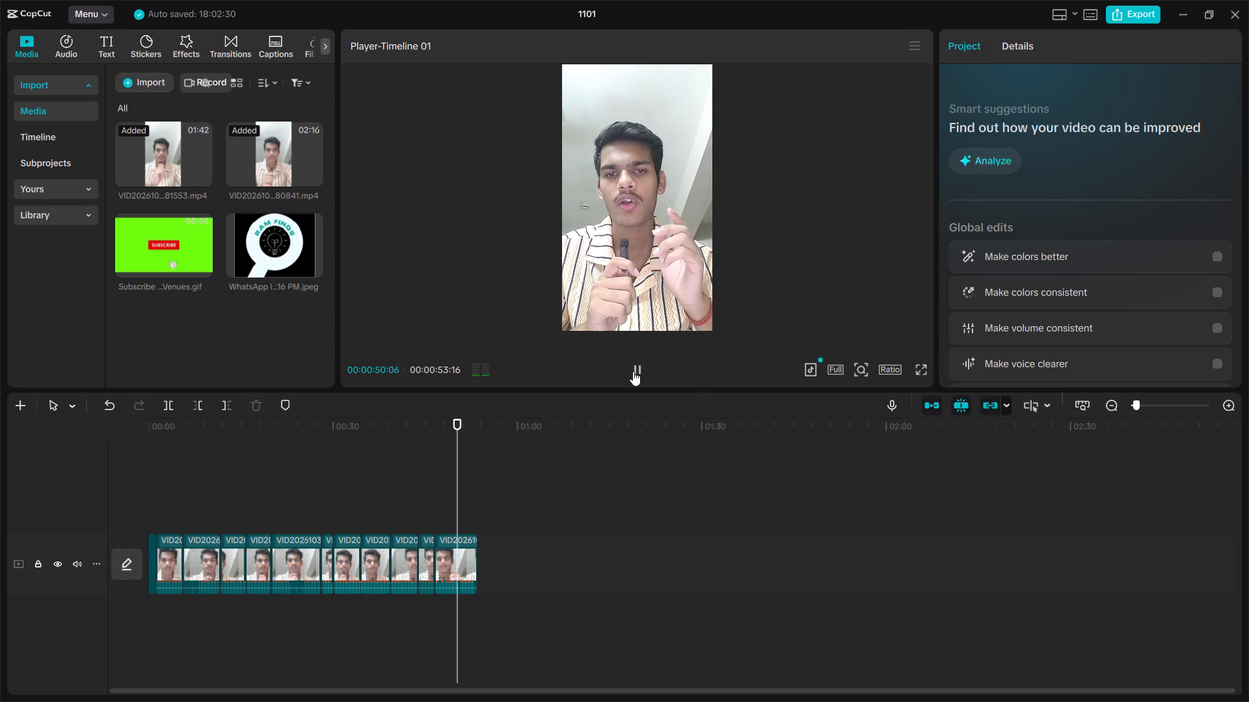
{"action": "left_click", "coordinate": [633, 371]}
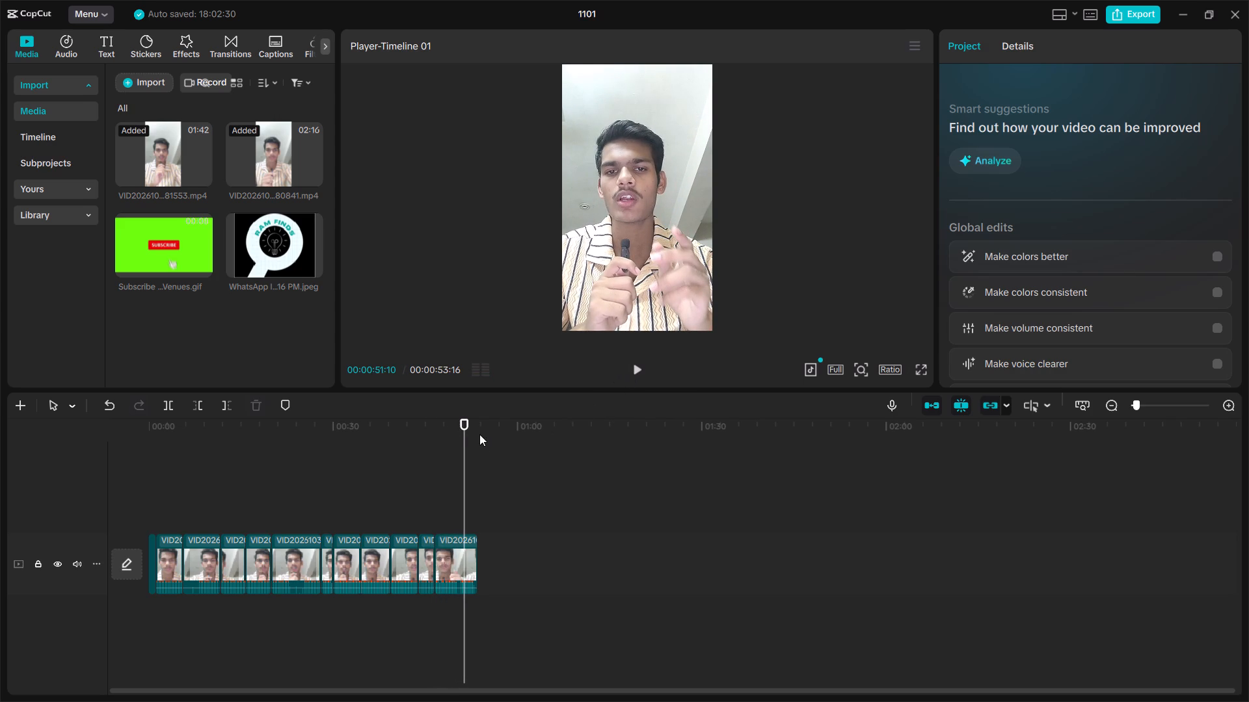
{"action": "left_click_drag", "start_coordinate": [466, 424], "coordinate": [459, 426]}
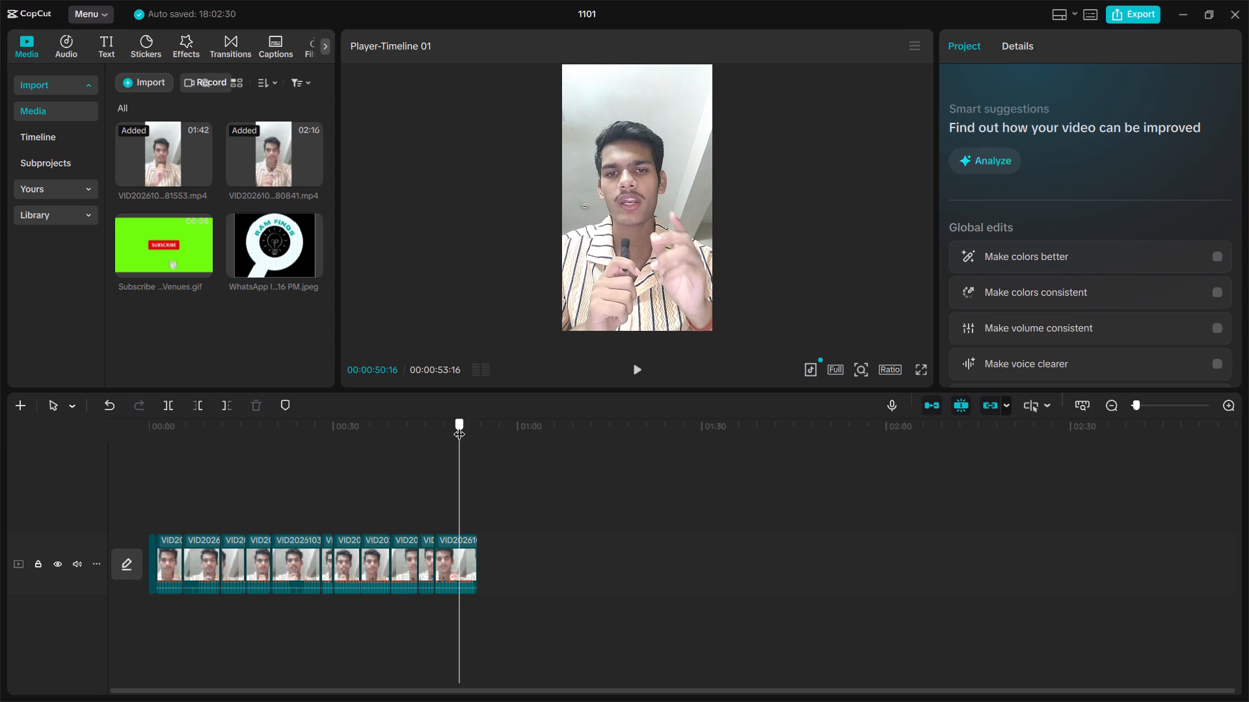
{"action": "left_click_drag", "start_coordinate": [459, 426], "coordinate": [433, 445]}
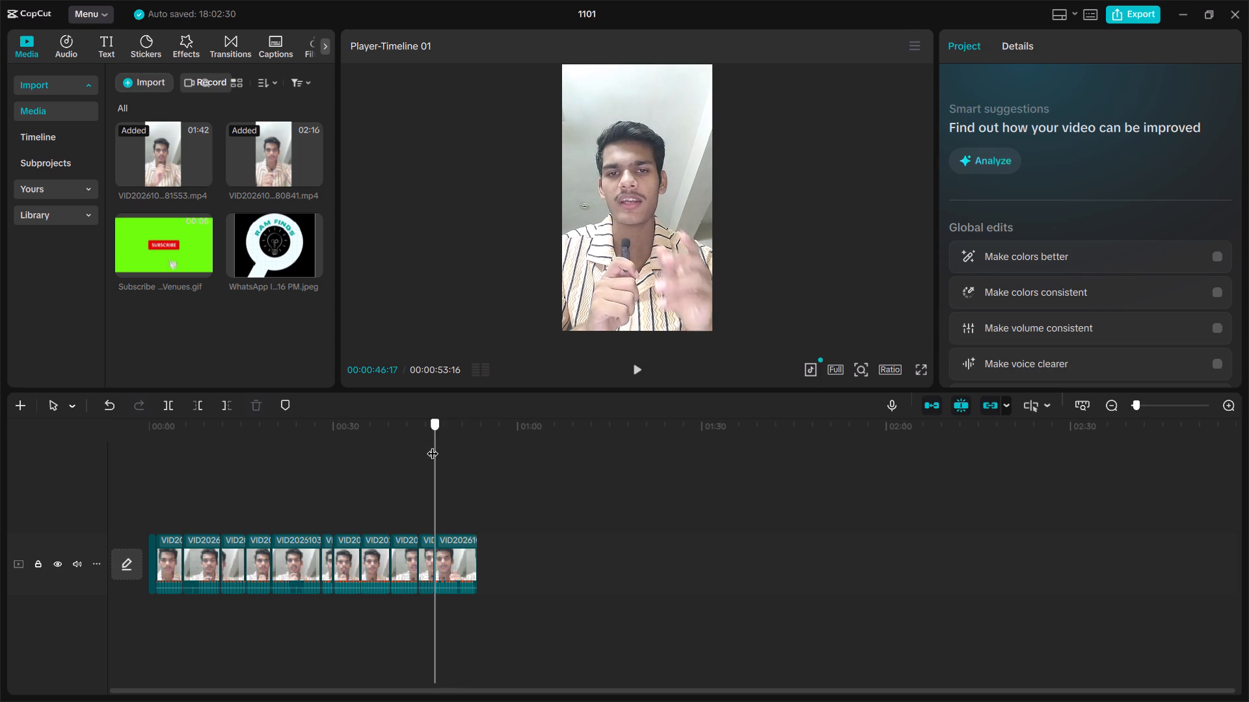
{"action": "left_click_drag", "start_coordinate": [433, 445], "coordinate": [422, 451]}
{"action": "left_click", "coordinate": [634, 369]}
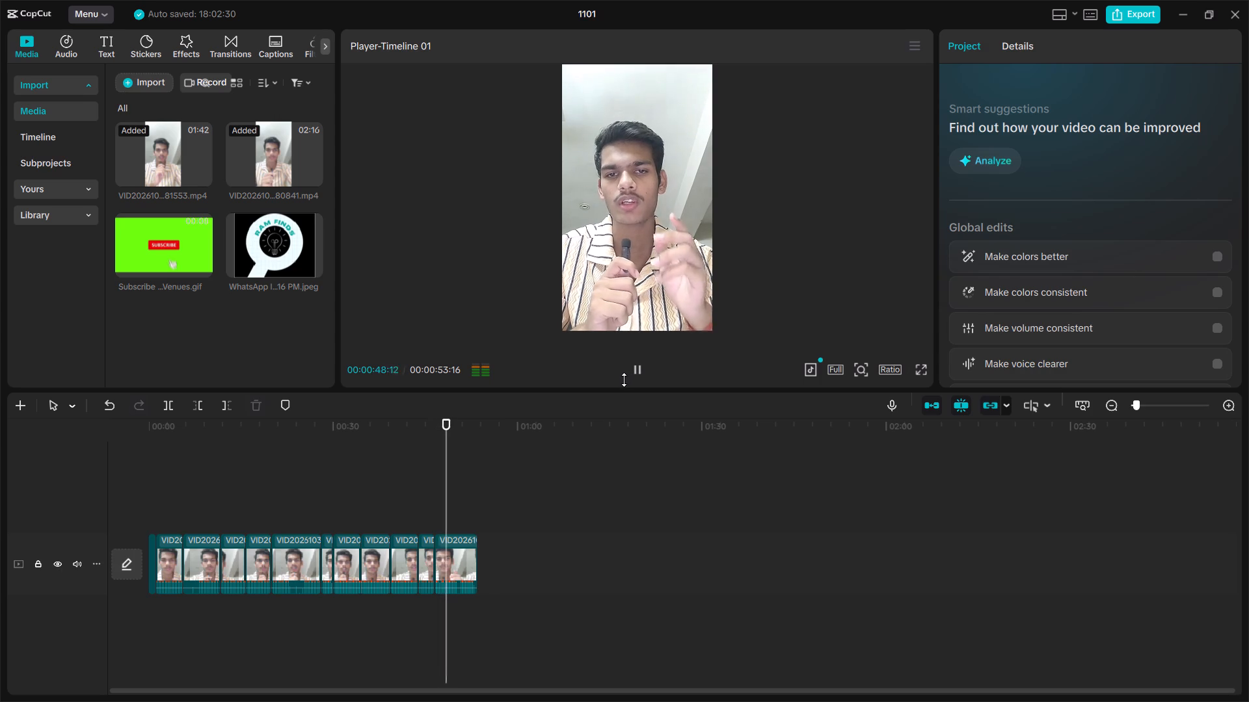
{"action": "left_click", "coordinate": [624, 380]}
{"action": "left_click_drag", "start_coordinate": [461, 429], "coordinate": [461, 436]}
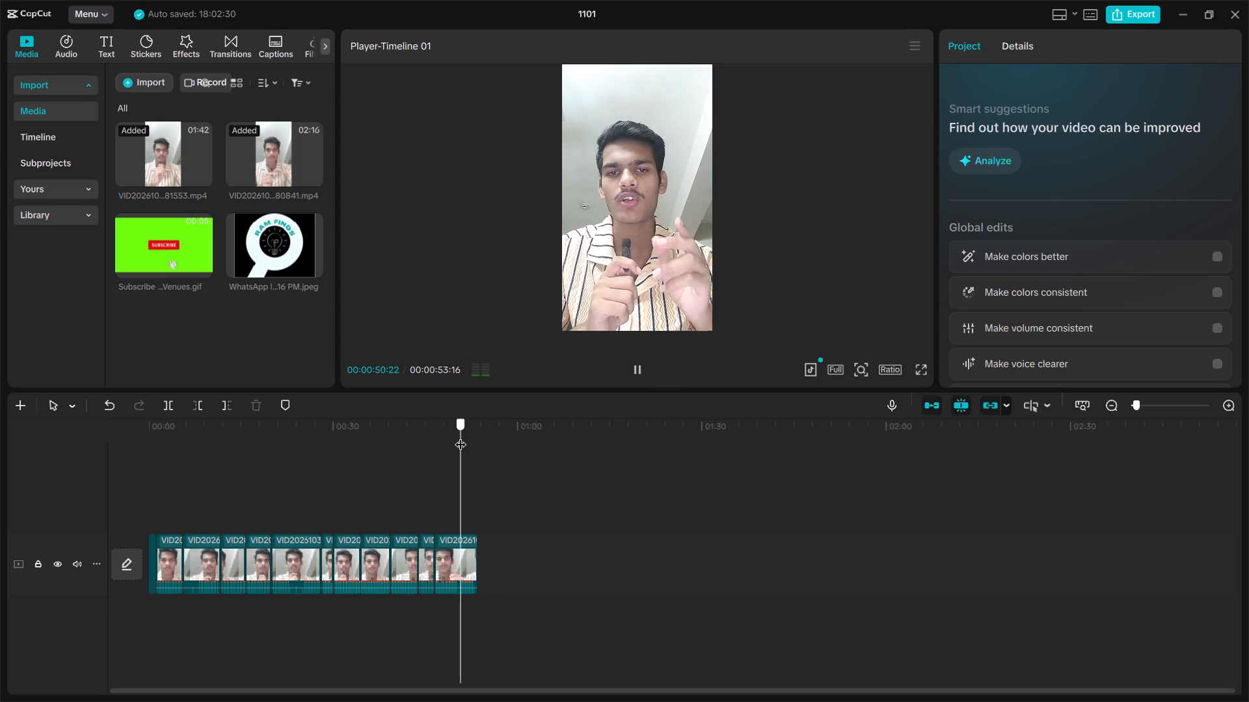
{"action": "left_click_drag", "start_coordinate": [461, 436], "coordinate": [435, 447]}
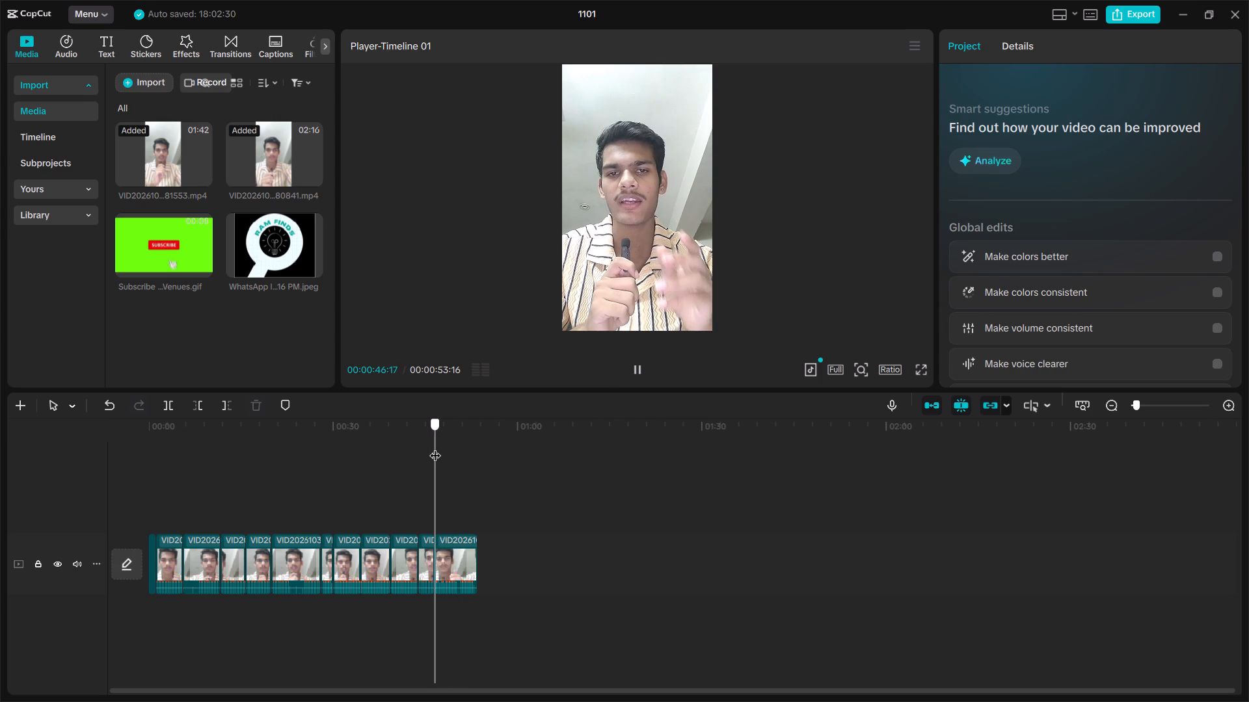
{"action": "left_click_drag", "start_coordinate": [435, 447], "coordinate": [441, 456]}
{"action": "left_click", "coordinate": [171, 406]}
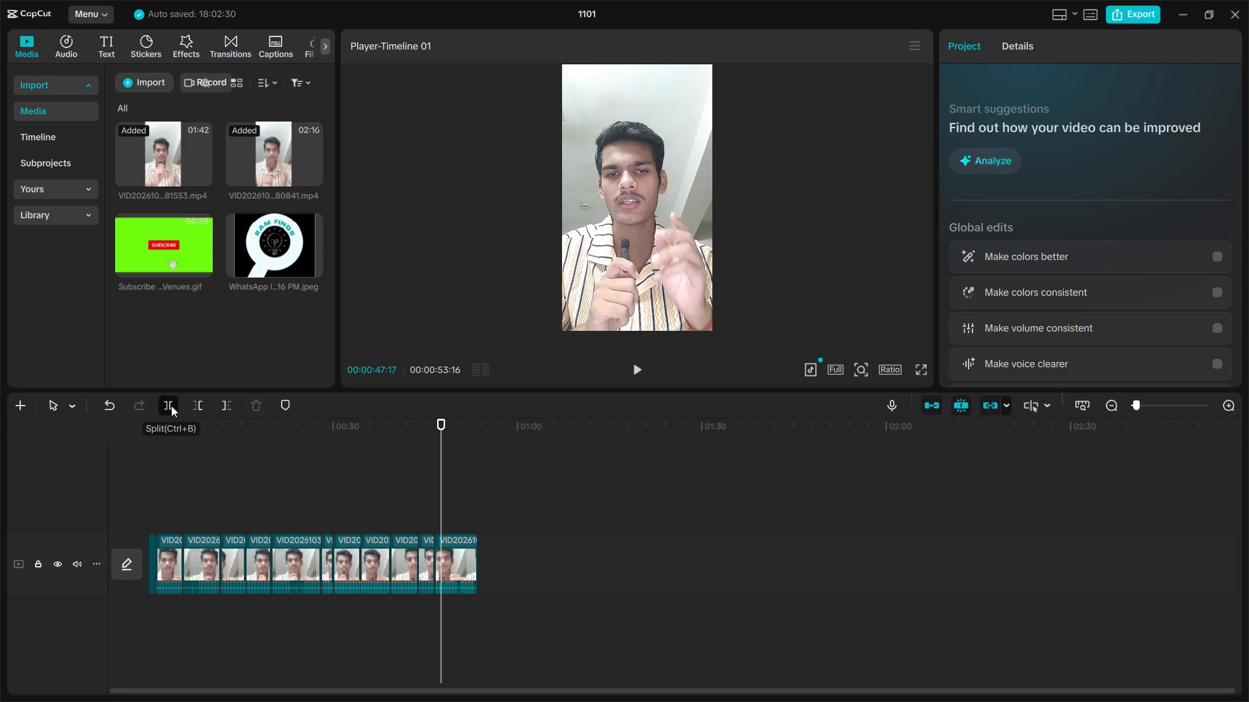
Replay from 00:00:45:13, split the video at 00:00:50:17, and delete the segment between 00:00:47:17 and that point.
{"action": "left_click_drag", "start_coordinate": [444, 420], "coordinate": [428, 431]}
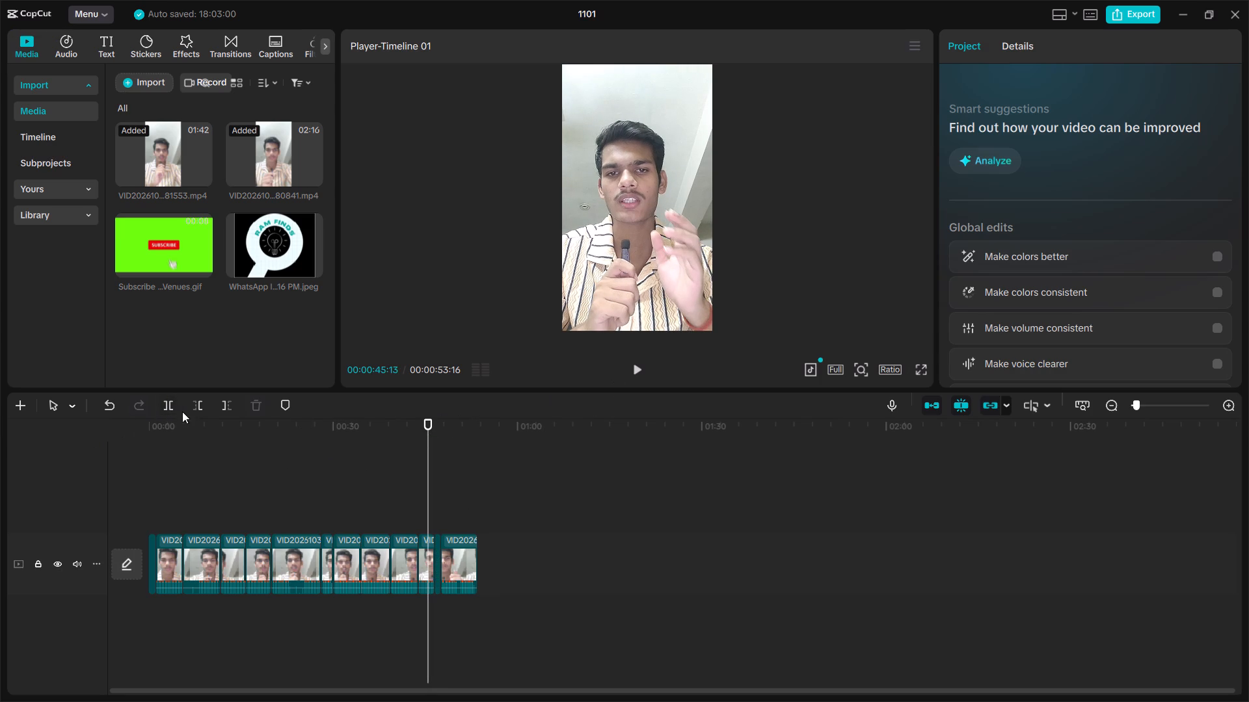
{"action": "left_click", "coordinate": [642, 372]}
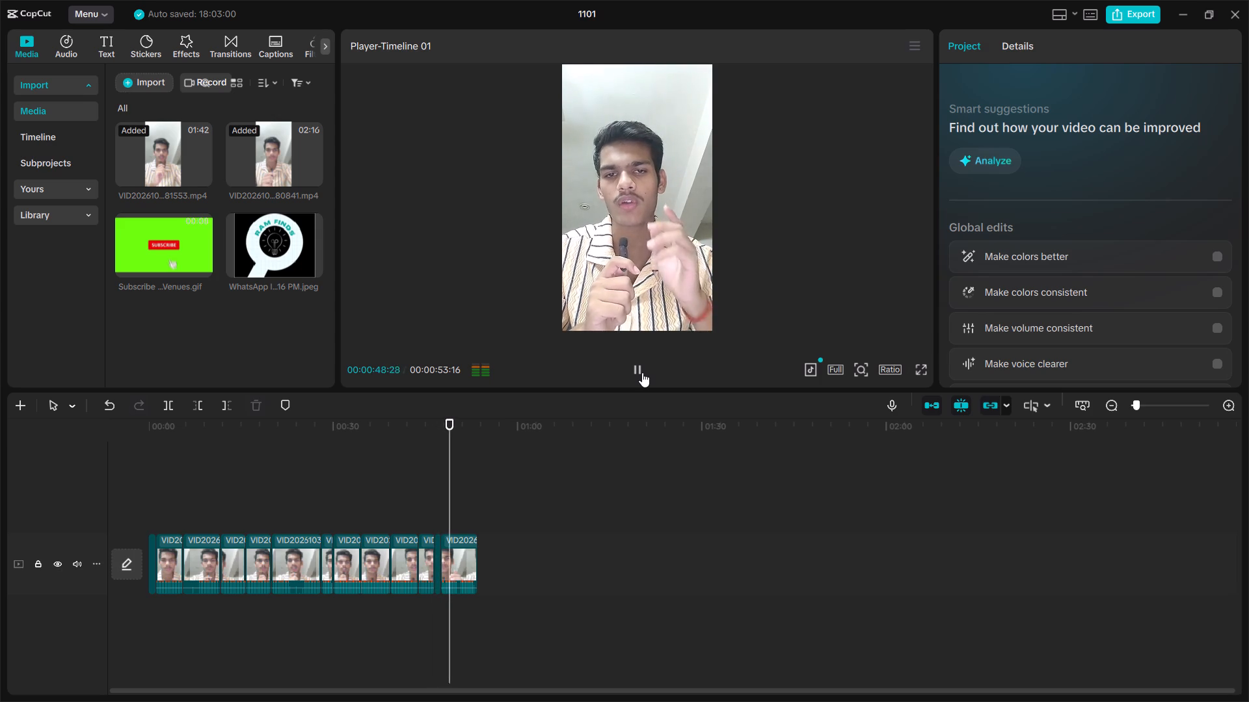
{"action": "left_click", "coordinate": [642, 372]}
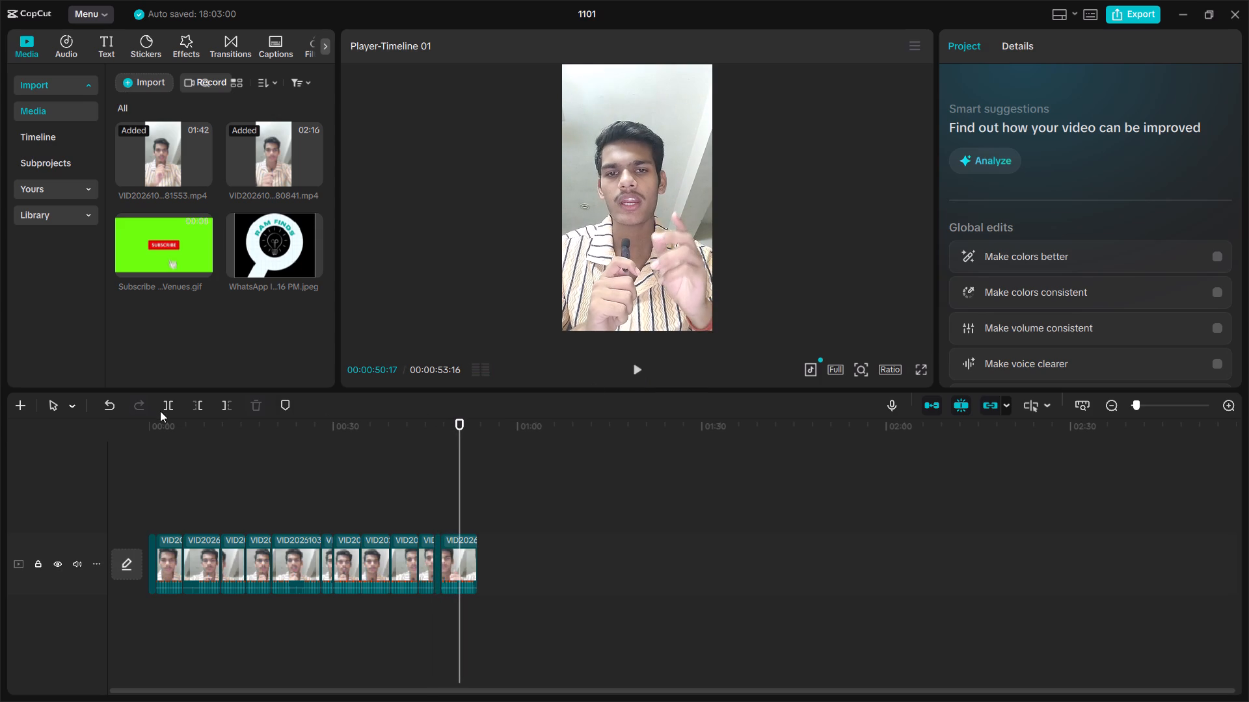
{"action": "left_click", "coordinate": [176, 406]}
{"action": "left_click", "coordinate": [446, 561]}
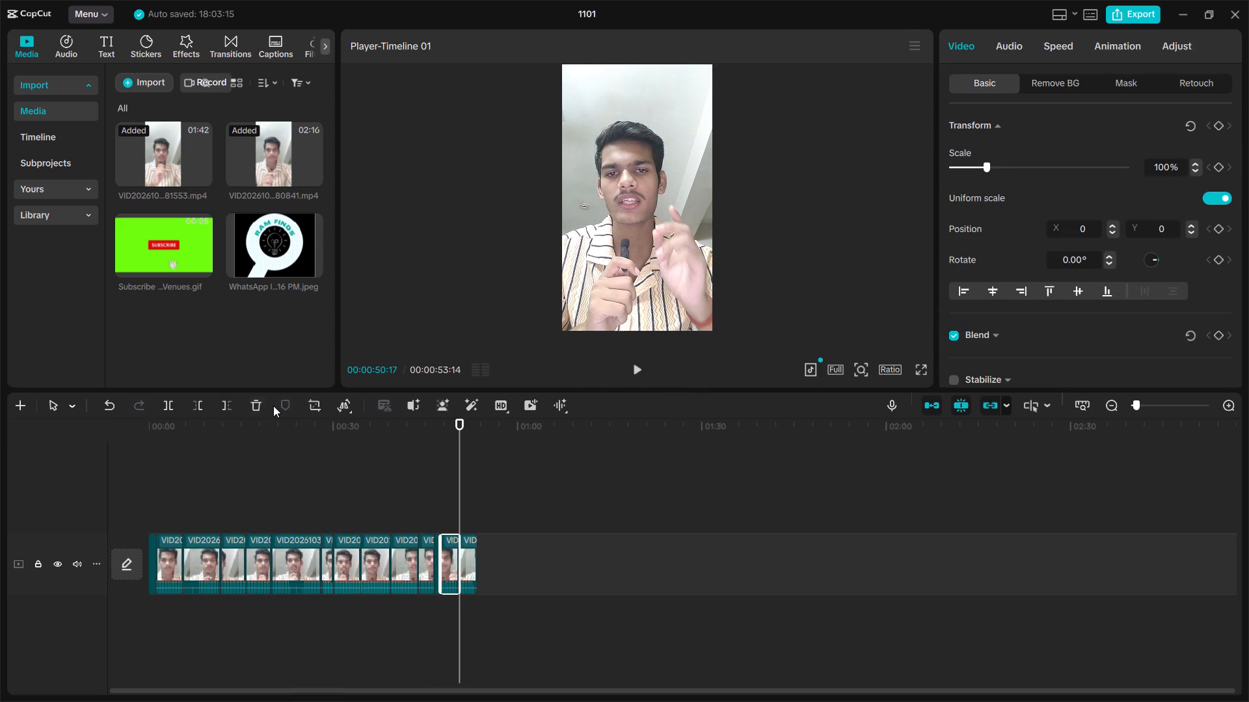
{"action": "left_click", "coordinate": [265, 406]}
Replay the video repeatedly around the cut at 00:00:47:17 and on to its end to examine the join and closing passage.
{"action": "left_click_drag", "start_coordinate": [459, 424], "coordinate": [438, 441]}
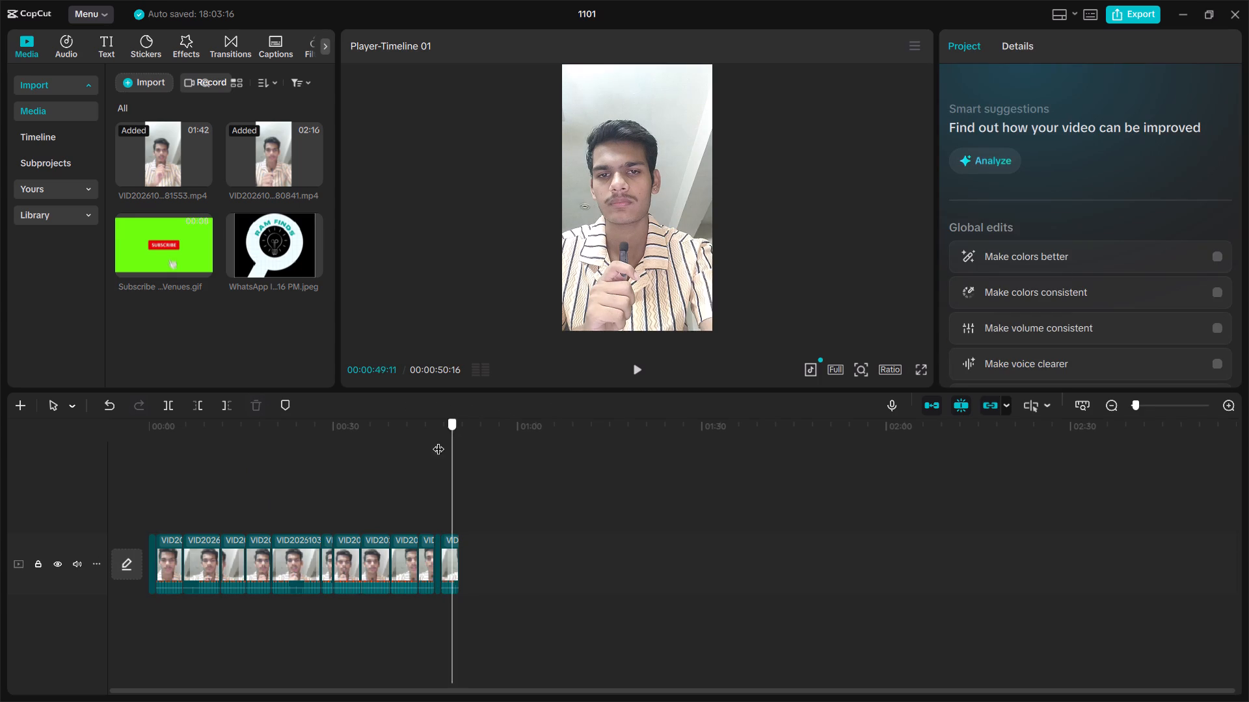
{"action": "left_click_drag", "start_coordinate": [438, 441], "coordinate": [419, 447]}
{"action": "left_click", "coordinate": [636, 372]}
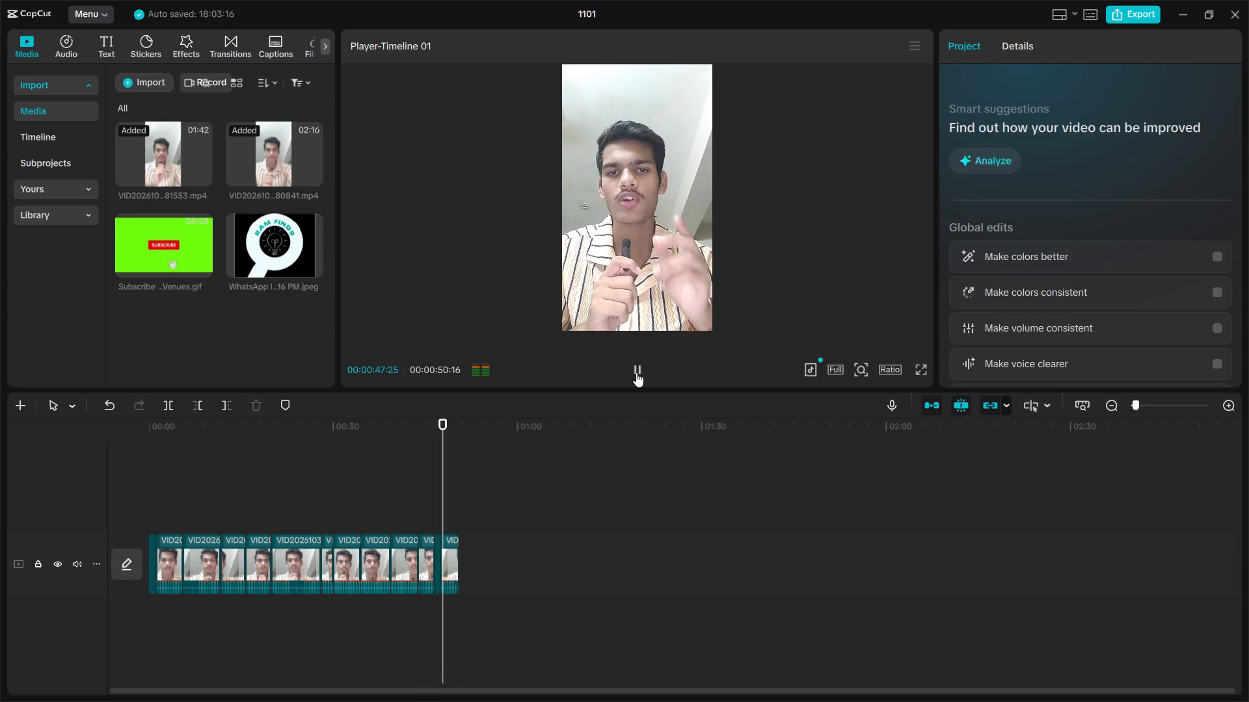
{"action": "left_click", "coordinate": [636, 372]}
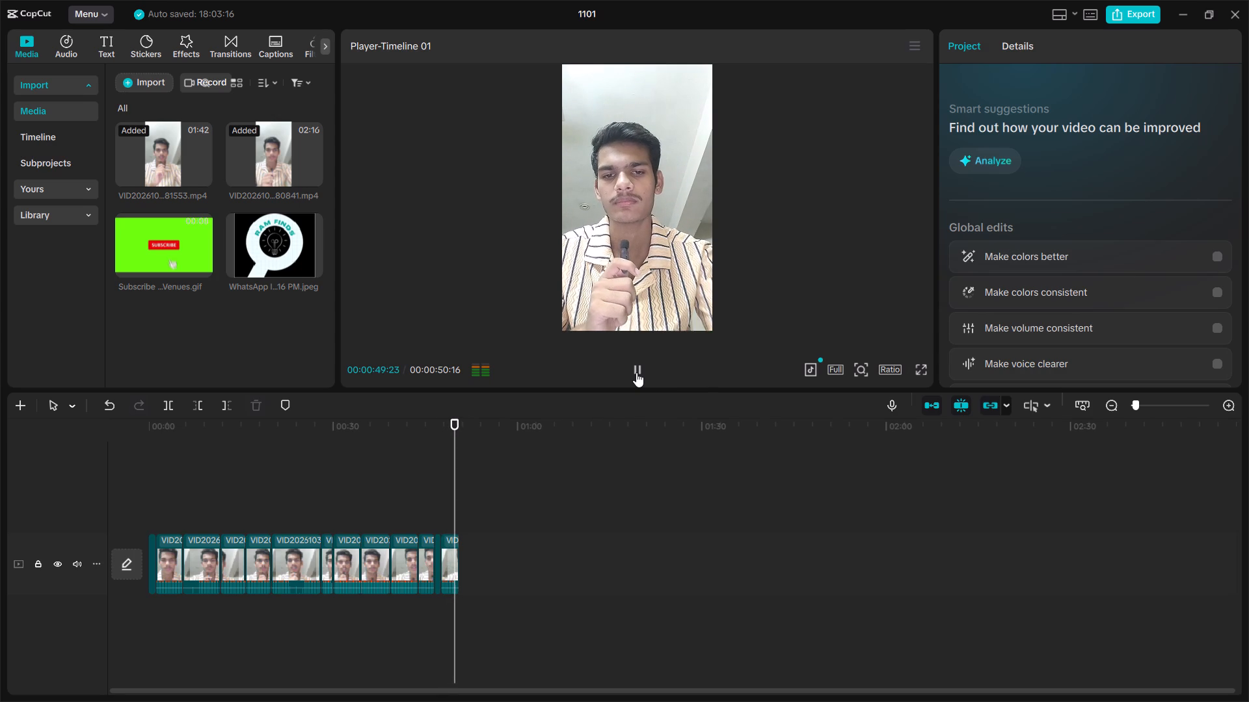
{"action": "left_click_drag", "start_coordinate": [457, 417], "coordinate": [449, 430]}
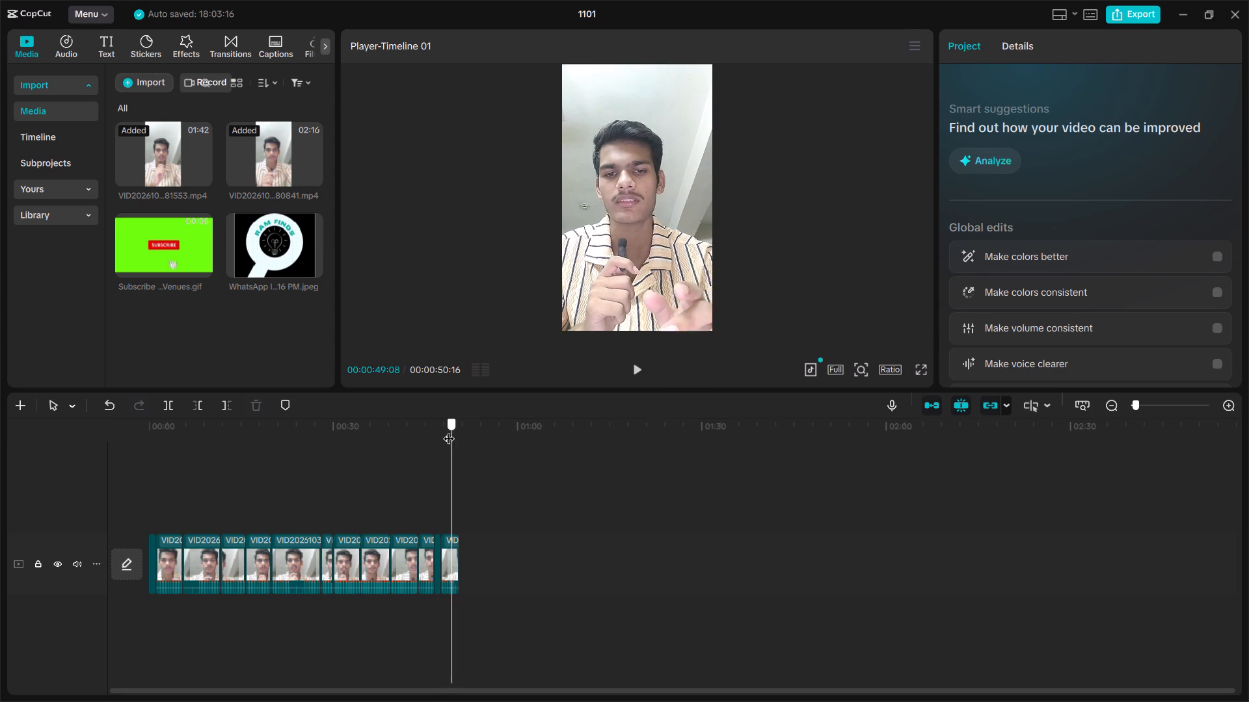
{"action": "left_click_drag", "start_coordinate": [449, 430], "coordinate": [437, 442]}
{"action": "left_click", "coordinate": [632, 372]}
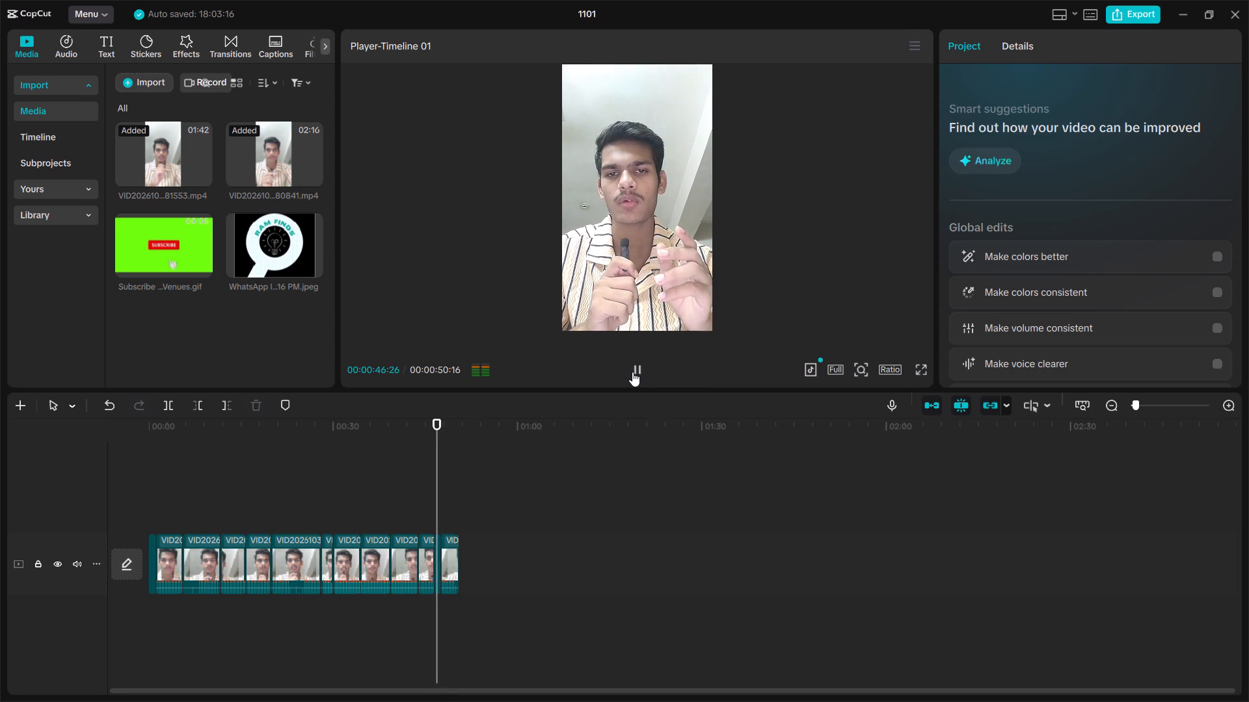
{"action": "left_click", "coordinate": [632, 372]}
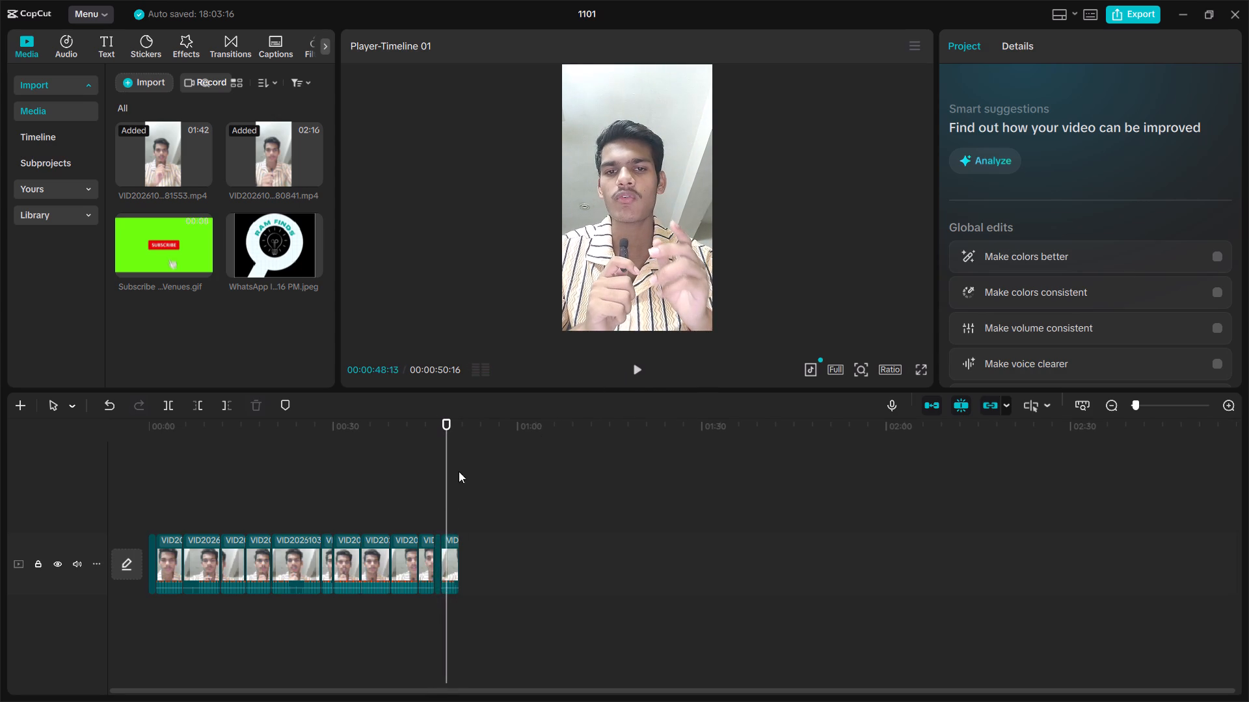
{"action": "left_click", "coordinate": [1149, 401]}
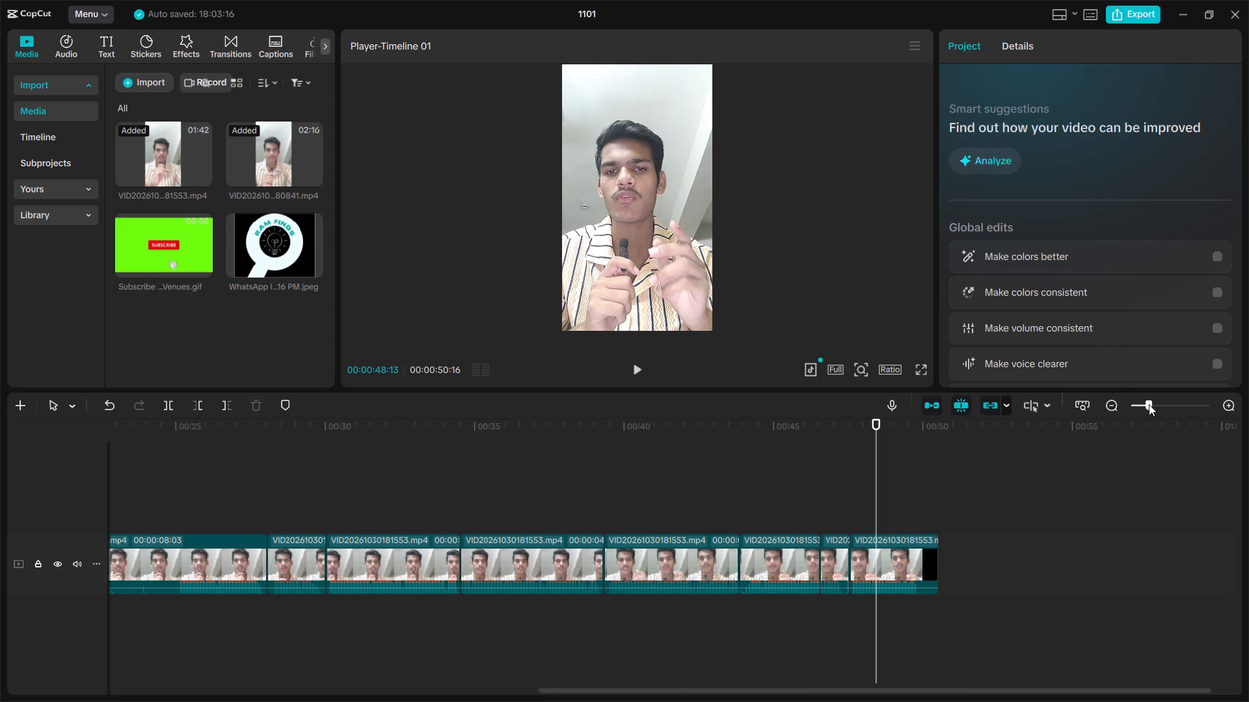
{"action": "left_click_drag", "start_coordinate": [873, 420], "coordinate": [876, 428]}
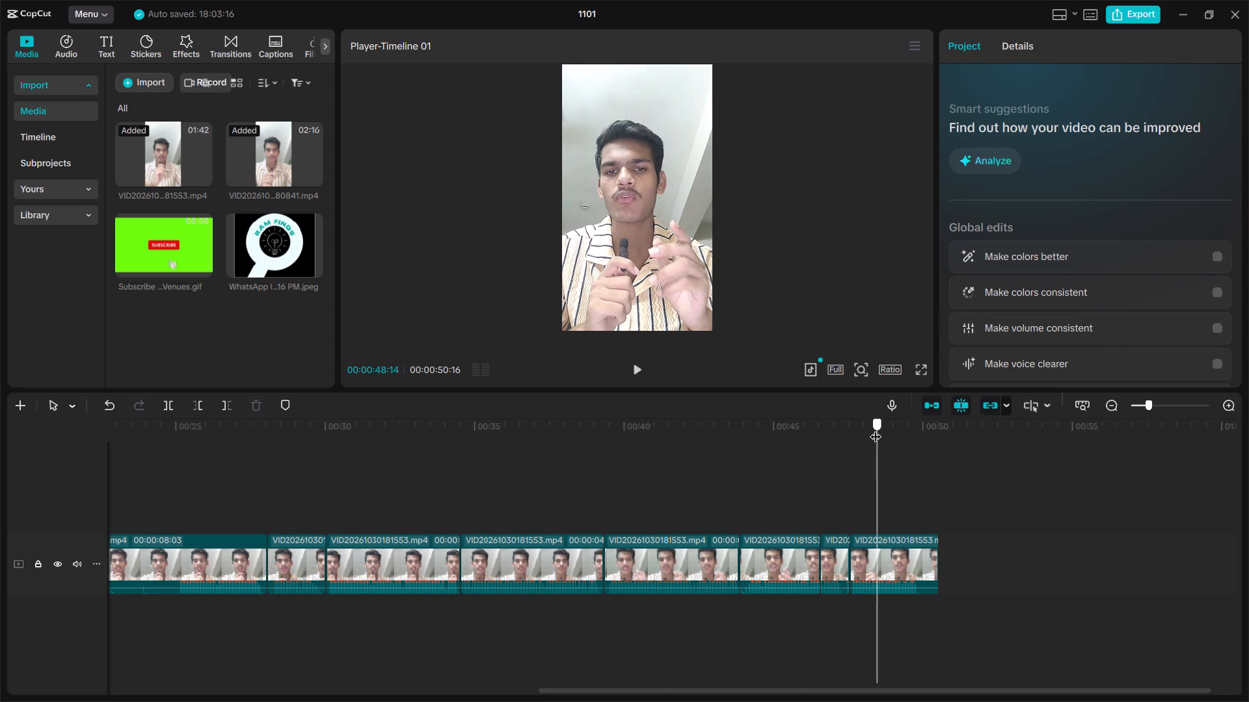
{"action": "left_click_drag", "start_coordinate": [876, 428], "coordinate": [853, 443]}
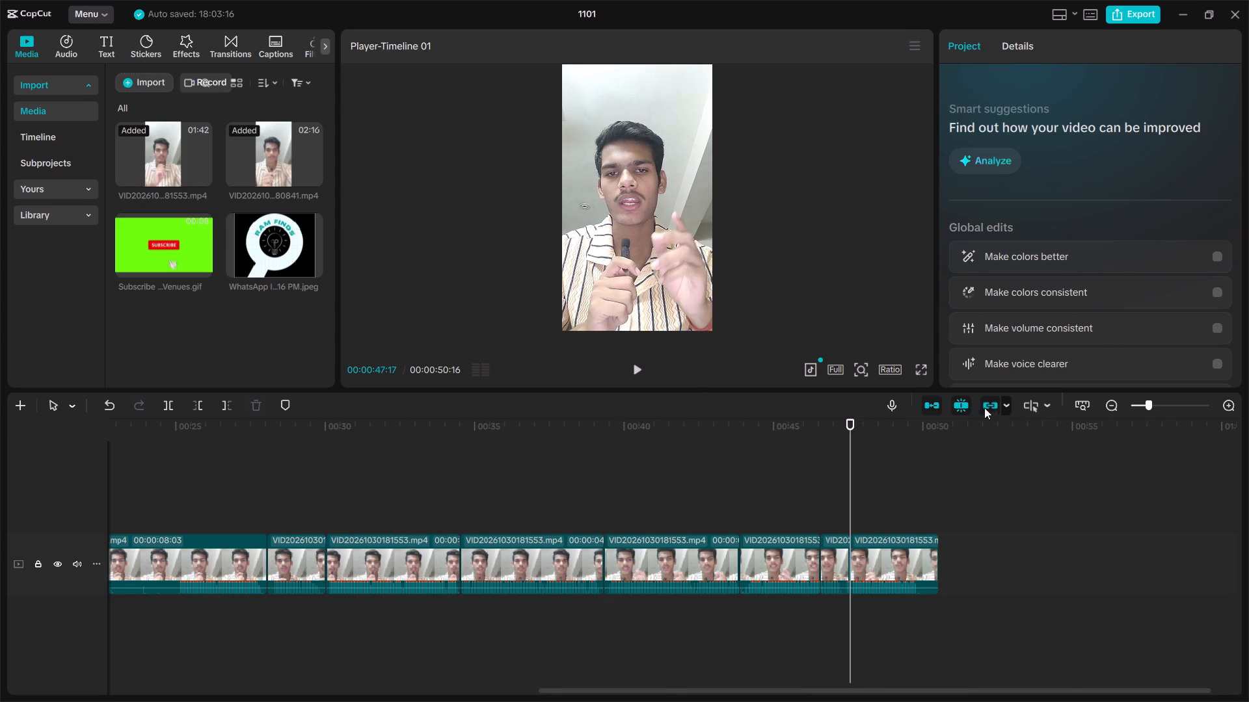
{"action": "left_click", "coordinate": [638, 372]}
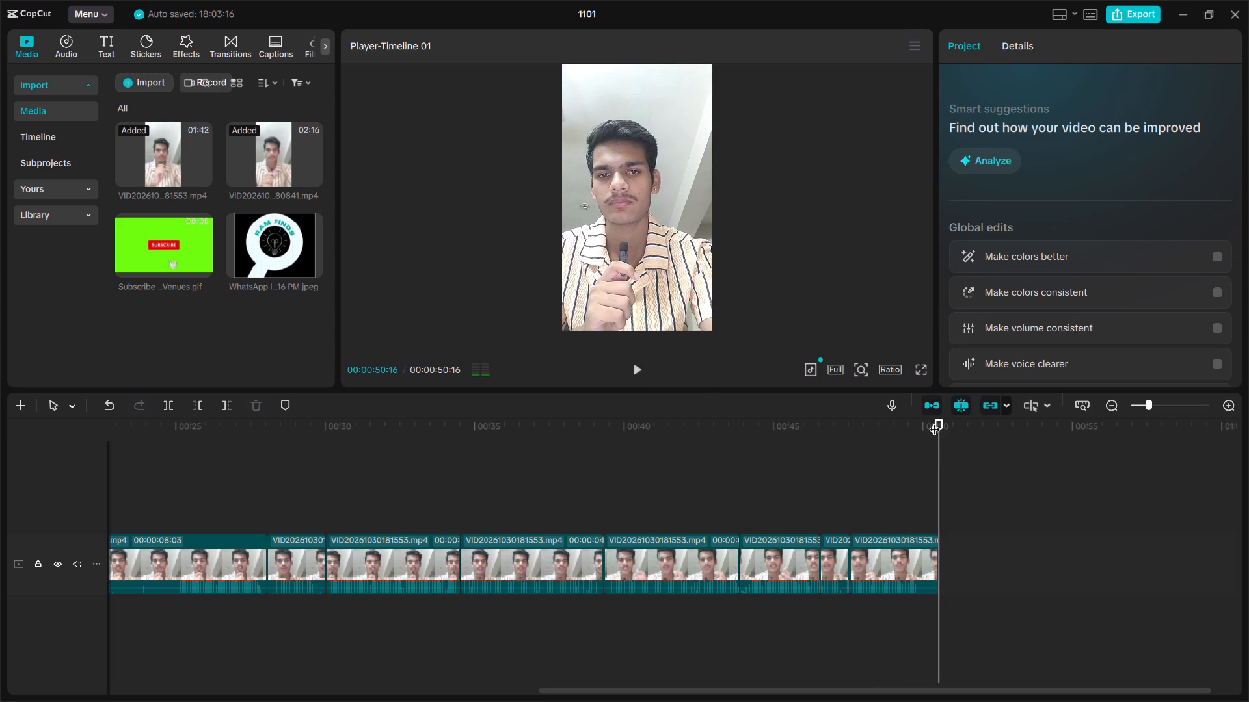
{"action": "left_click_drag", "start_coordinate": [935, 421], "coordinate": [852, 436]}
{"action": "left_click", "coordinate": [632, 370]}
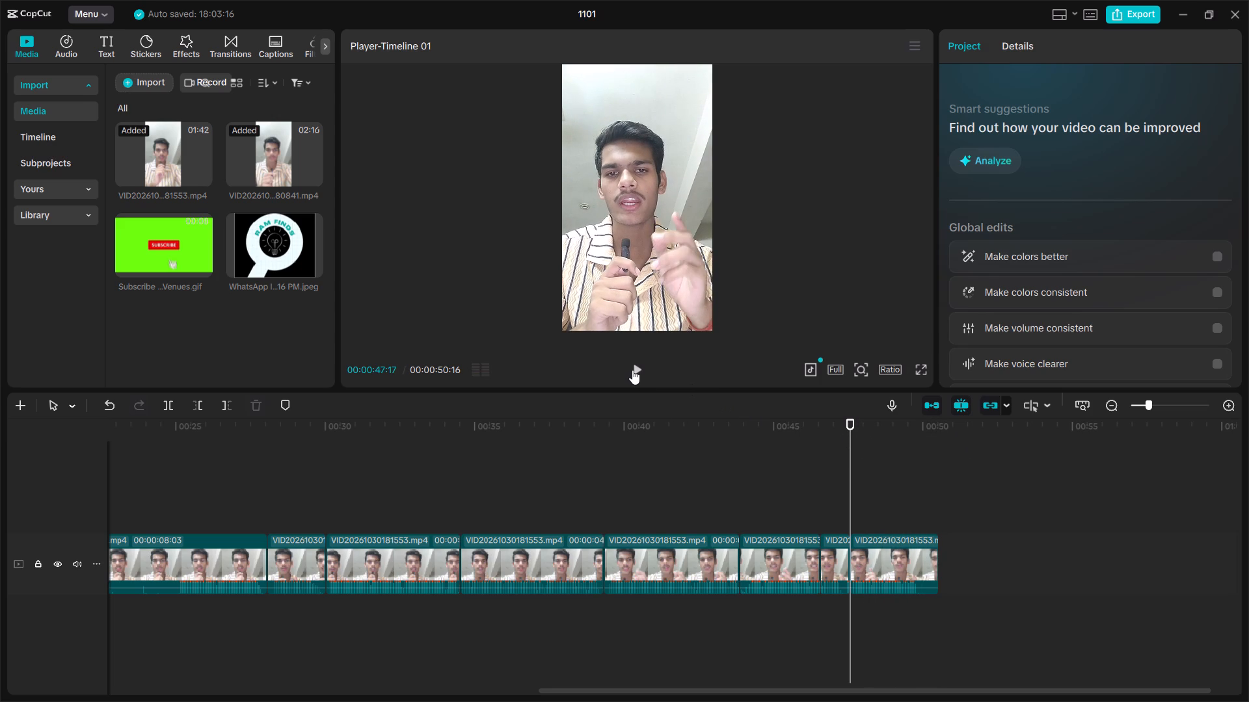
Trim about 8 frames off the end of the short clip that starts at 00:00:46:17.
{"action": "left_click", "coordinate": [840, 550]}
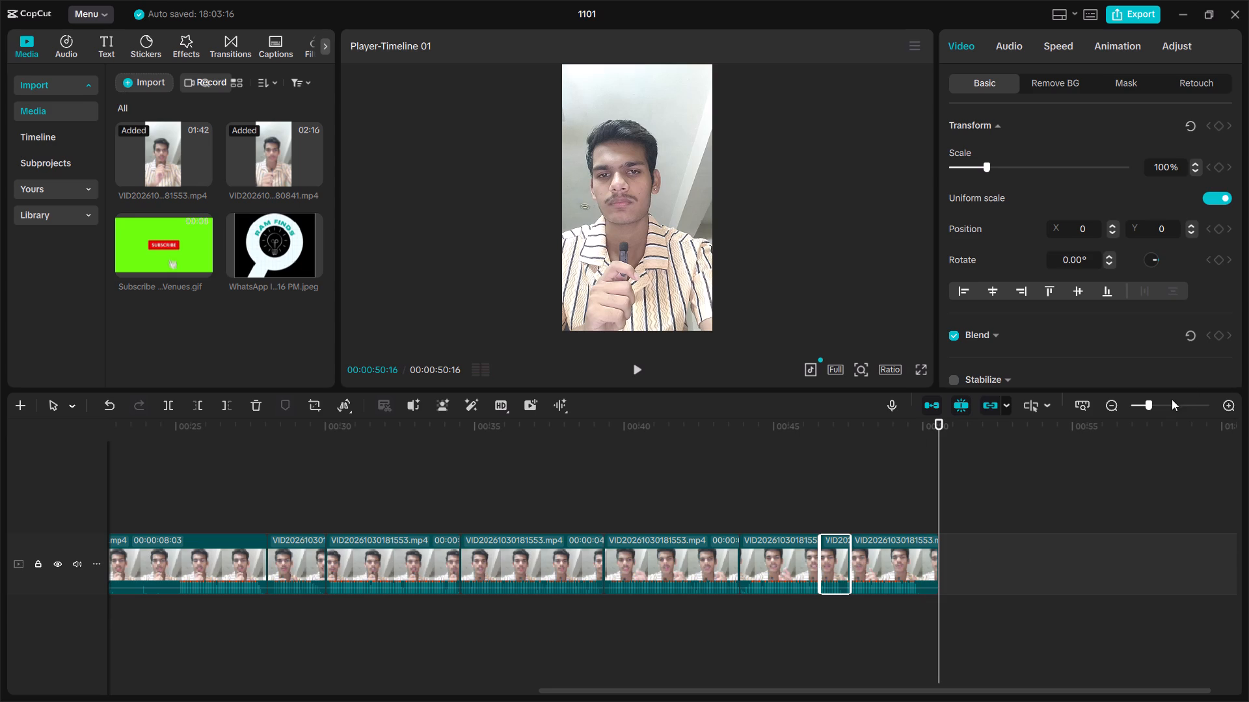
{"action": "left_click", "coordinate": [1160, 408]}
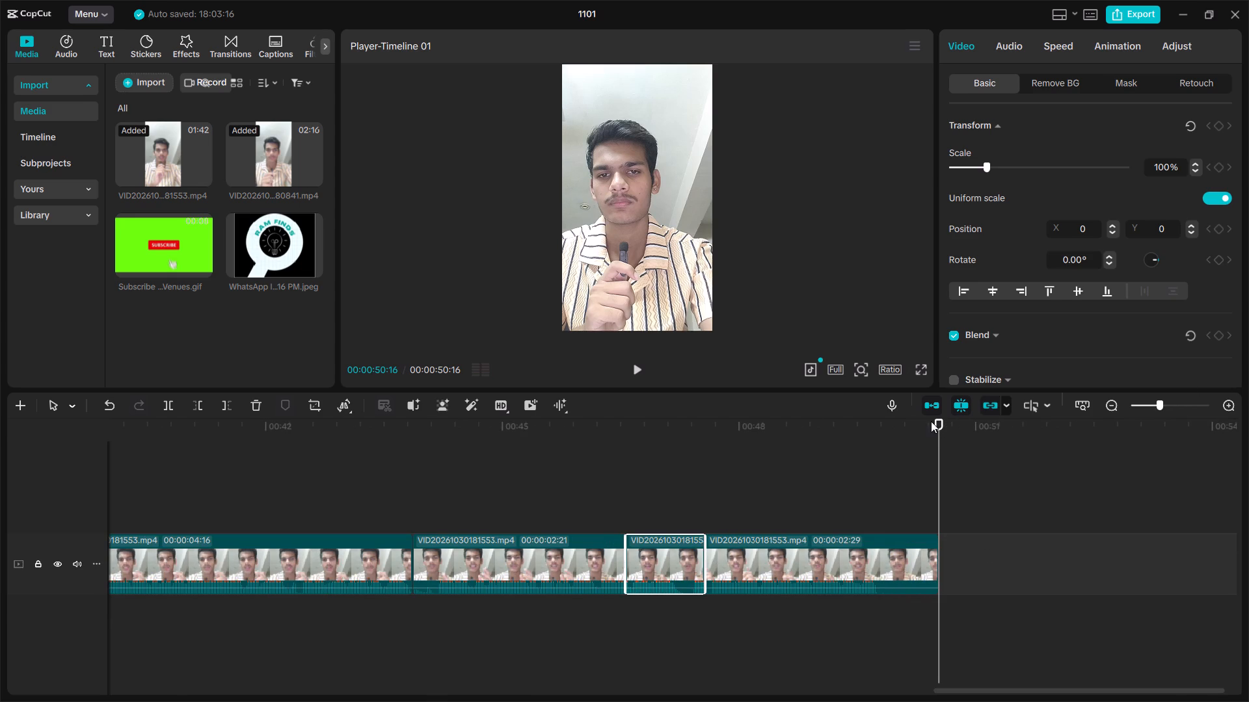
{"action": "left_click_drag", "start_coordinate": [707, 565], "coordinate": [677, 574]}
{"action": "left_click_drag", "start_coordinate": [621, 576], "coordinate": [619, 582]}
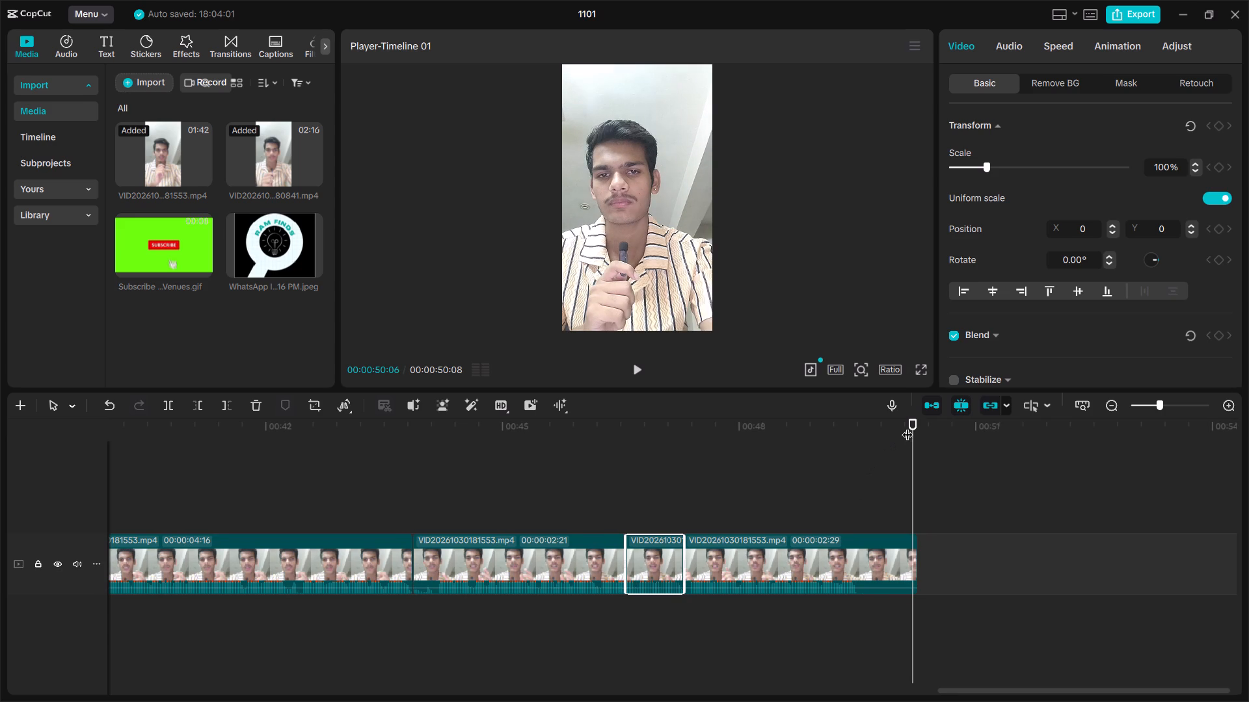
Trim the end of the last clip to shorten it to a duration of 00:00:02:06.
{"action": "left_click", "coordinate": [862, 575]}
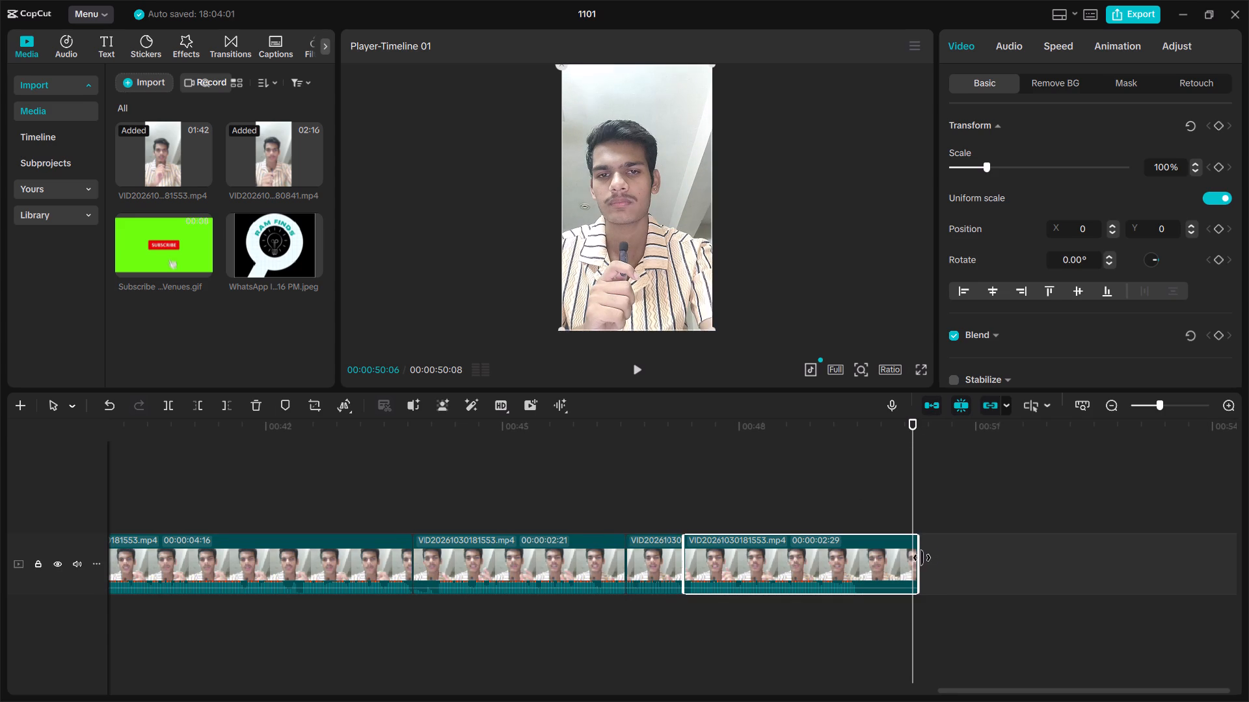
{"action": "left_click_drag", "start_coordinate": [920, 558], "coordinate": [859, 575]}
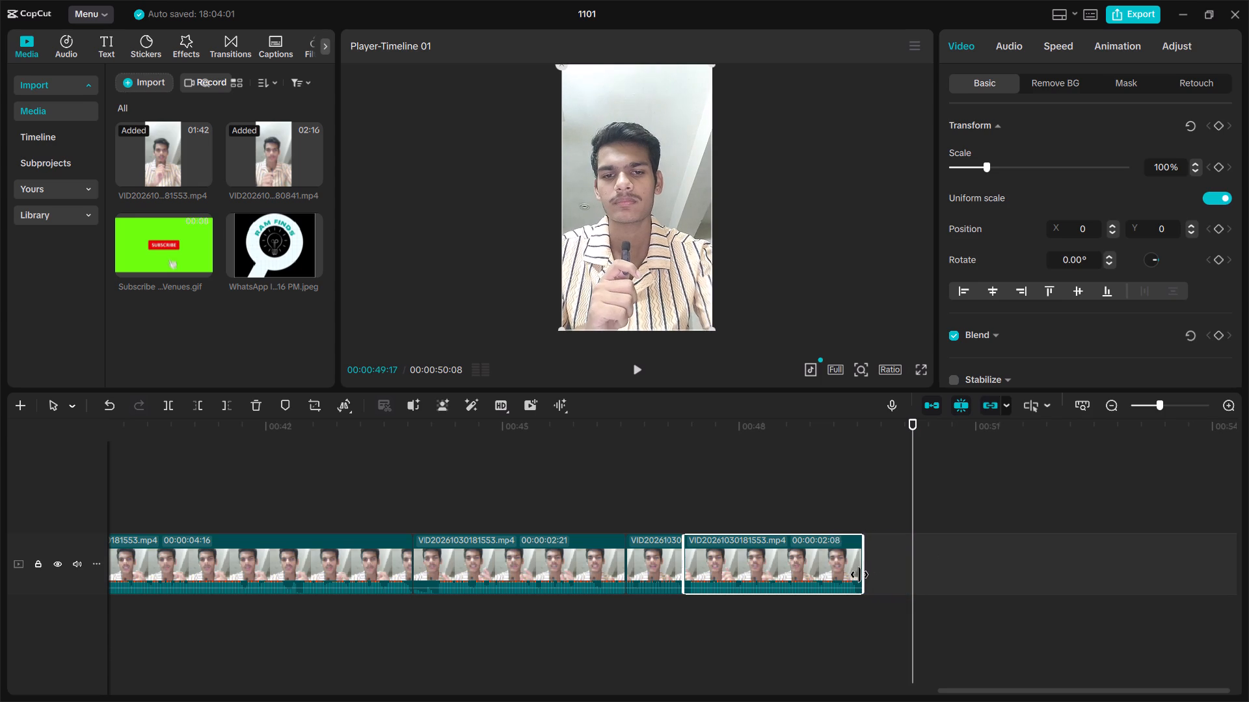
{"action": "left_click_drag", "start_coordinate": [859, 575], "coordinate": [855, 577]}
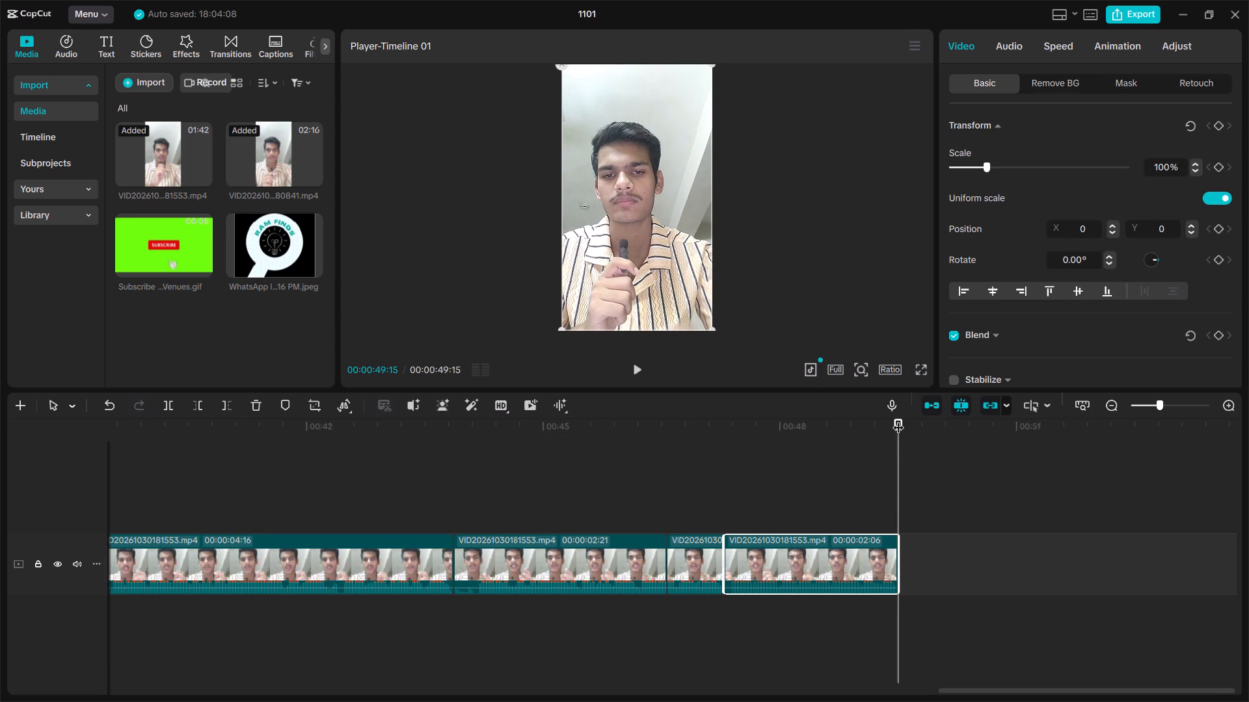
Replay the video from 00:00:46:09, from 00:00:44:00 and again before 00:00:46:17 to examine the joins around the shortened clips.
{"action": "left_click_drag", "start_coordinate": [898, 419], "coordinate": [645, 493]}
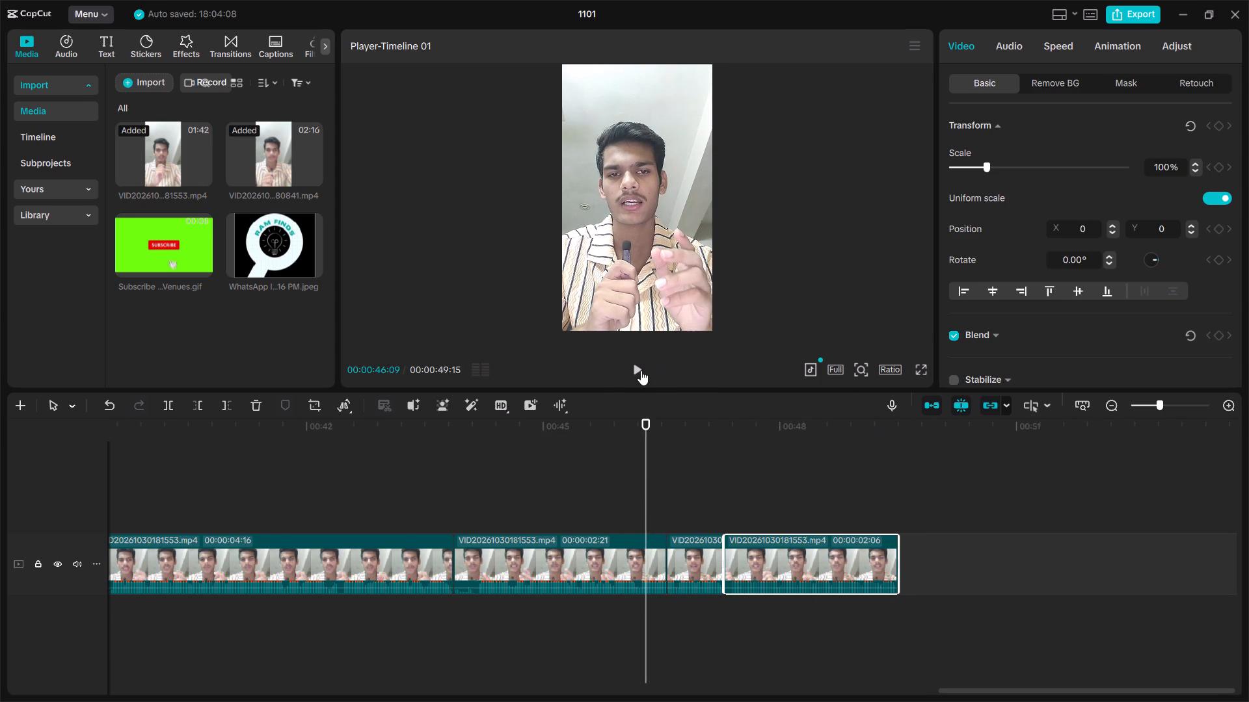
{"action": "left_click", "coordinate": [641, 370]}
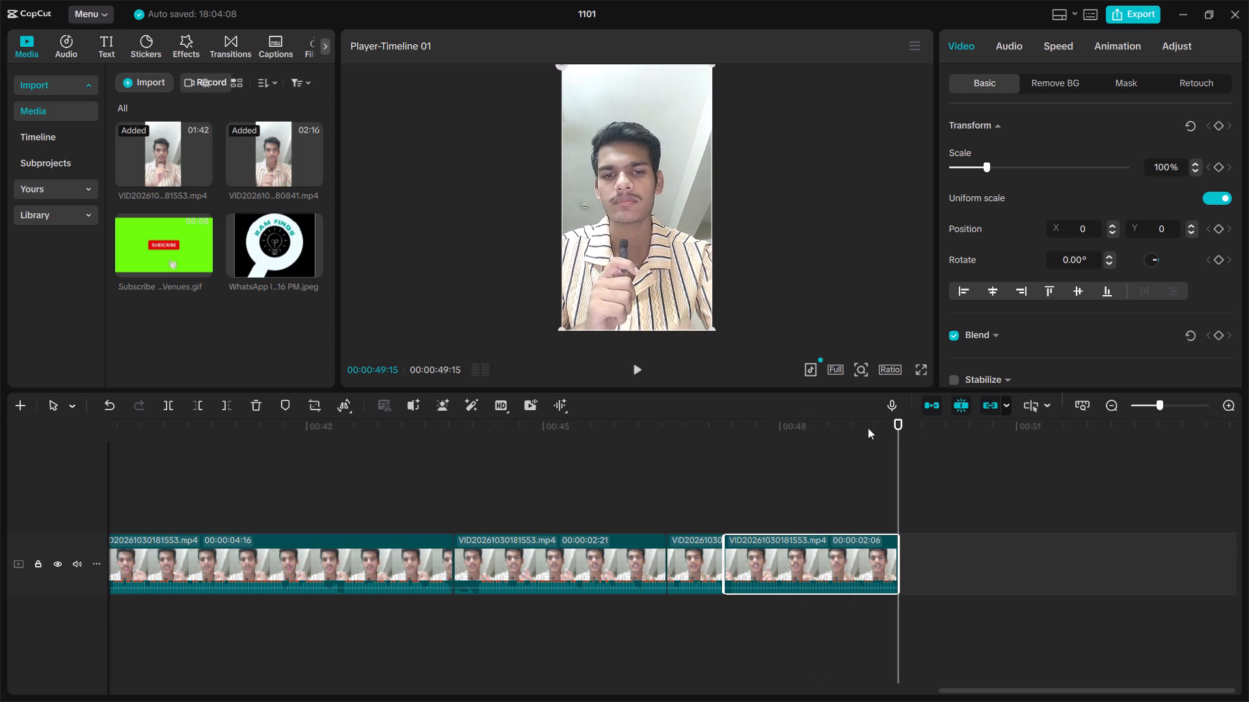
{"action": "left_click_drag", "start_coordinate": [894, 424], "coordinate": [464, 510]}
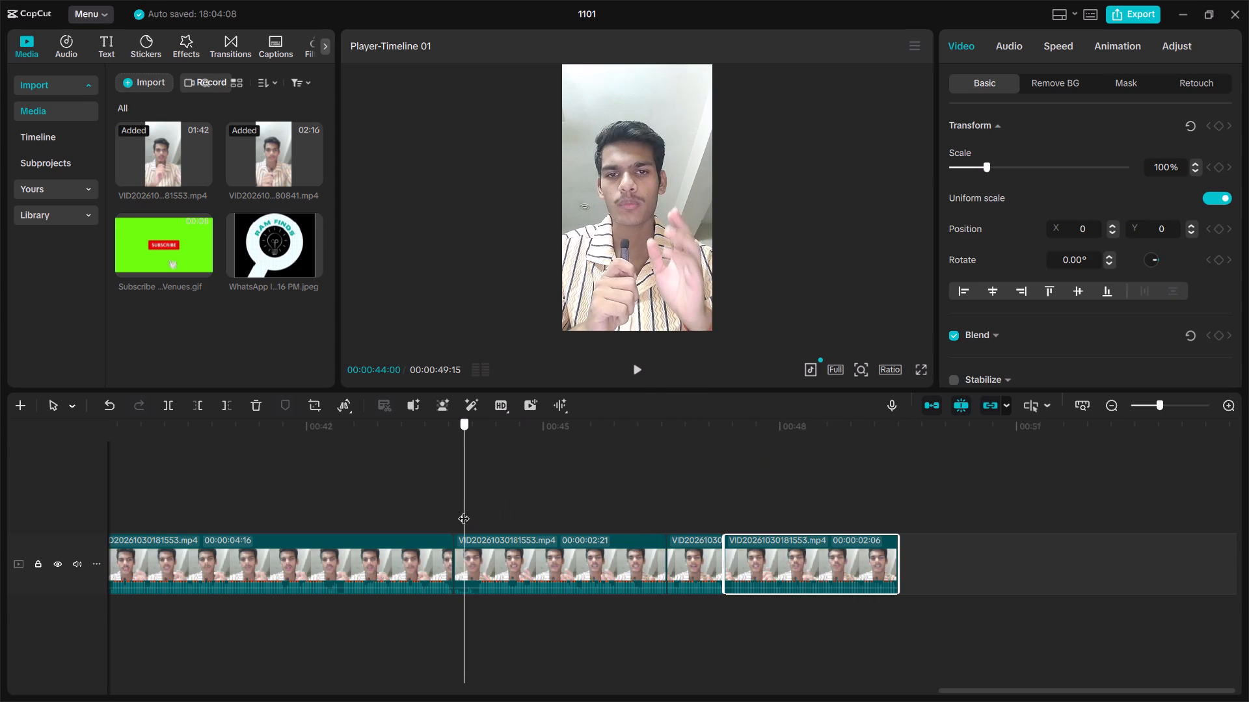
{"action": "left_click_drag", "start_coordinate": [464, 510], "coordinate": [463, 510]}
{"action": "left_click", "coordinate": [638, 367]}
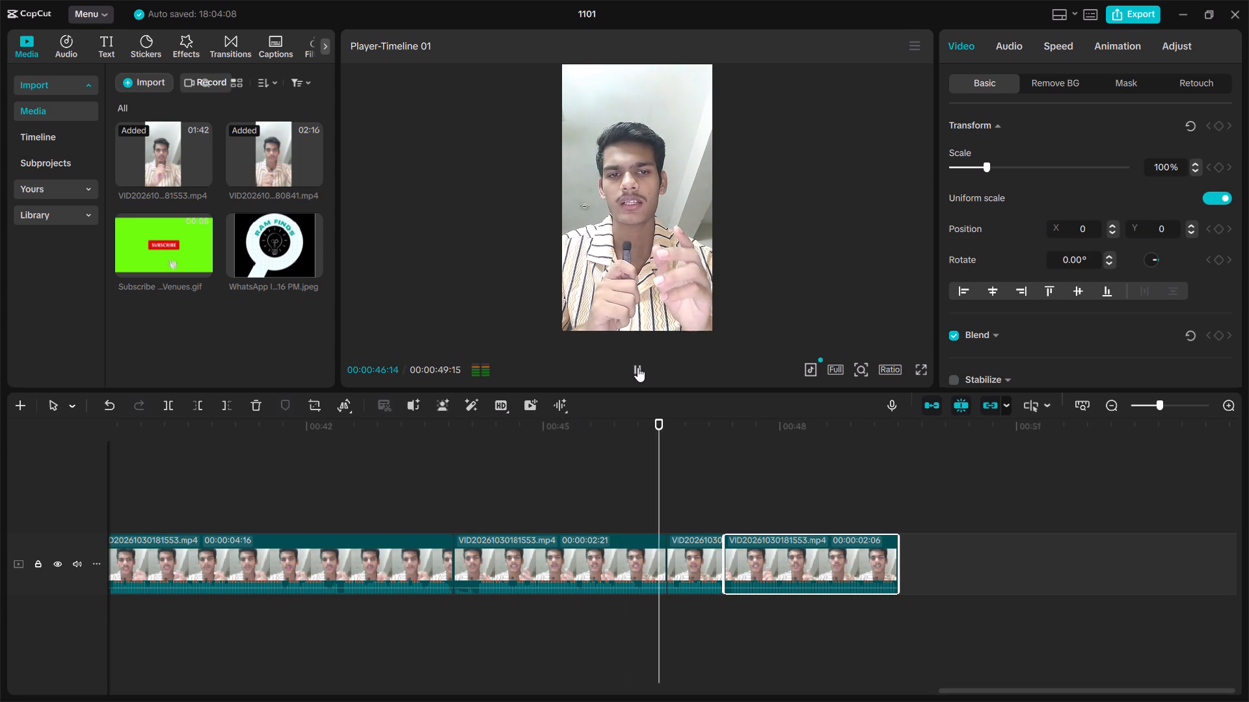
{"action": "left_click", "coordinate": [652, 578]}
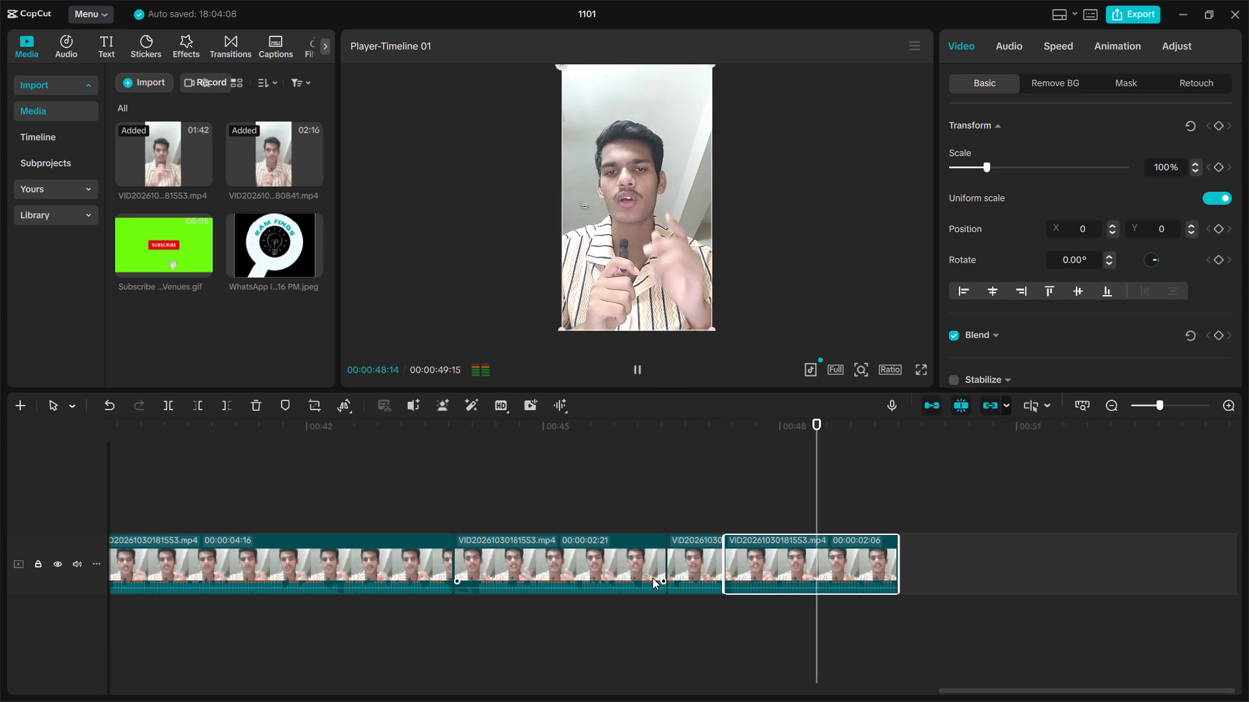
{"action": "left_click", "coordinate": [669, 567]}
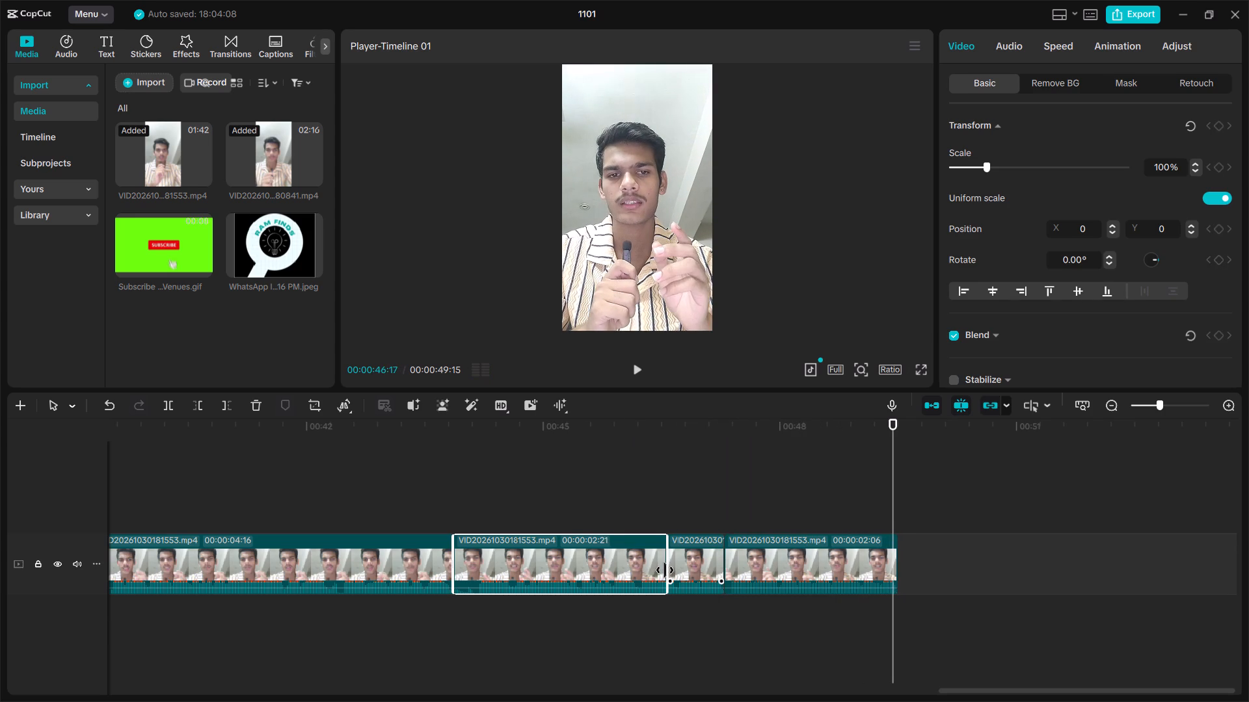
{"action": "left_click_drag", "start_coordinate": [893, 421], "coordinate": [613, 495]}
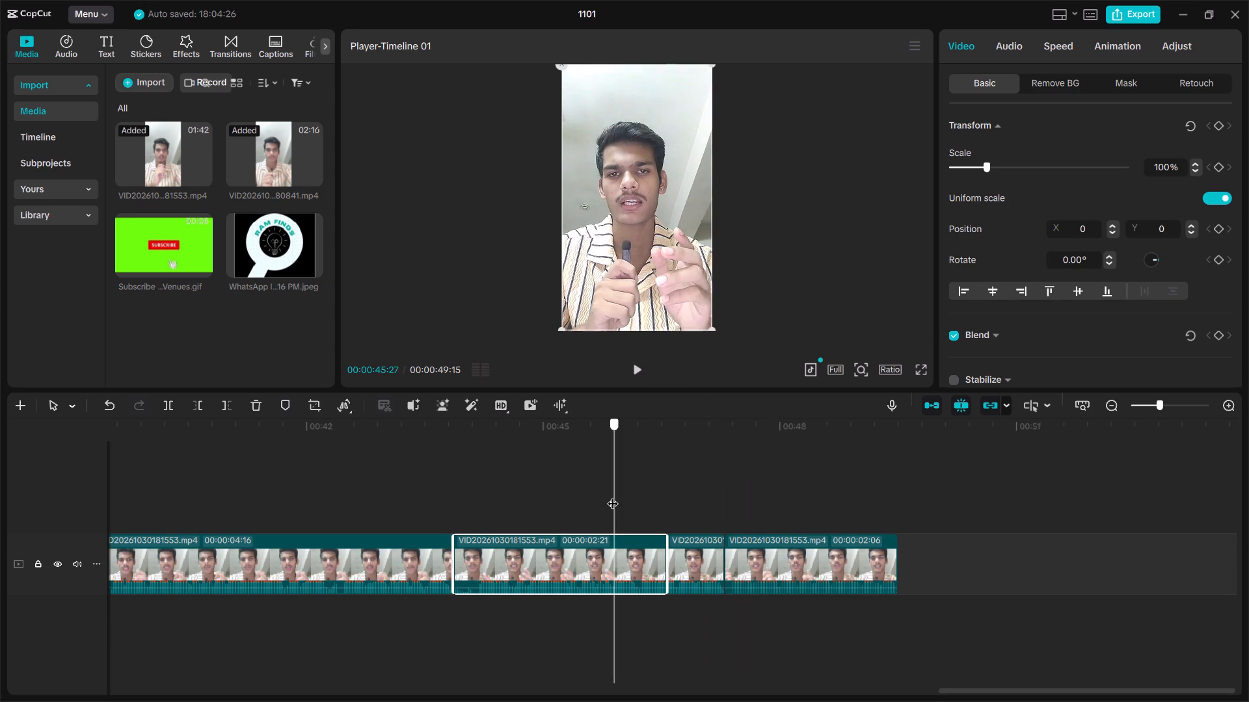
{"action": "left_click_drag", "start_coordinate": [613, 495], "coordinate": [608, 493]}
{"action": "left_click", "coordinate": [639, 369]}
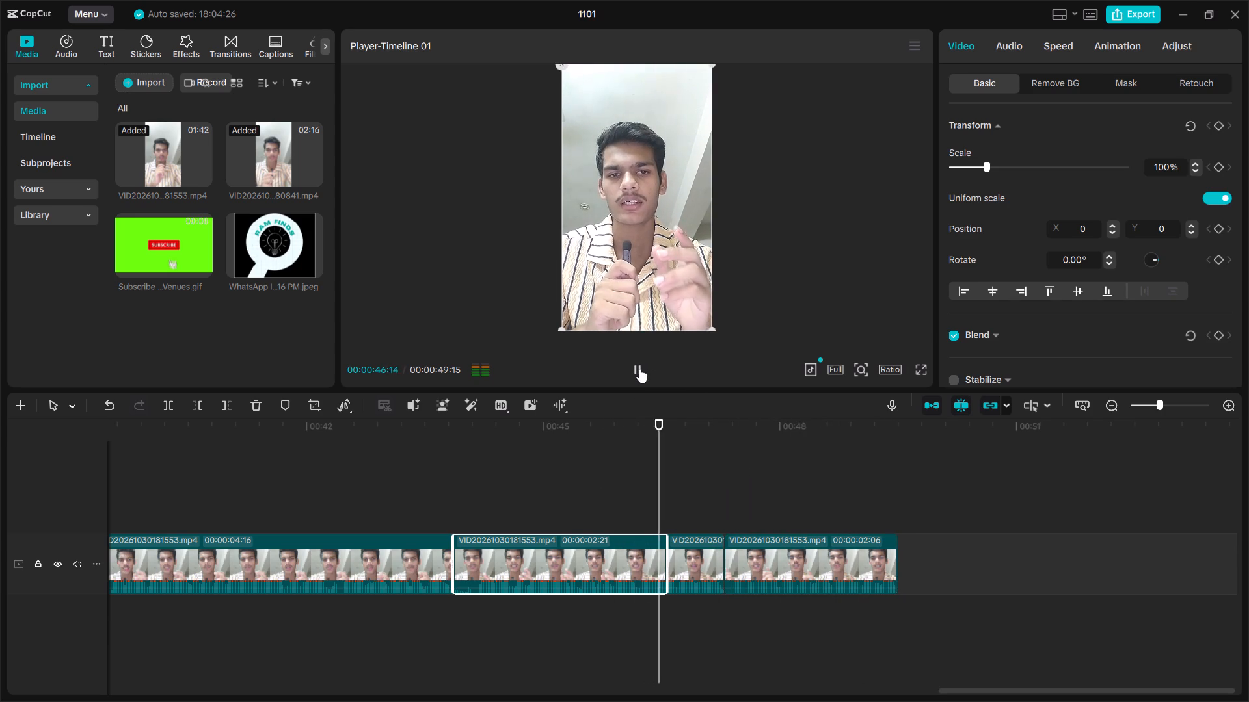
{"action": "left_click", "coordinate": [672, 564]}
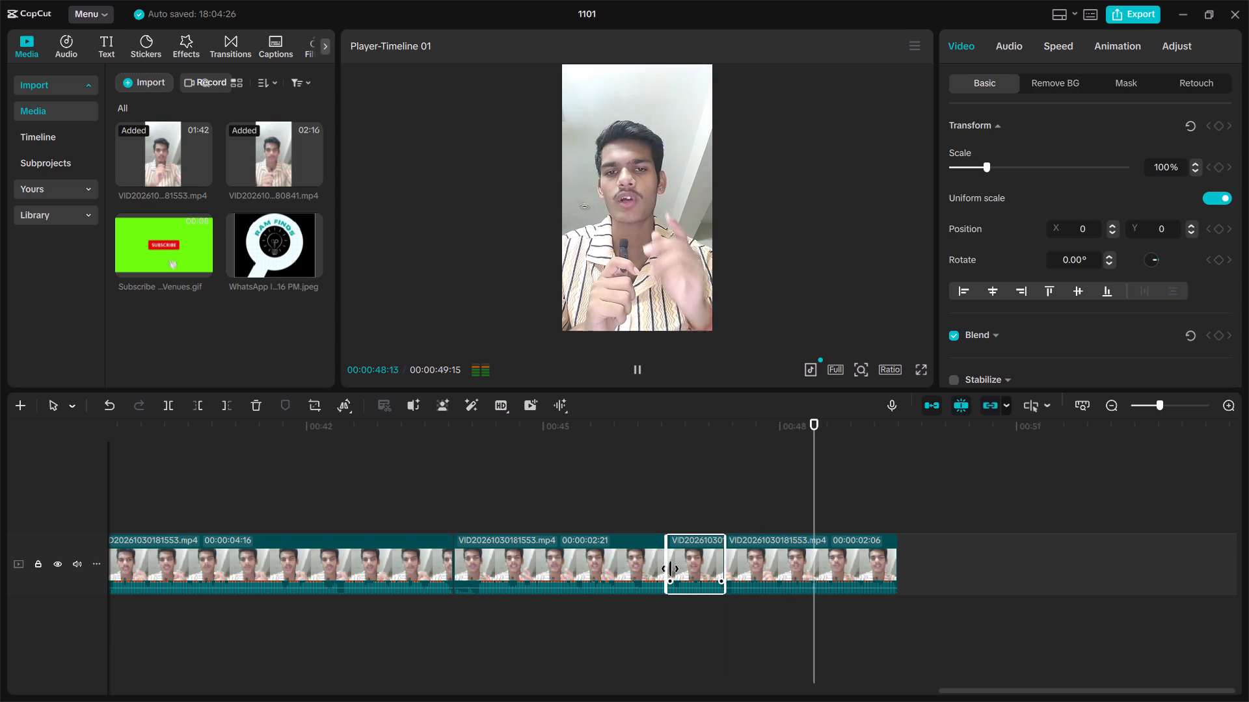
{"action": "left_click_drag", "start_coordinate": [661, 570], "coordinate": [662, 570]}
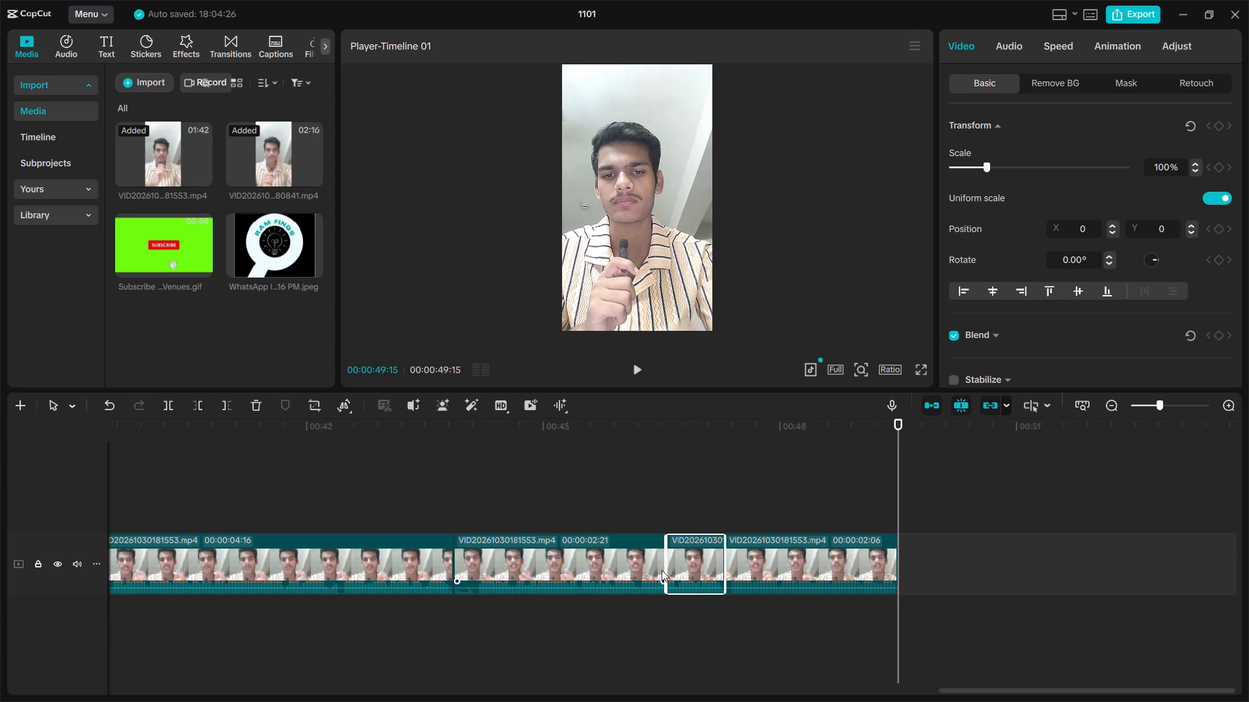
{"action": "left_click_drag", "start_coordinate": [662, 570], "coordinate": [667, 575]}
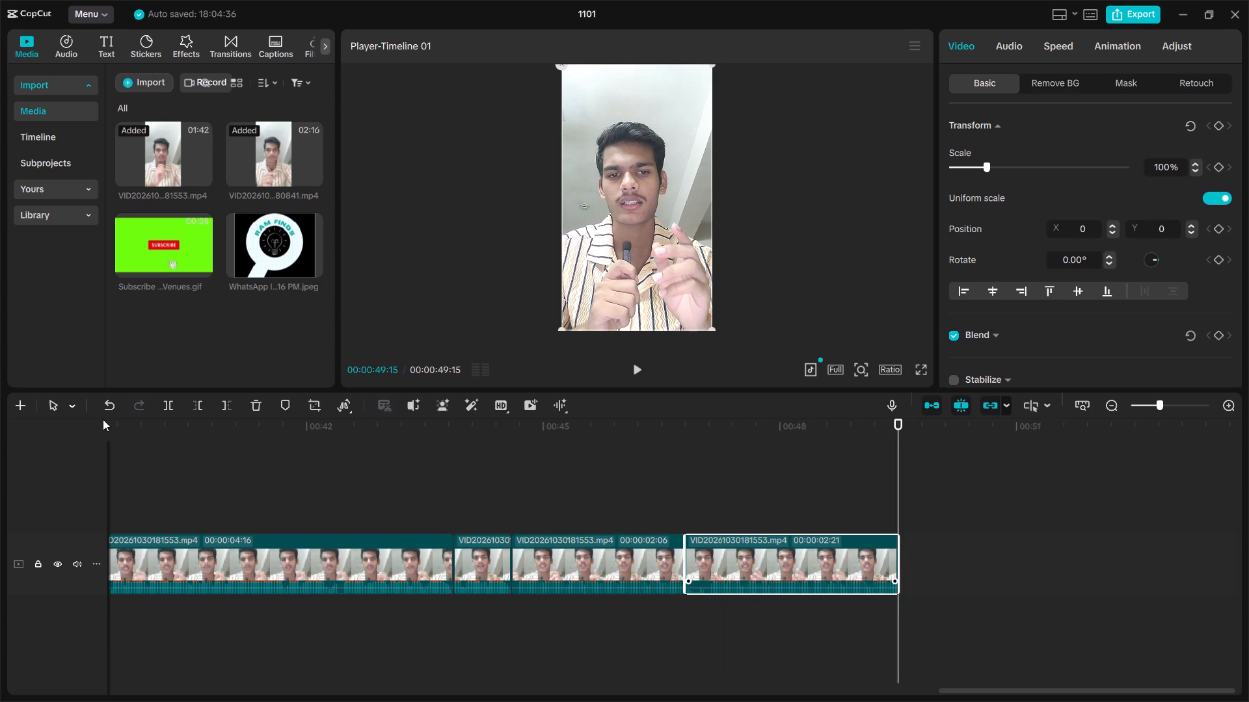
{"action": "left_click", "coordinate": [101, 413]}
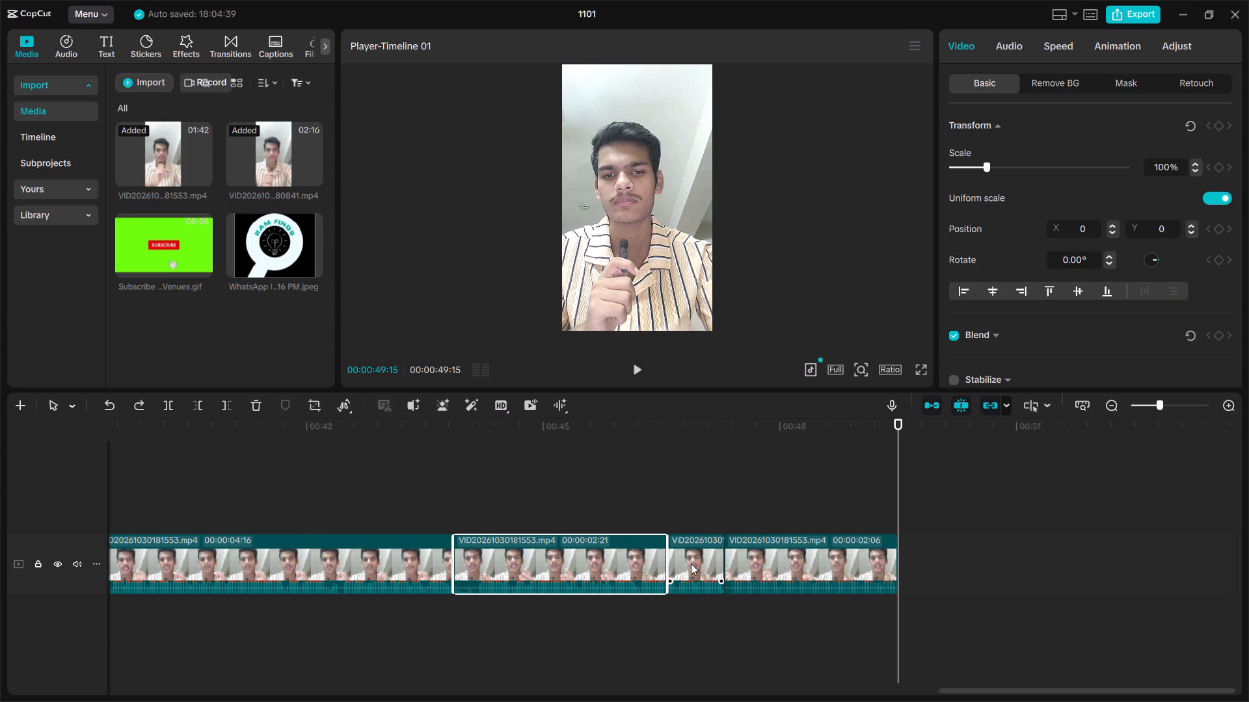
Trim about one frame off the start of the short clip at 00:00:46:17, replaying from 00:00:45:27 to fine-tune the join.
{"action": "left_click", "coordinate": [691, 564]}
{"action": "left_click_drag", "start_coordinate": [663, 565], "coordinate": [662, 565]}
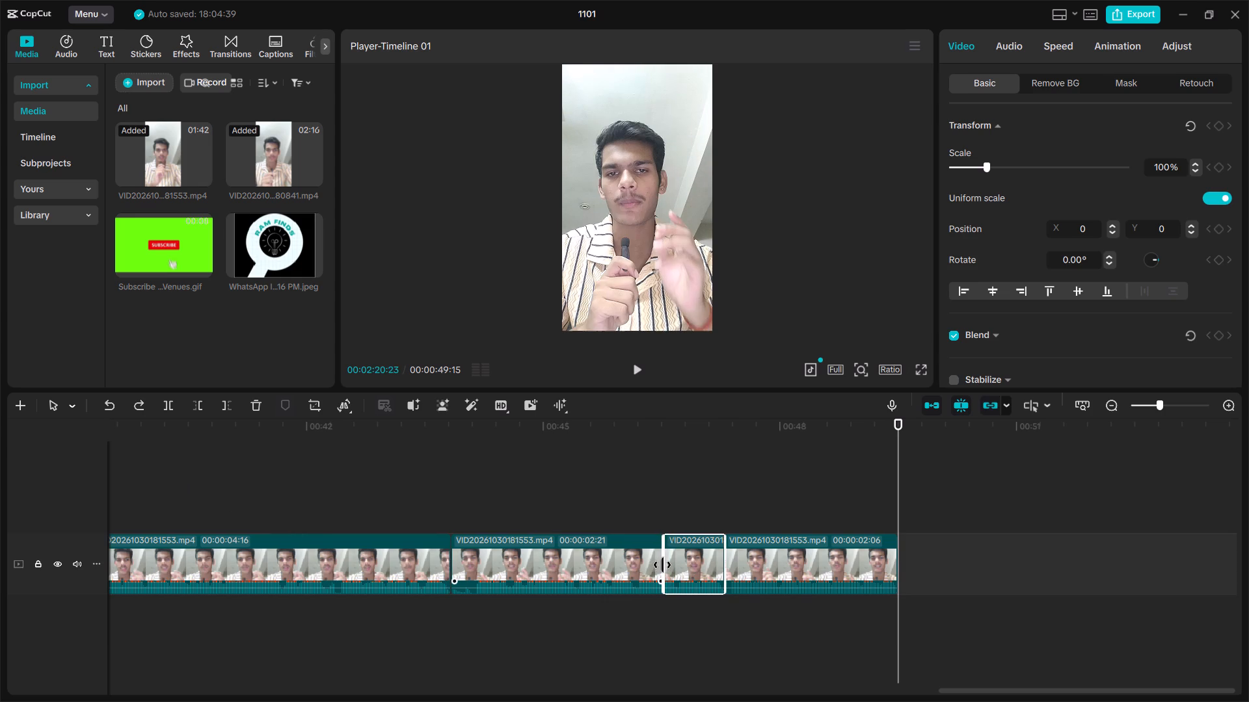
{"action": "left_click_drag", "start_coordinate": [662, 565], "coordinate": [670, 568]}
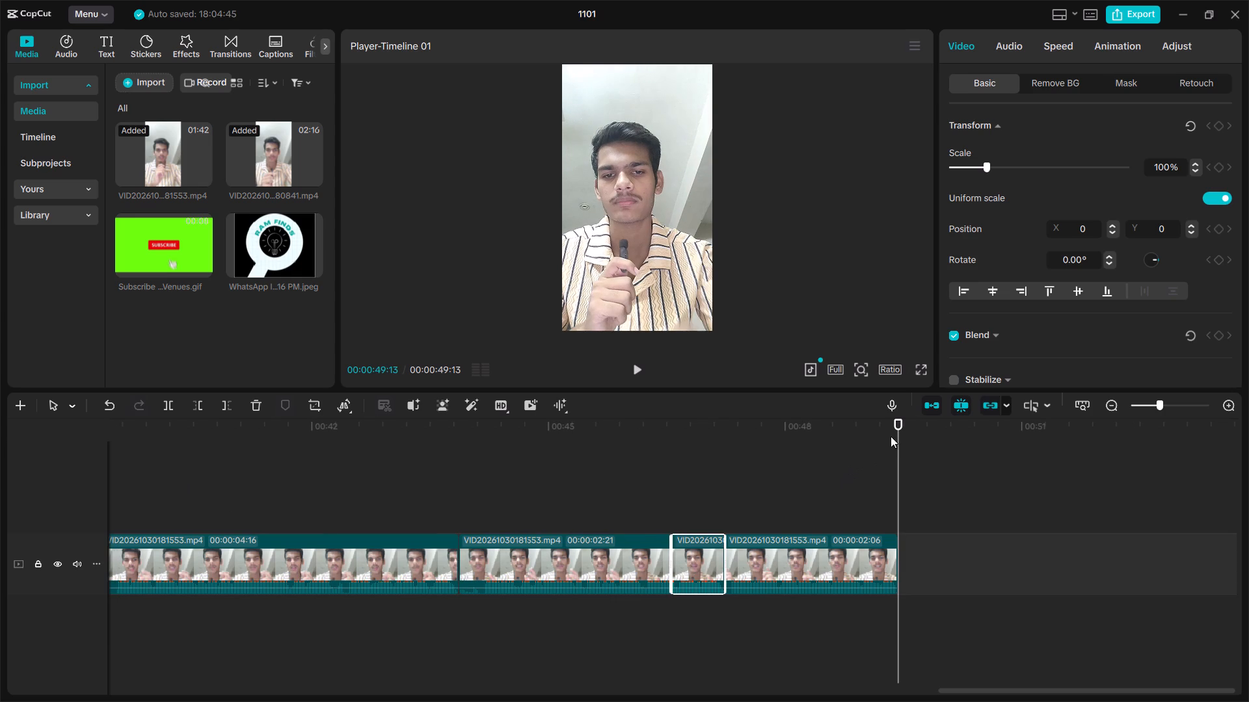
{"action": "left_click_drag", "start_coordinate": [900, 423], "coordinate": [621, 492]}
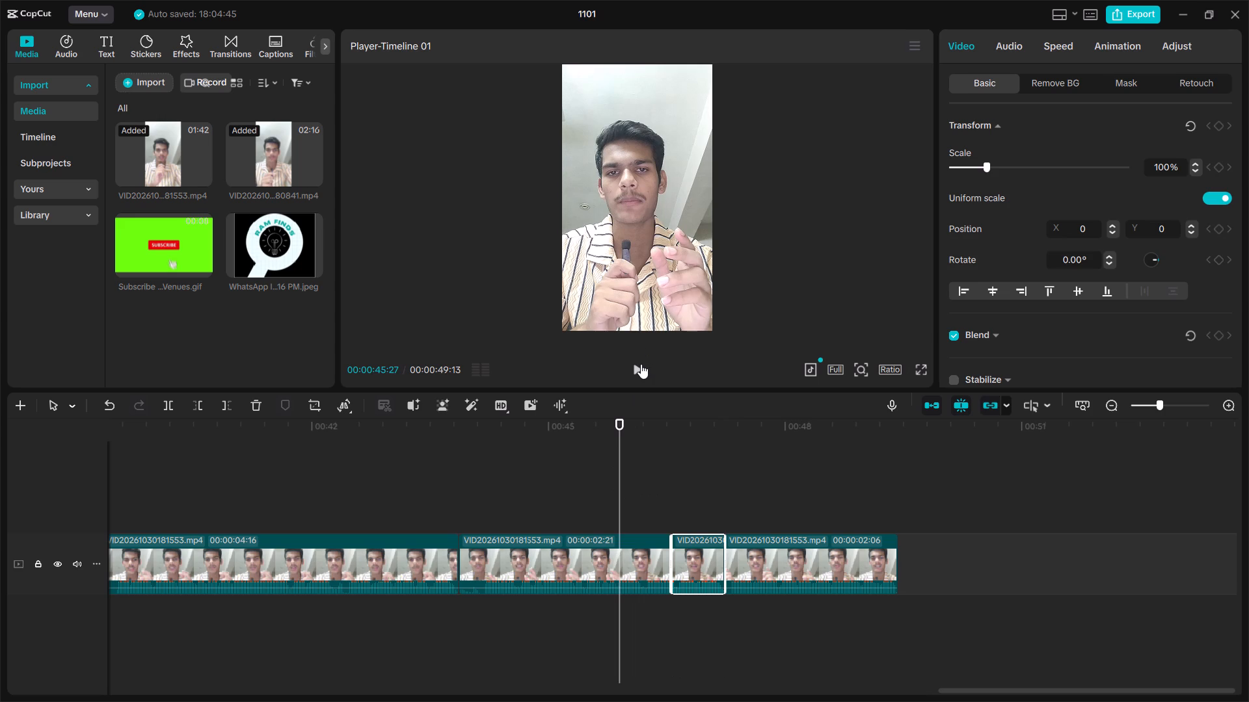
{"action": "left_click", "coordinate": [641, 364]}
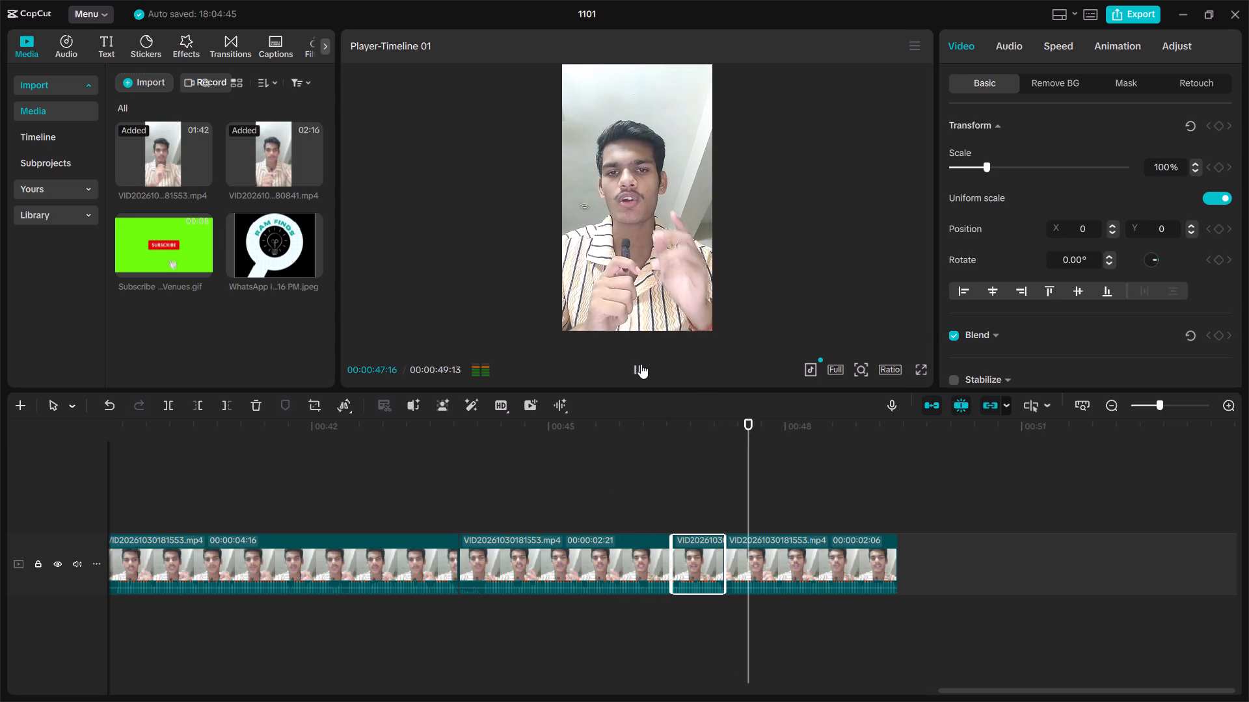
{"action": "left_click", "coordinate": [673, 565]}
Trim one more frame off the start of the short clip before the last one, replaying the join before and after.
{"action": "left_click_drag", "start_coordinate": [901, 423], "coordinate": [900, 422]}
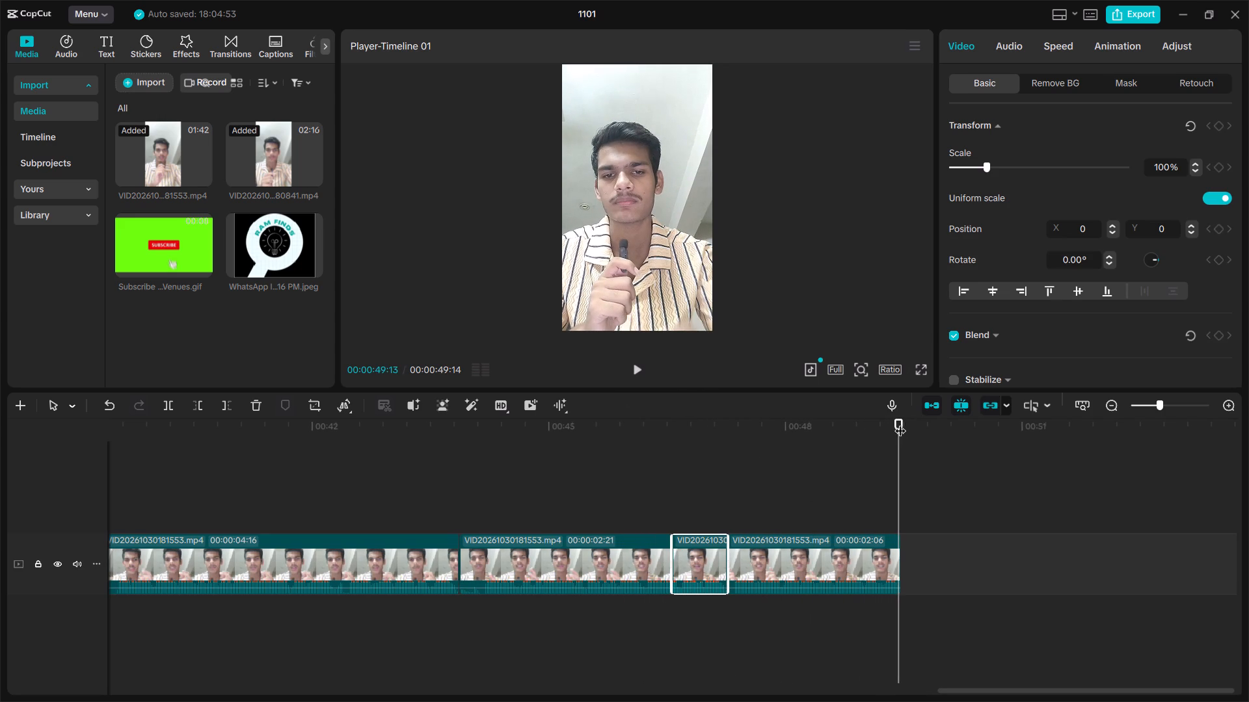
{"action": "left_click_drag", "start_coordinate": [900, 422], "coordinate": [613, 479]}
{"action": "left_click", "coordinate": [632, 372]}
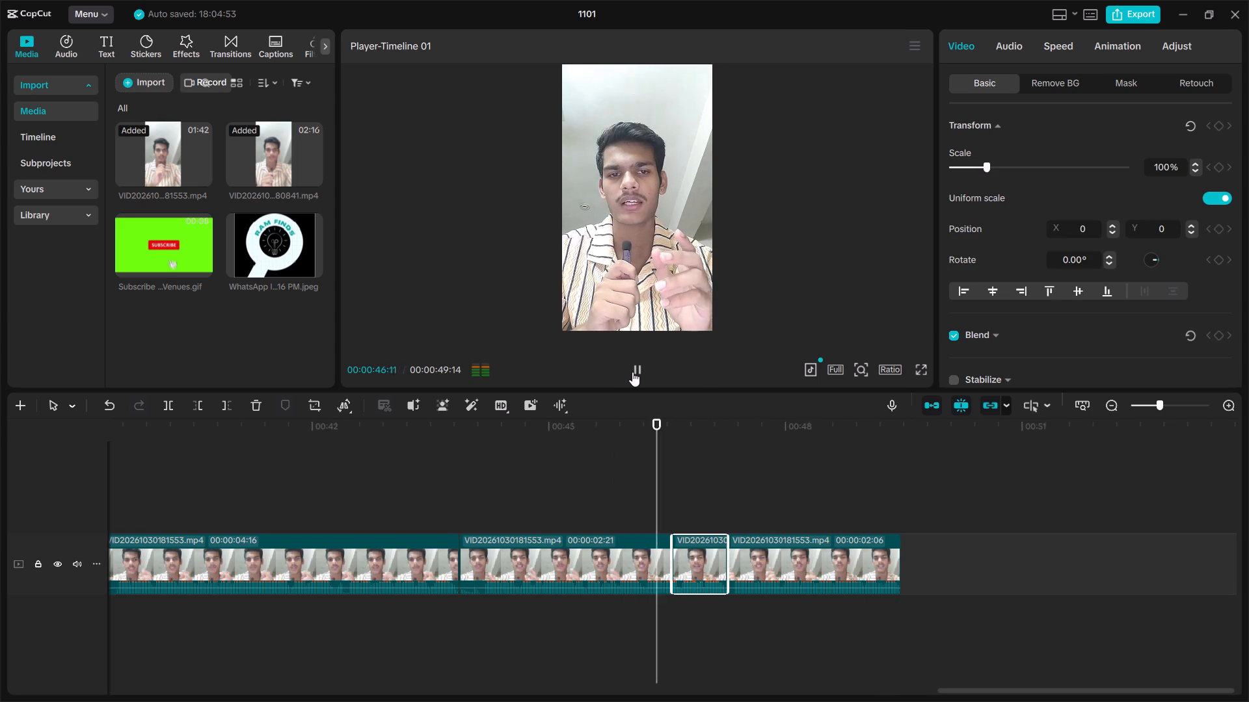
{"action": "left_click", "coordinate": [684, 560]}
{"action": "left_click", "coordinate": [671, 567]}
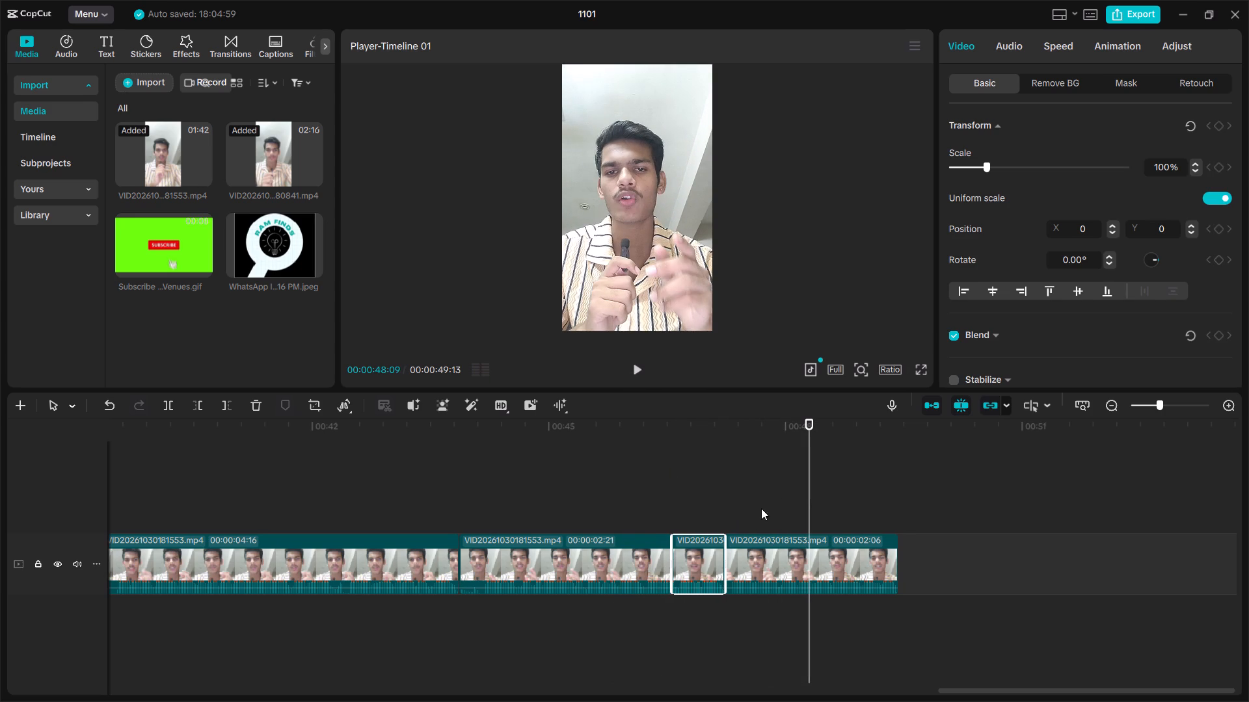
{"action": "left_click_drag", "start_coordinate": [805, 427], "coordinate": [679, 468]}
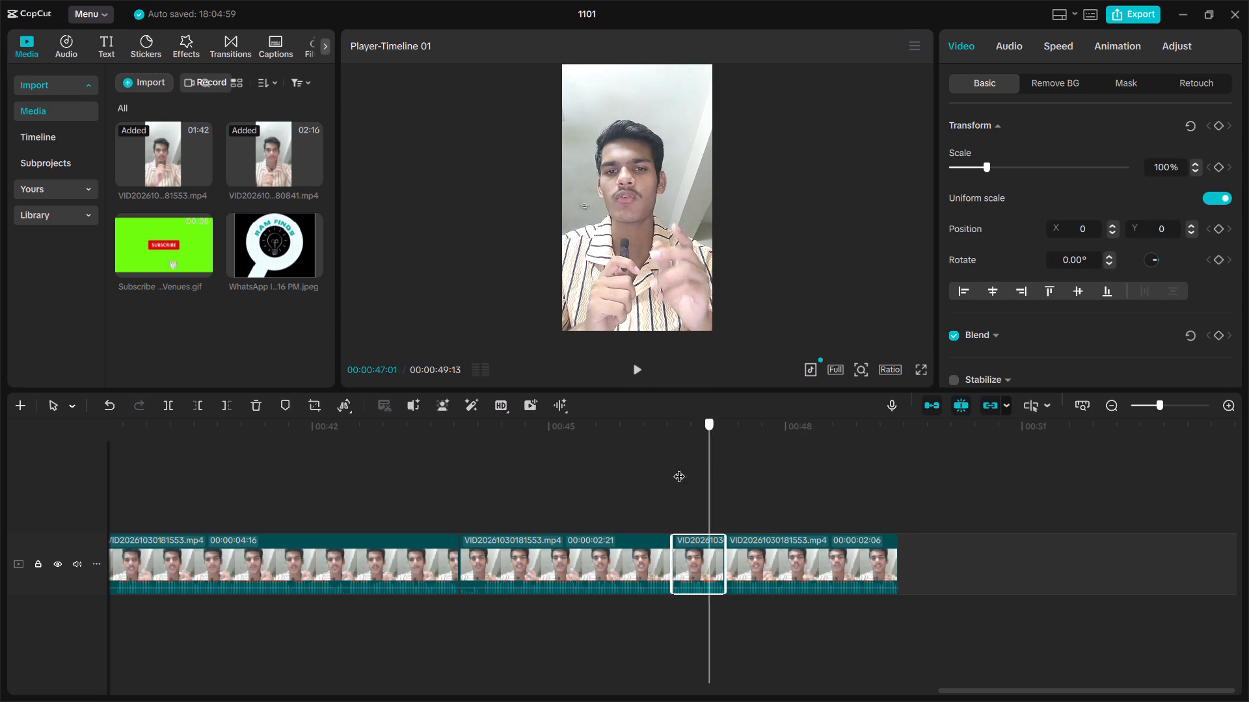
{"action": "left_click_drag", "start_coordinate": [679, 468], "coordinate": [596, 487]}
{"action": "left_click", "coordinate": [634, 370]}
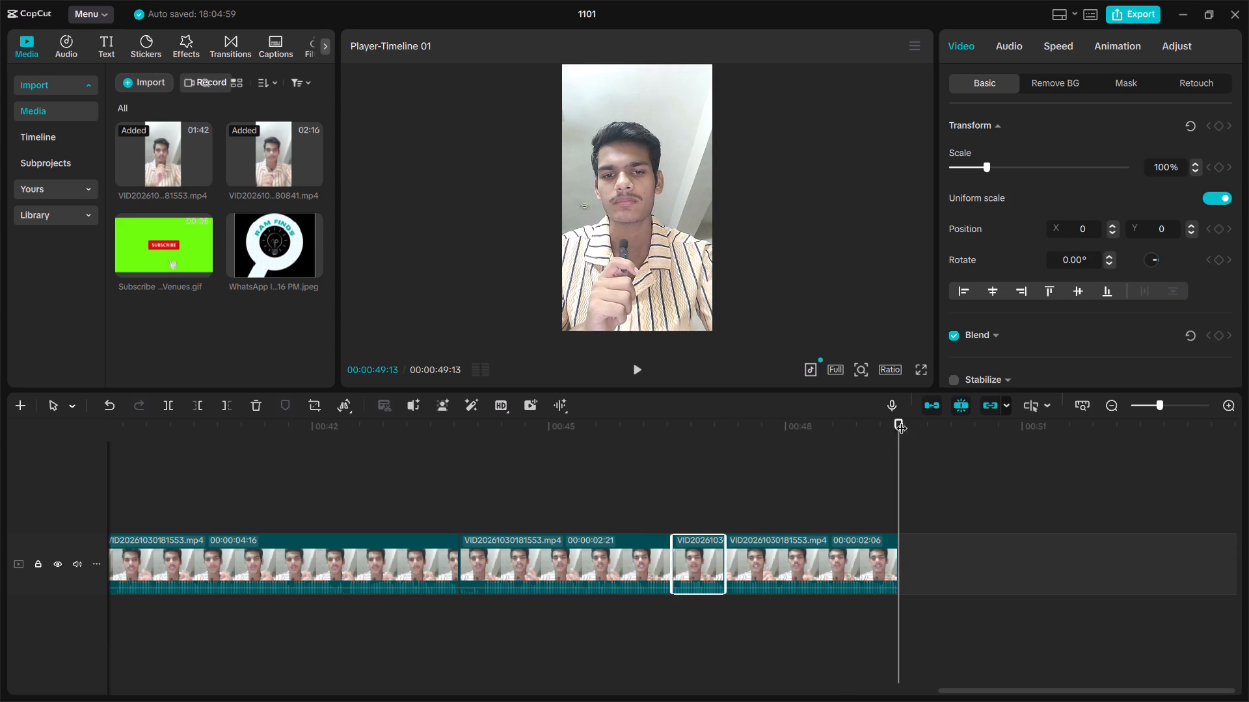
Replay from 00:00:41:12, split the clip at 00:00:44:05 and delete the short piece before the cut.
{"action": "left_click_drag", "start_coordinate": [899, 417], "coordinate": [505, 533]}
{"action": "left_click_drag", "start_coordinate": [898, 422], "coordinate": [266, 588]}
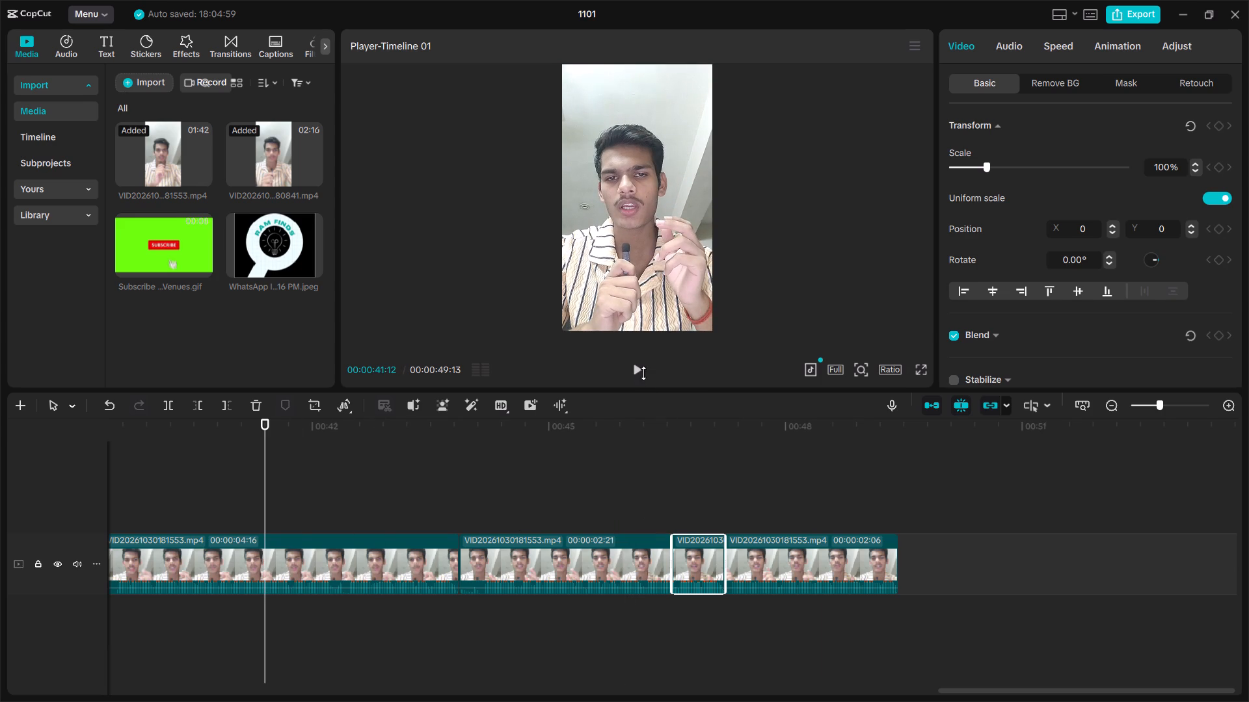
{"action": "left_click", "coordinate": [639, 367]}
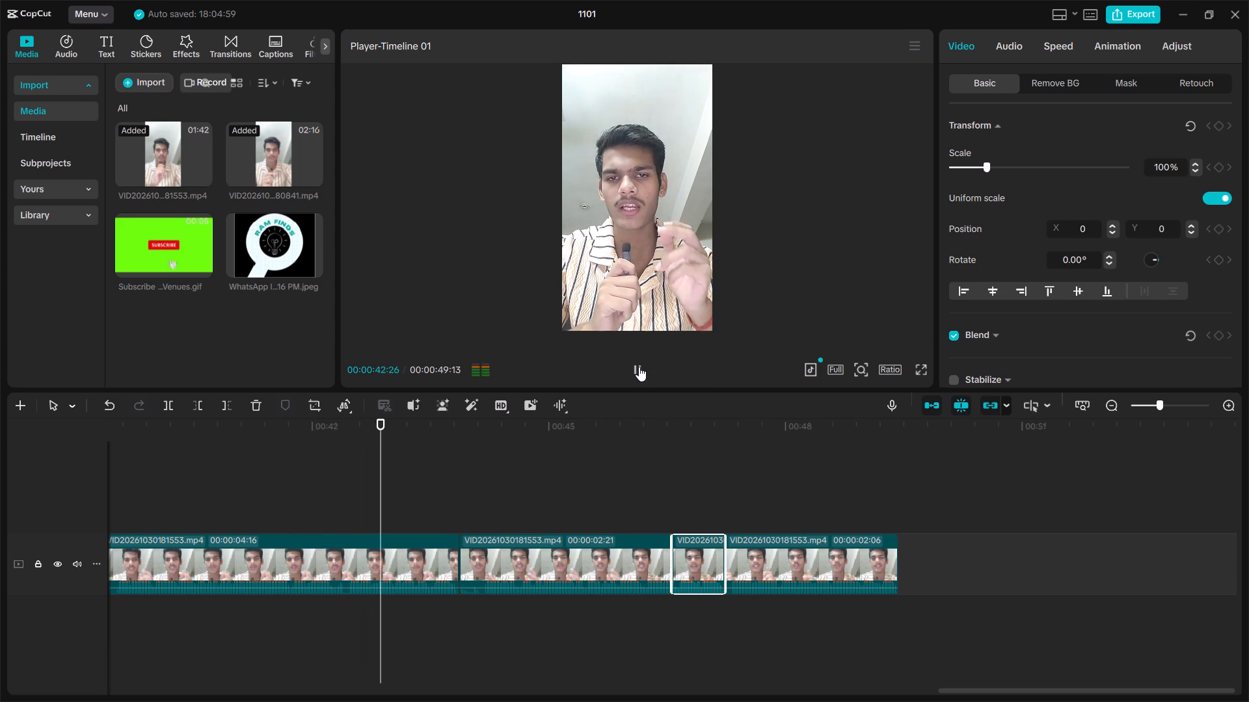
{"action": "left_click", "coordinate": [639, 367]}
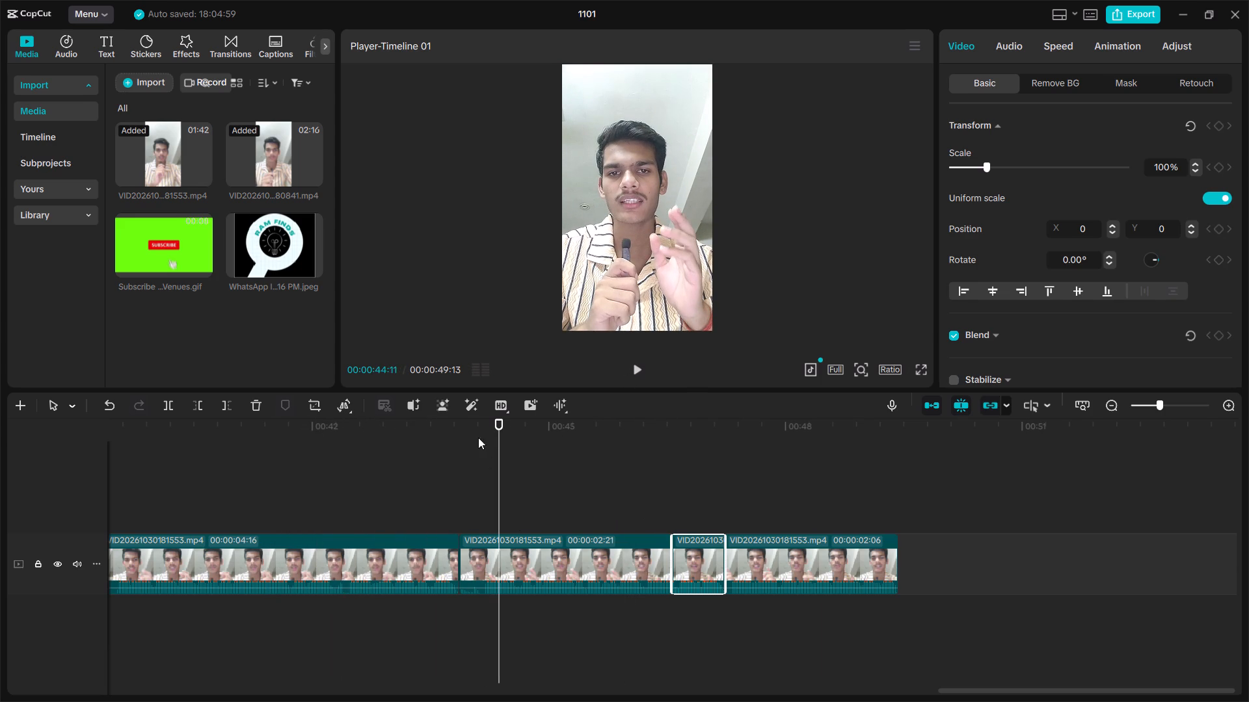
{"action": "left_click_drag", "start_coordinate": [502, 422], "coordinate": [491, 430]}
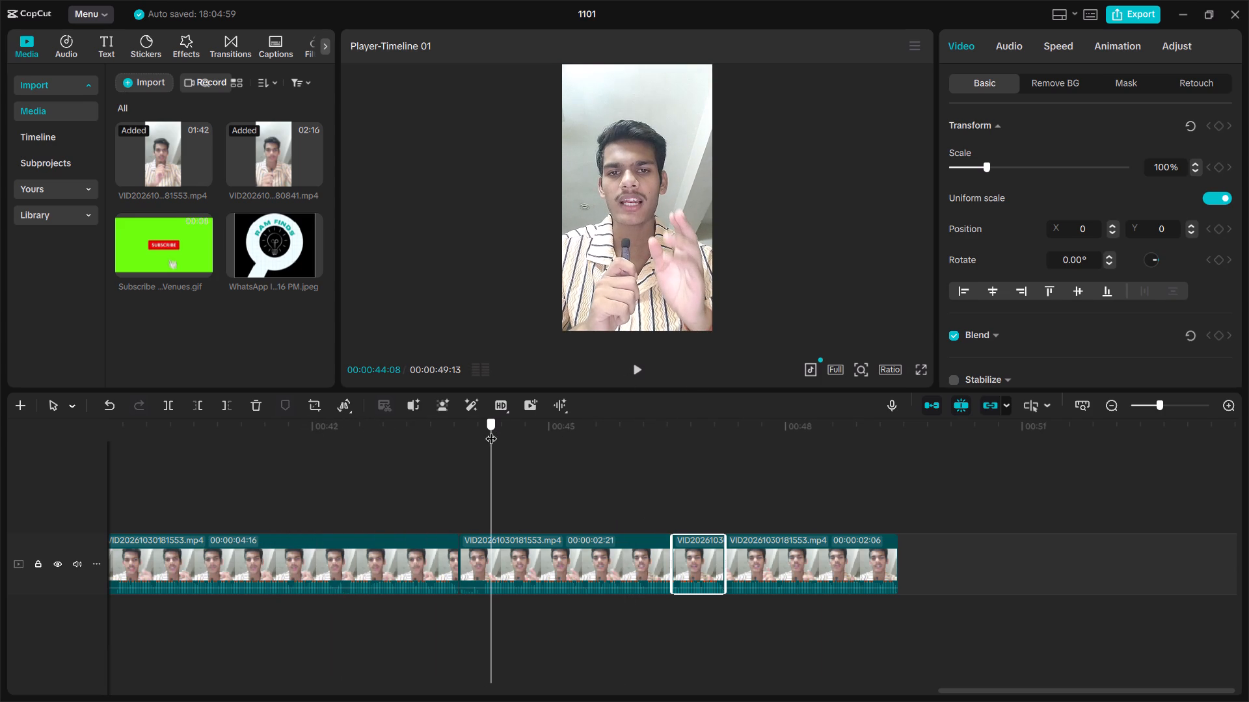
{"action": "left_click_drag", "start_coordinate": [491, 430], "coordinate": [483, 438]}
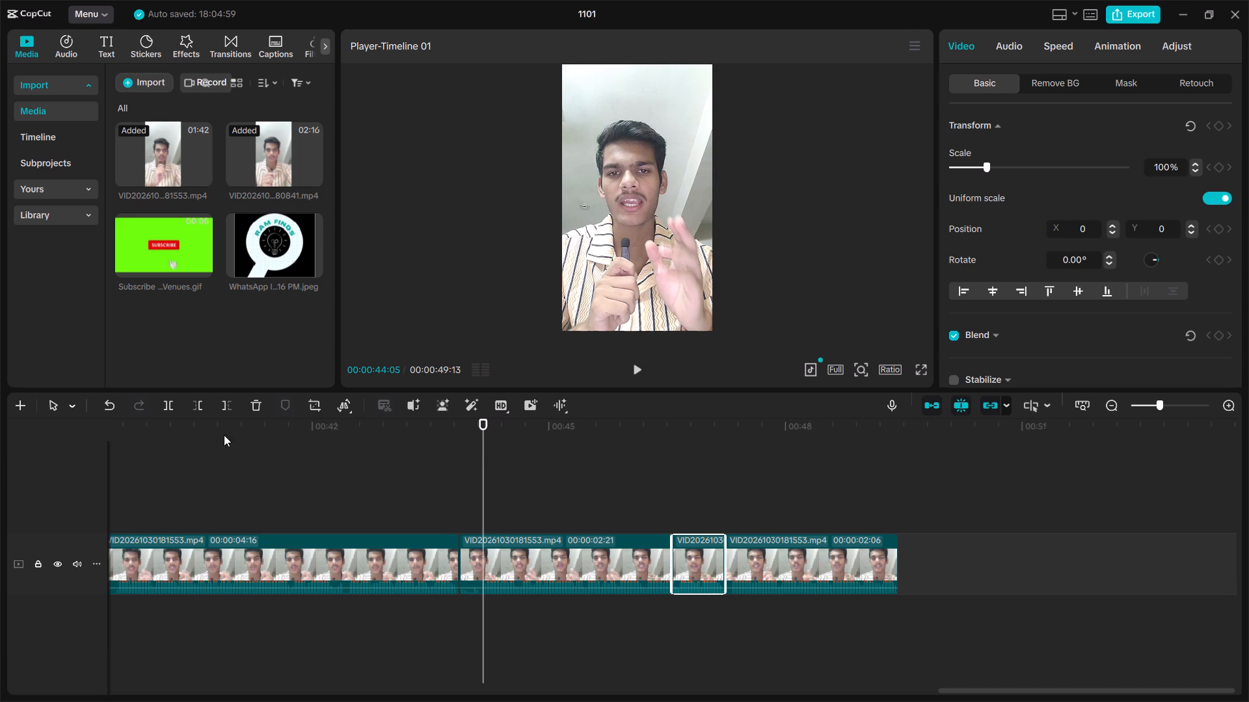
{"action": "left_click", "coordinate": [170, 404]}
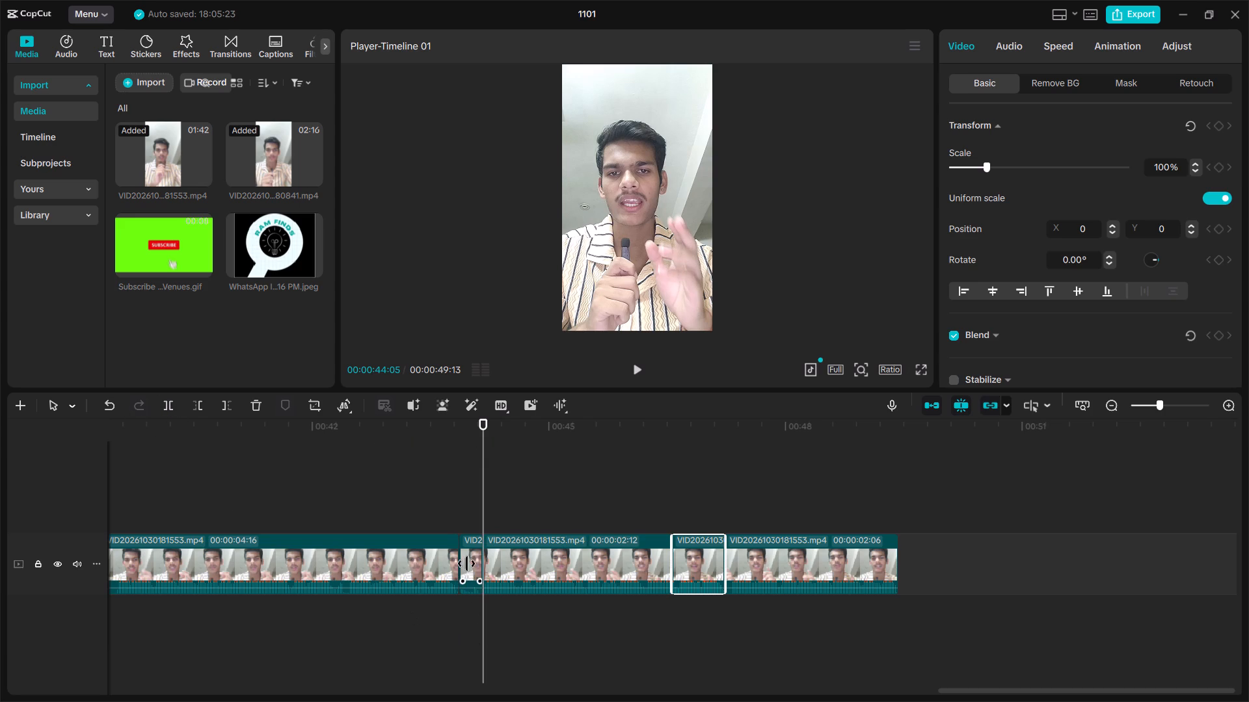
{"action": "left_click", "coordinate": [466, 564]}
{"action": "left_click", "coordinate": [248, 408]}
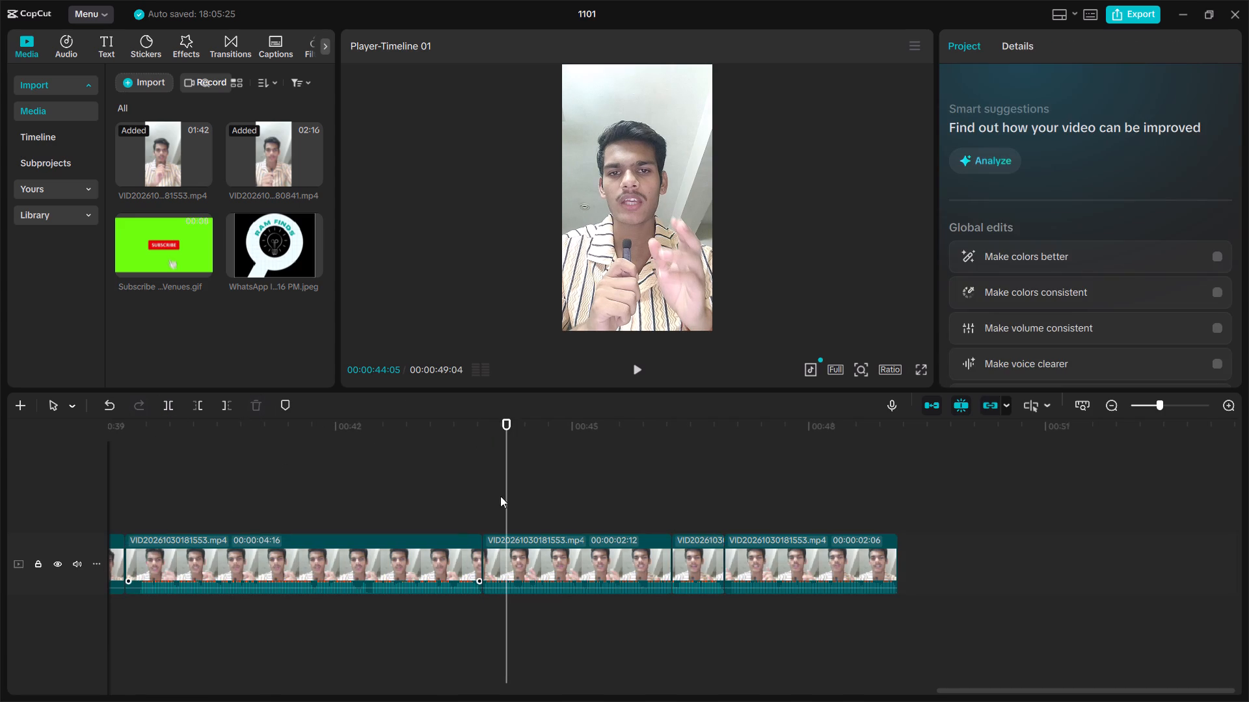
Replay from 00:00:43:03 and trim the start of the last clip to shorten it to a duration of 00:00:02:04.
{"action": "left_click_drag", "start_coordinate": [505, 419], "coordinate": [423, 445]}
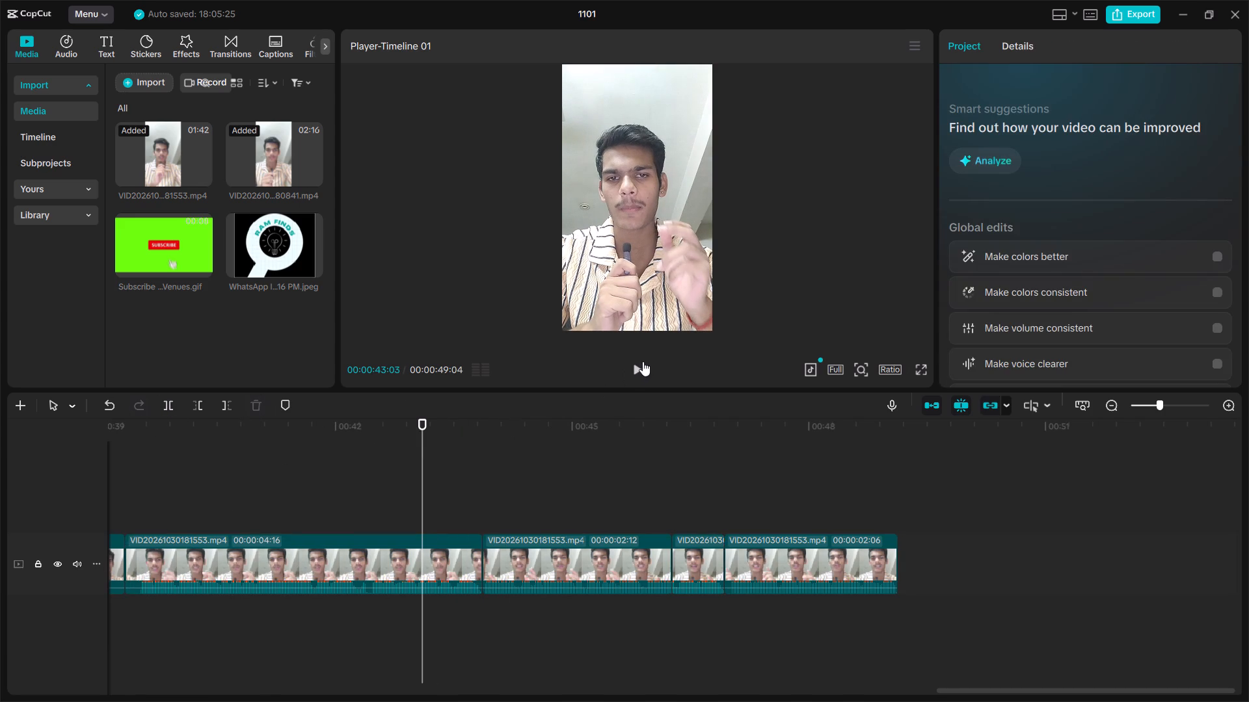
{"action": "left_click", "coordinate": [632, 374]}
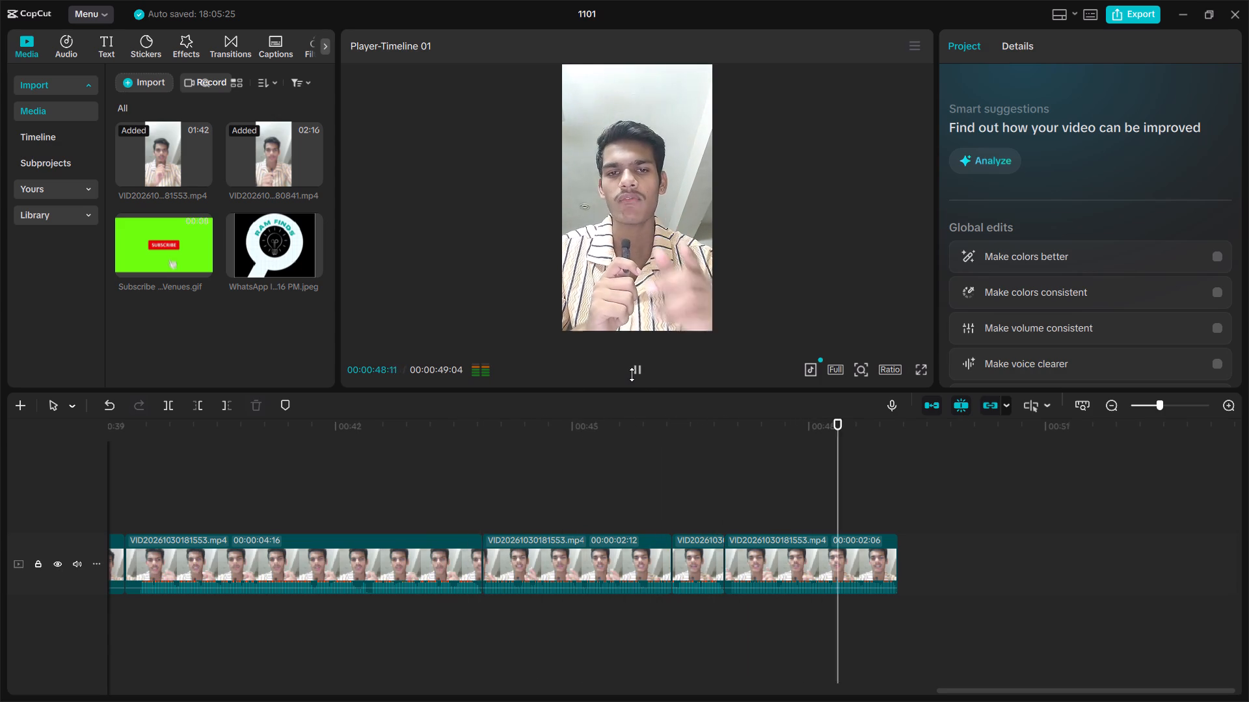
{"action": "left_click", "coordinate": [773, 551]}
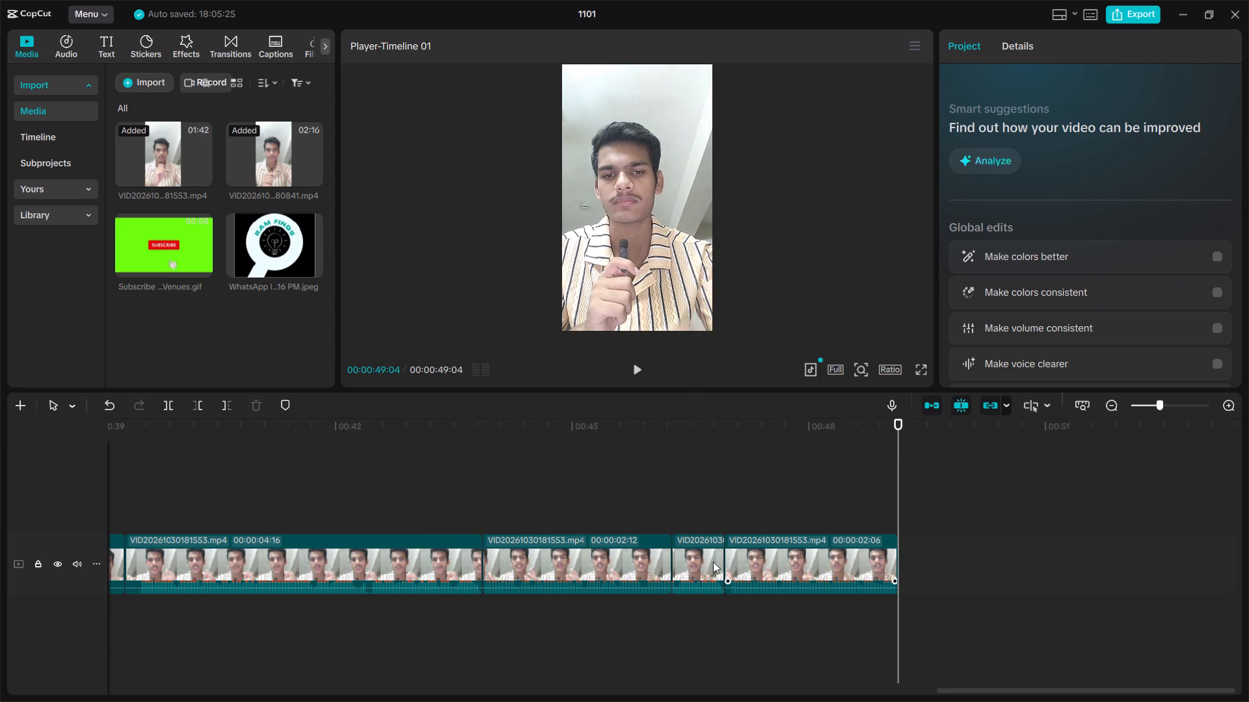
{"action": "left_click", "coordinate": [753, 568]}
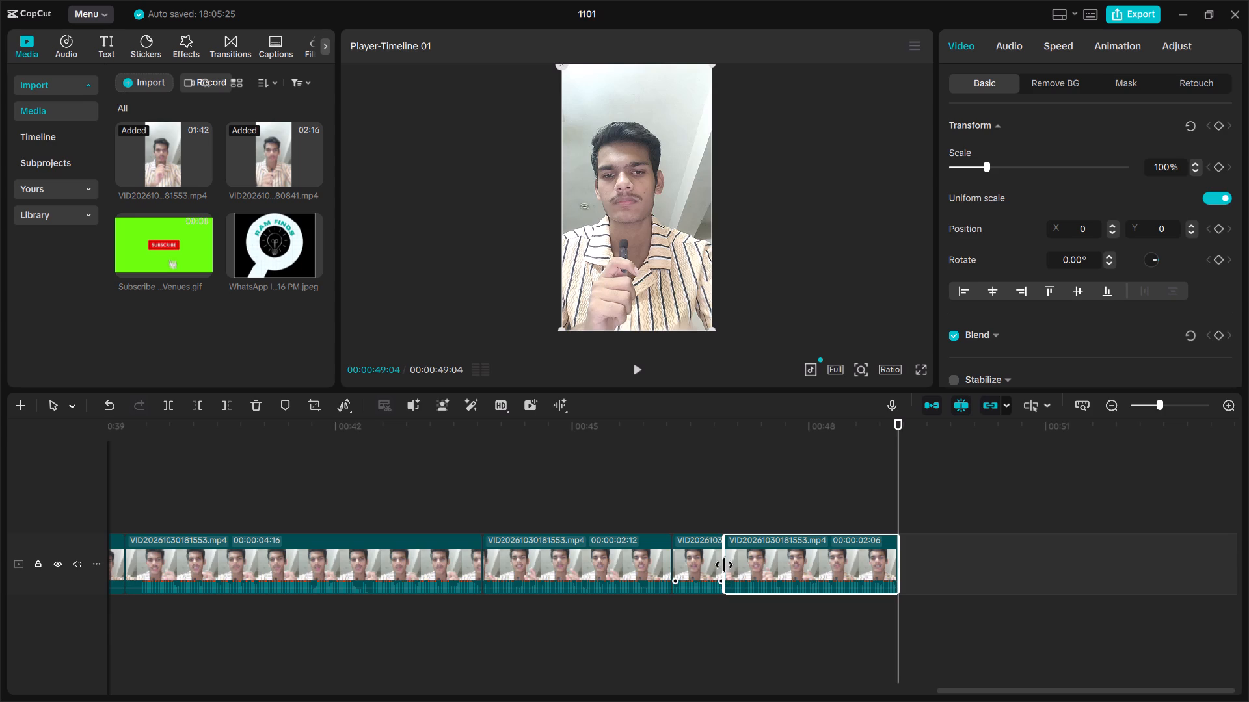
{"action": "left_click_drag", "start_coordinate": [723, 565], "coordinate": [727, 569]}
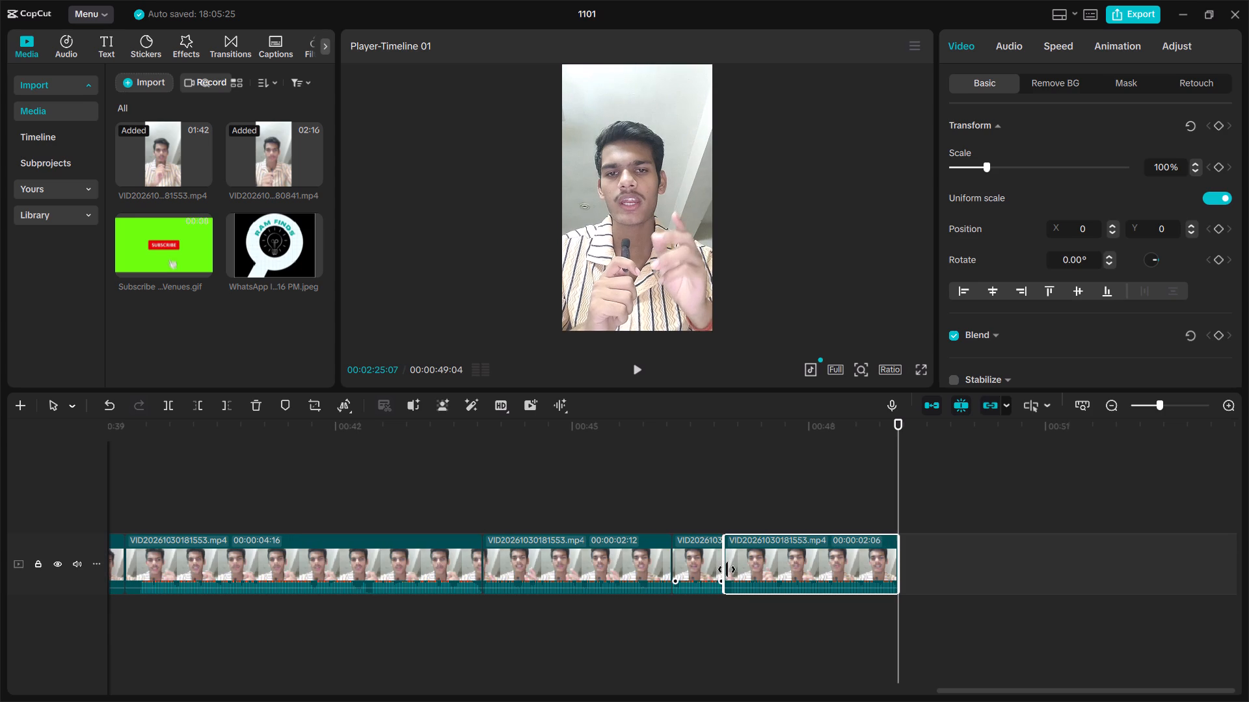
{"action": "left_click_drag", "start_coordinate": [727, 569], "coordinate": [731, 571]}
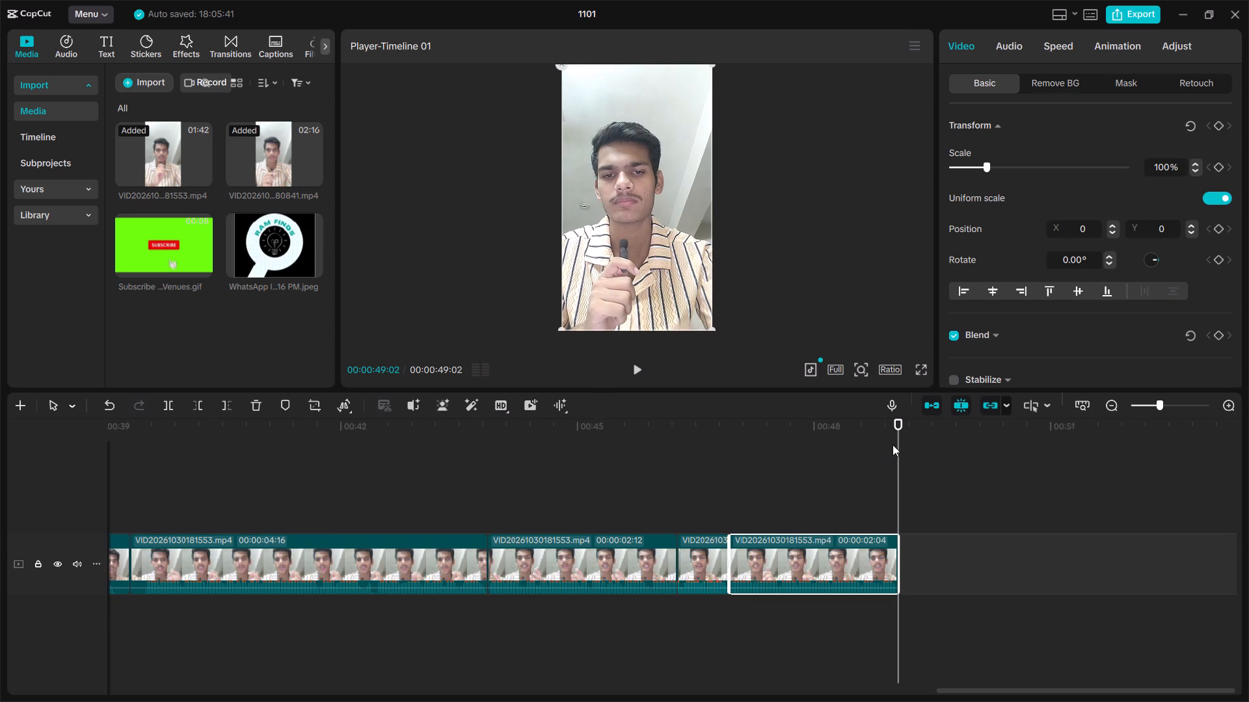
Play the video from the beginning and delete the short first clip.
{"action": "left_click_drag", "start_coordinate": [896, 422], "coordinate": [0, 606]}
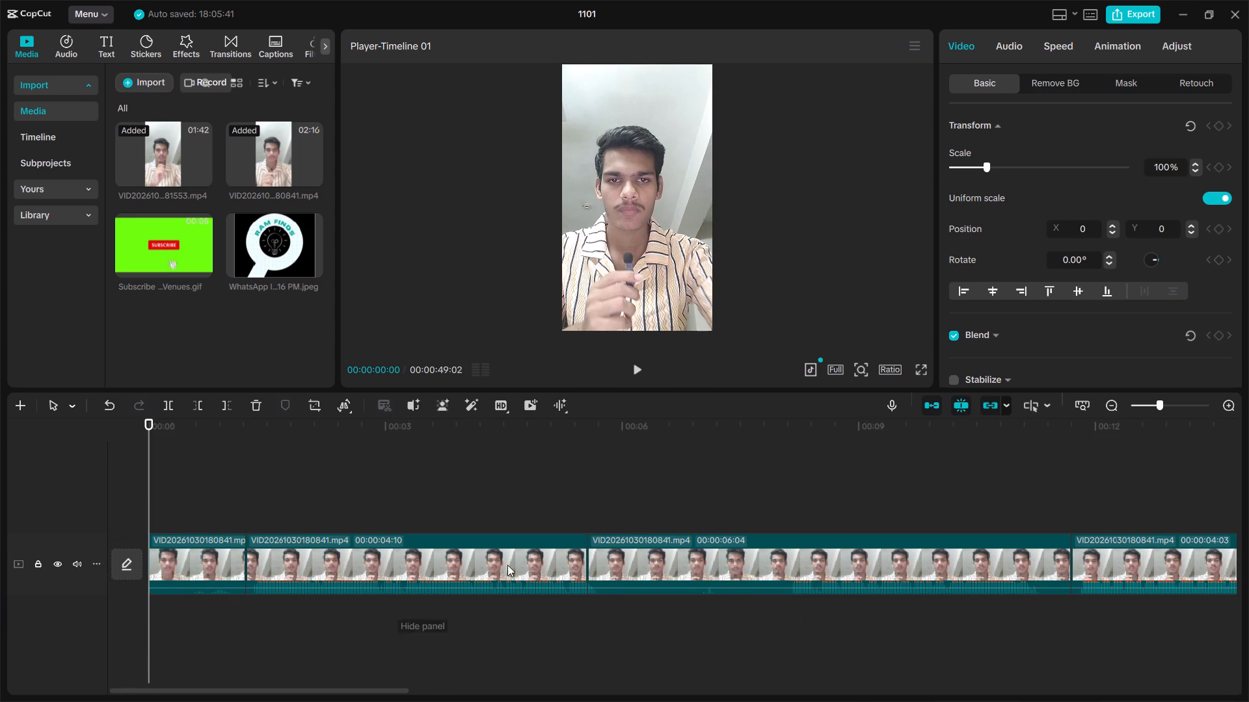
{"action": "left_click", "coordinate": [639, 370]}
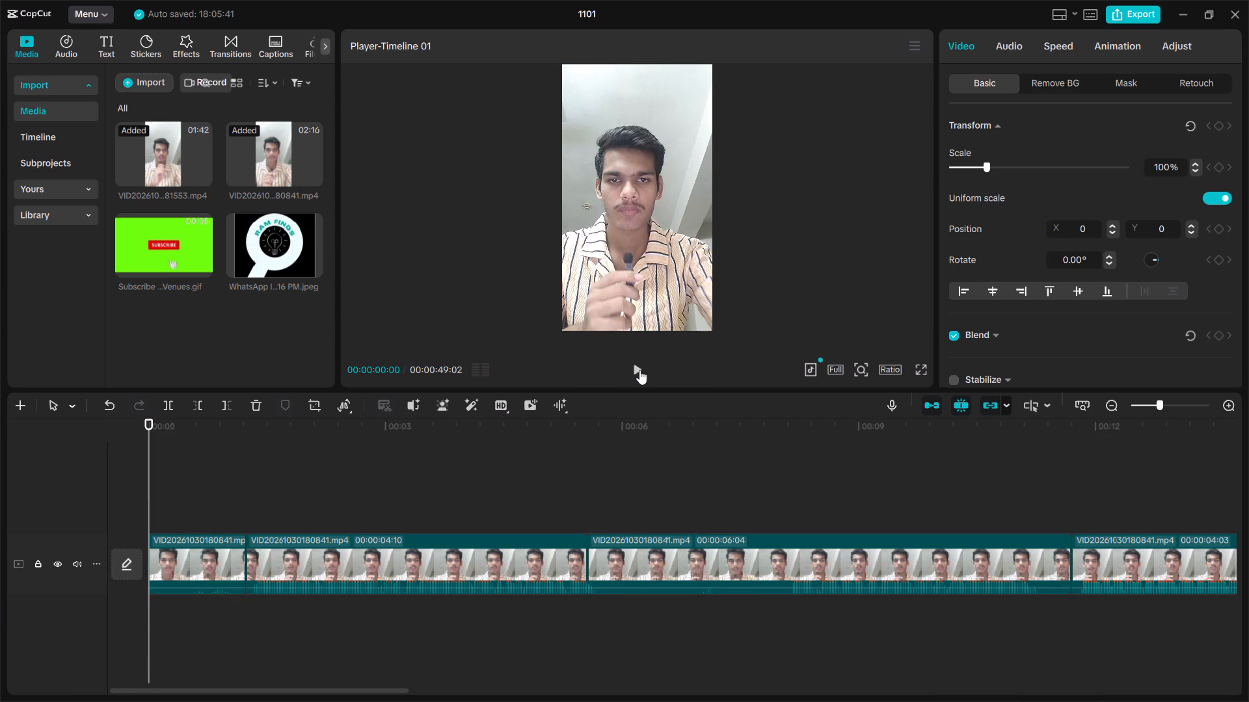
{"action": "left_click", "coordinate": [639, 370]}
{"action": "left_click", "coordinate": [639, 370]}
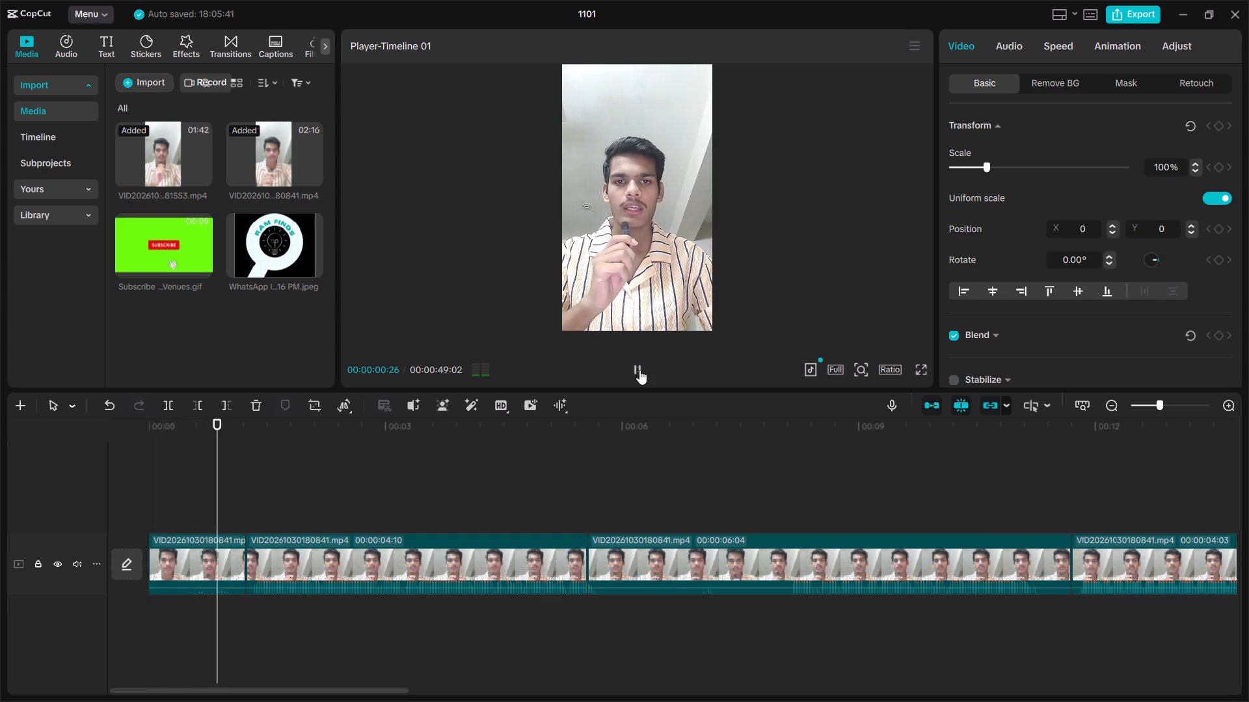
{"action": "left_click", "coordinate": [164, 575]}
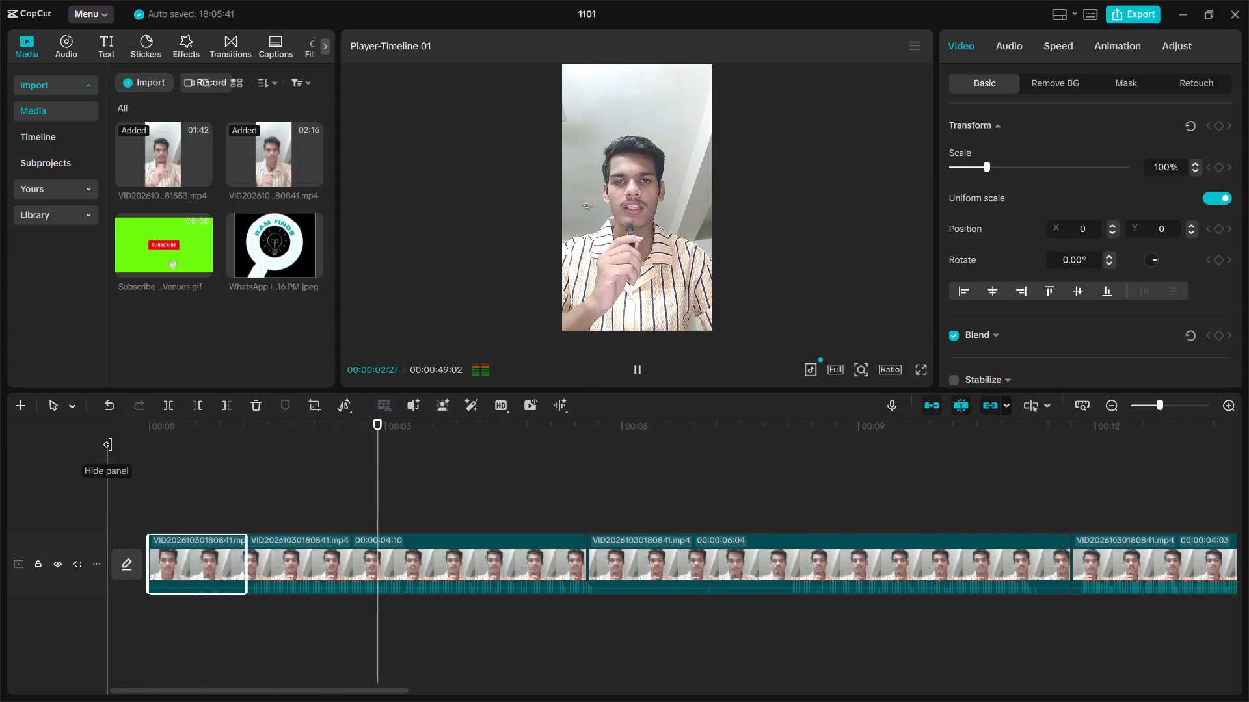
{"action": "left_click", "coordinate": [254, 407]}
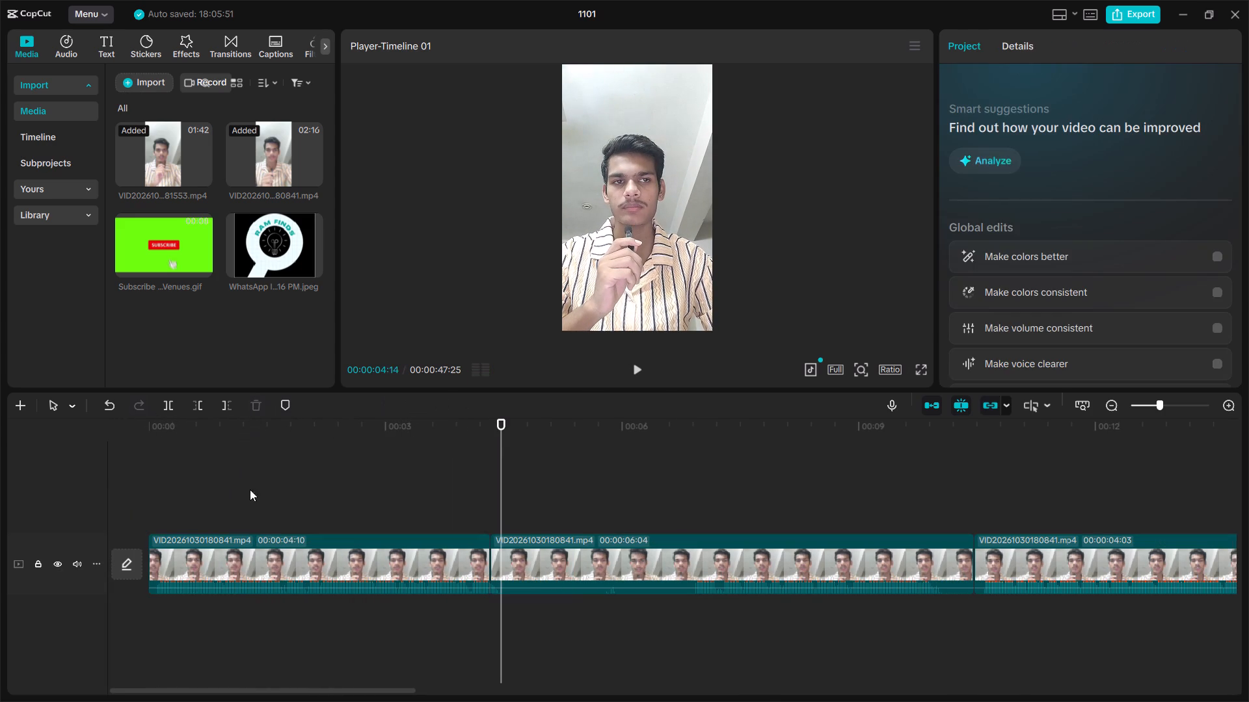
Replay the new opening, split the first clip at 00:00:00:04 and delete the piece before the cut.
{"action": "left_click_drag", "start_coordinate": [504, 417], "coordinate": [202, 506]}
{"action": "left_click_drag", "start_coordinate": [502, 424], "coordinate": [60, 487]}
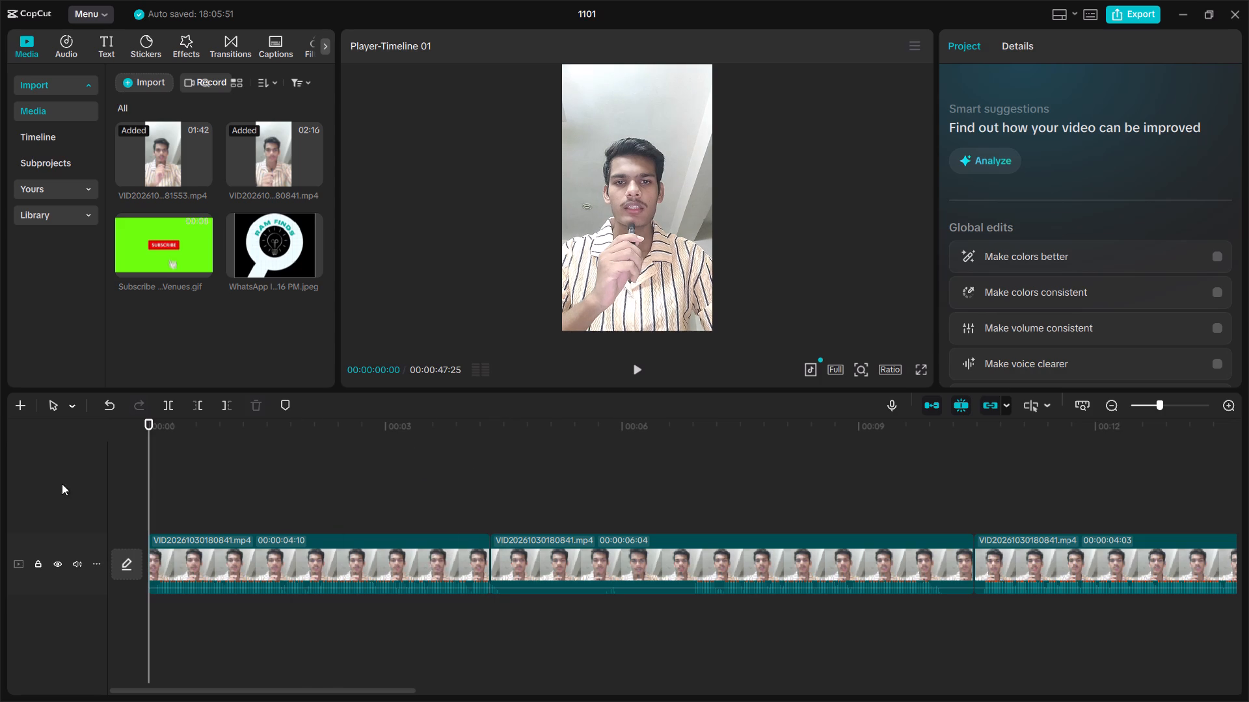
{"action": "double_click", "coordinate": [636, 367]}
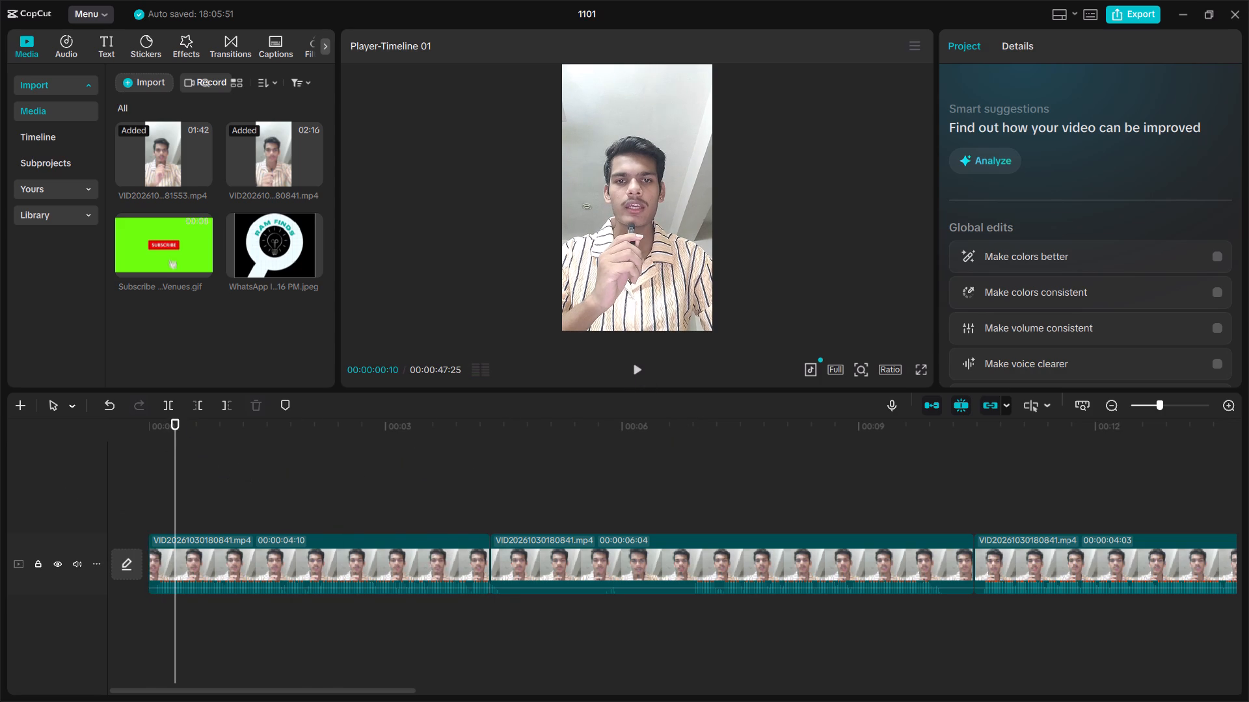
{"action": "left_click_drag", "start_coordinate": [639, 422], "coordinate": [423, 634]}
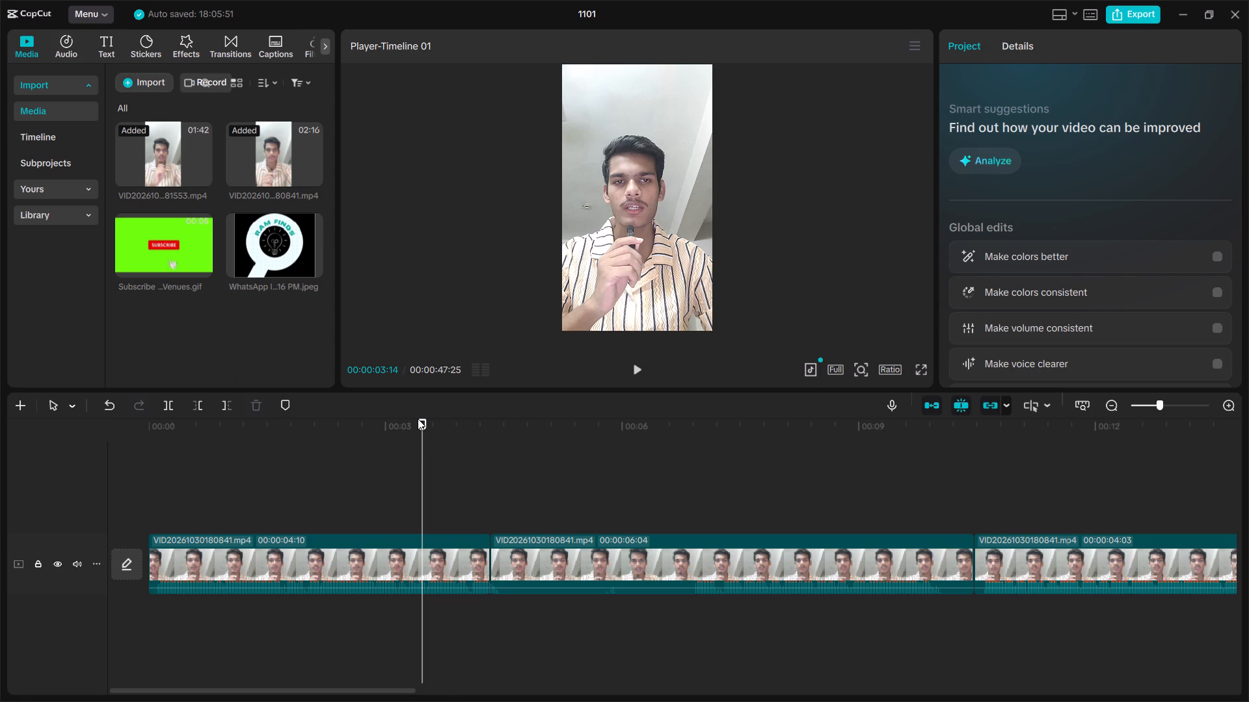
{"action": "left_click_drag", "start_coordinate": [420, 419], "coordinate": [153, 482]}
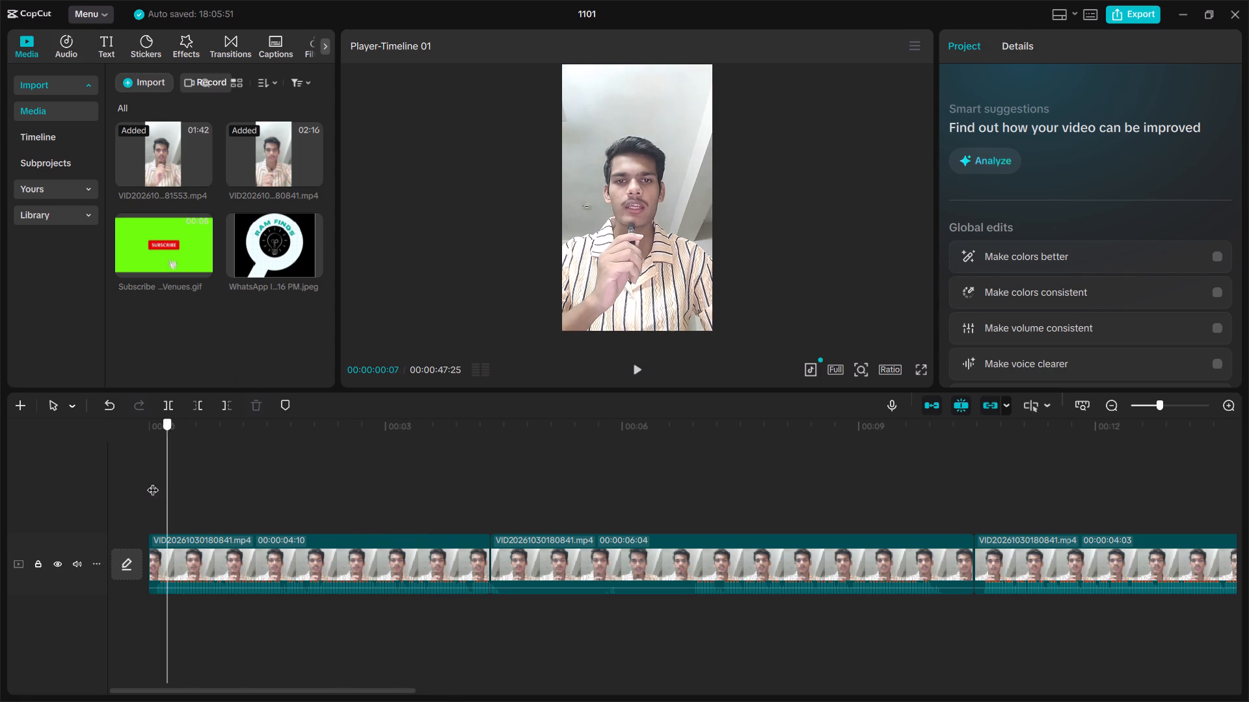
{"action": "left_click_drag", "start_coordinate": [153, 482], "coordinate": [160, 494]}
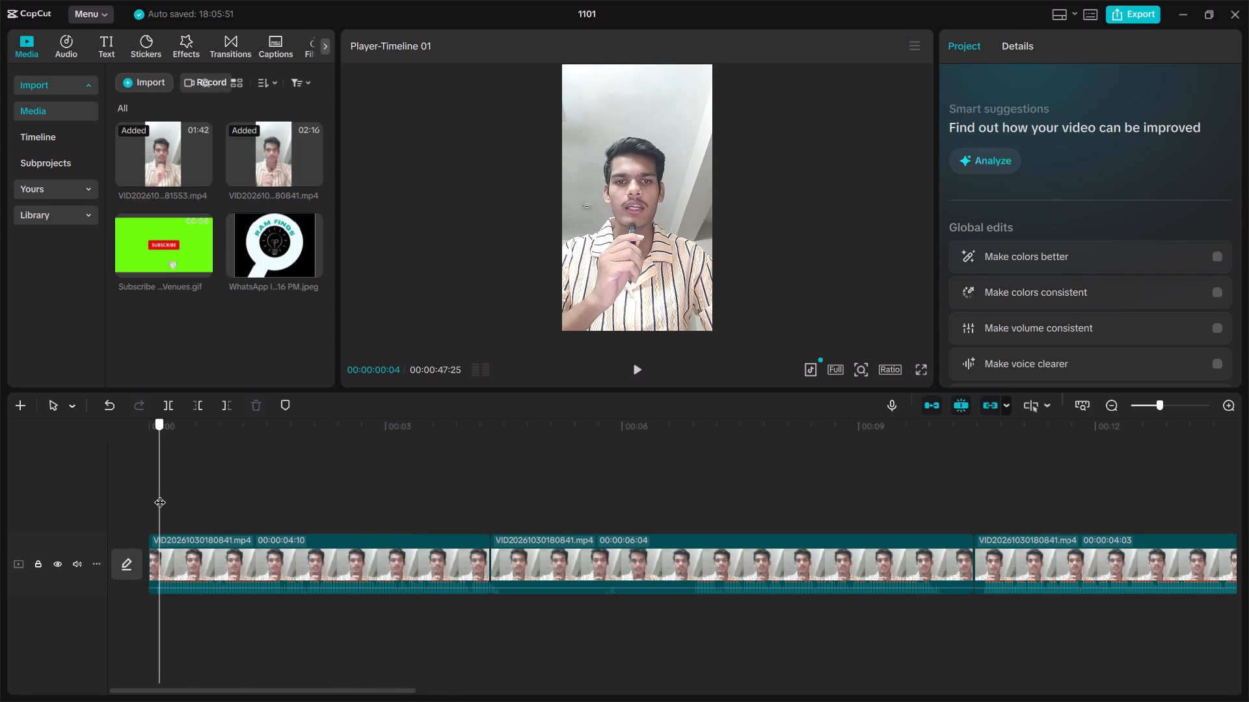
{"action": "left_click_drag", "start_coordinate": [160, 494], "coordinate": [159, 496]}
{"action": "left_click", "coordinate": [163, 402]}
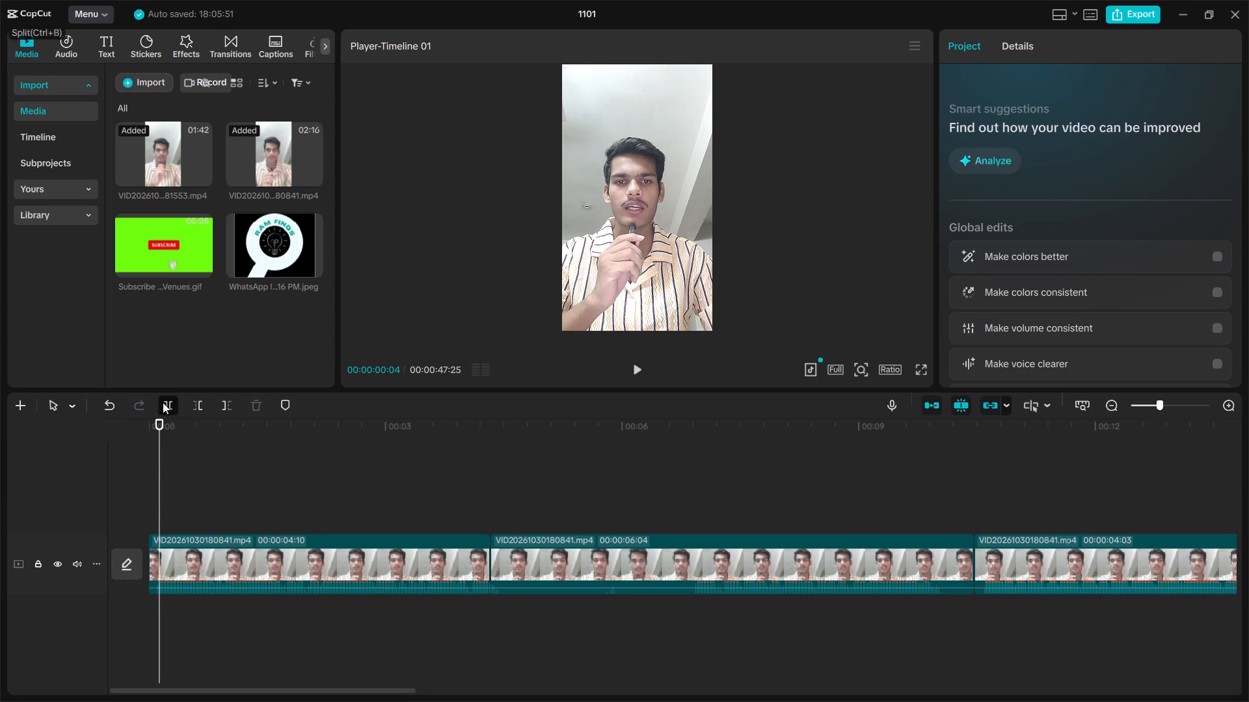
{"action": "left_click", "coordinate": [152, 588]}
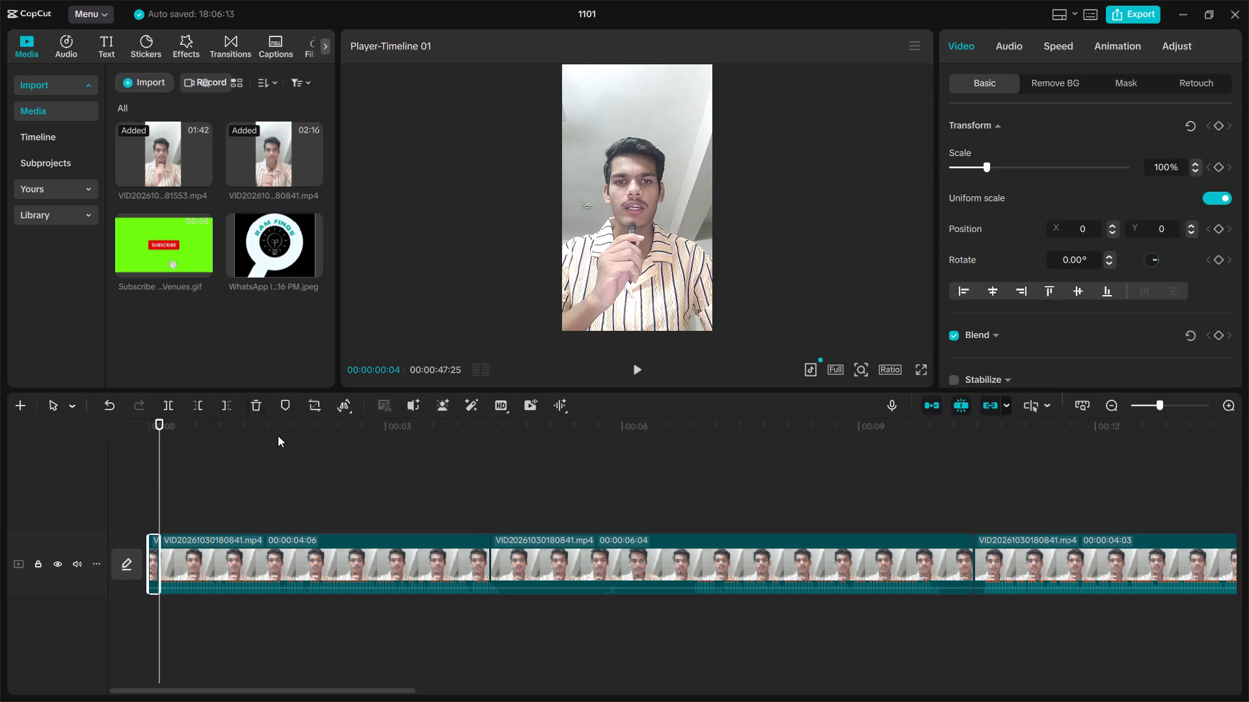
{"action": "left_click", "coordinate": [260, 406]}
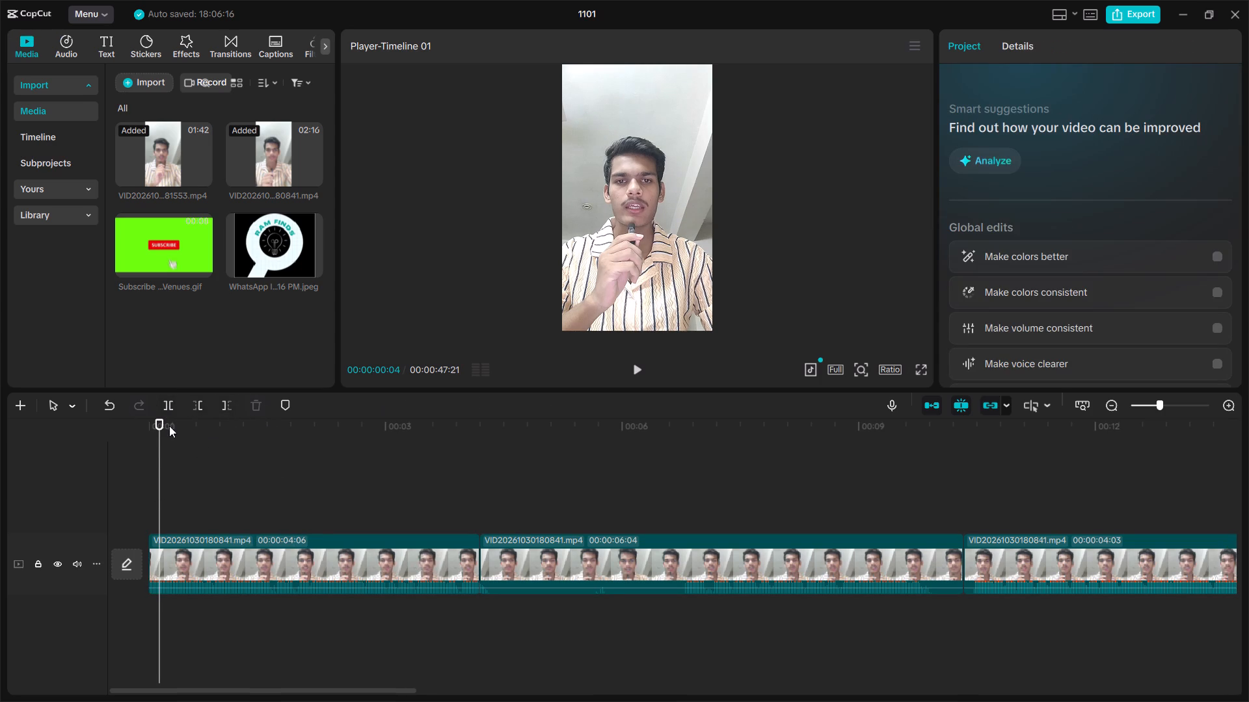
Play the video from the beginning, split the second clip at 00:00:06:24 and delete the piece before the cut.
{"action": "left_click_drag", "start_coordinate": [157, 421], "coordinate": [138, 452]}
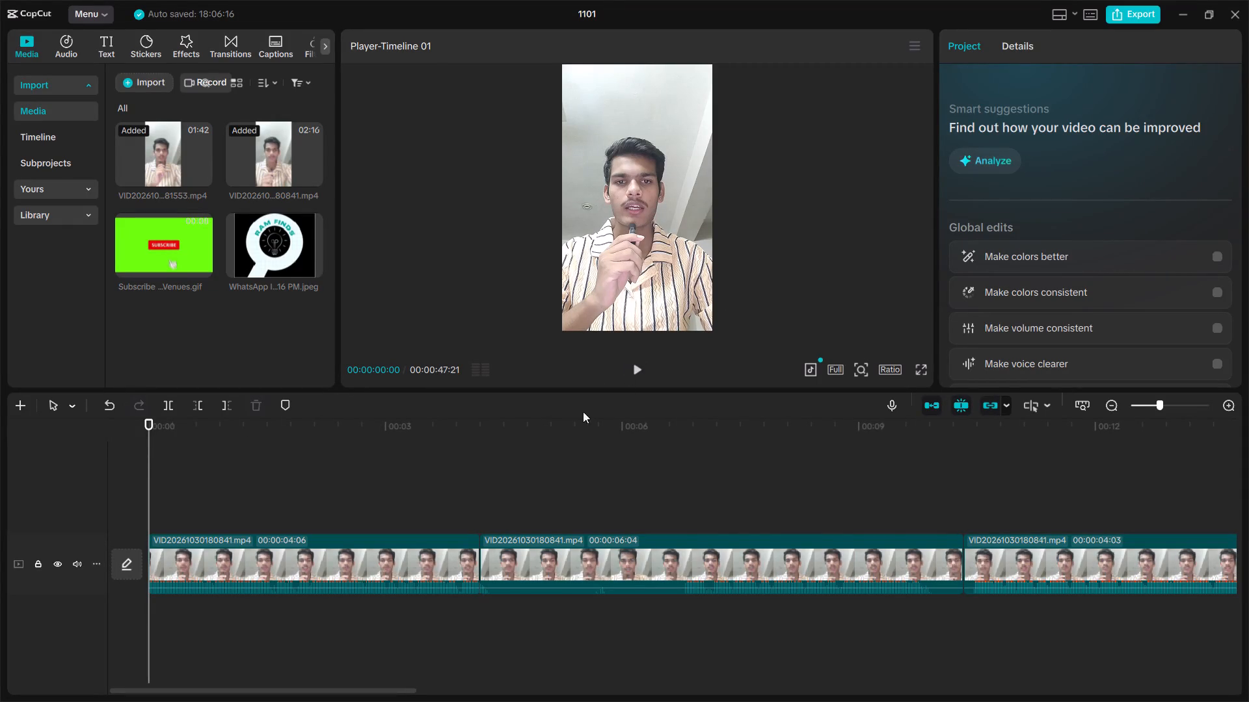
{"action": "left_click", "coordinate": [643, 373]}
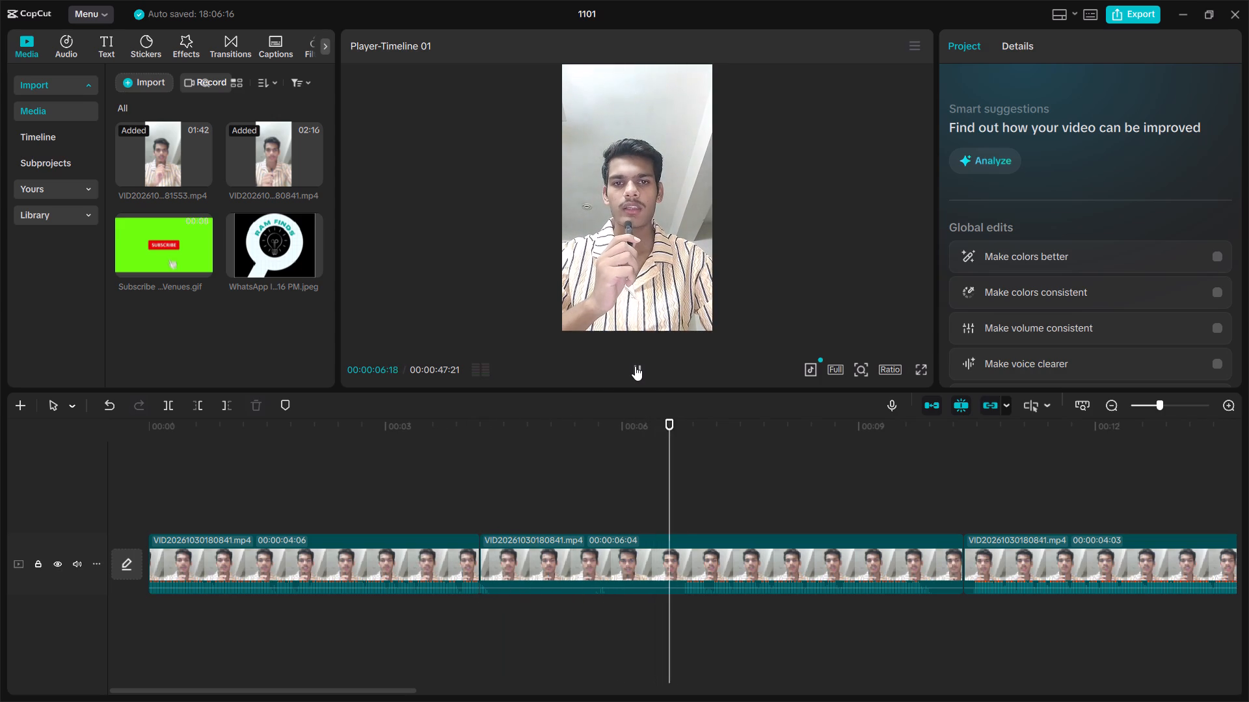
{"action": "left_click", "coordinate": [635, 366]}
{"action": "left_click_drag", "start_coordinate": [692, 420], "coordinate": [692, 419]}
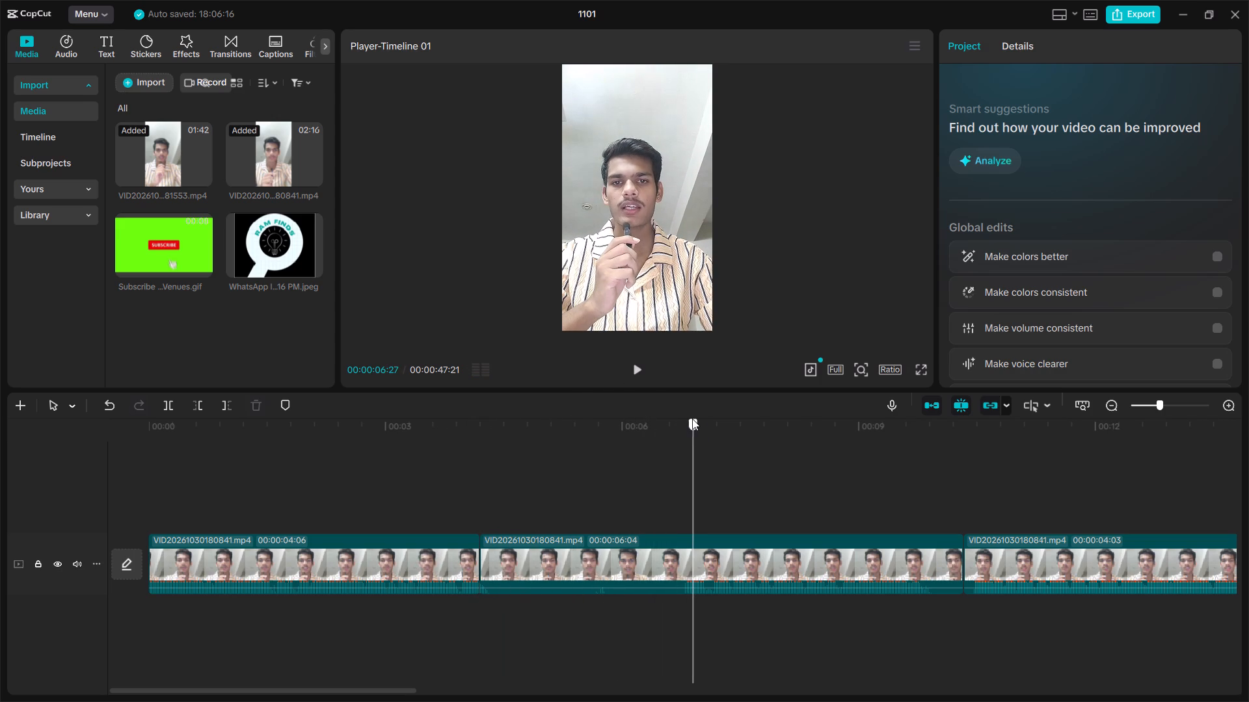
{"action": "left_click_drag", "start_coordinate": [692, 419], "coordinate": [681, 418]}
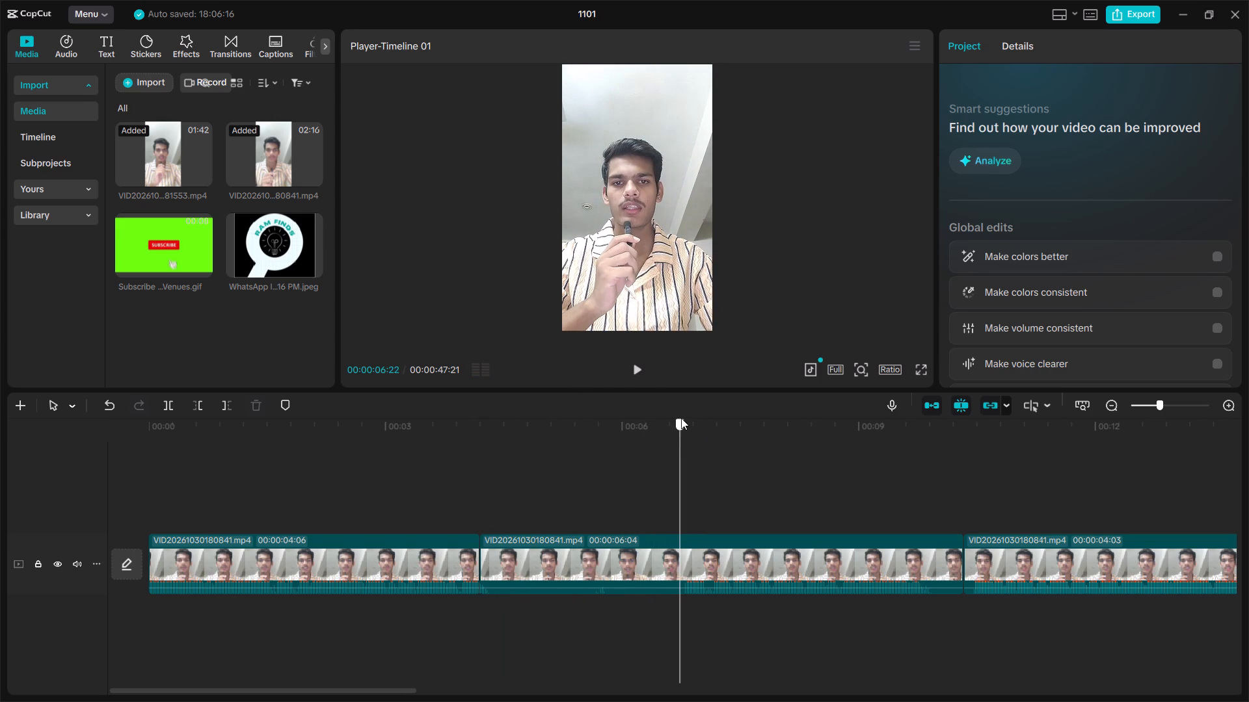
{"action": "left_click_drag", "start_coordinate": [681, 418], "coordinate": [684, 410]}
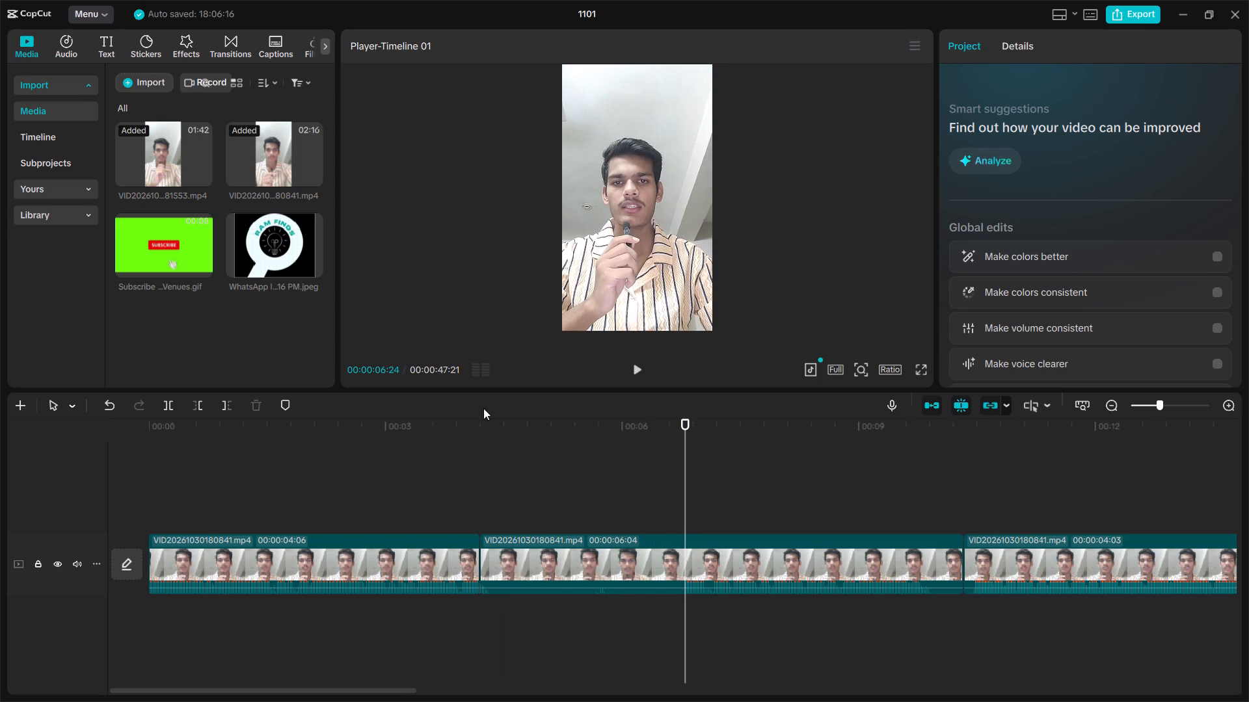
{"action": "left_click", "coordinate": [173, 404]}
{"action": "left_click", "coordinate": [606, 563]}
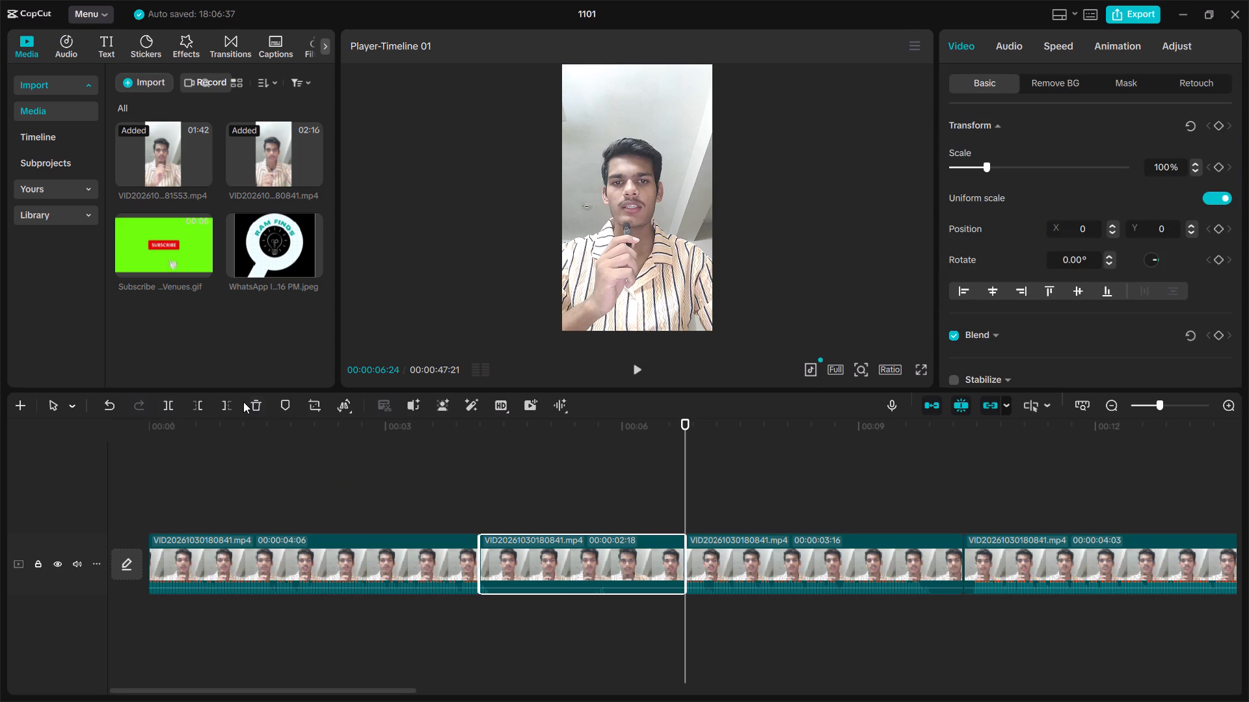
{"action": "left_click", "coordinate": [250, 406]}
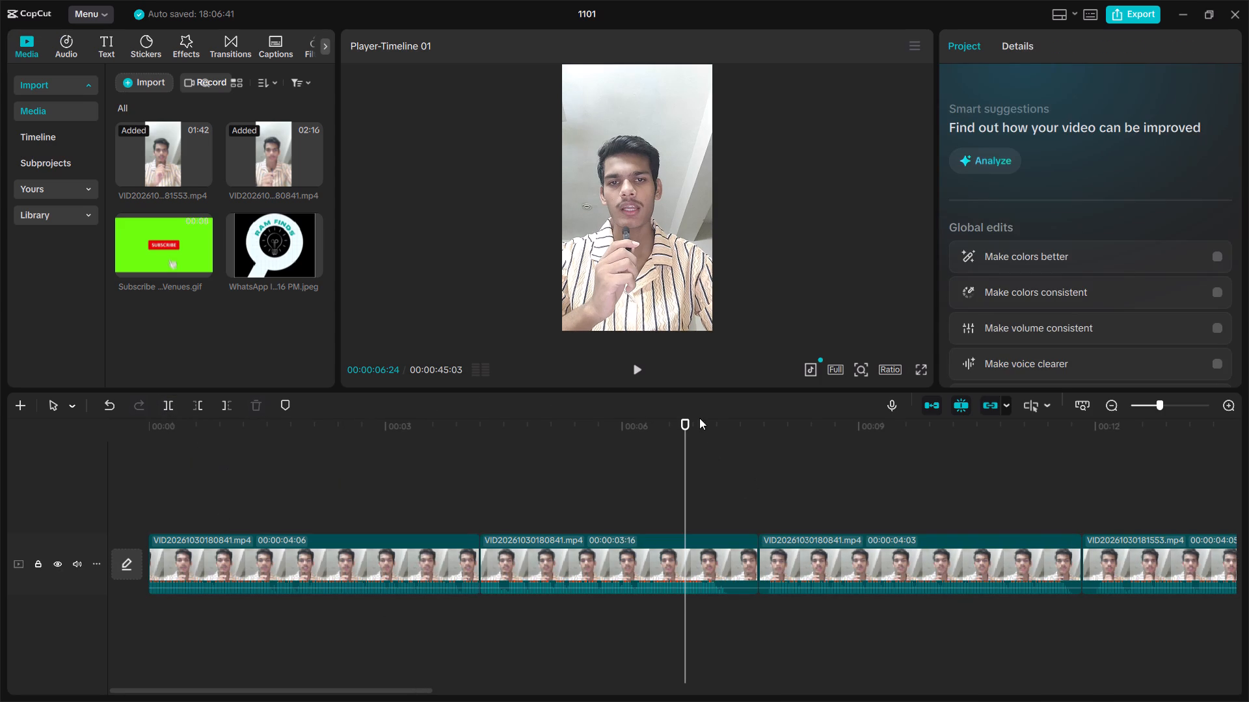
Replay from 00:00:04:06 and extend the start of the second clip to a duration of 00:00:03:18.
{"action": "left_click", "coordinate": [688, 419]}
{"action": "left_click_drag", "start_coordinate": [691, 421], "coordinate": [611, 460]}
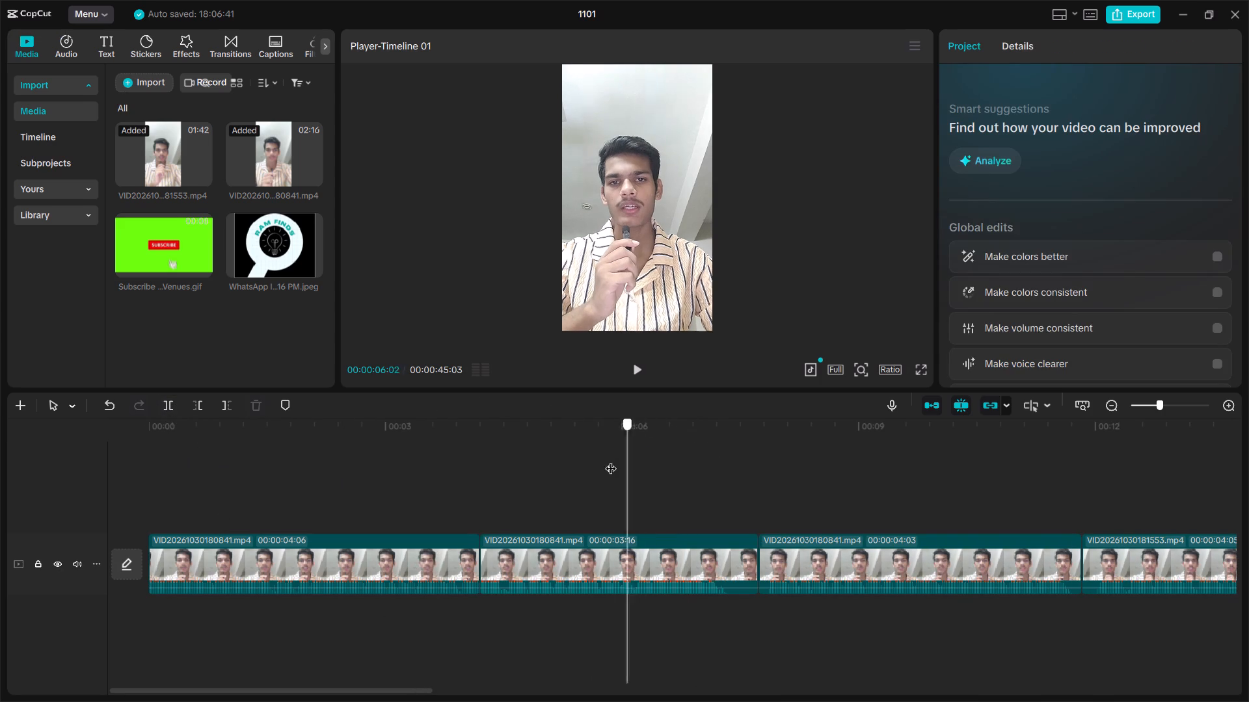
{"action": "left_click_drag", "start_coordinate": [611, 460], "coordinate": [477, 533]}
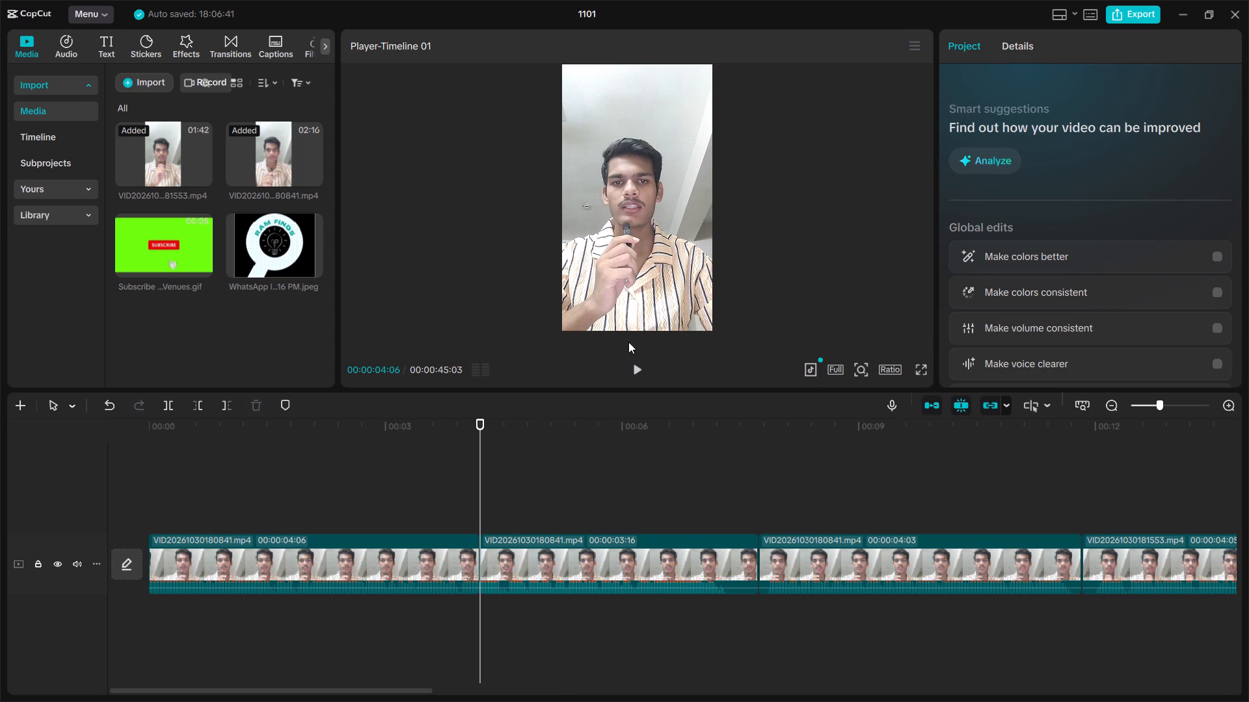
{"action": "left_click", "coordinate": [636, 371]}
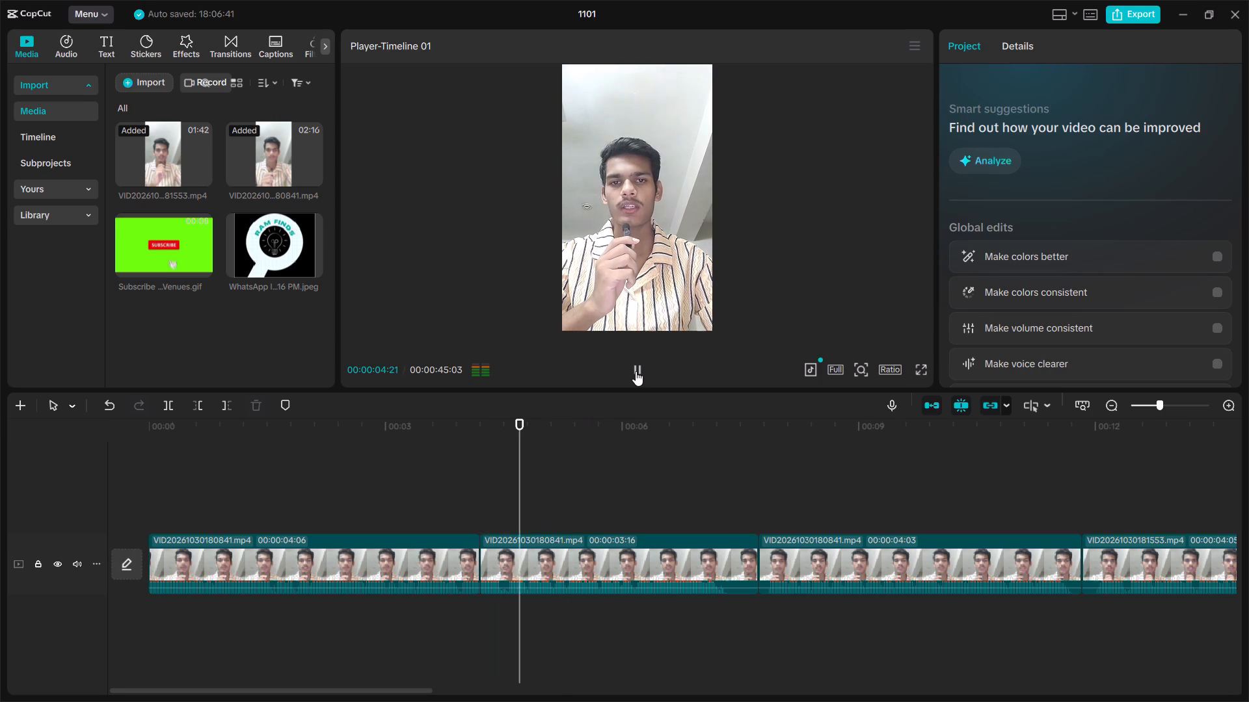
{"action": "left_click", "coordinate": [525, 560]}
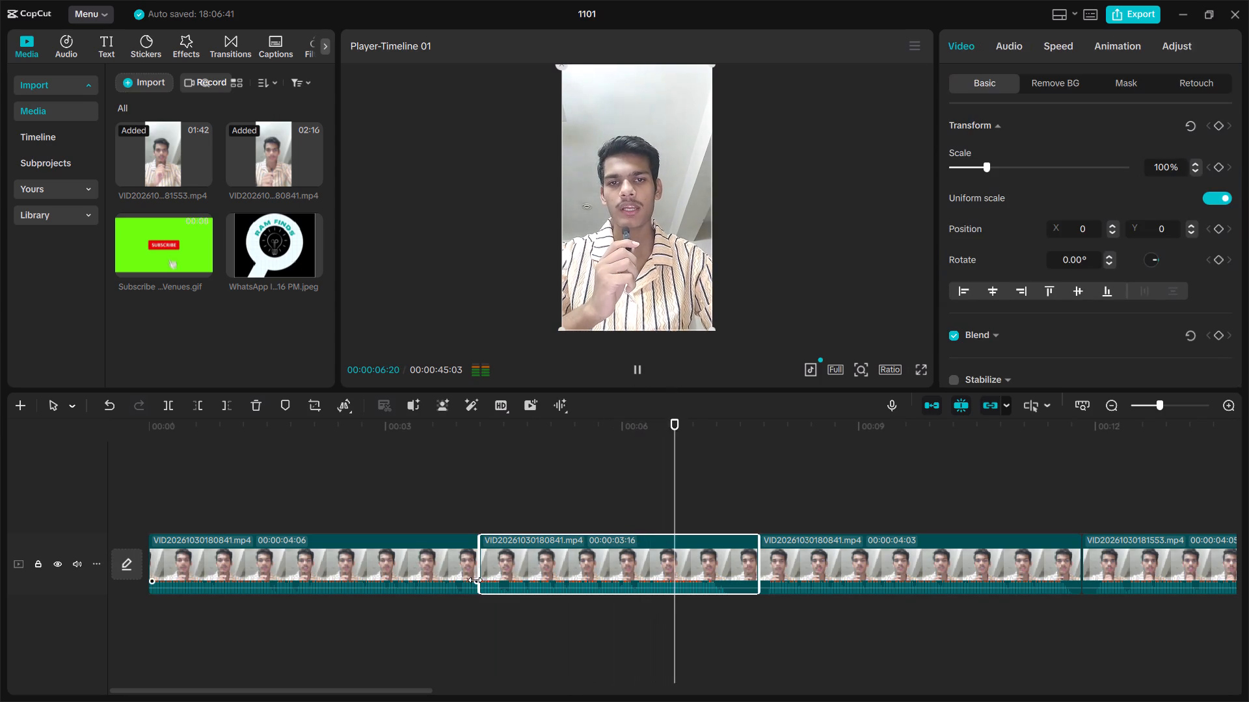
{"action": "left_click_drag", "start_coordinate": [477, 560], "coordinate": [477, 562]}
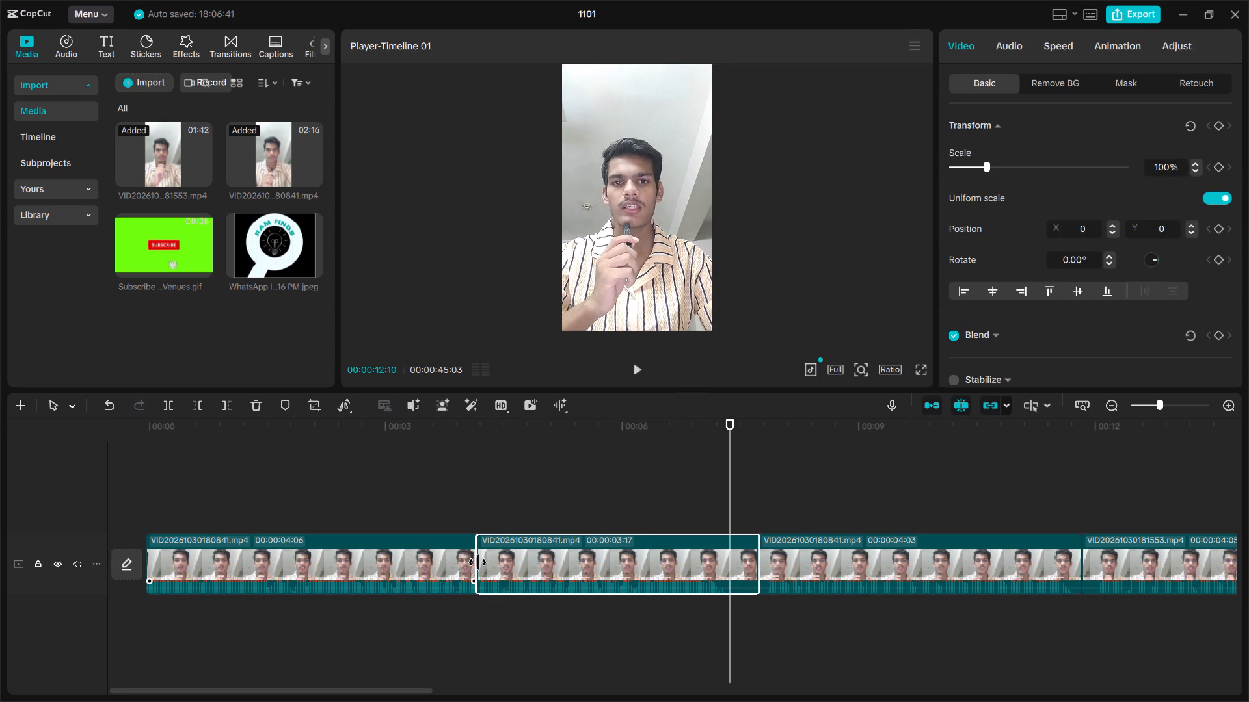
{"action": "left_click_drag", "start_coordinate": [477, 562], "coordinate": [474, 569]}
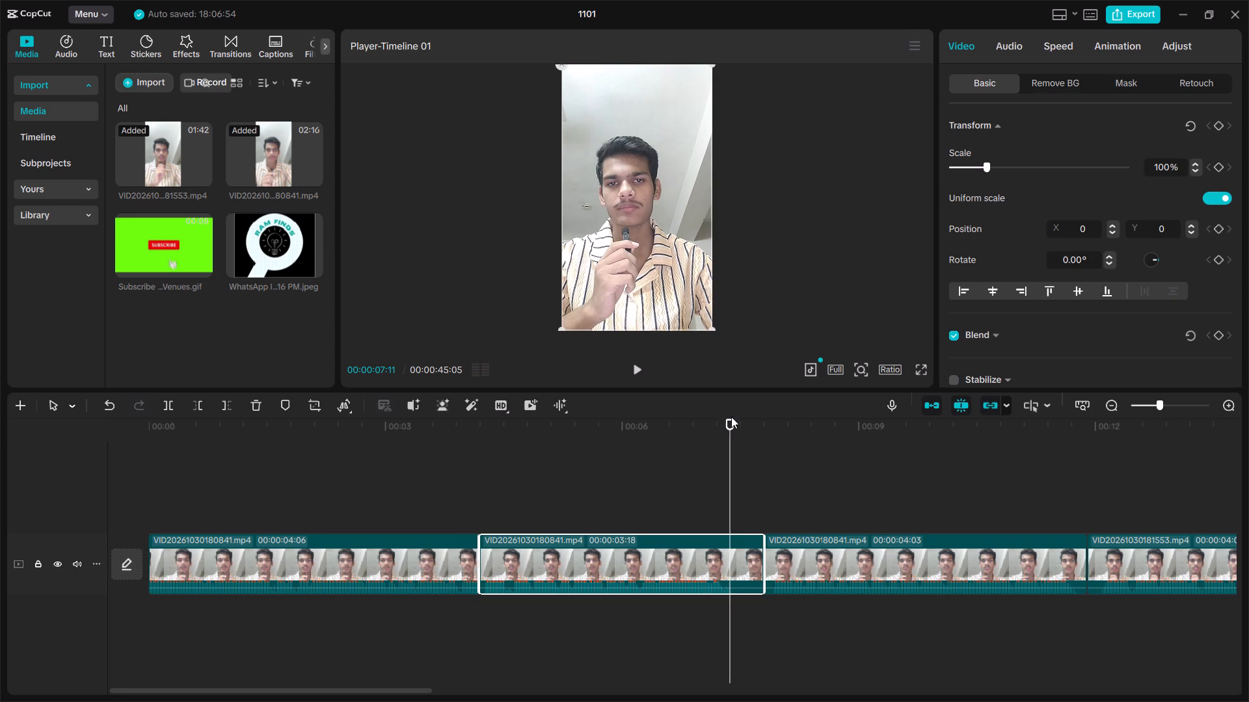
Replay from 00:00:03:20, split the second clip at 00:00:07:09 and delete the short piece after the cut.
{"action": "left_click_drag", "start_coordinate": [730, 422], "coordinate": [438, 535]}
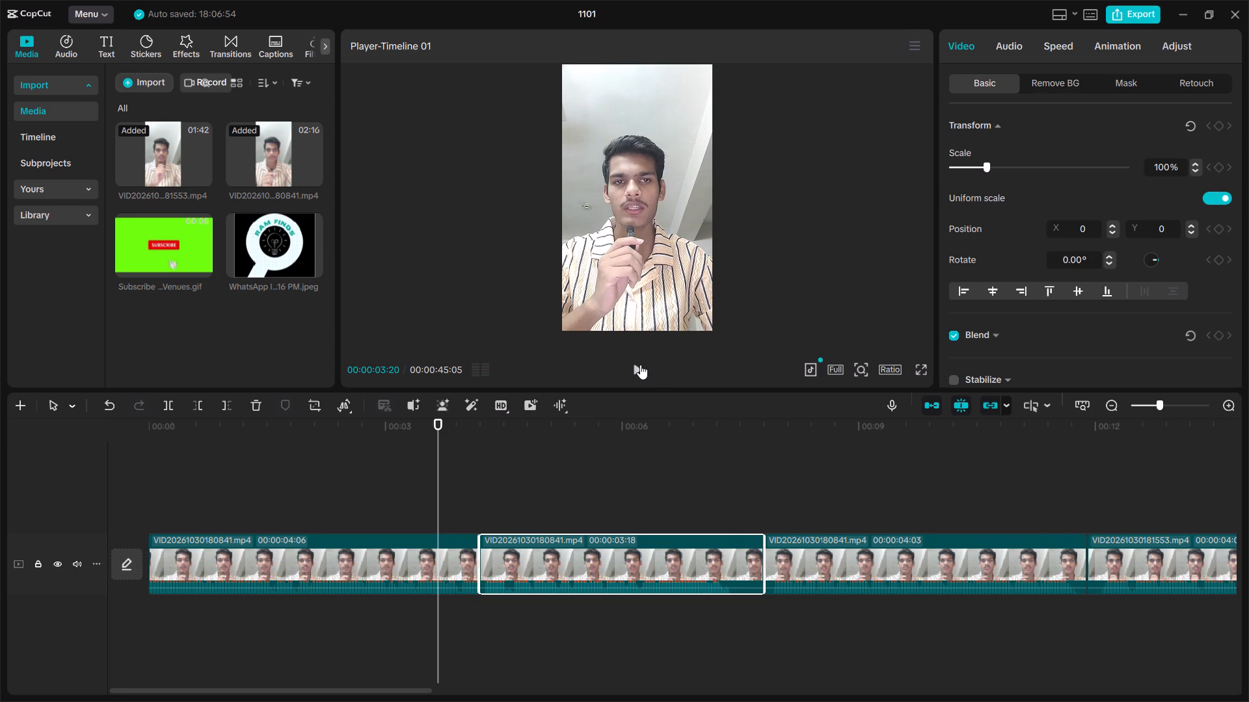
{"action": "left_click", "coordinate": [640, 365]}
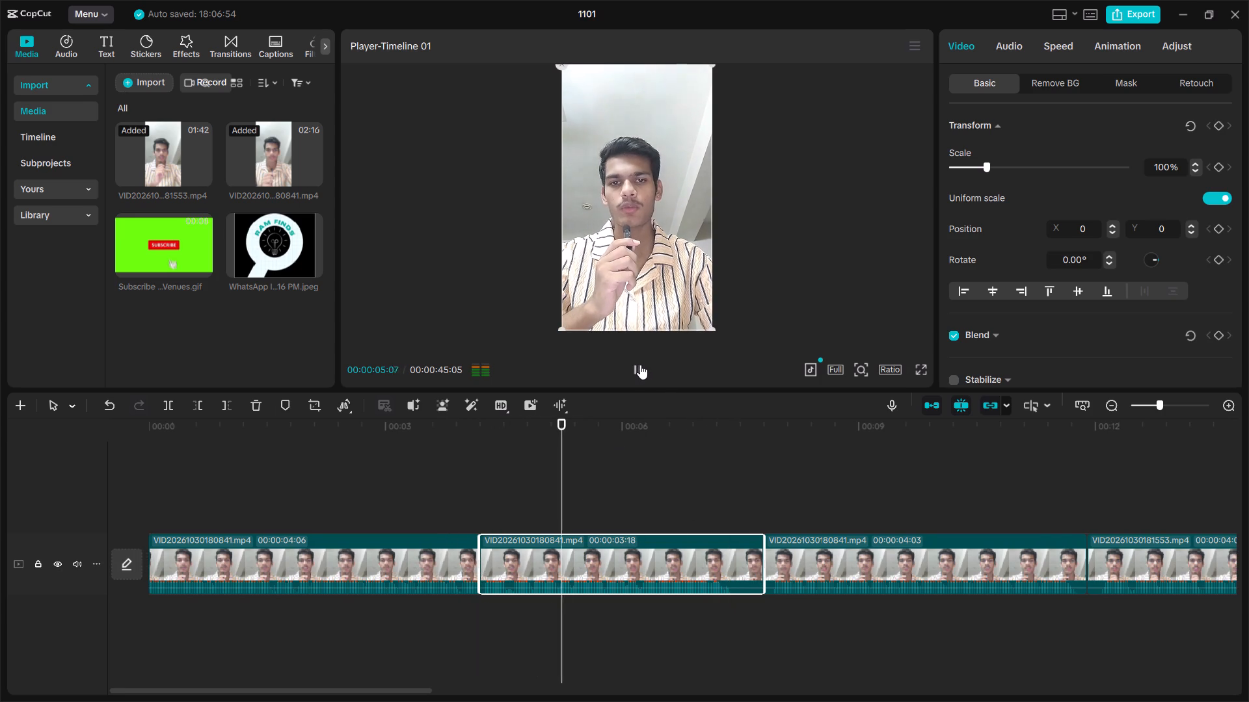
{"action": "left_click", "coordinate": [640, 365]}
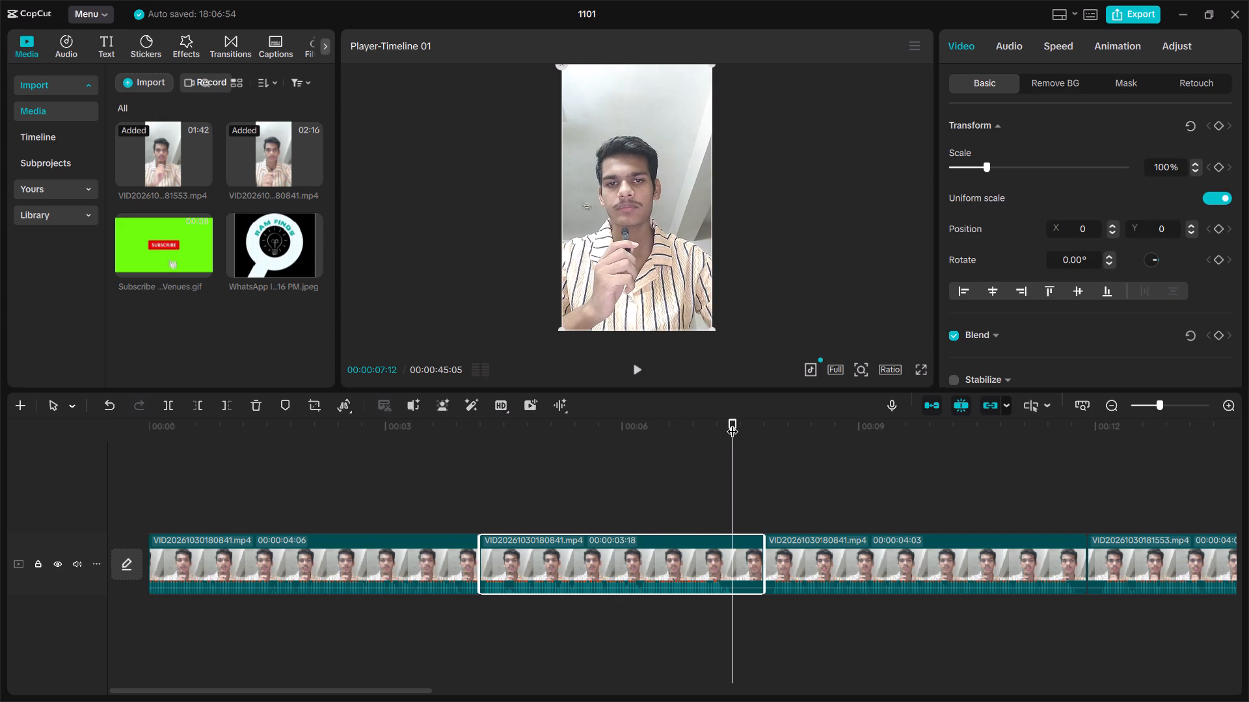
{"action": "left_click_drag", "start_coordinate": [732, 423], "coordinate": [729, 434]}
{"action": "left_click_drag", "start_coordinate": [729, 417], "coordinate": [728, 417]}
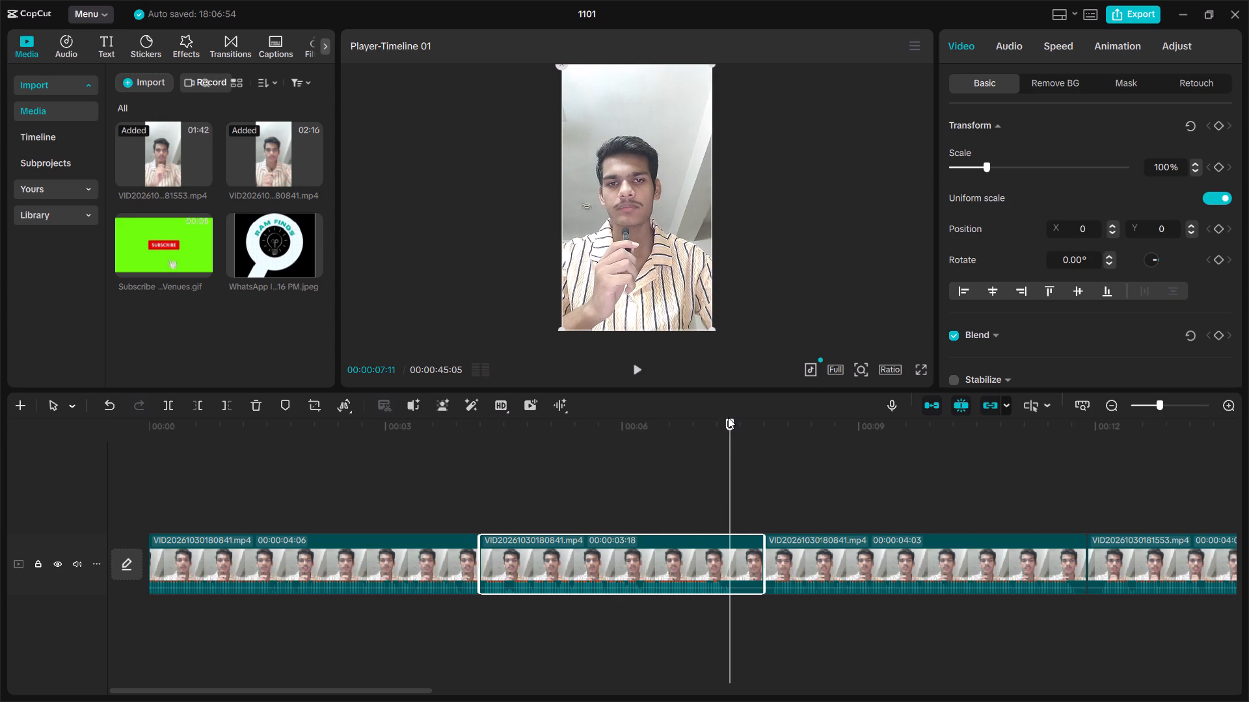
{"action": "left_click_drag", "start_coordinate": [728, 417], "coordinate": [703, 434]}
{"action": "left_click", "coordinate": [1248, 0]}
{"action": "right_click", "coordinate": [1248, 0]}
{"action": "right_click_drag", "start_coordinate": [1248, 0], "coordinate": [0, 701]}
{"action": "left_click_drag", "start_coordinate": [726, 419], "coordinate": [726, 426]}
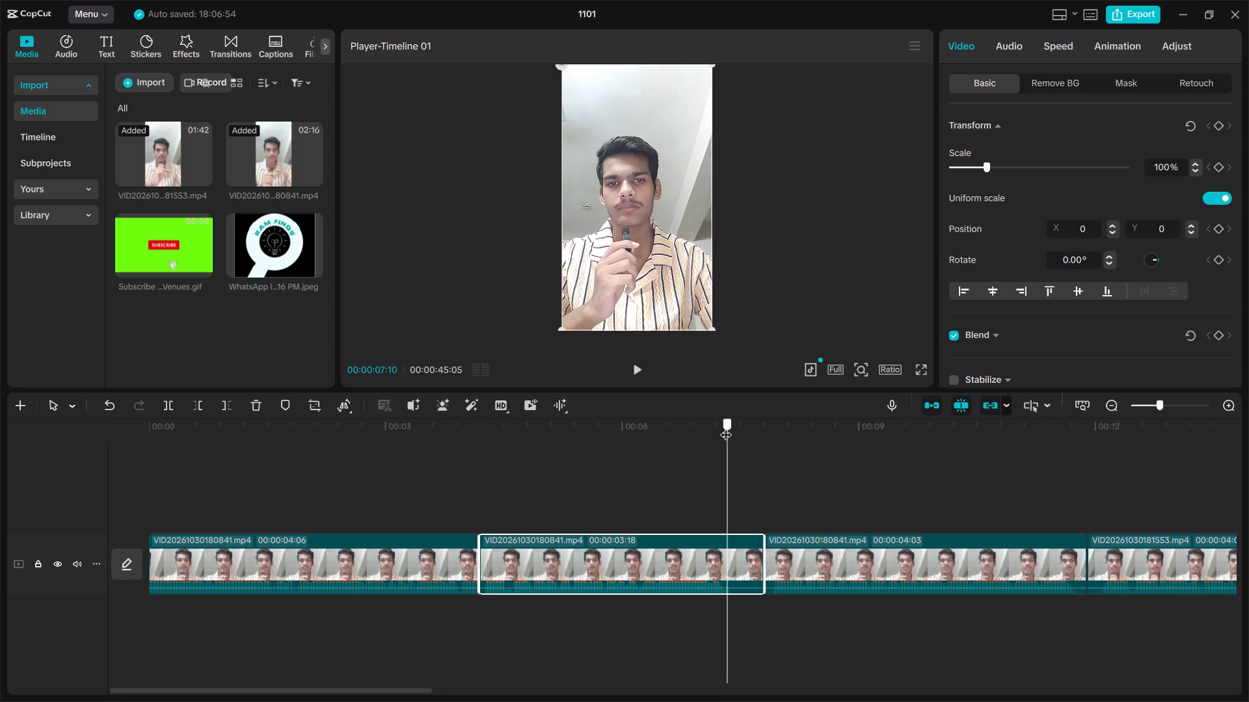
{"action": "left_click_drag", "start_coordinate": [726, 426], "coordinate": [725, 429]}
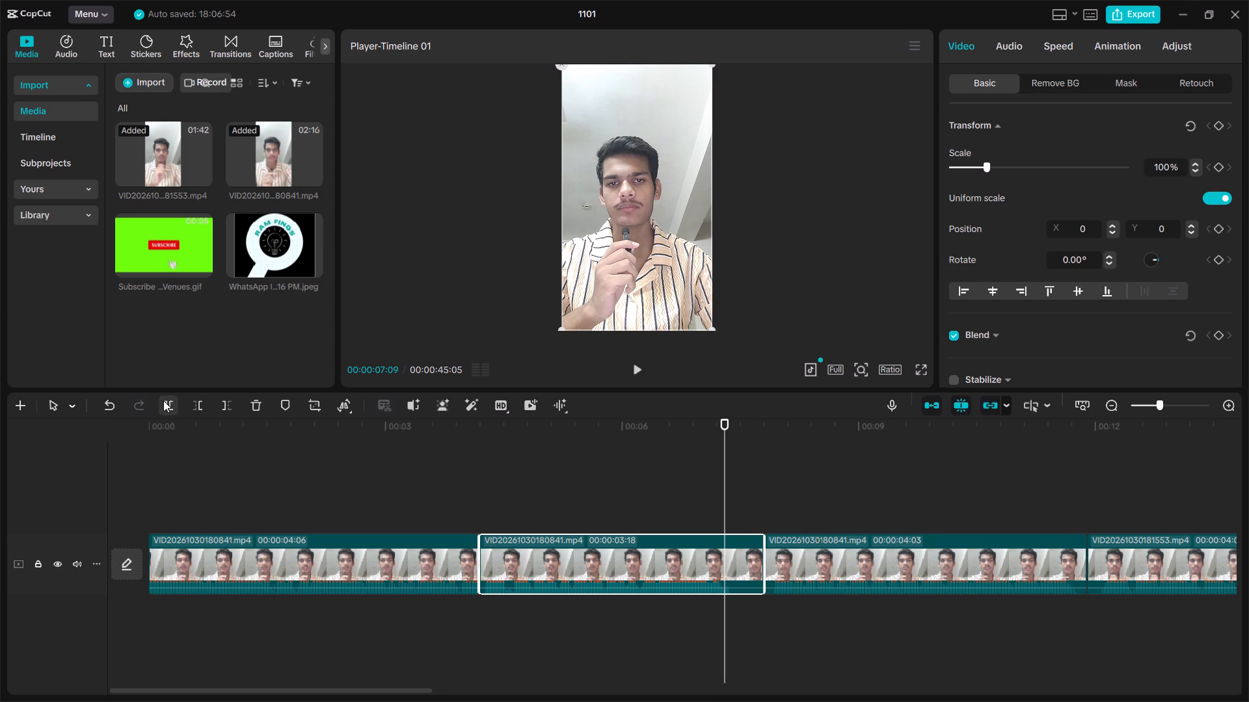
{"action": "left_click", "coordinate": [163, 400]}
{"action": "left_click", "coordinate": [744, 564]}
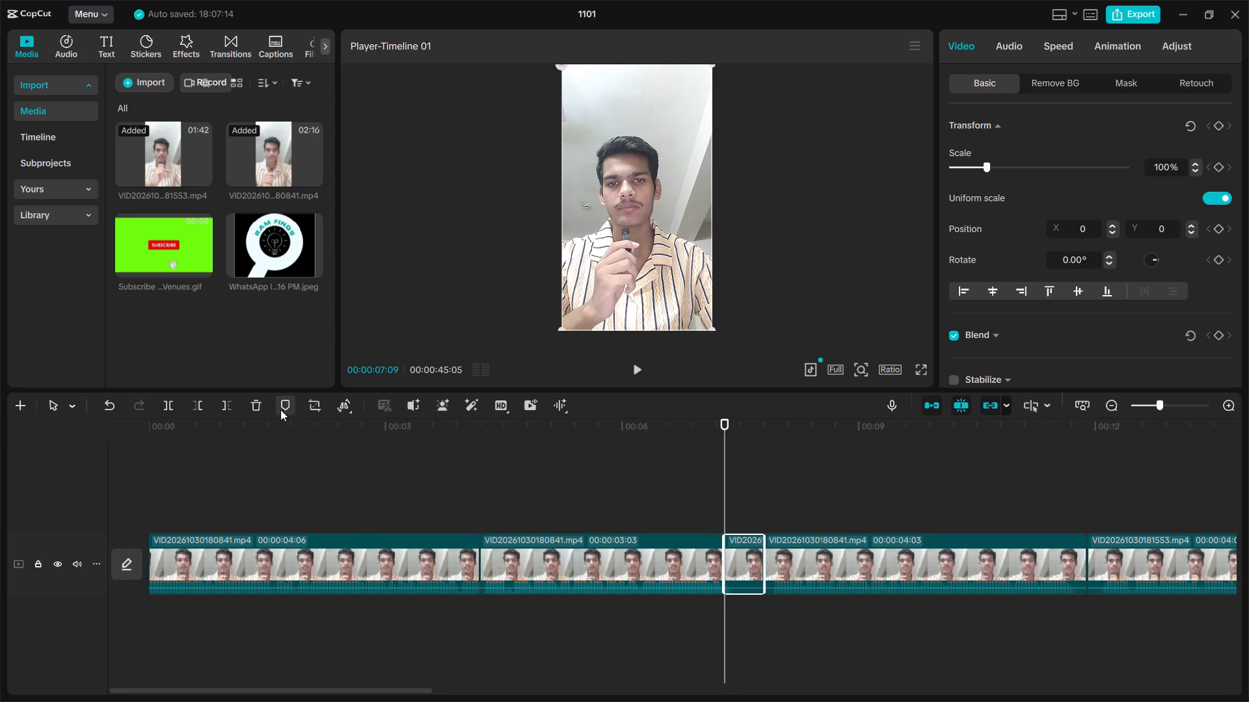
{"action": "left_click", "coordinate": [265, 407]}
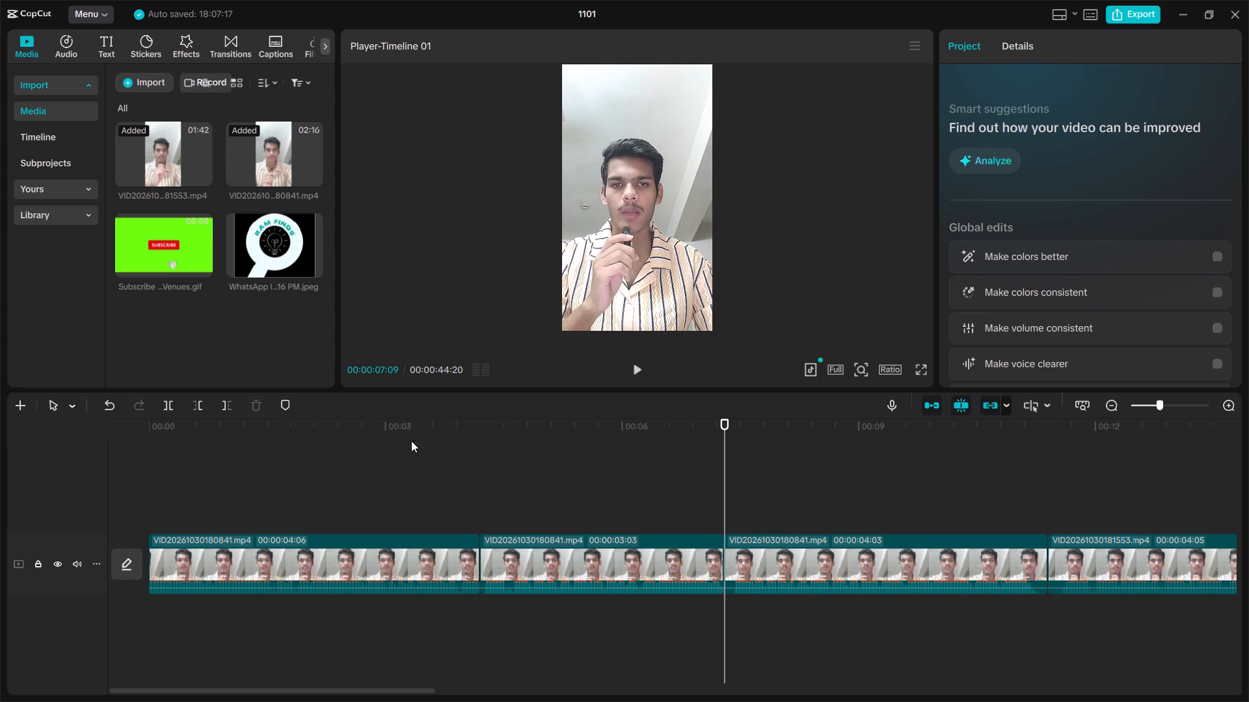
Play the start of the third clip, split it at 00:00:07:13 and delete the short piece before the cut.
{"action": "double_click", "coordinate": [635, 367]}
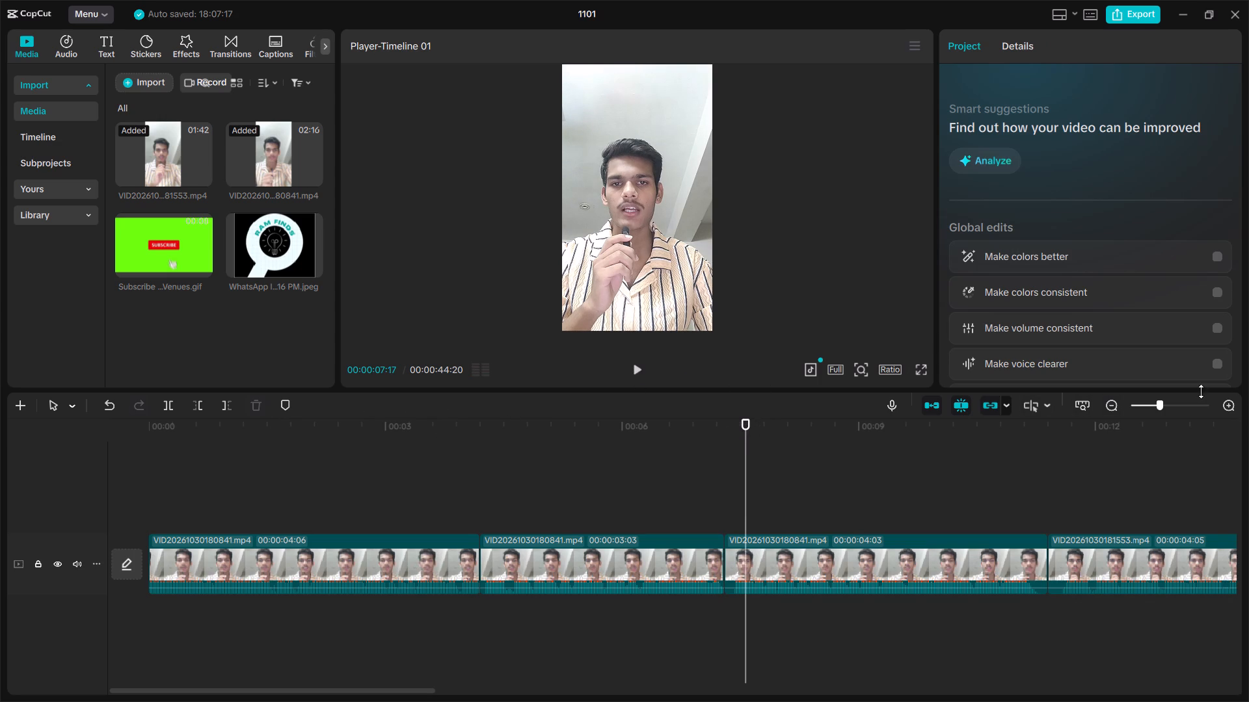
{"action": "left_click", "coordinate": [1183, 406]}
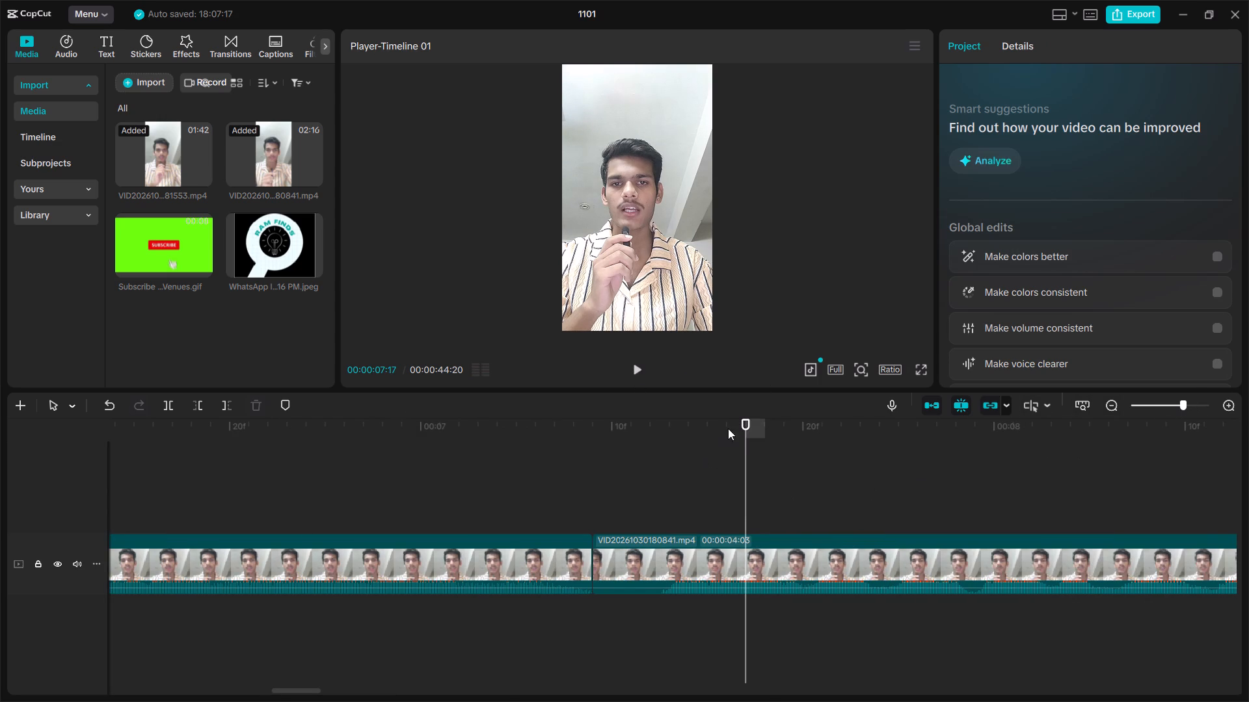
{"action": "left_click_drag", "start_coordinate": [745, 418], "coordinate": [721, 439]}
{"action": "left_click", "coordinate": [721, 439]}
{"action": "left_click_drag", "start_coordinate": [727, 422], "coordinate": [729, 424]}
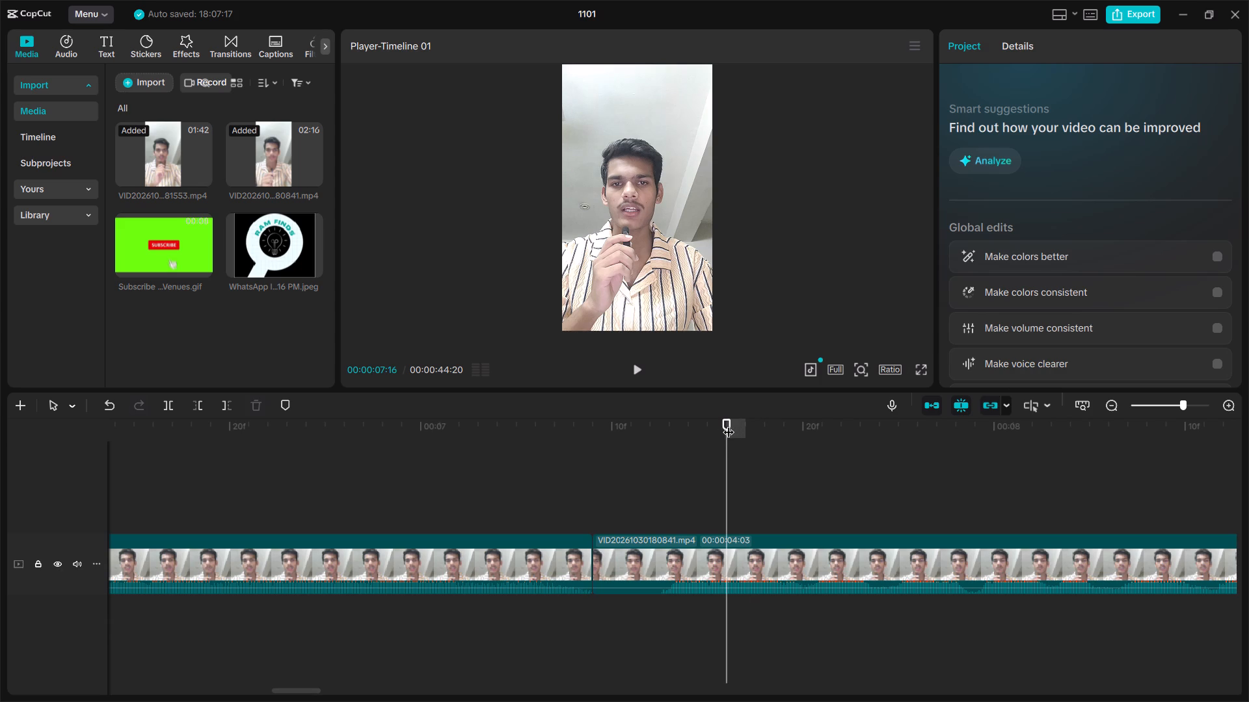
{"action": "left_click_drag", "start_coordinate": [729, 424], "coordinate": [662, 475]}
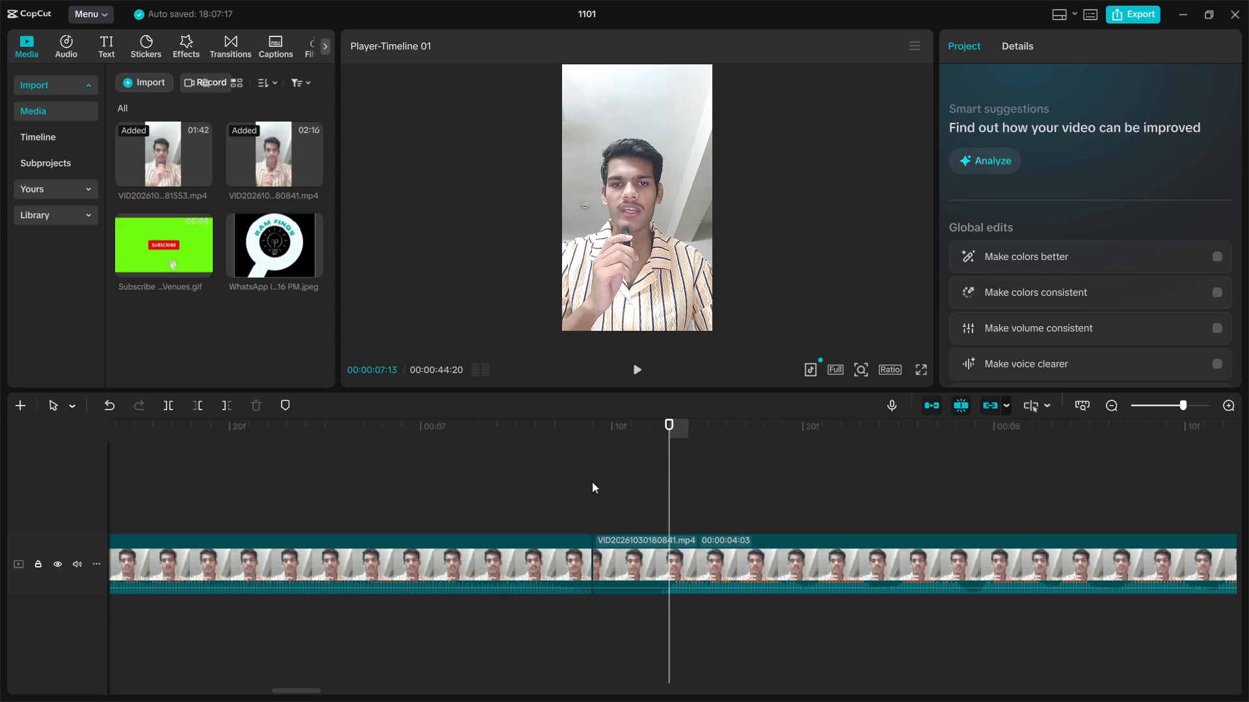
{"action": "left_click", "coordinate": [162, 409]}
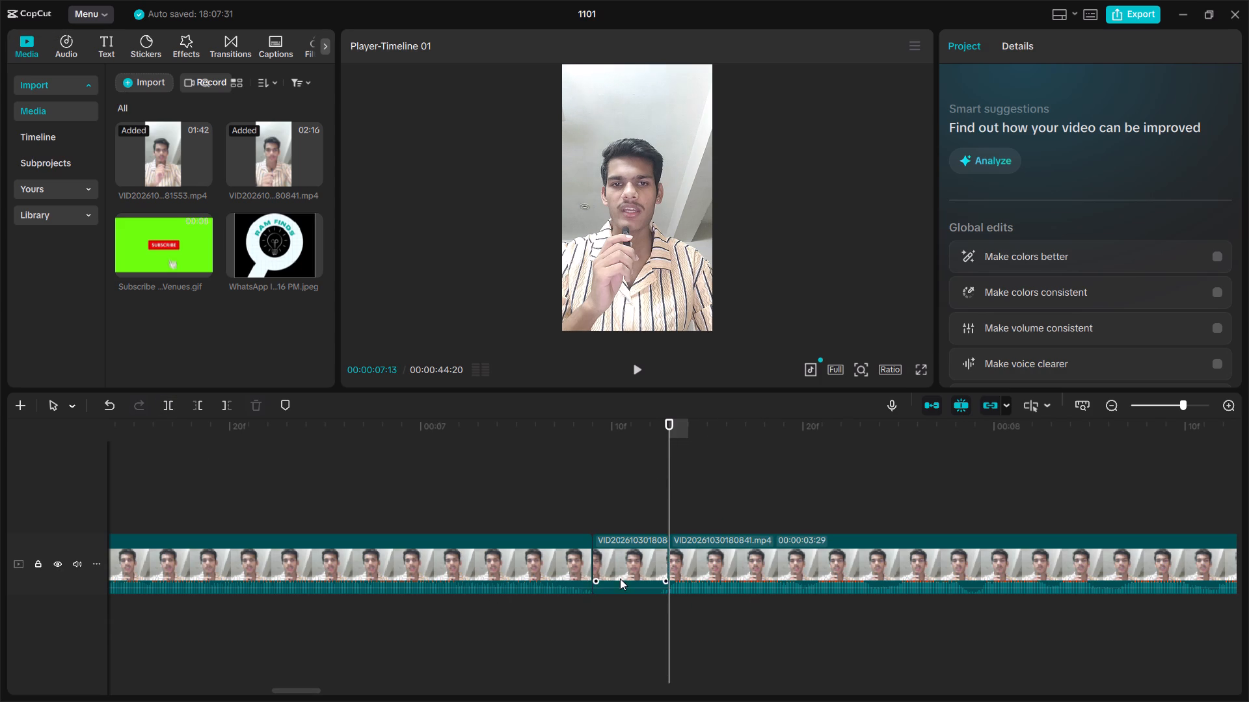
{"action": "left_click", "coordinate": [622, 571]}
{"action": "left_click", "coordinate": [262, 402]}
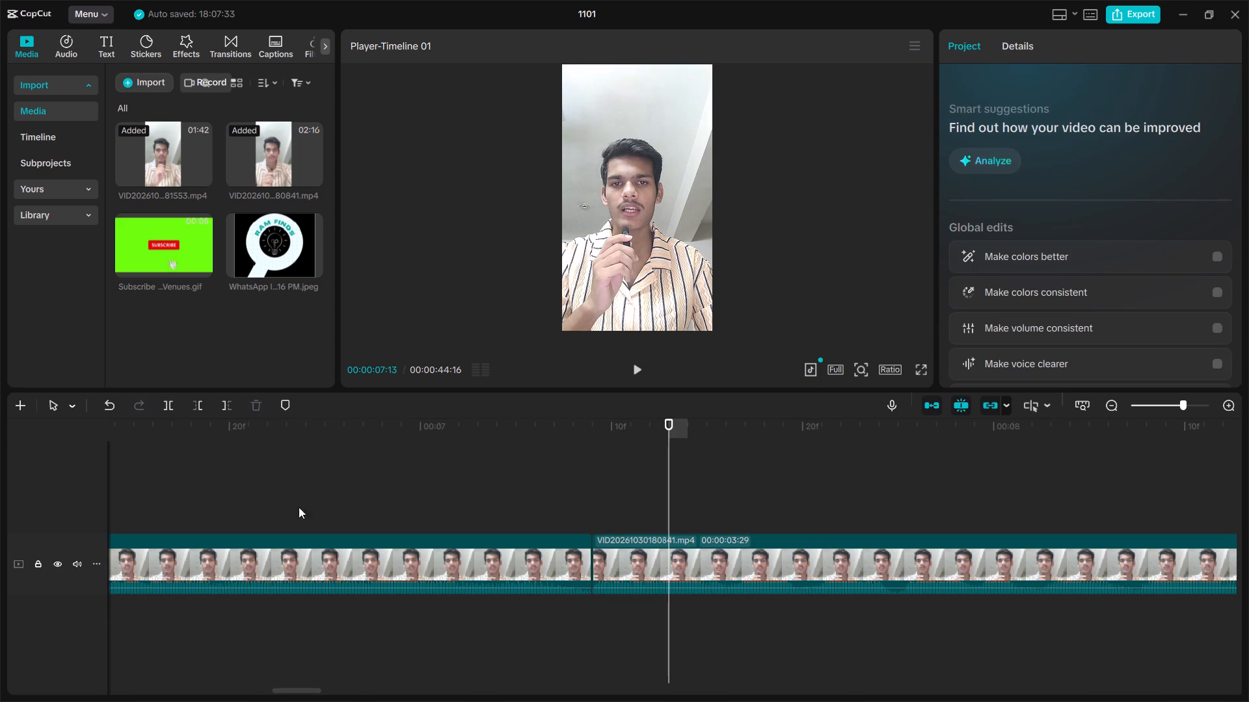
Replay across the start of the third clip to its end, split it at 00:00:11:01 and delete the short piece after the cut.
{"action": "left_click_drag", "start_coordinate": [672, 422], "coordinate": [583, 474]}
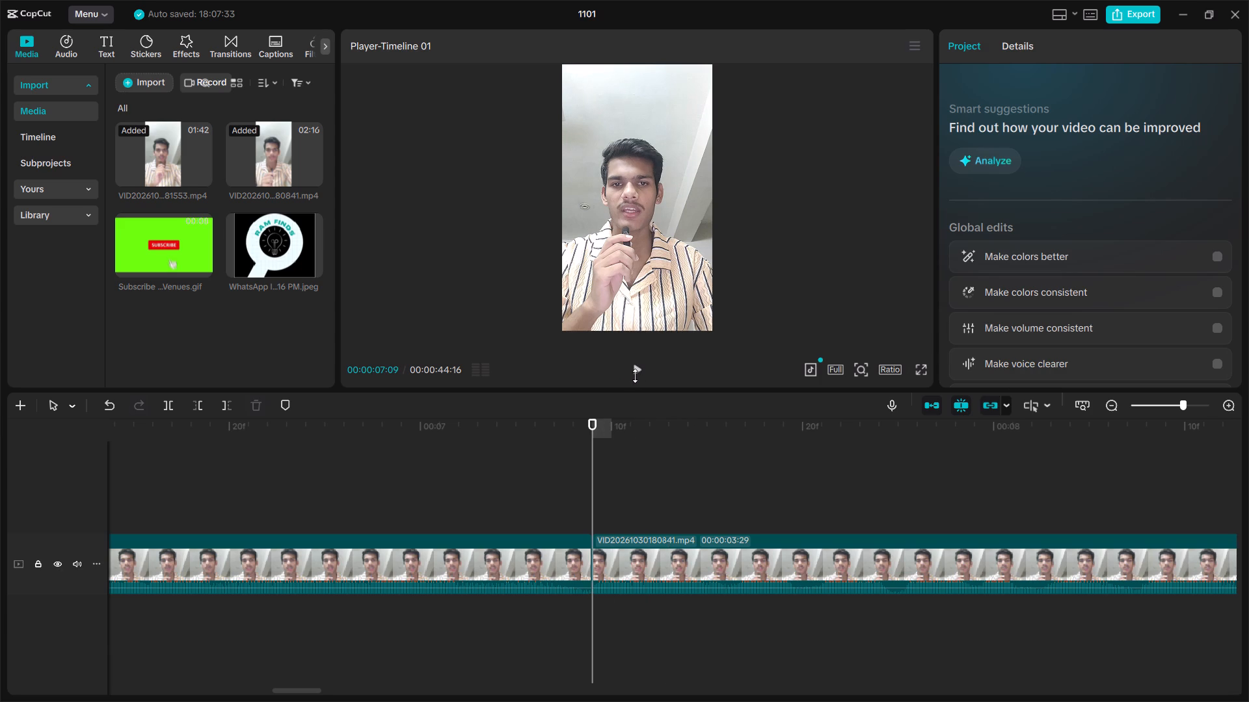
{"action": "left_click_drag", "start_coordinate": [594, 420], "coordinate": [377, 478]}
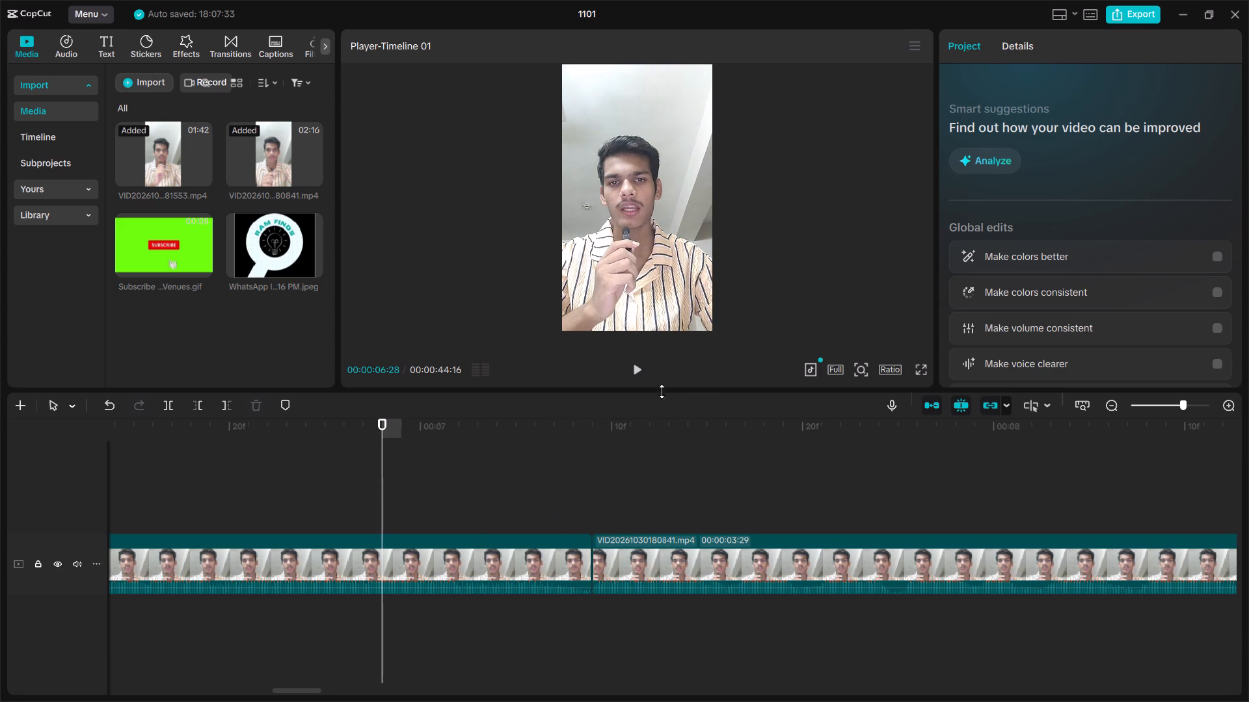
{"action": "left_click", "coordinate": [638, 371]}
{"action": "left_click", "coordinate": [638, 371]}
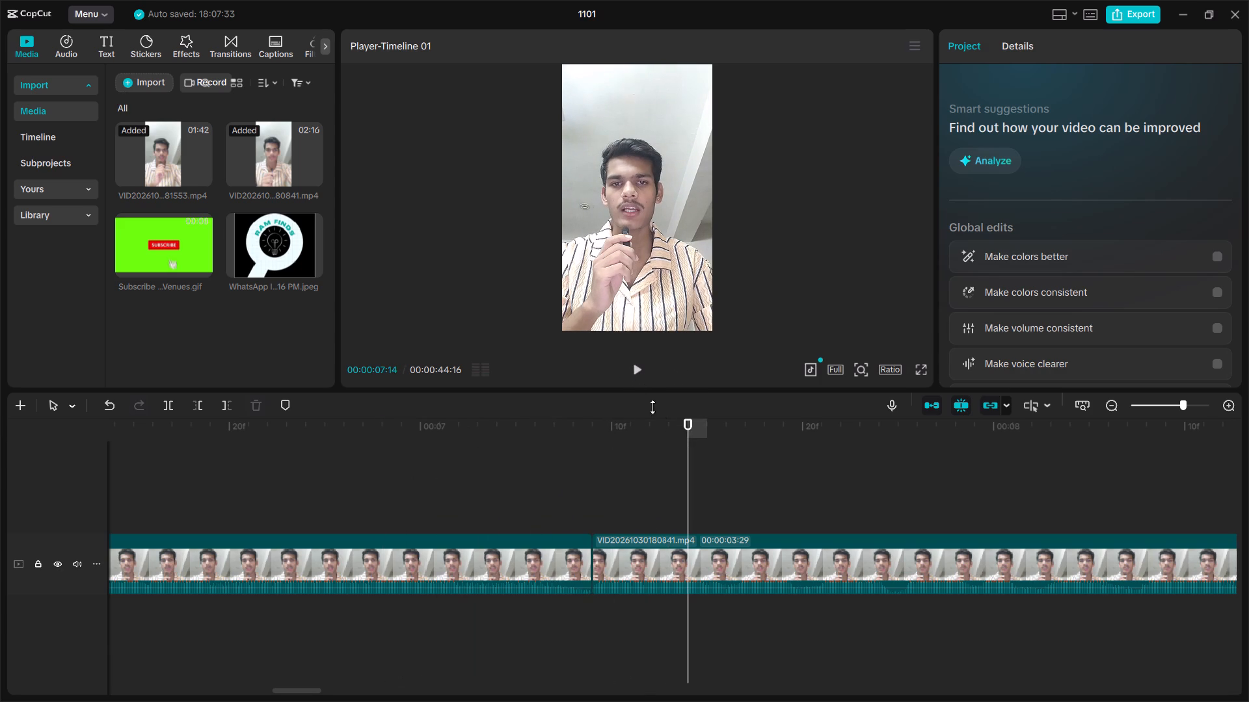
{"action": "left_click_drag", "start_coordinate": [688, 422], "coordinate": [324, 510]}
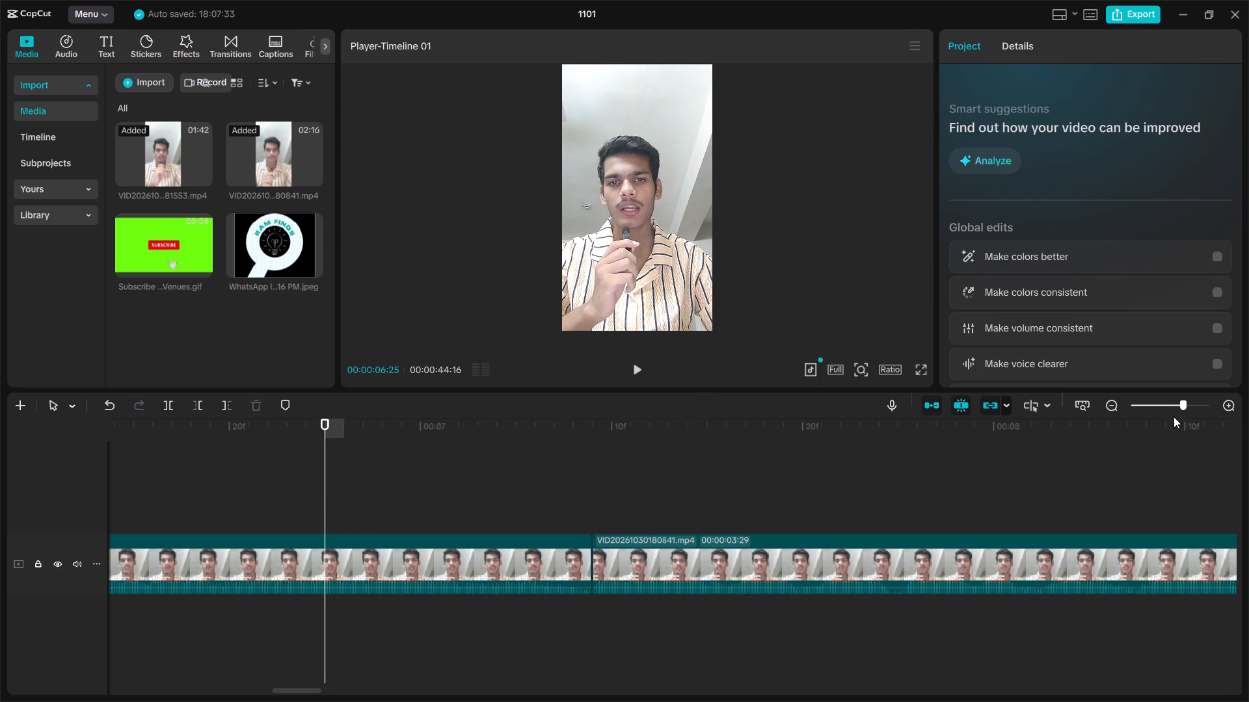
{"action": "left_click", "coordinate": [1164, 407]}
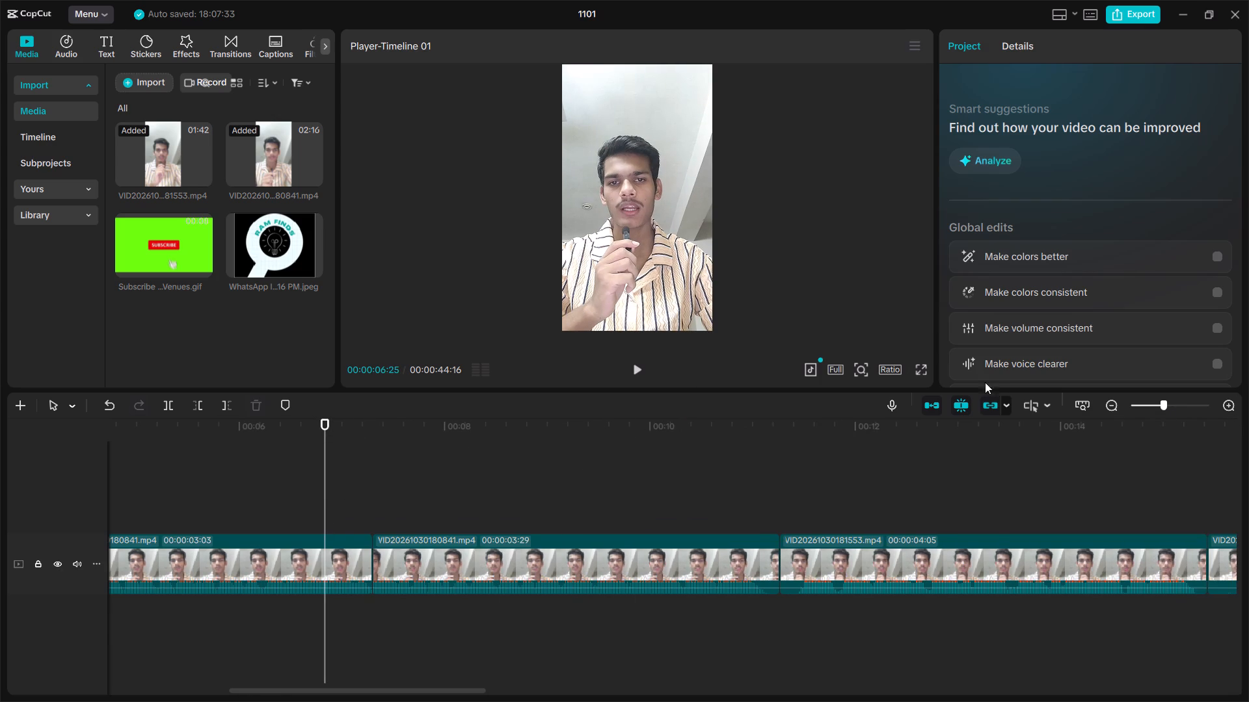
{"action": "left_click", "coordinate": [635, 370]}
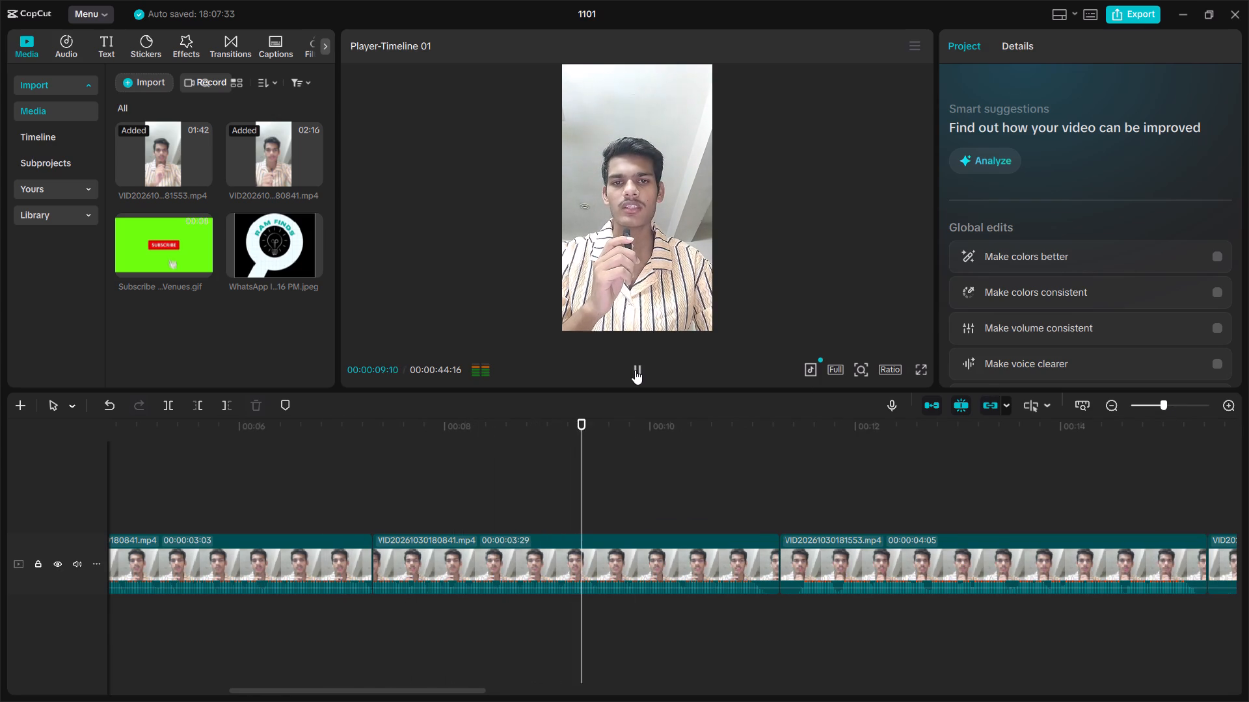
{"action": "left_click", "coordinate": [635, 370]}
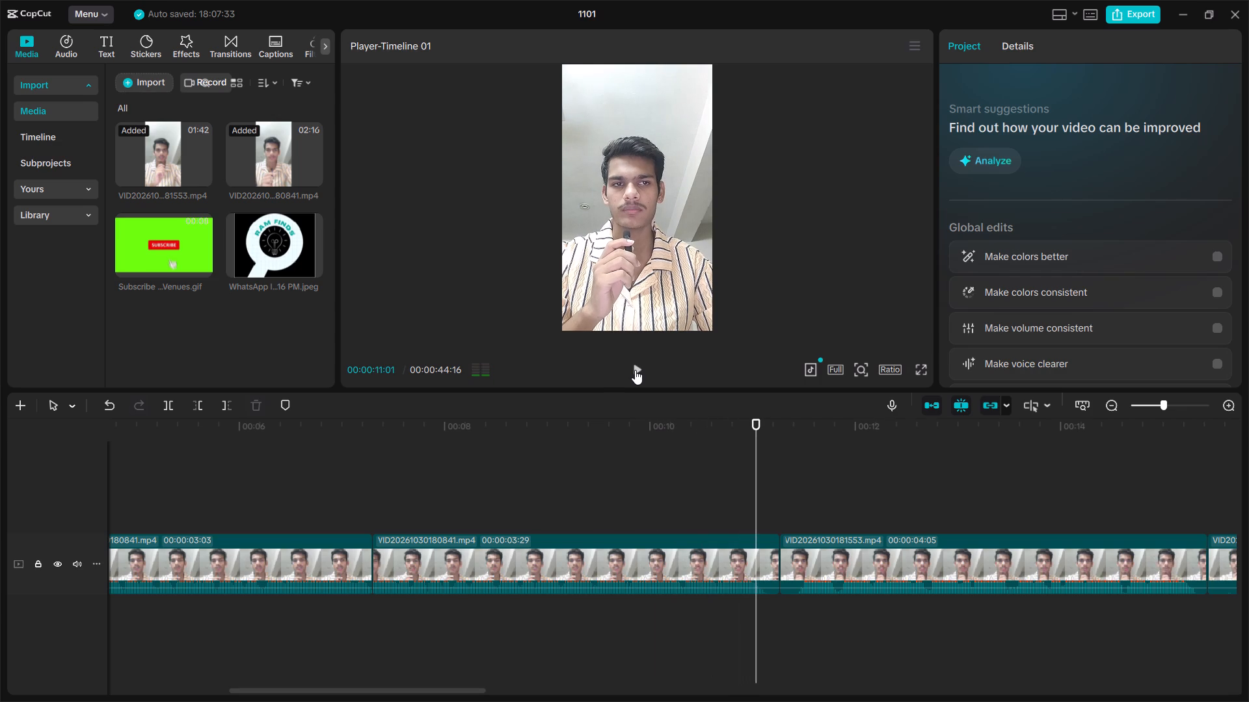
{"action": "double_click", "coordinate": [635, 370]}
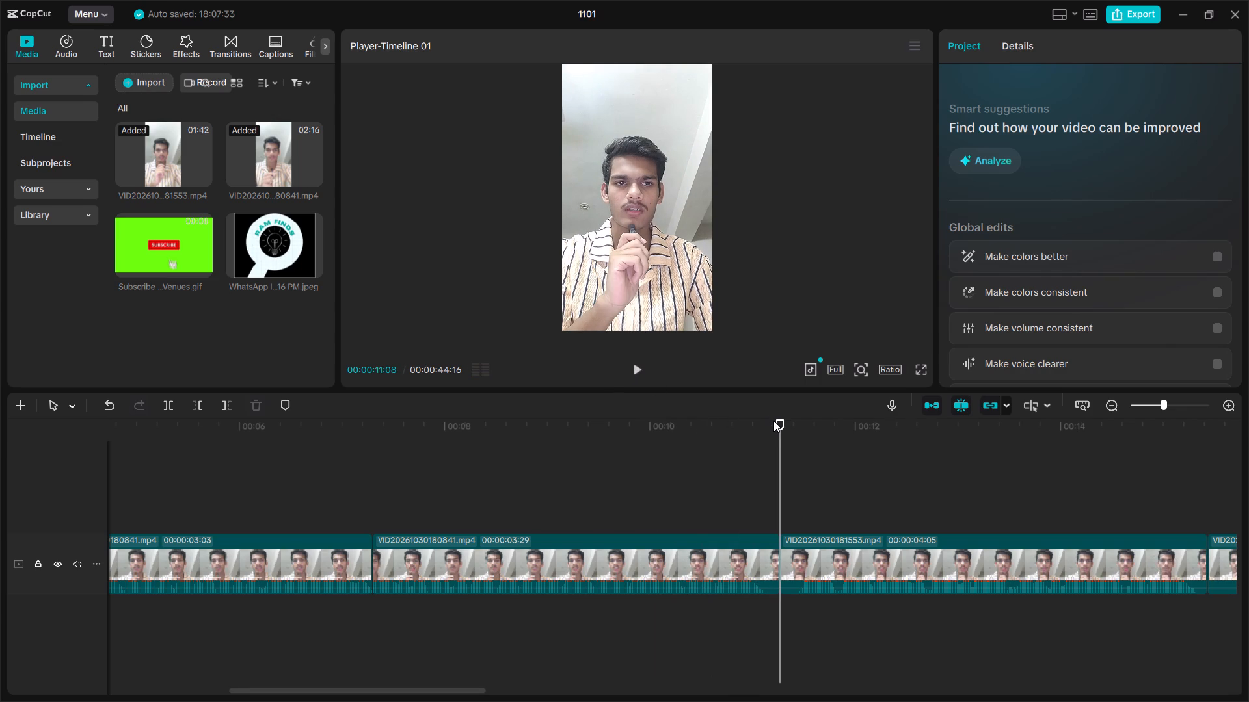
{"action": "left_click_drag", "start_coordinate": [779, 419], "coordinate": [762, 432]}
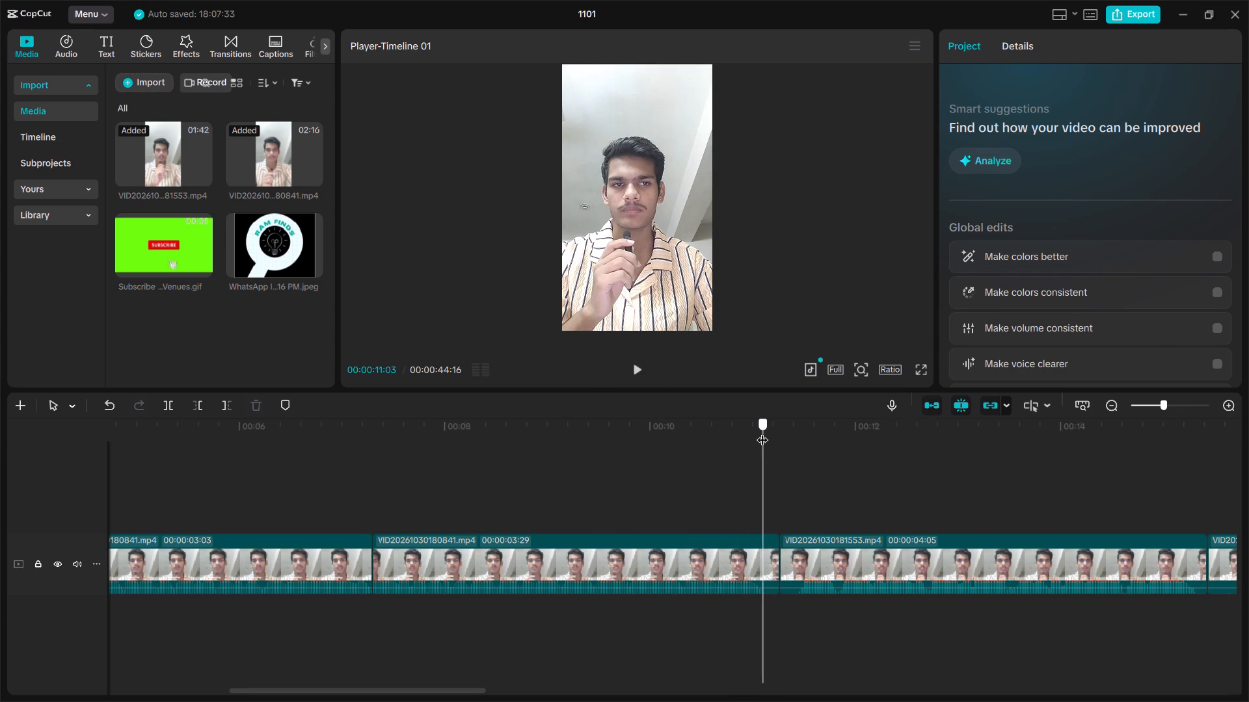
{"action": "left_click_drag", "start_coordinate": [762, 432], "coordinate": [758, 435]}
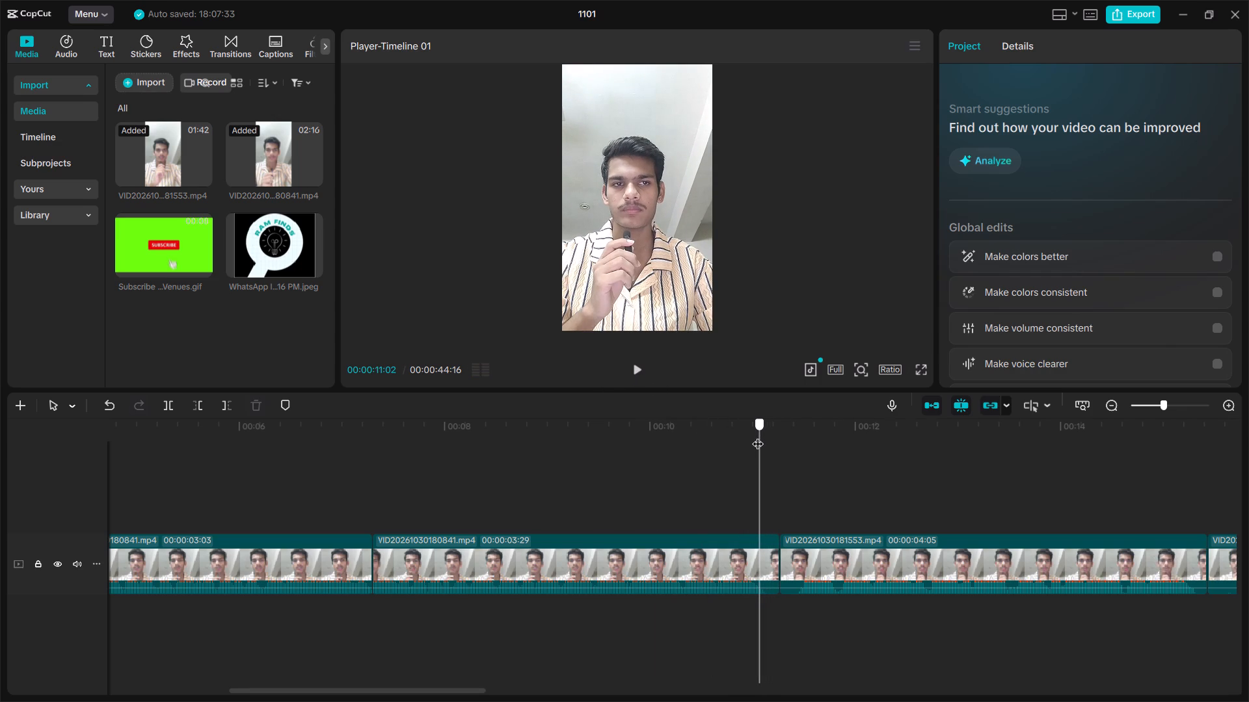
{"action": "left_click_drag", "start_coordinate": [758, 435], "coordinate": [757, 435]}
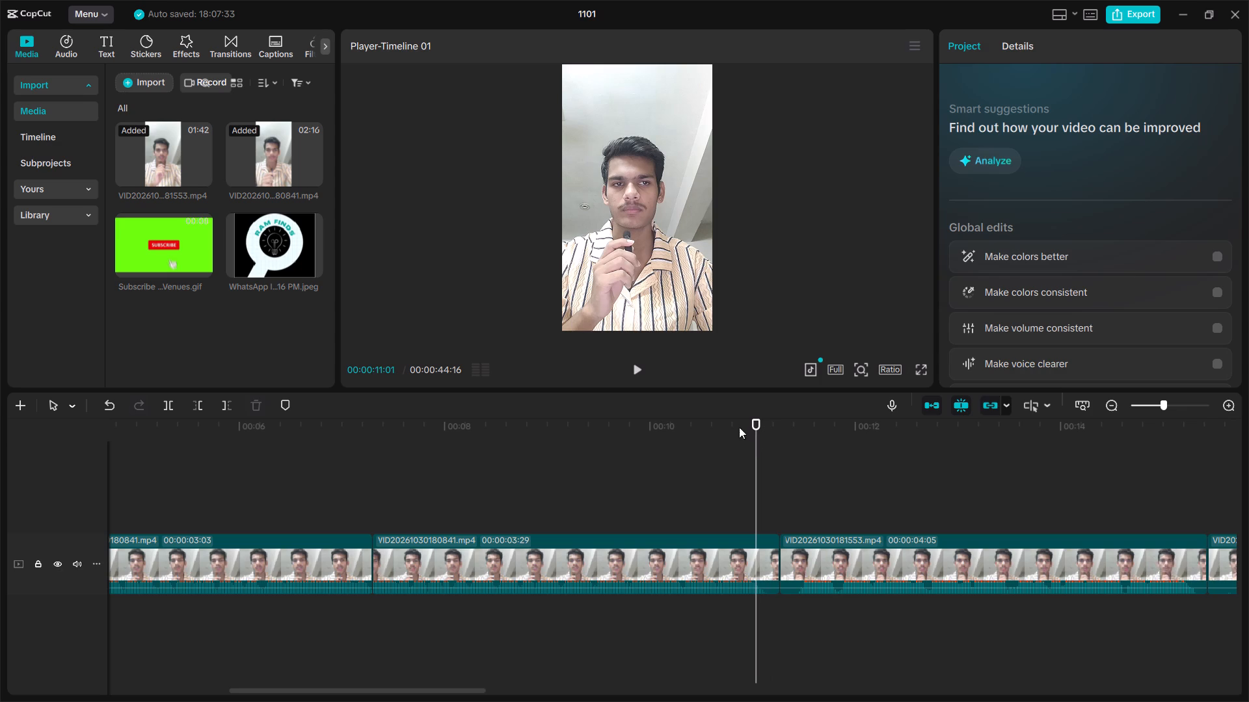
{"action": "left_click", "coordinate": [631, 364]}
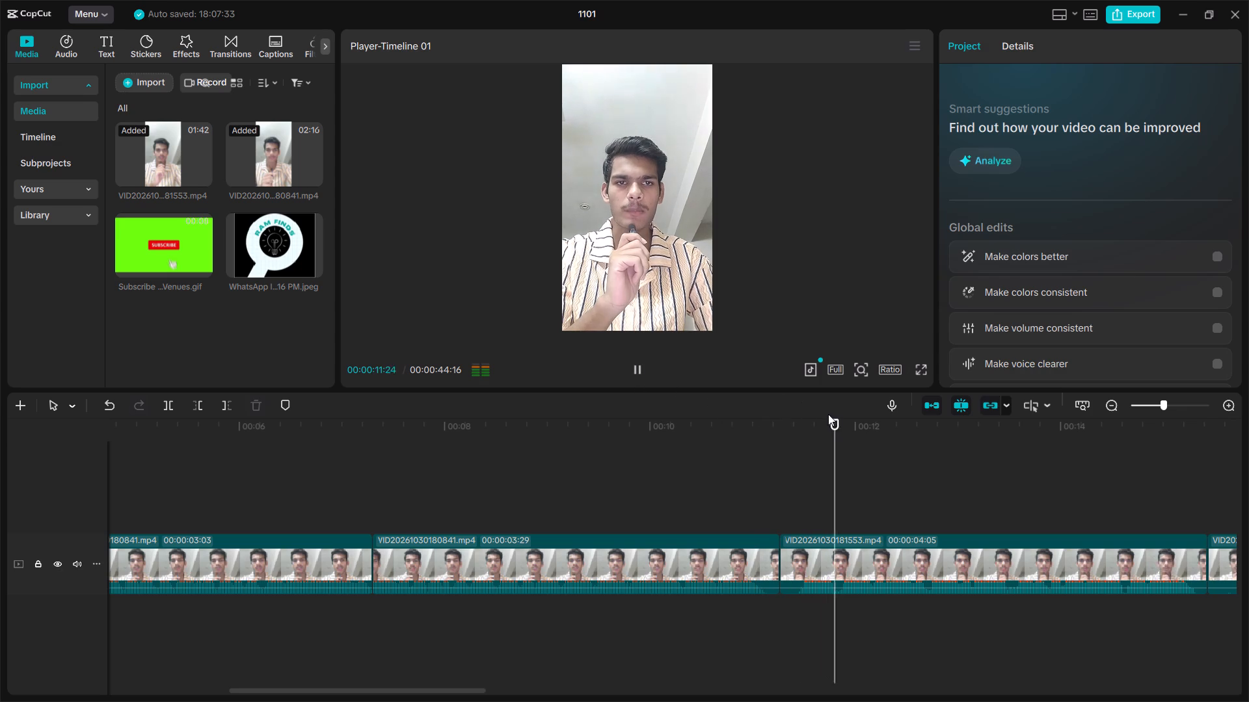
{"action": "left_click_drag", "start_coordinate": [845, 417], "coordinate": [758, 484]}
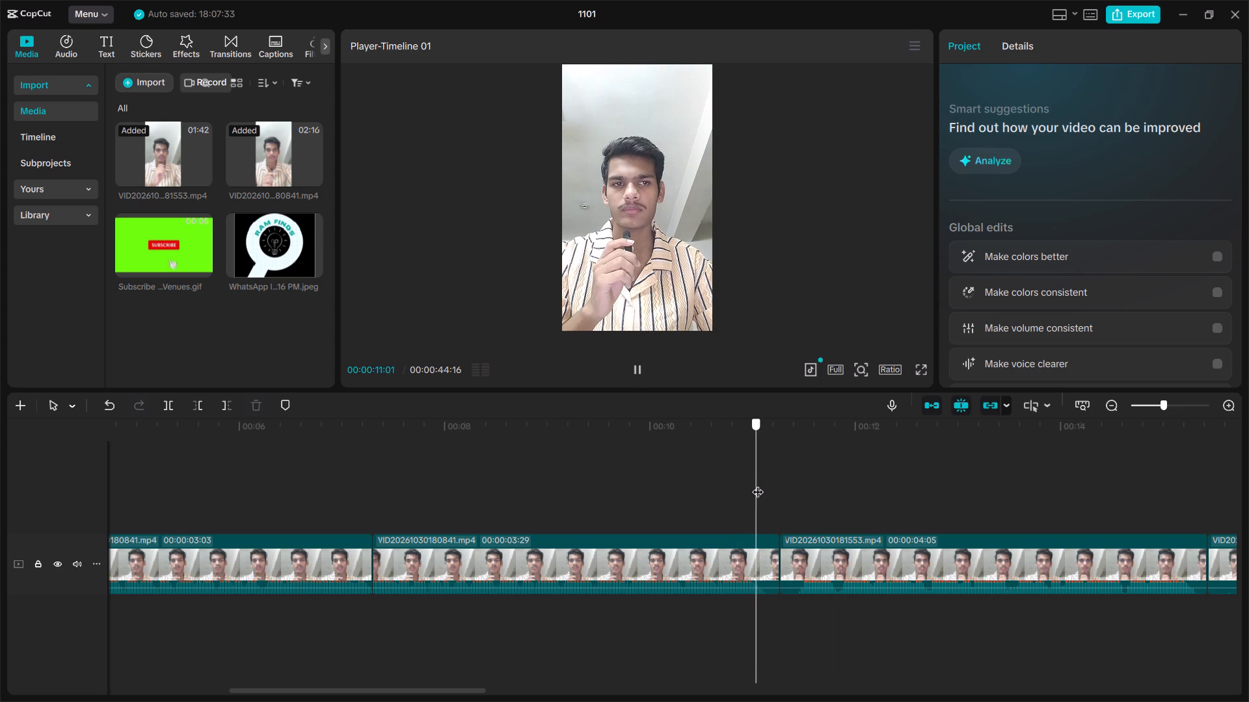
{"action": "left_click_drag", "start_coordinate": [758, 484], "coordinate": [755, 487]}
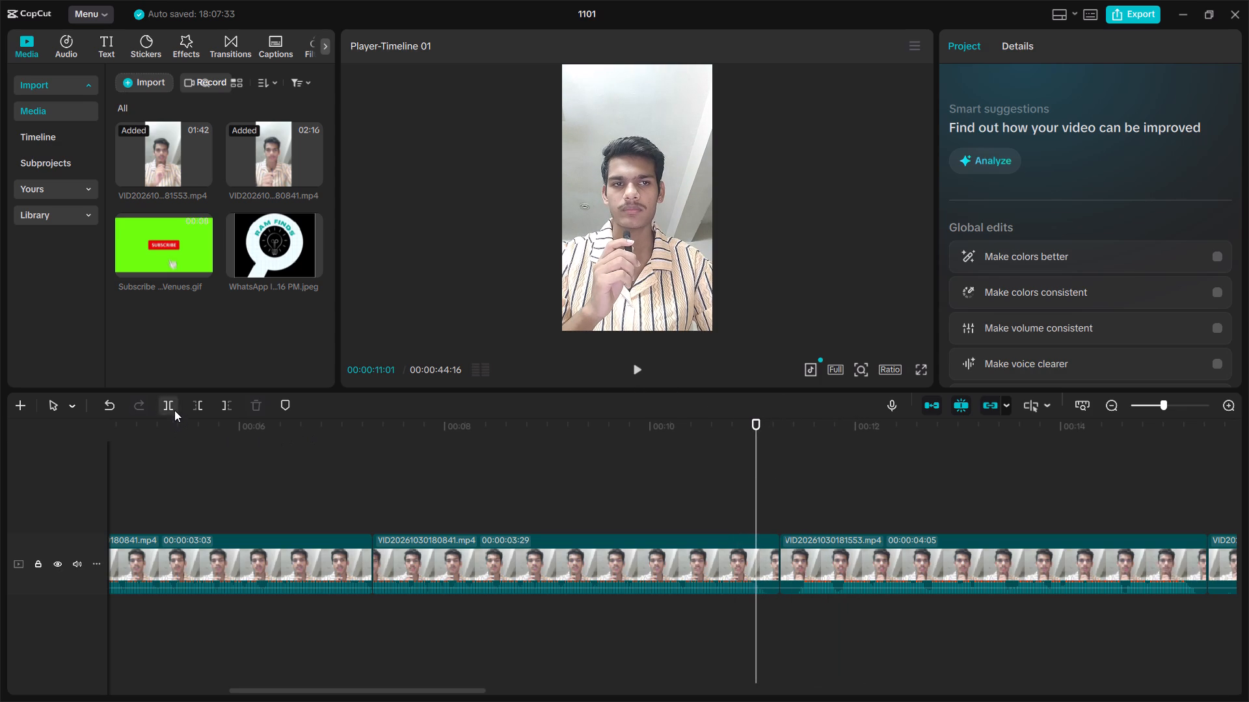
{"action": "left_click", "coordinate": [174, 410]}
{"action": "left_click", "coordinate": [768, 572]}
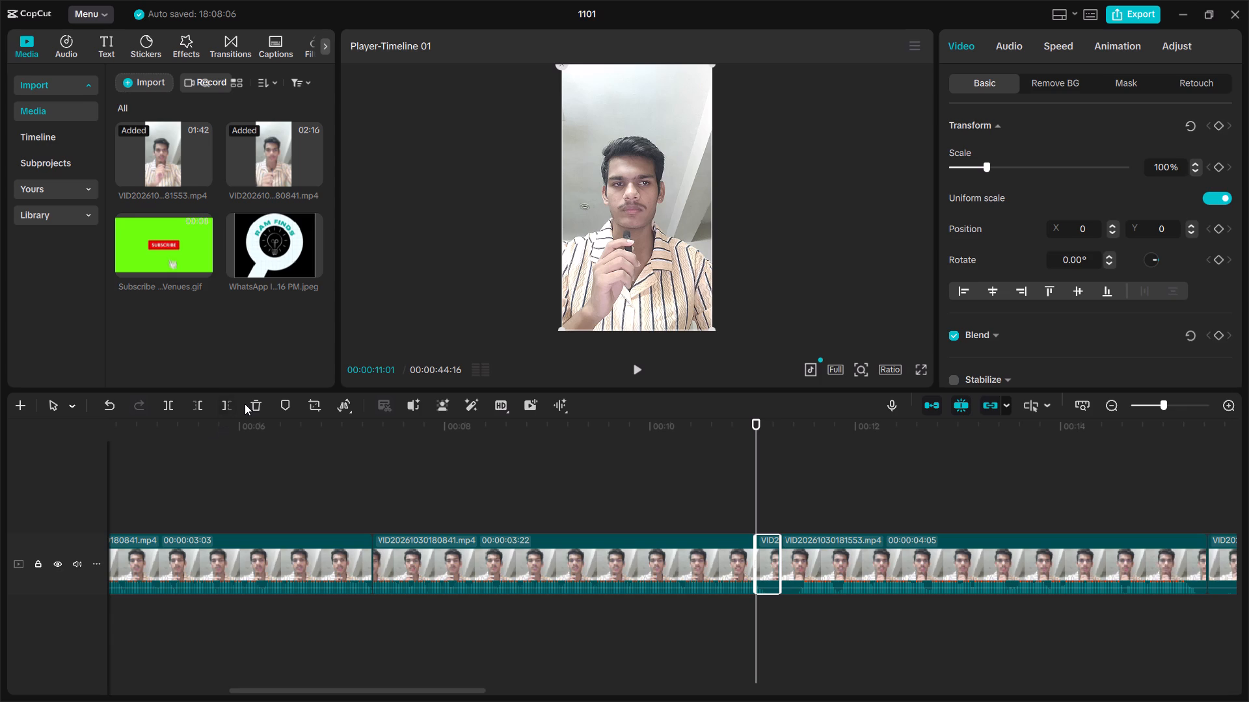
{"action": "left_click", "coordinate": [256, 410]}
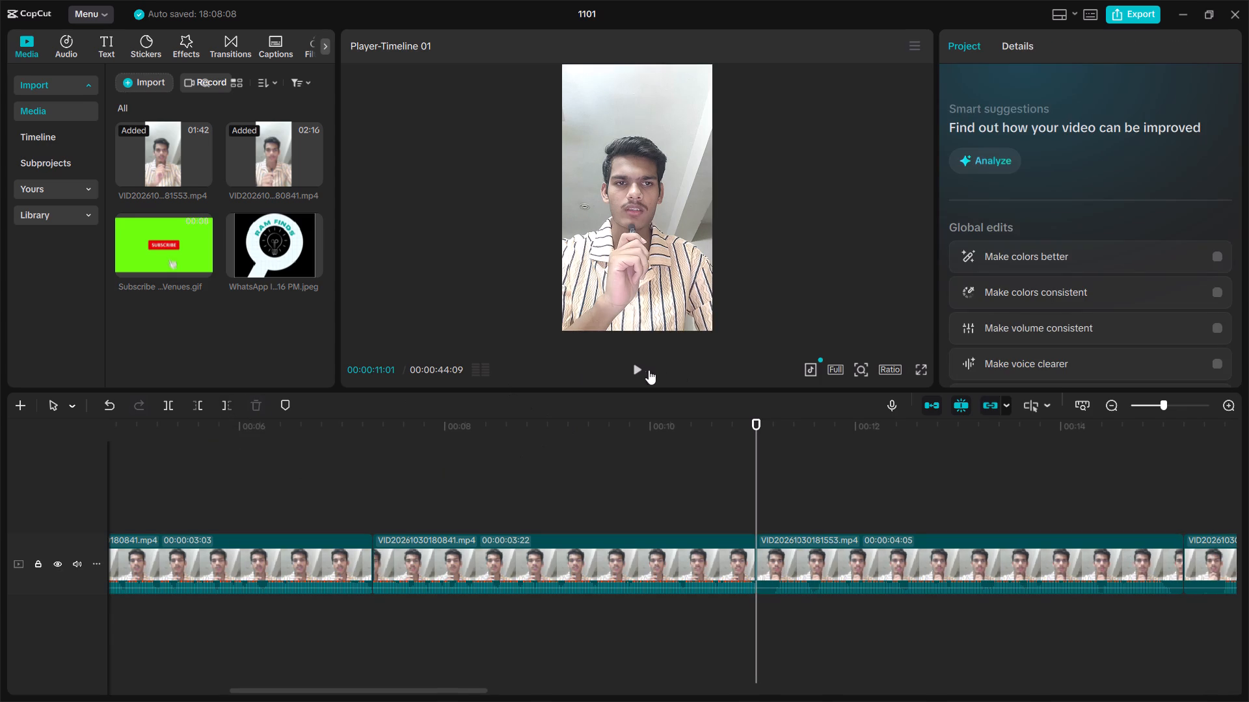
Play the start of the fourth clip, split it at 00:00:11:07 and delete the short piece before the cut.
{"action": "double_click", "coordinate": [638, 362]}
{"action": "left_click", "coordinate": [638, 362]}
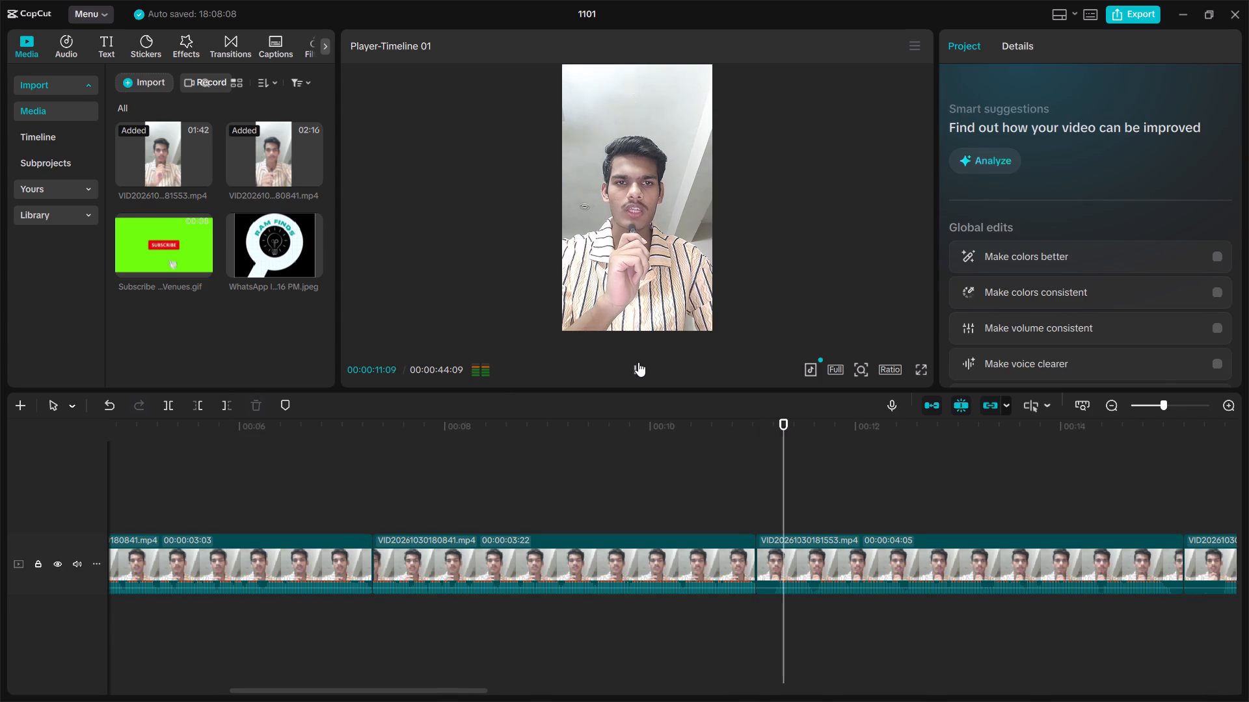
{"action": "left_click_drag", "start_coordinate": [920, 458], "coordinate": [887, 475]}
{"action": "left_click_drag", "start_coordinate": [967, 426], "coordinate": [981, 430]}
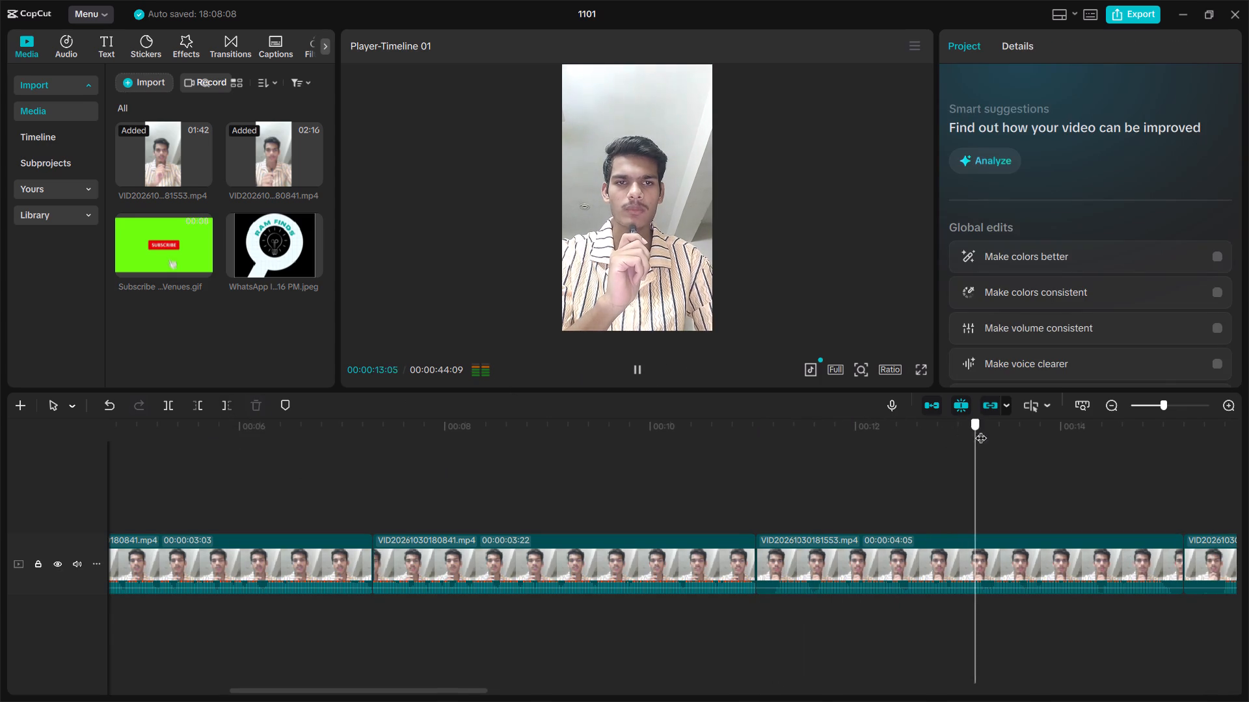
{"action": "left_click_drag", "start_coordinate": [981, 430], "coordinate": [777, 504]}
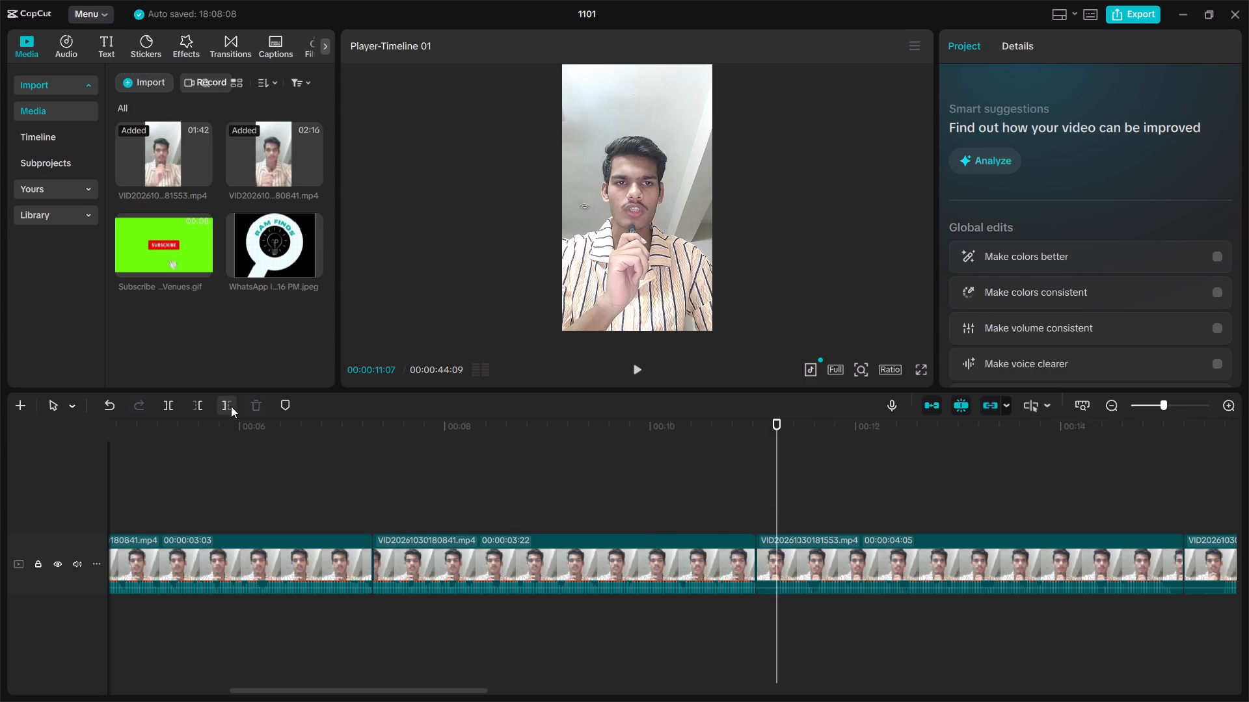
{"action": "left_click", "coordinate": [174, 400]}
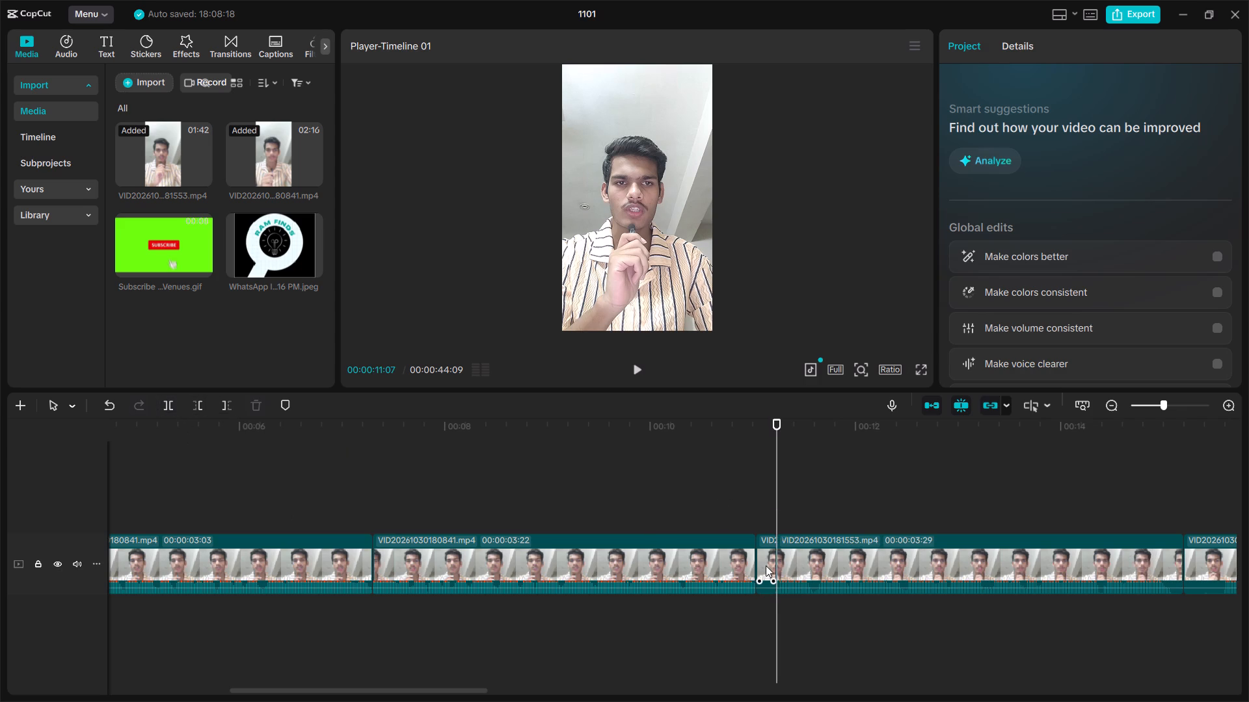
{"action": "left_click", "coordinate": [766, 566]}
{"action": "left_click", "coordinate": [254, 403]}
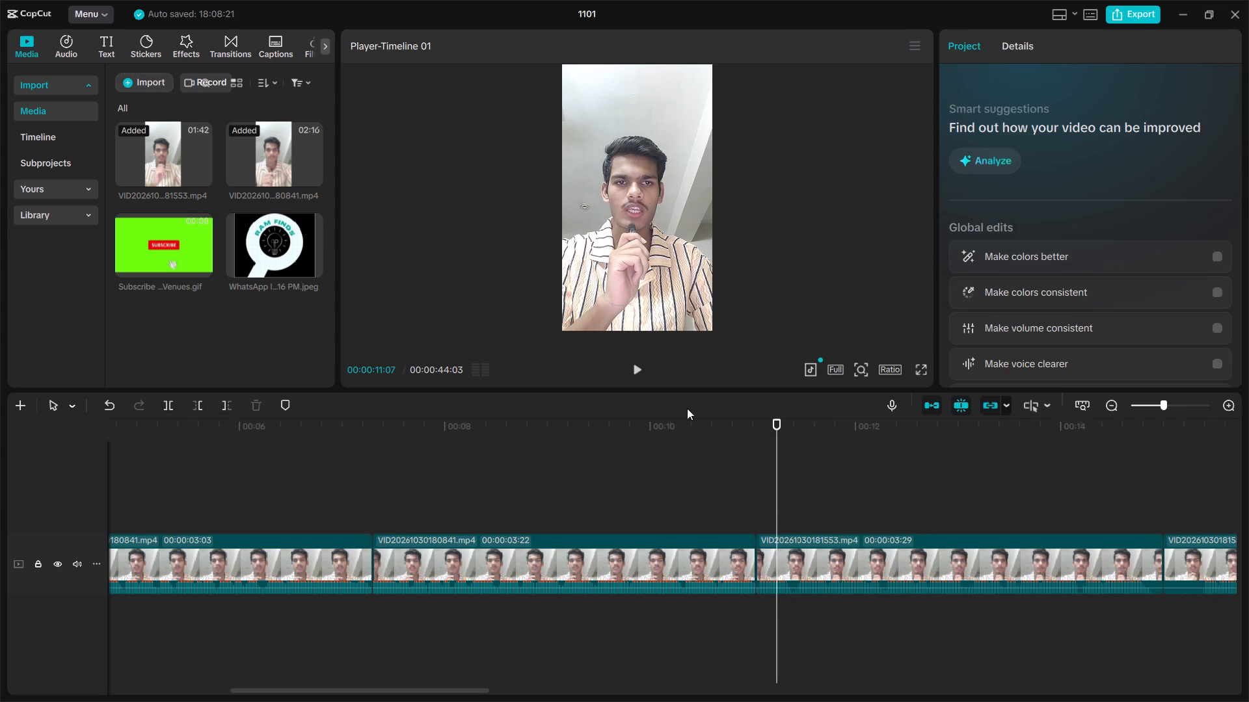
Replay the fourth clip from 00:00:11:01 and split it near its end at 00:00:14:26.
{"action": "left_click_drag", "start_coordinate": [781, 424], "coordinate": [760, 443]}
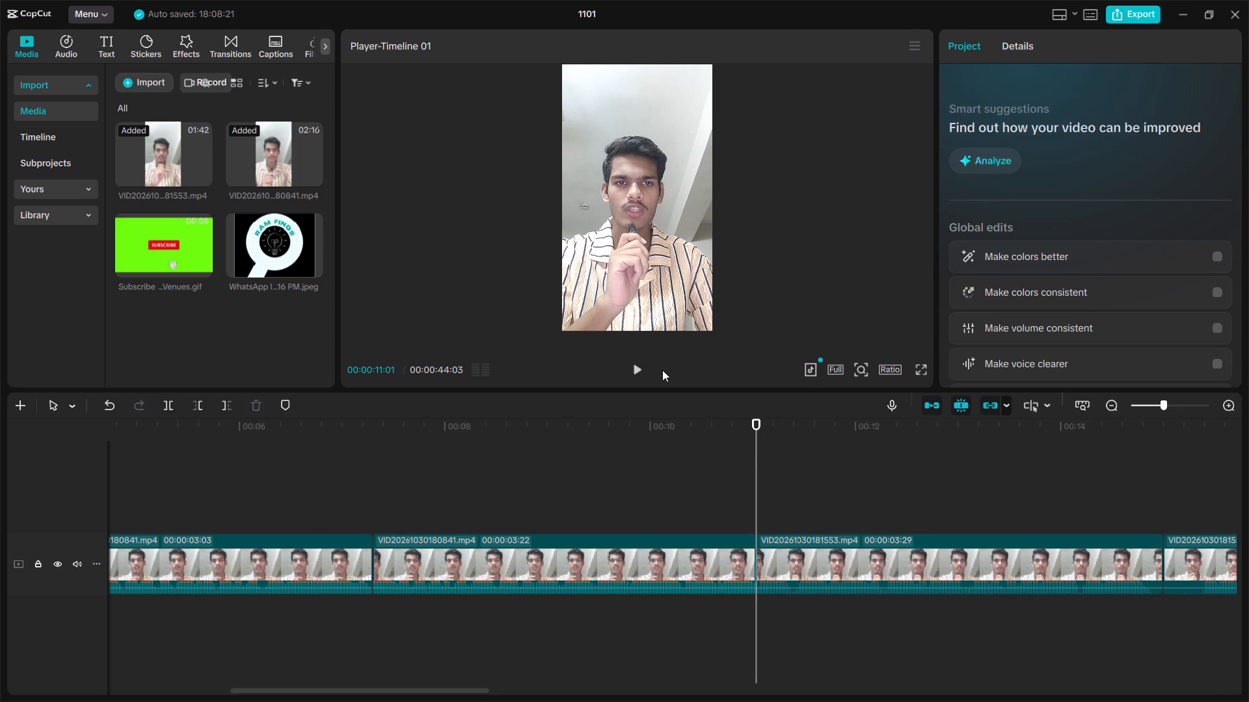
{"action": "left_click", "coordinate": [636, 369]}
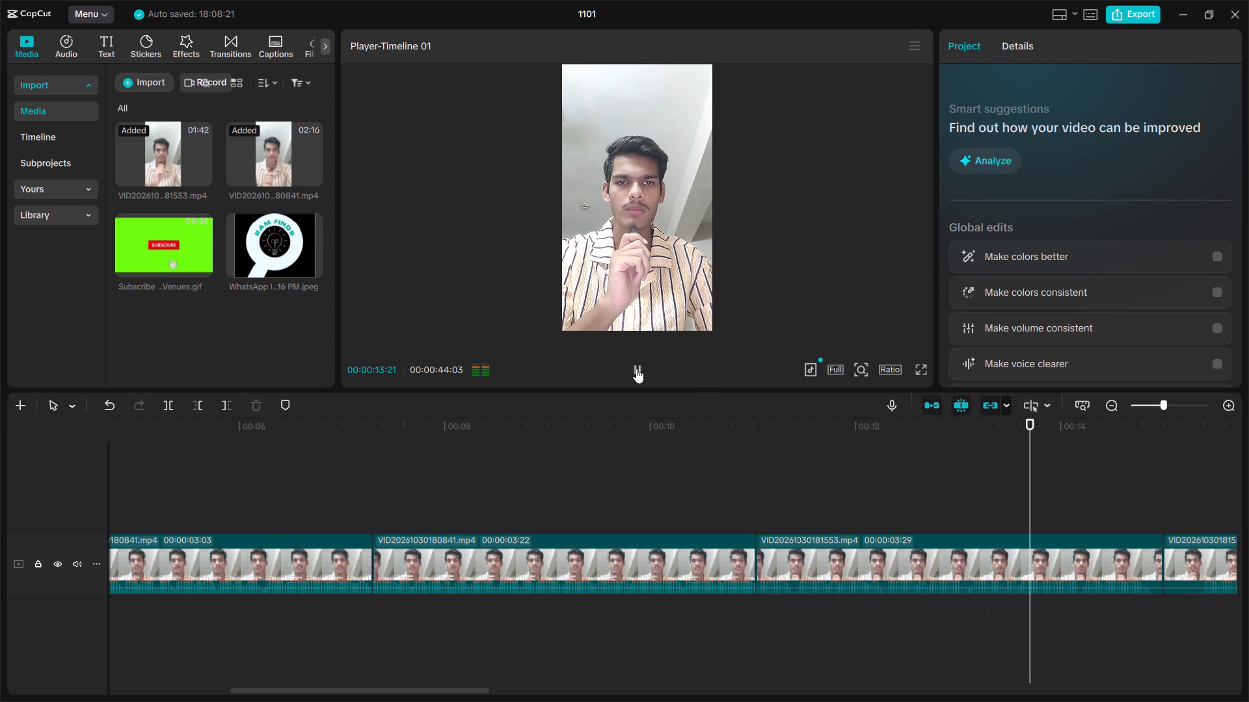
{"action": "left_click", "coordinate": [636, 369]}
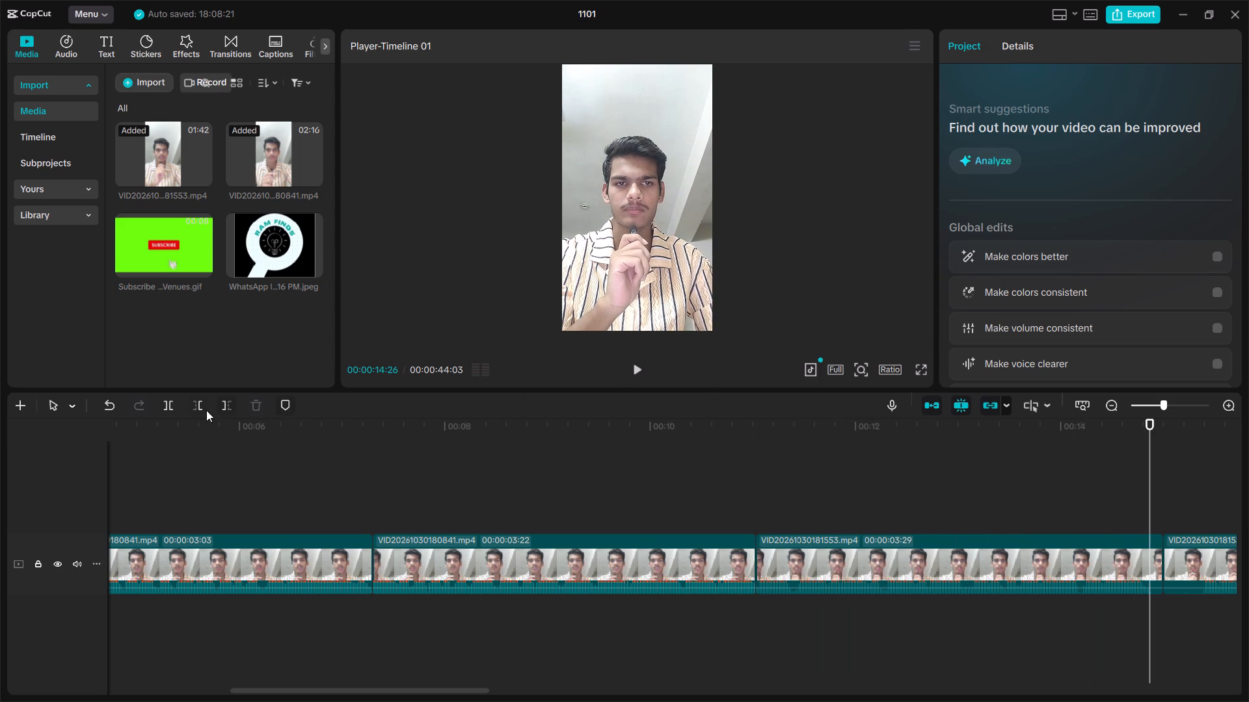
{"action": "left_click", "coordinate": [169, 402]}
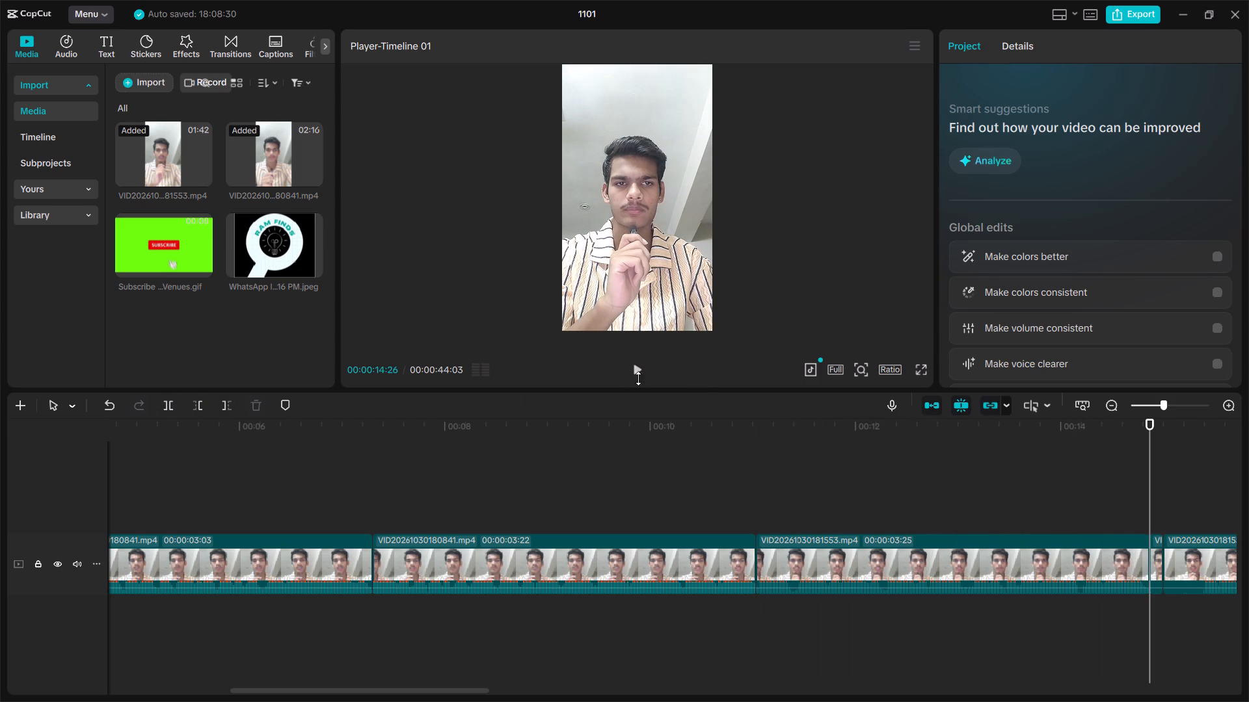
Play on and scrub back into the 00:00:08:03 clip, split it at 00:00:15:12 and delete its piece before the cut.
{"action": "left_click", "coordinate": [638, 374]}
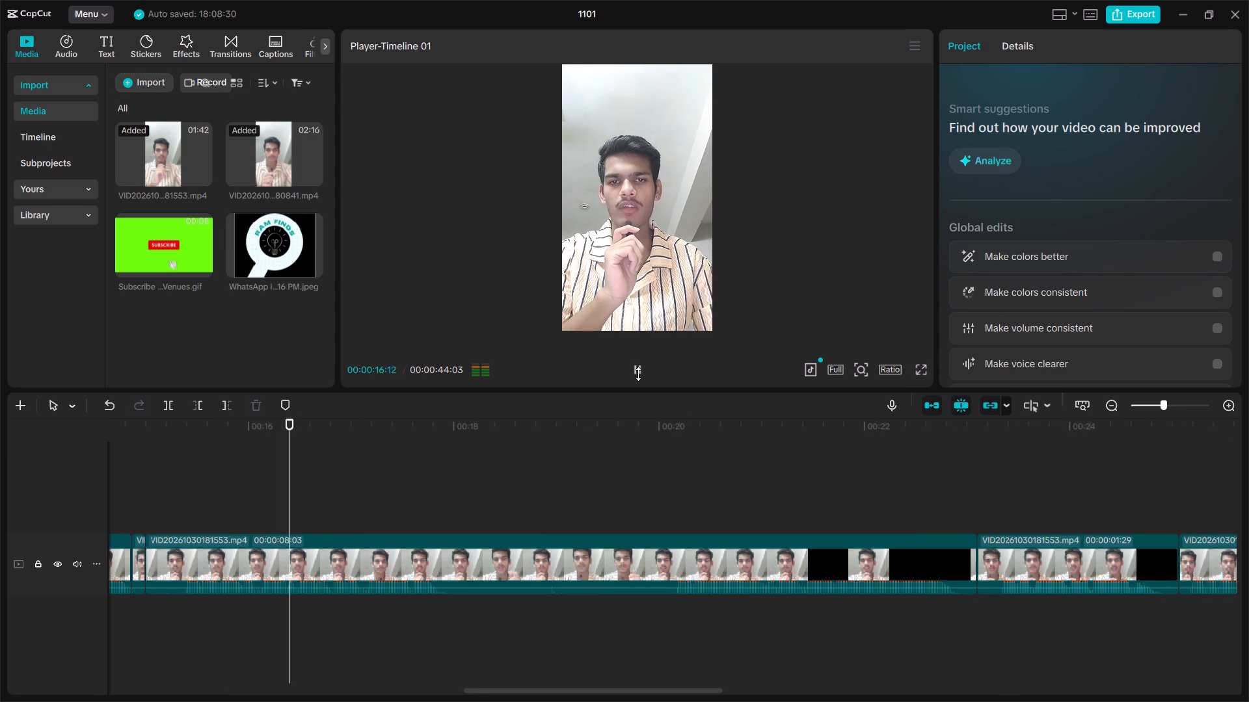
{"action": "left_click_drag", "start_coordinate": [424, 450], "coordinate": [9, 480]}
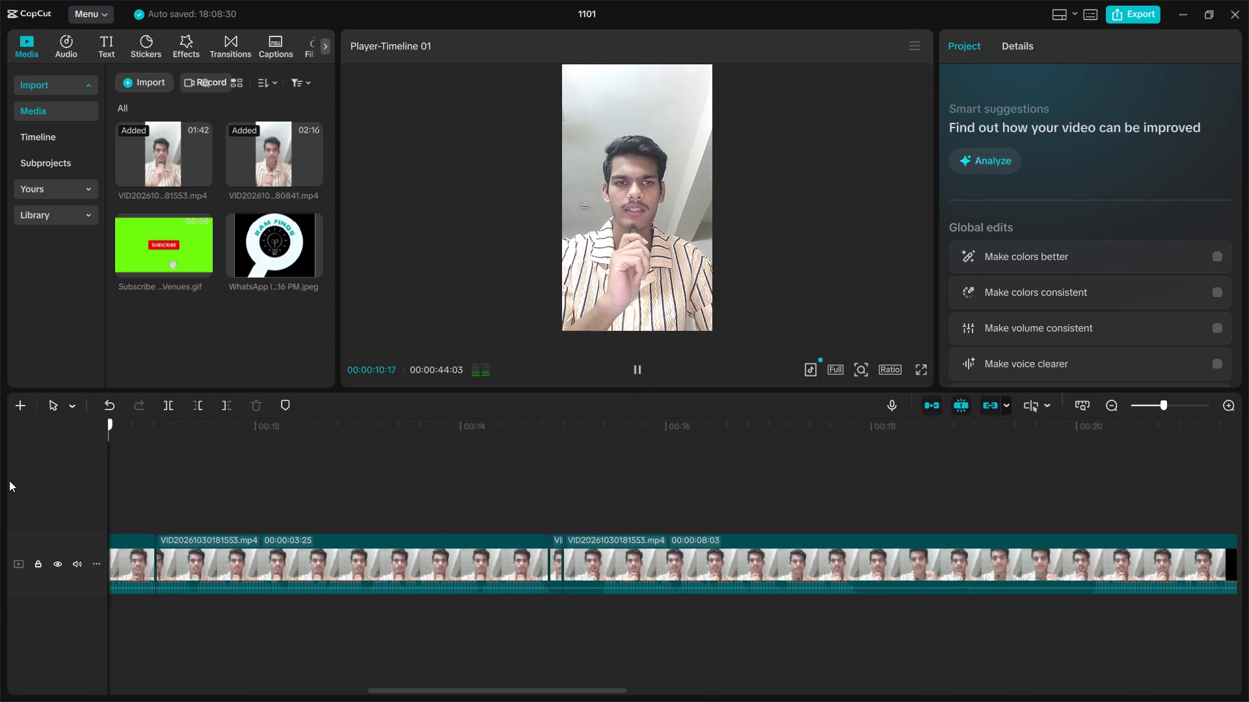
{"action": "left_click_drag", "start_coordinate": [9, 480], "coordinate": [597, 547]}
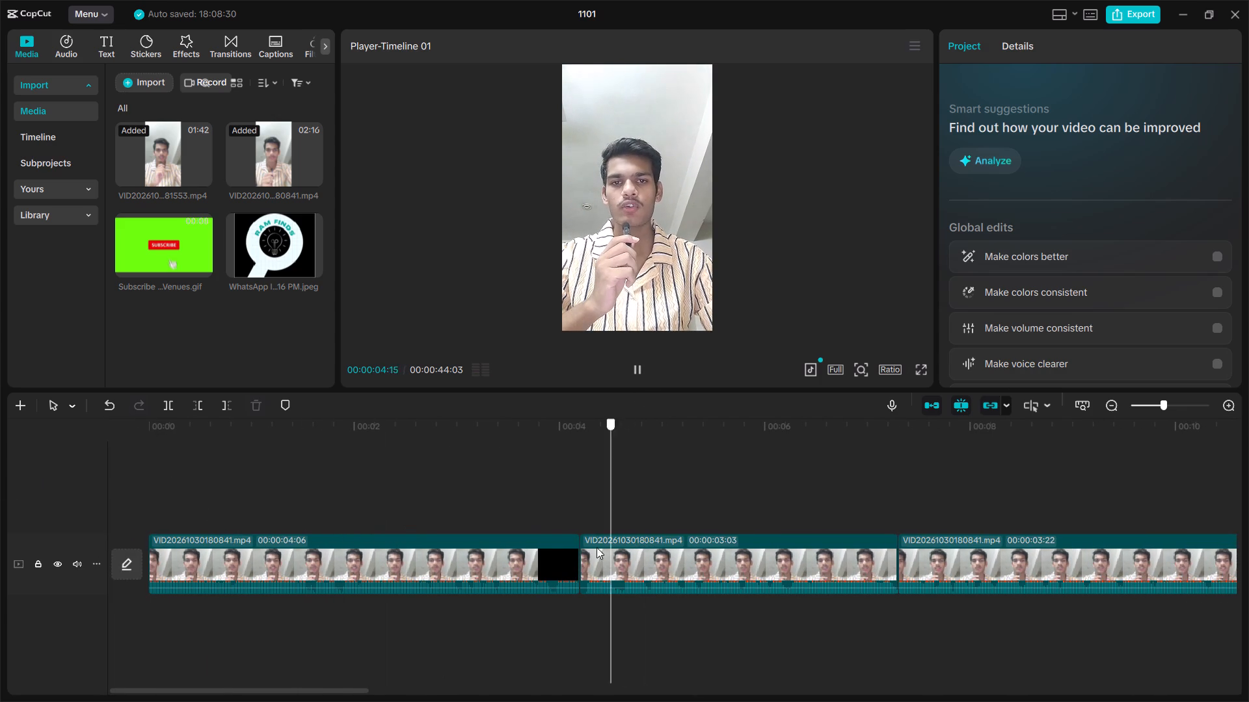
{"action": "left_click_drag", "start_coordinate": [597, 547], "coordinate": [1035, 560]}
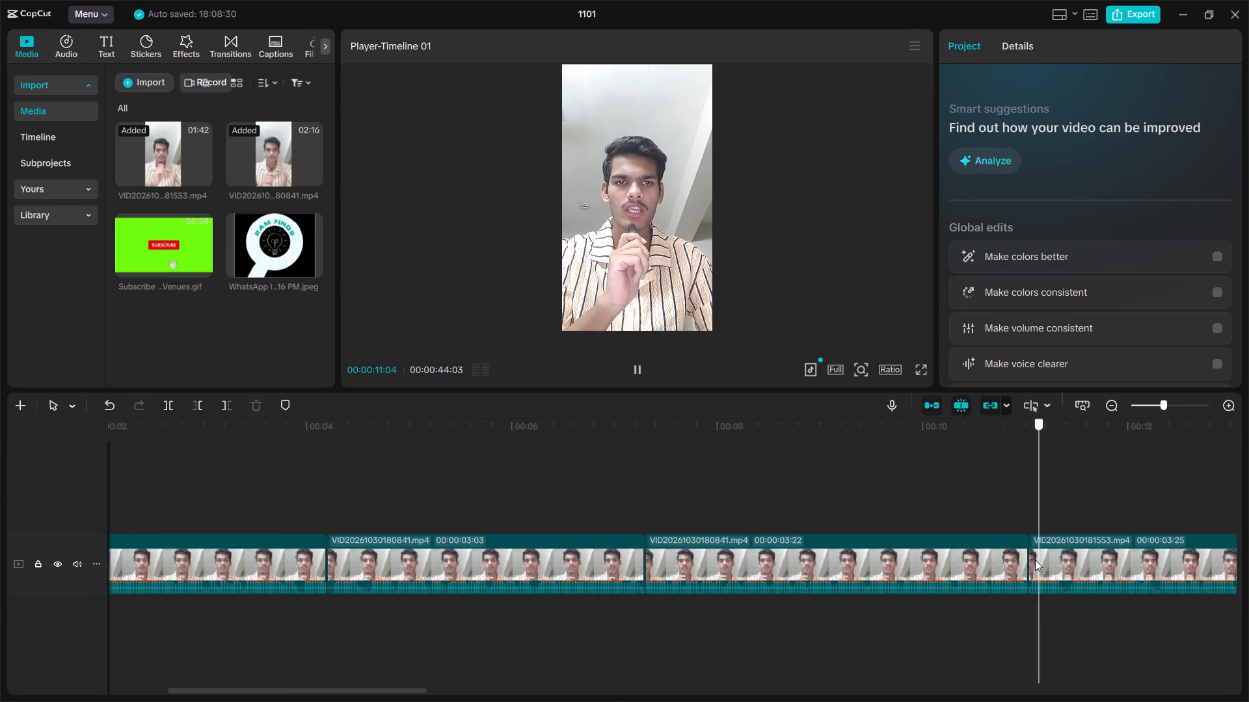
{"action": "left_click_drag", "start_coordinate": [1035, 560], "coordinate": [1146, 565]}
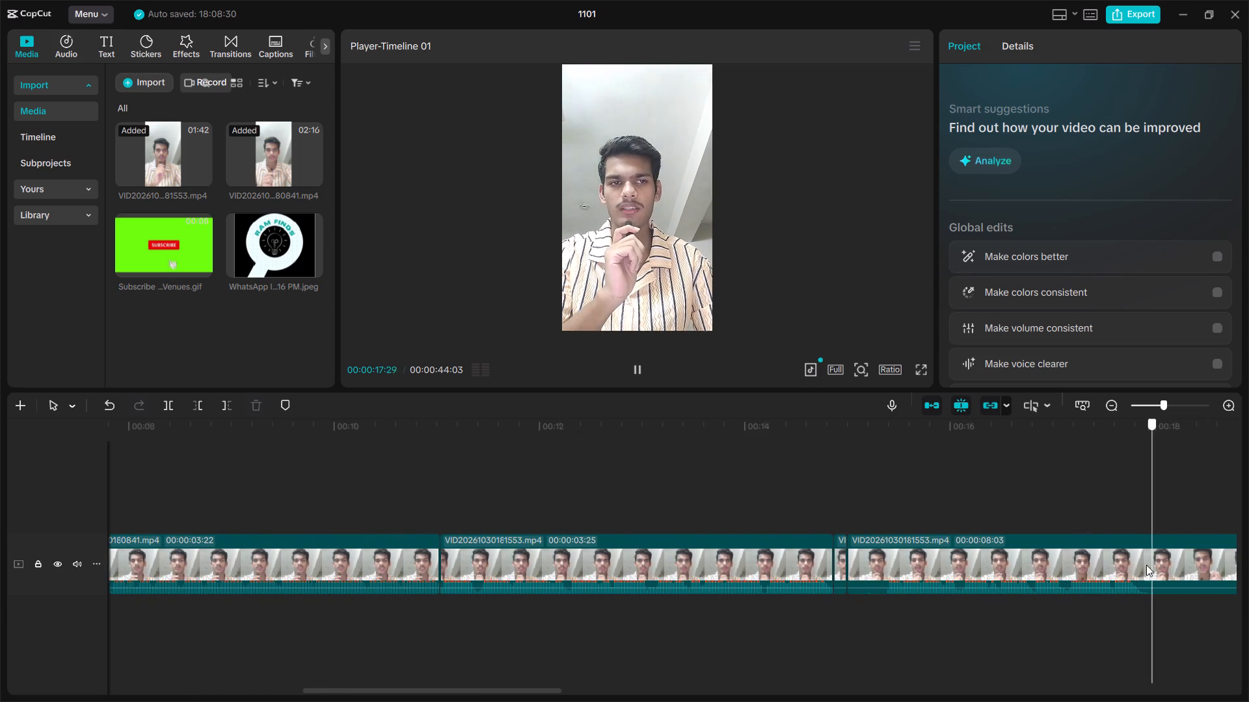
{"action": "left_click_drag", "start_coordinate": [1146, 565], "coordinate": [885, 560]}
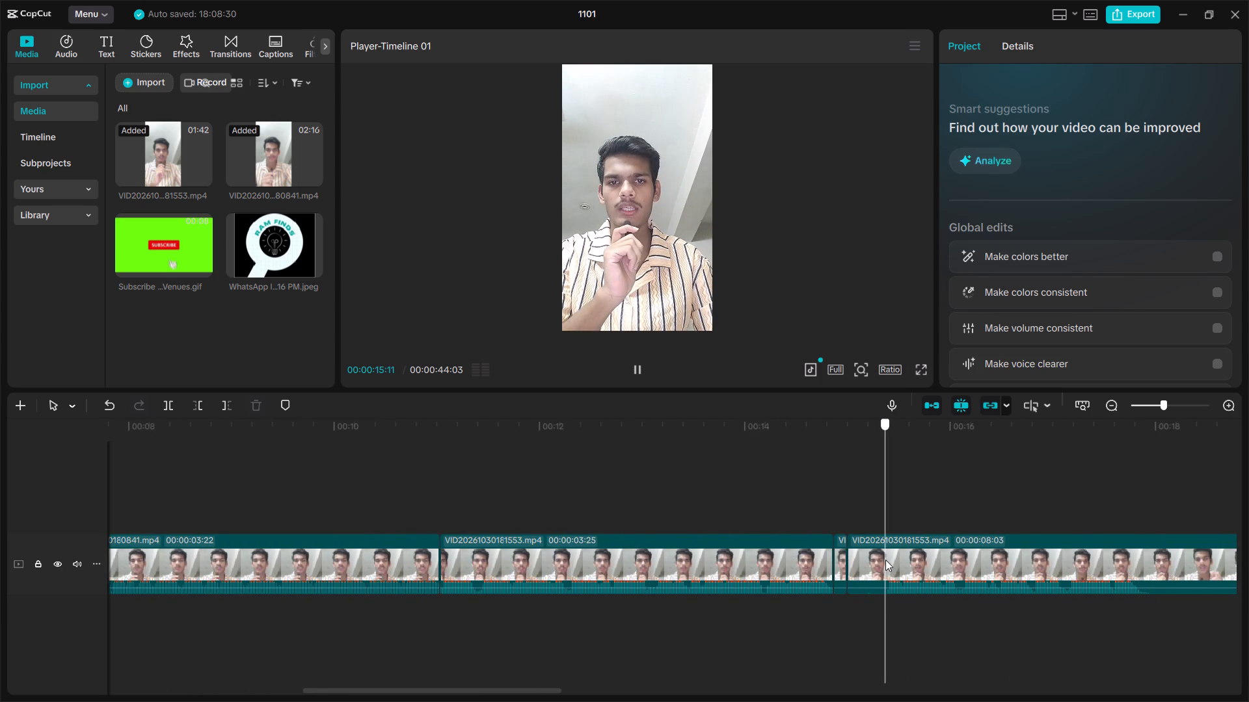
{"action": "left_click_drag", "start_coordinate": [885, 560], "coordinate": [887, 562]}
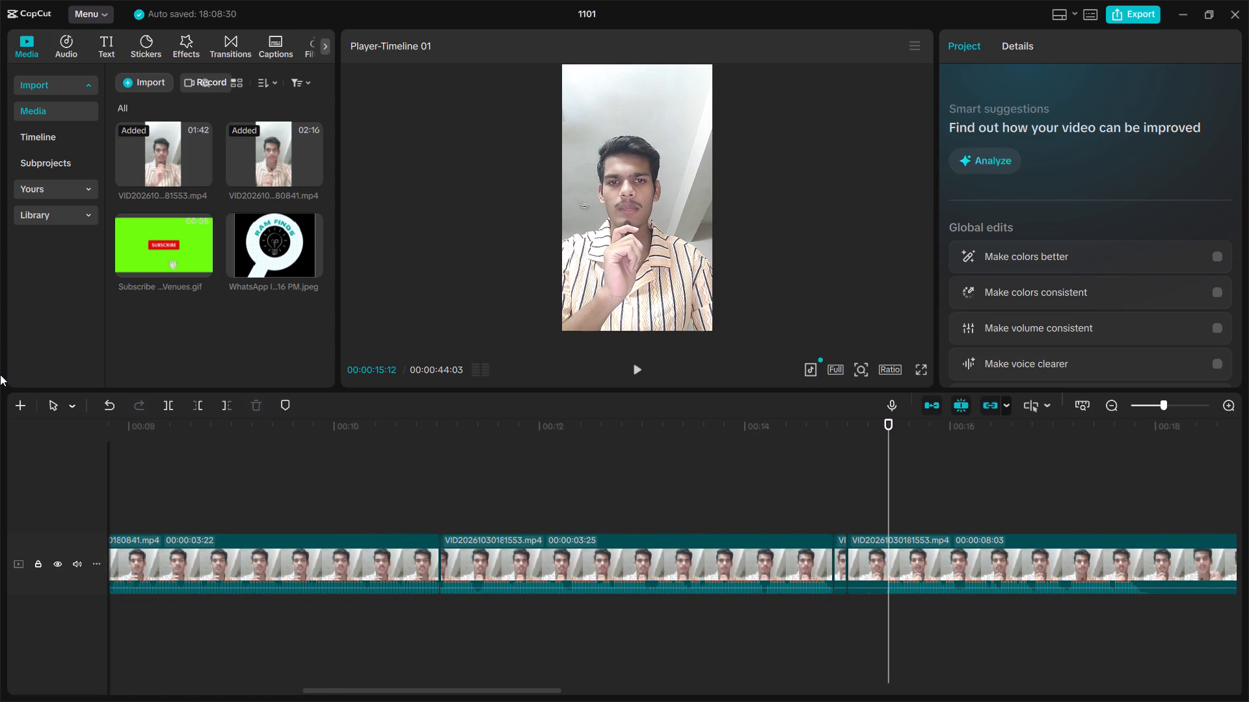
{"action": "left_click", "coordinate": [178, 411]}
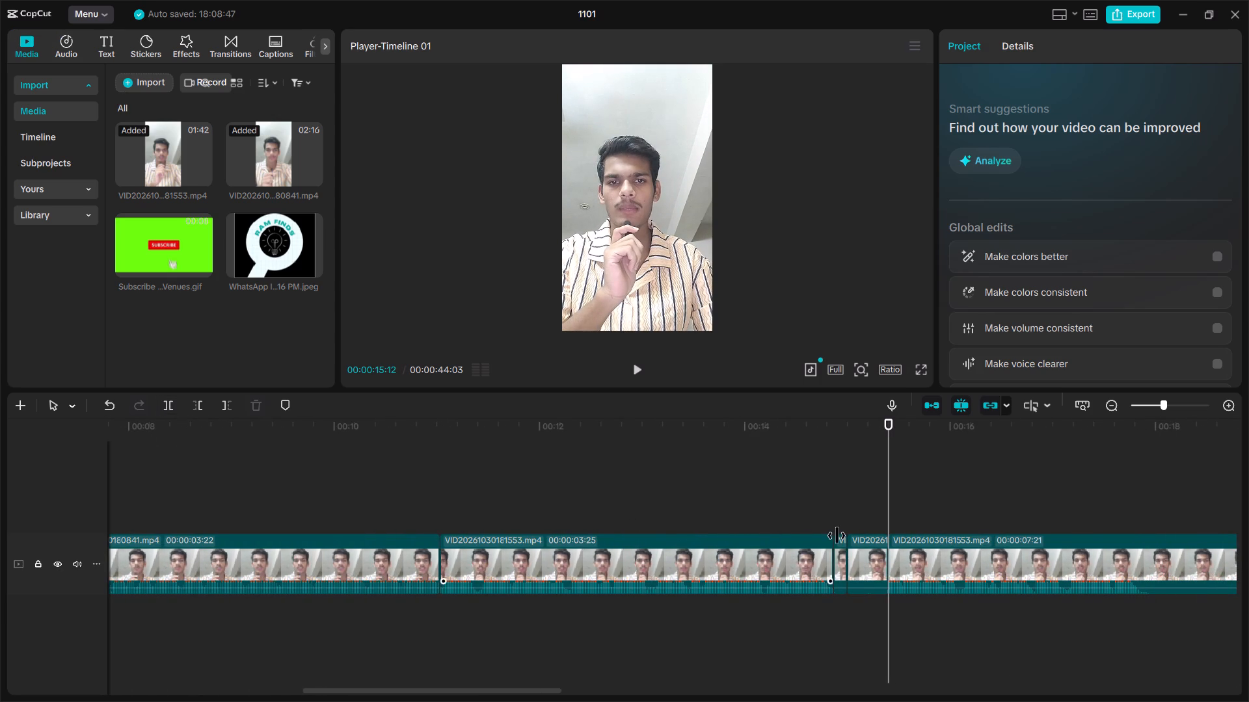
{"action": "left_click_drag", "start_coordinate": [844, 554], "coordinate": [852, 556]}
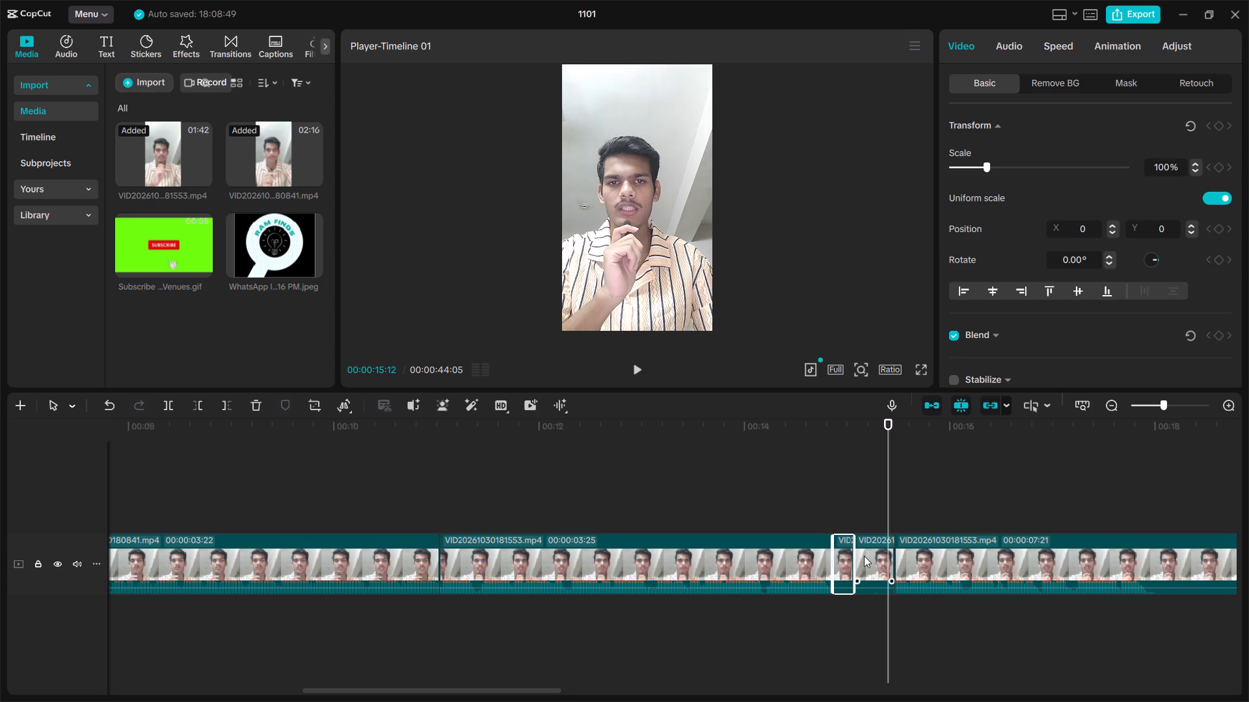
{"action": "left_click", "coordinate": [865, 557]}
{"action": "left_click", "coordinate": [262, 407]}
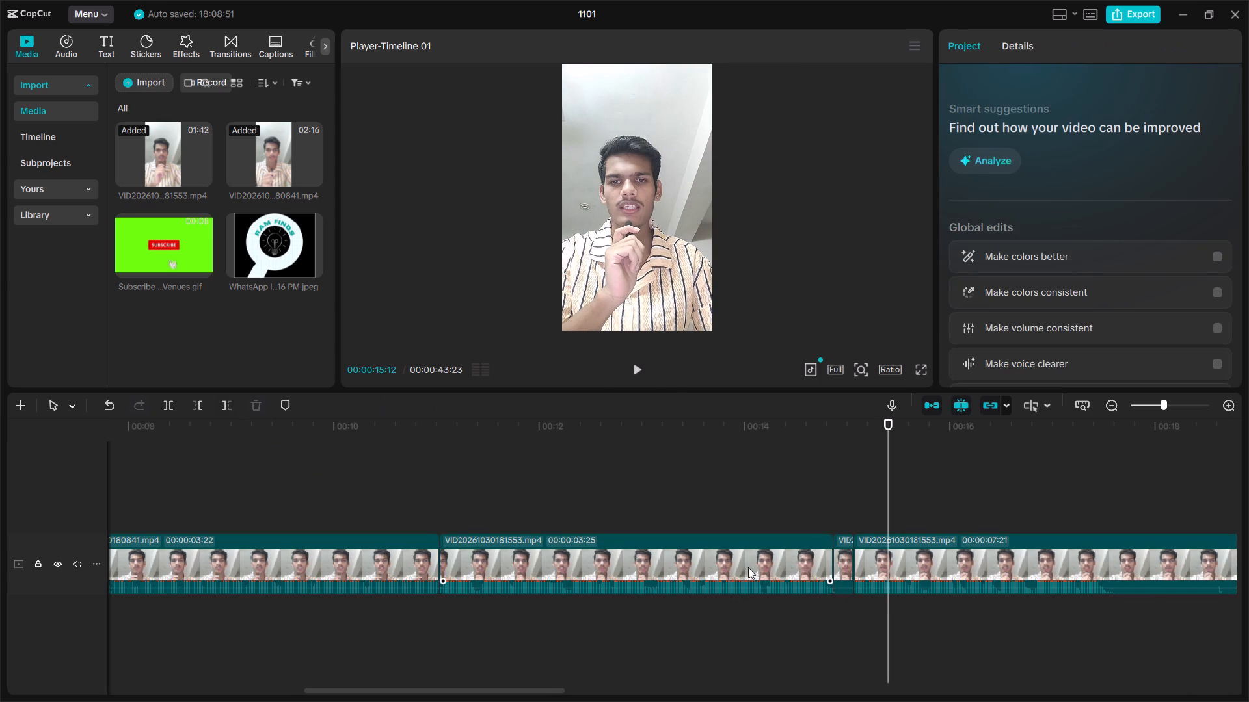
Delete the short leftover piece between the 00:00:03:25 and 00:00:07:21 clips.
{"action": "left_click", "coordinate": [847, 547]}
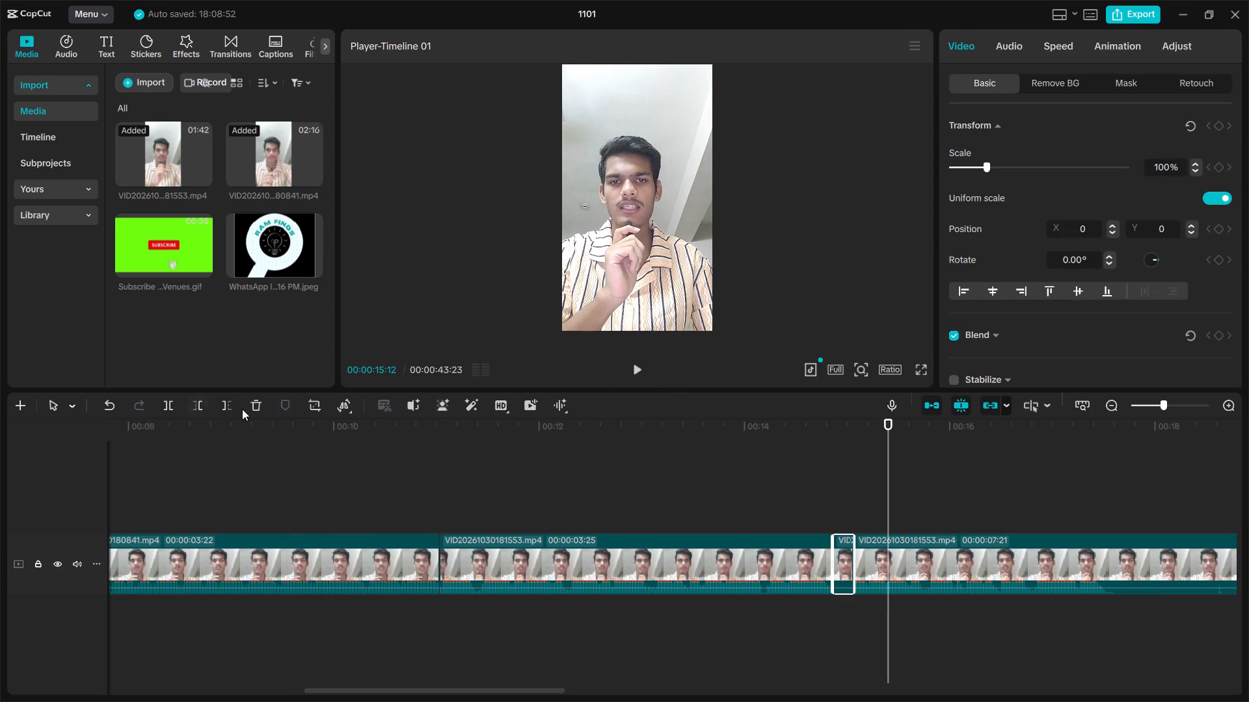
{"action": "left_click", "coordinate": [250, 406]}
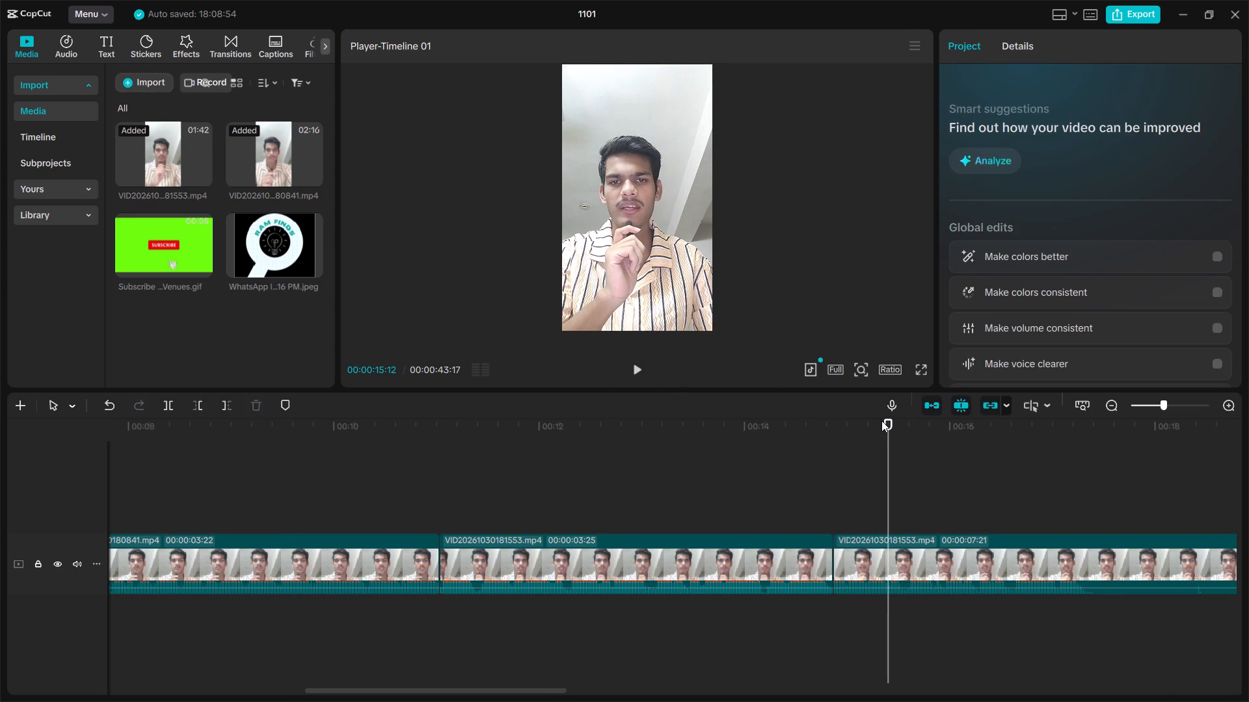
Play from 00:00:14:20 across the joined cut and split the 00:00:07:21 clip at 00:00:17:10.
{"action": "left_click_drag", "start_coordinate": [882, 425], "coordinate": [813, 454]}
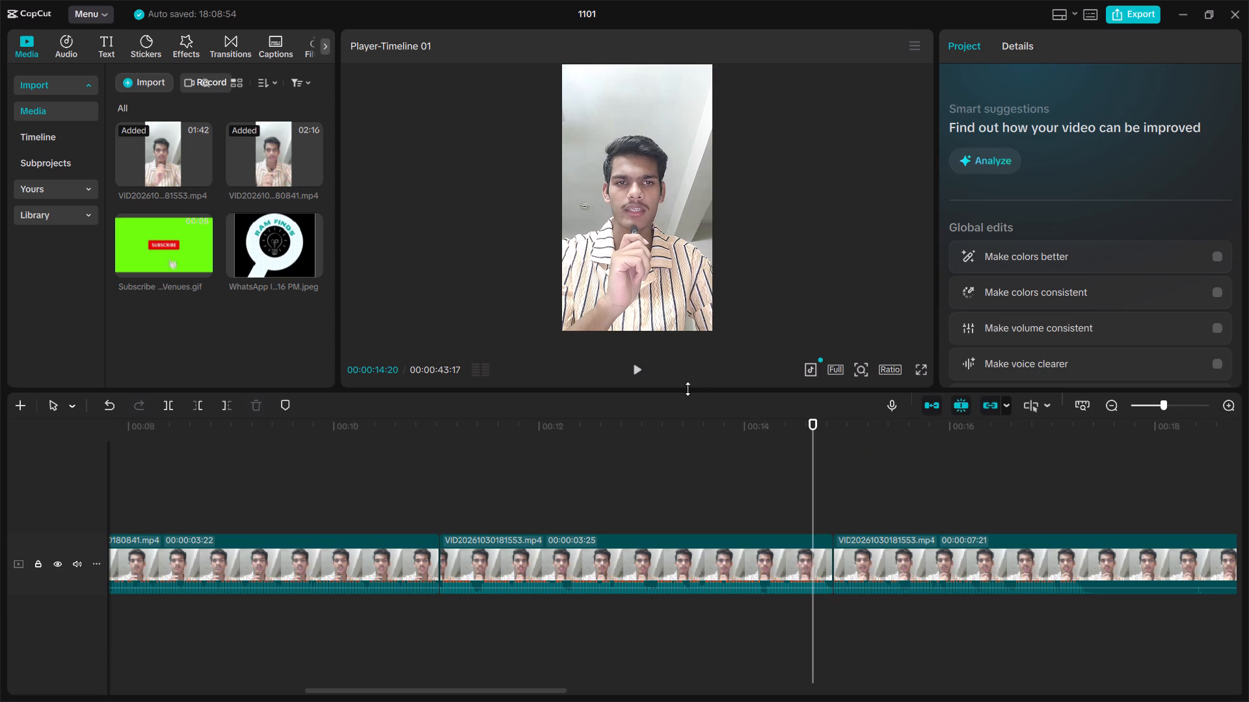
{"action": "left_click", "coordinate": [638, 367]}
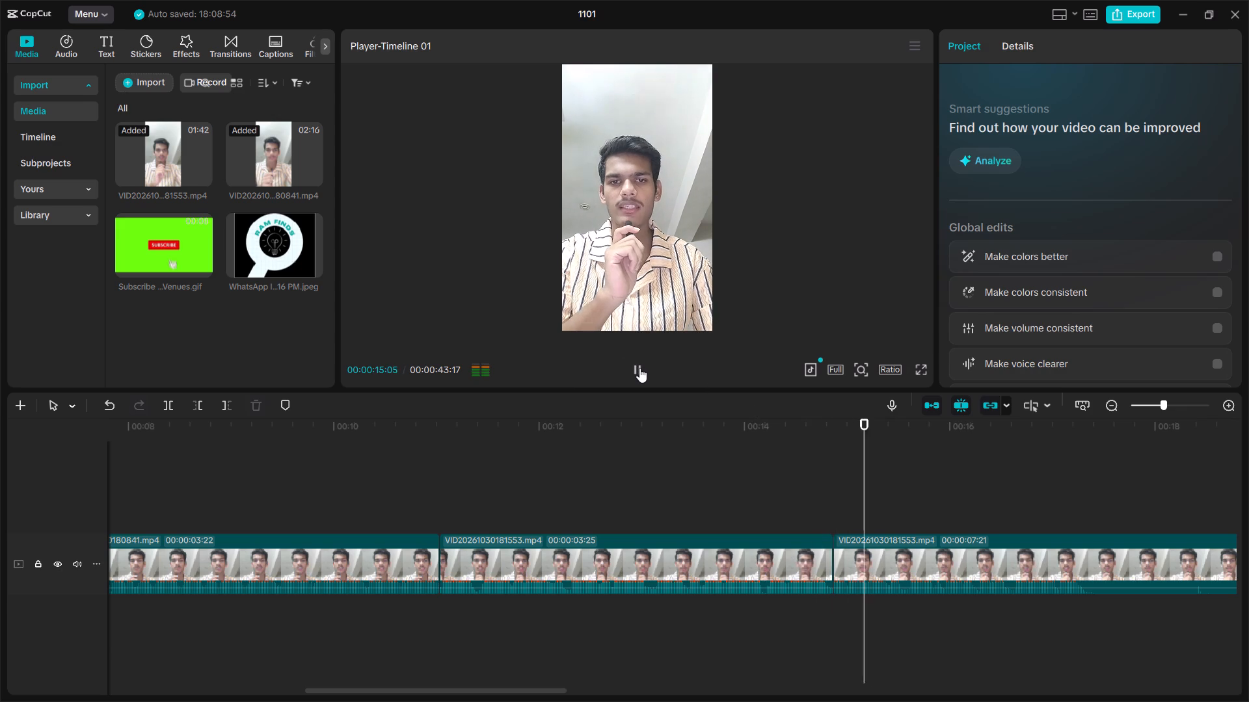
{"action": "left_click", "coordinate": [639, 368]}
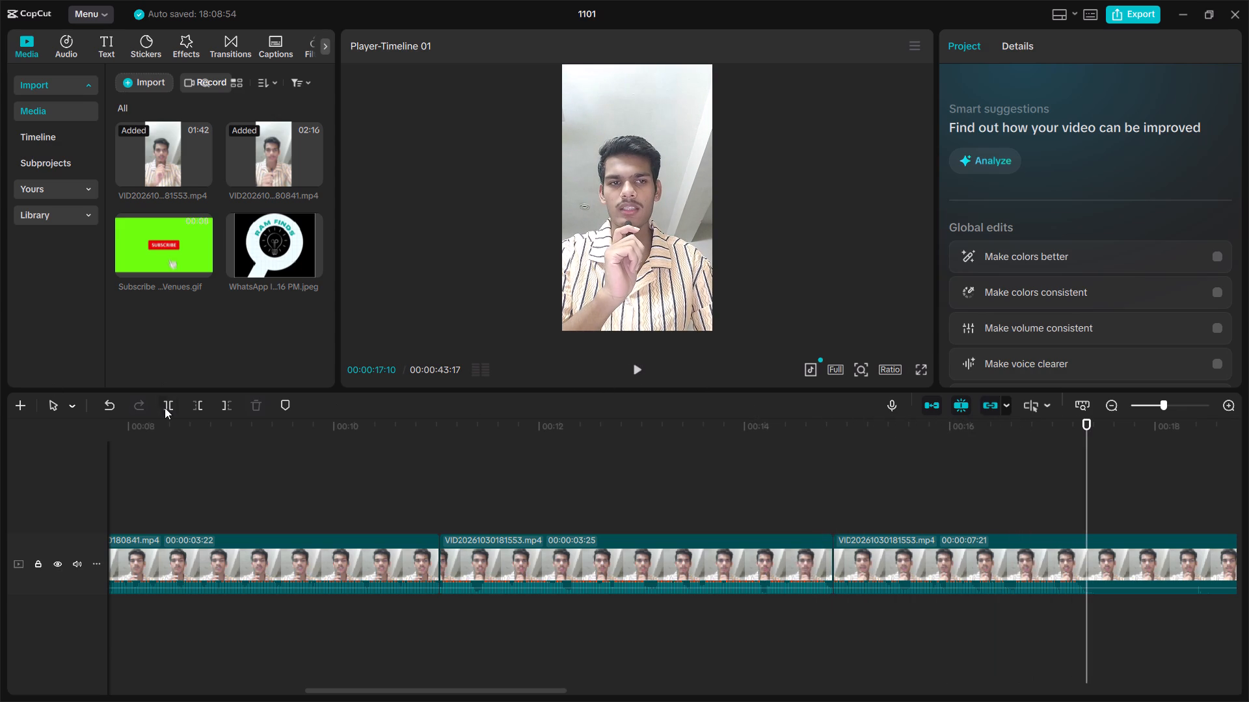
{"action": "left_click", "coordinate": [166, 406]}
Play past the new cut, scrub back to 00:00:04:19 and replay the edited timeline to check the clip transitions up to the 00:00:05:07 clip.
{"action": "left_click", "coordinate": [634, 374]}
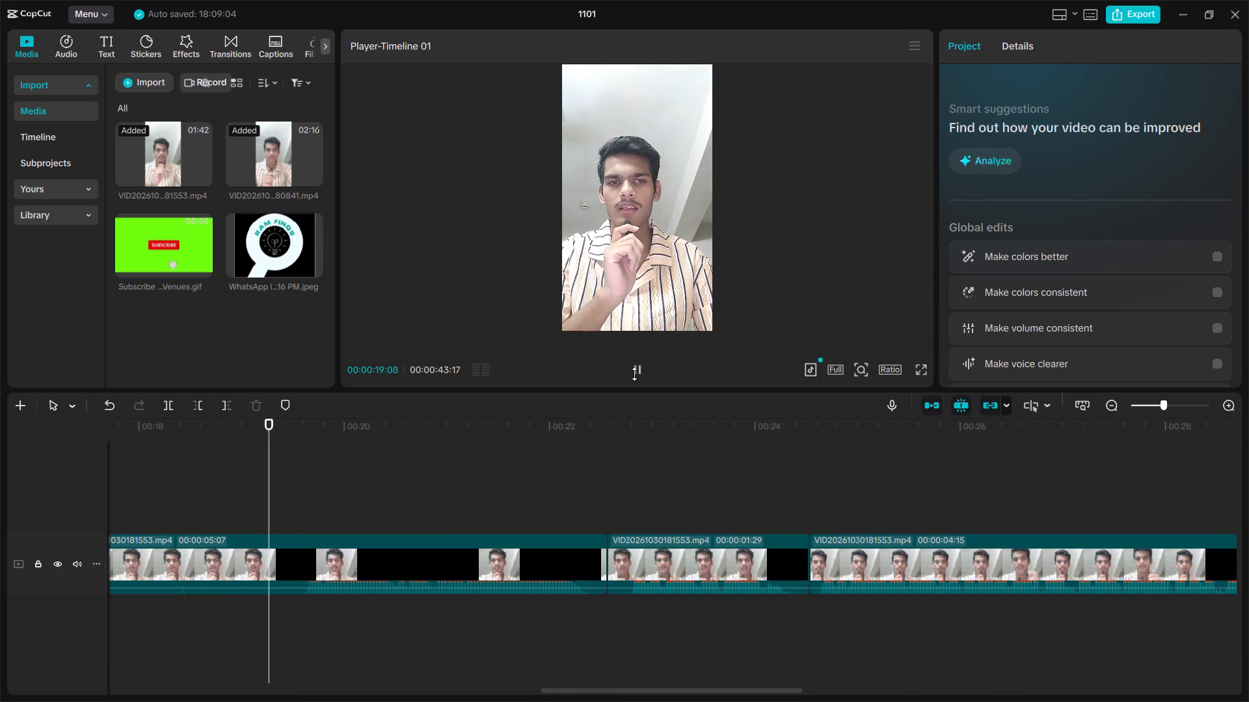
{"action": "left_click_drag", "start_coordinate": [470, 447], "coordinate": [471, 448]}
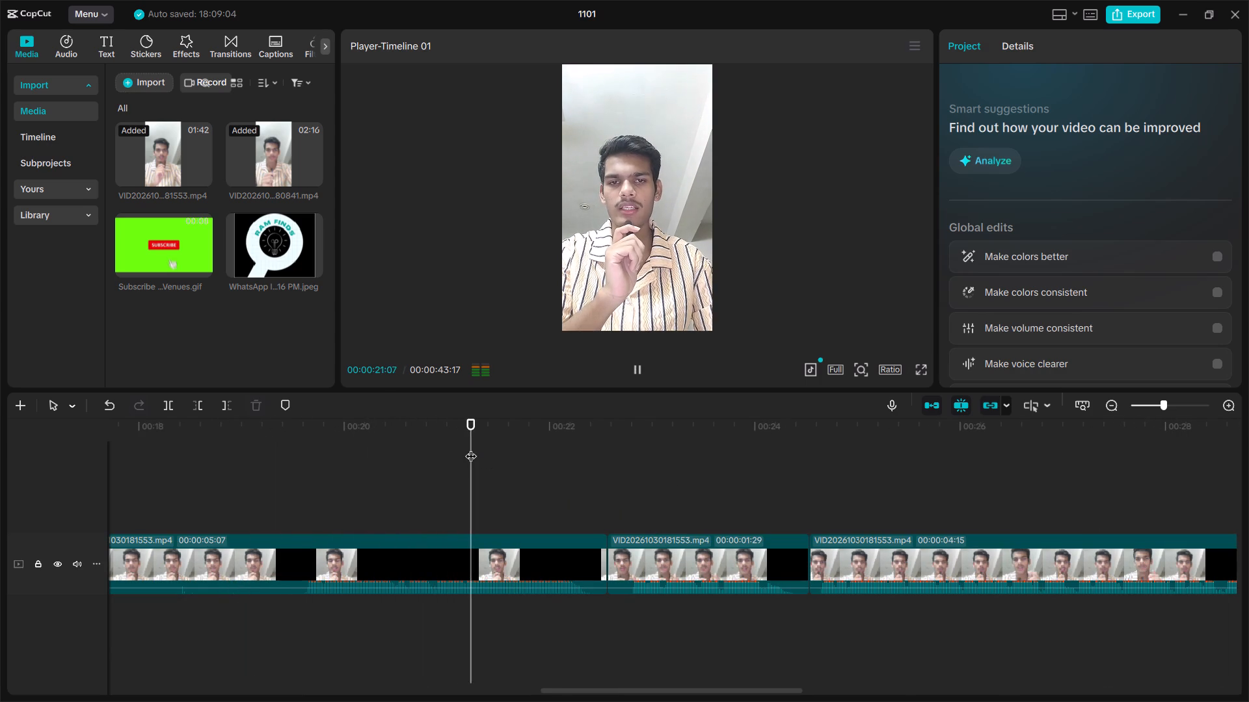
{"action": "left_click_drag", "start_coordinate": [471, 448], "coordinate": [124, 511]}
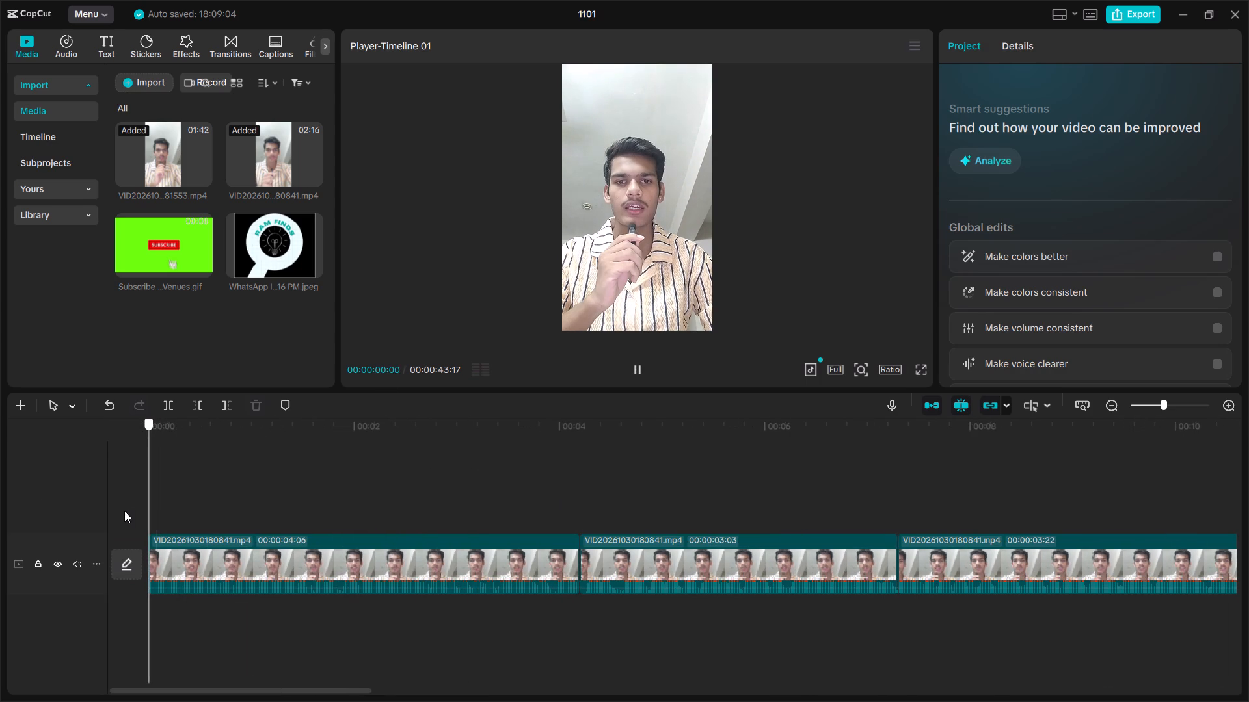
{"action": "left_click_drag", "start_coordinate": [124, 511], "coordinate": [623, 543]}
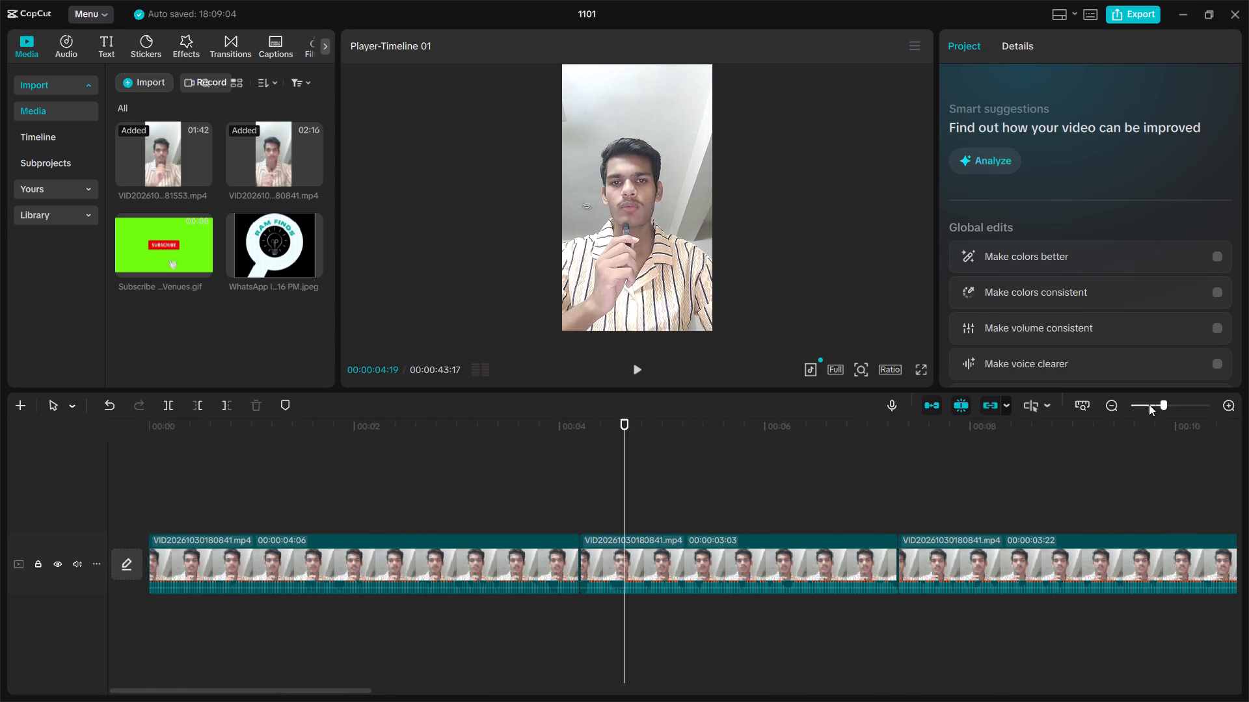
{"action": "left_click", "coordinate": [1151, 406]}
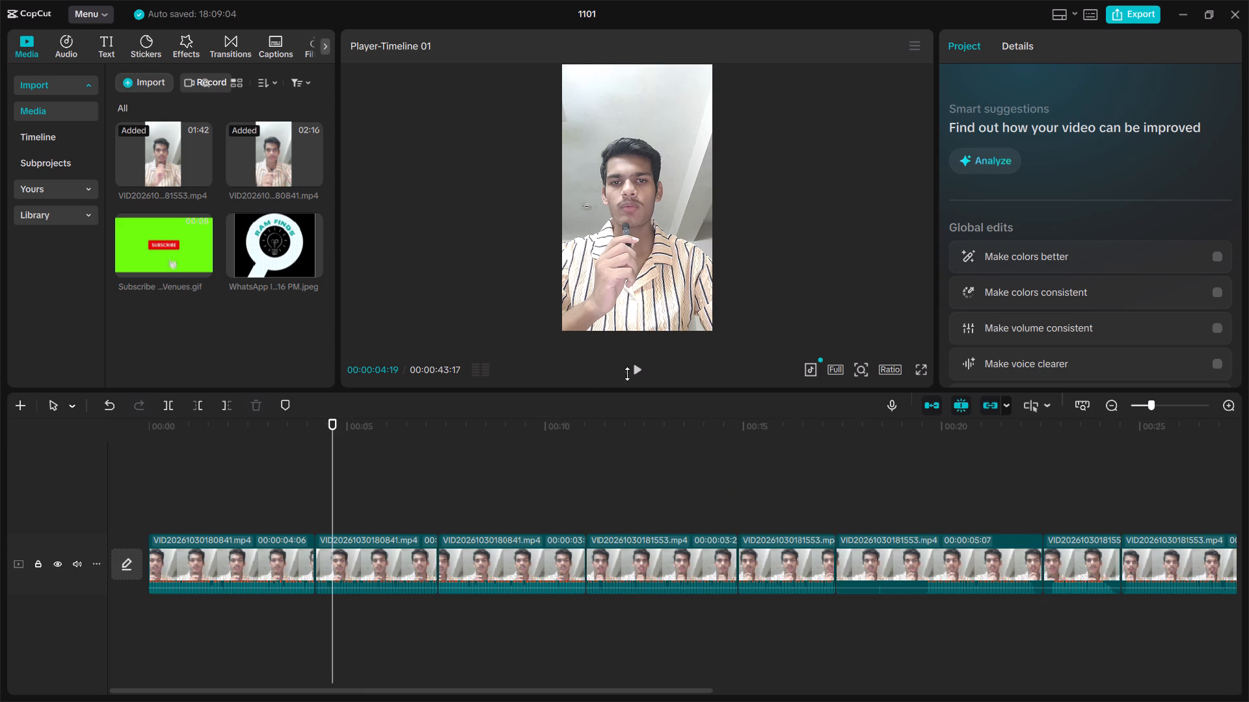
{"action": "left_click", "coordinate": [642, 370]}
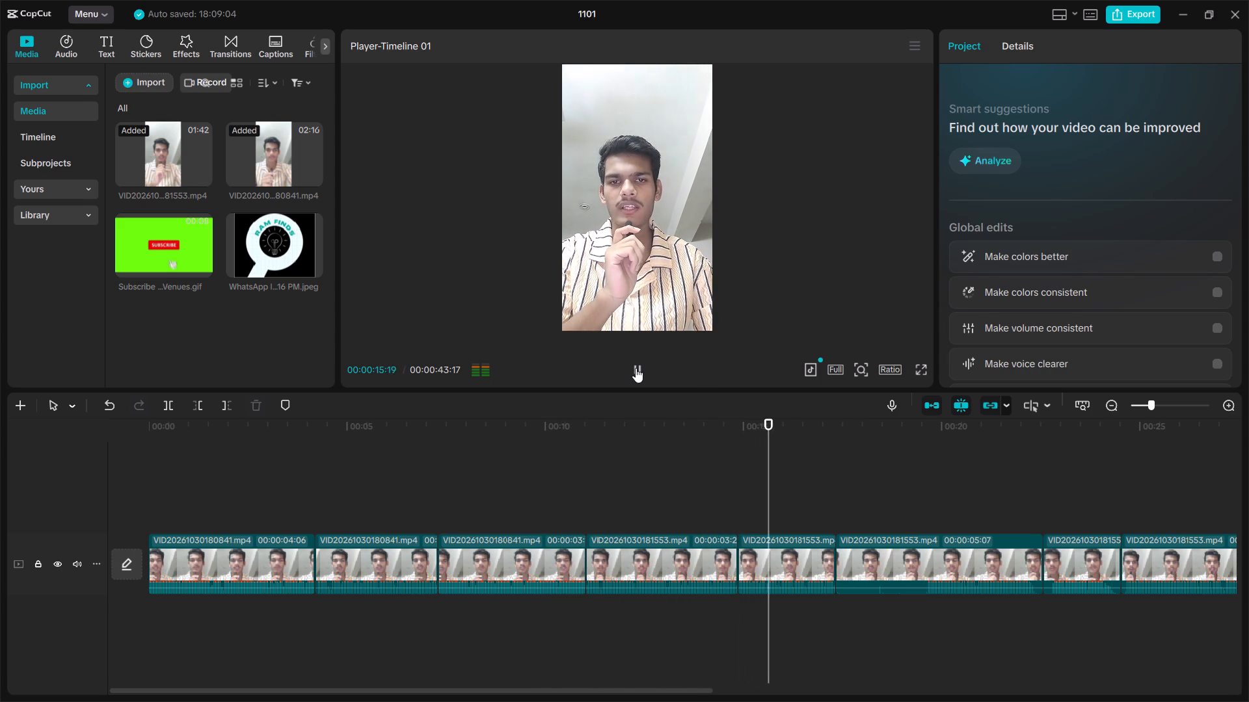
{"action": "left_click", "coordinate": [636, 368]}
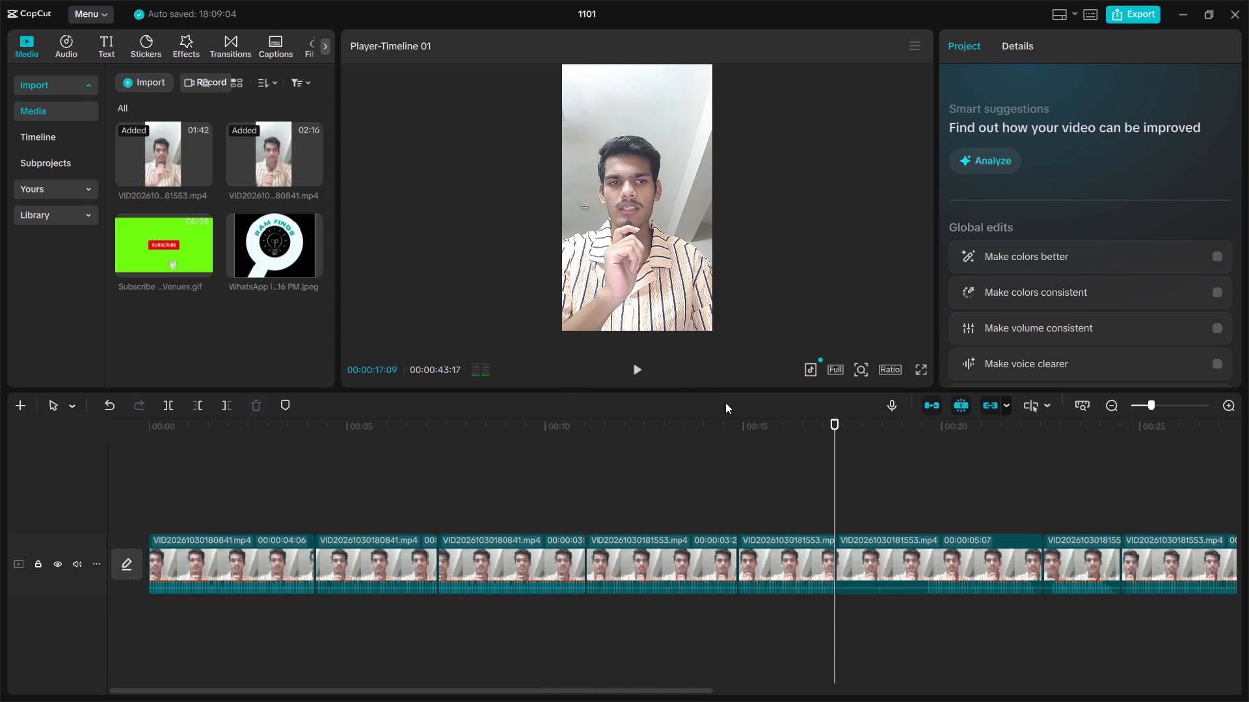
{"action": "left_click", "coordinate": [641, 369]}
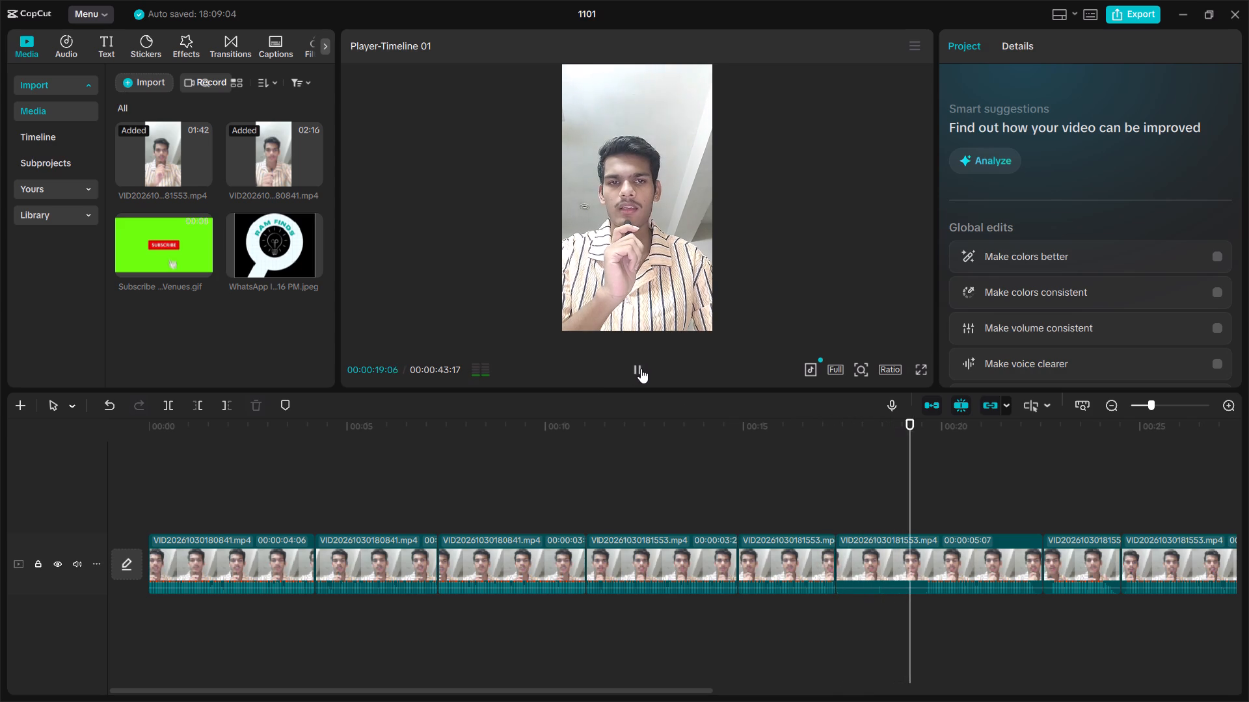
Replay from 00:00:15:02 and trim the end of the clip before the 00:00:05:07 clip back to about 00:00:16:25.
{"action": "left_click_drag", "start_coordinate": [989, 430], "coordinate": [746, 484]}
{"action": "left_click", "coordinate": [640, 369]}
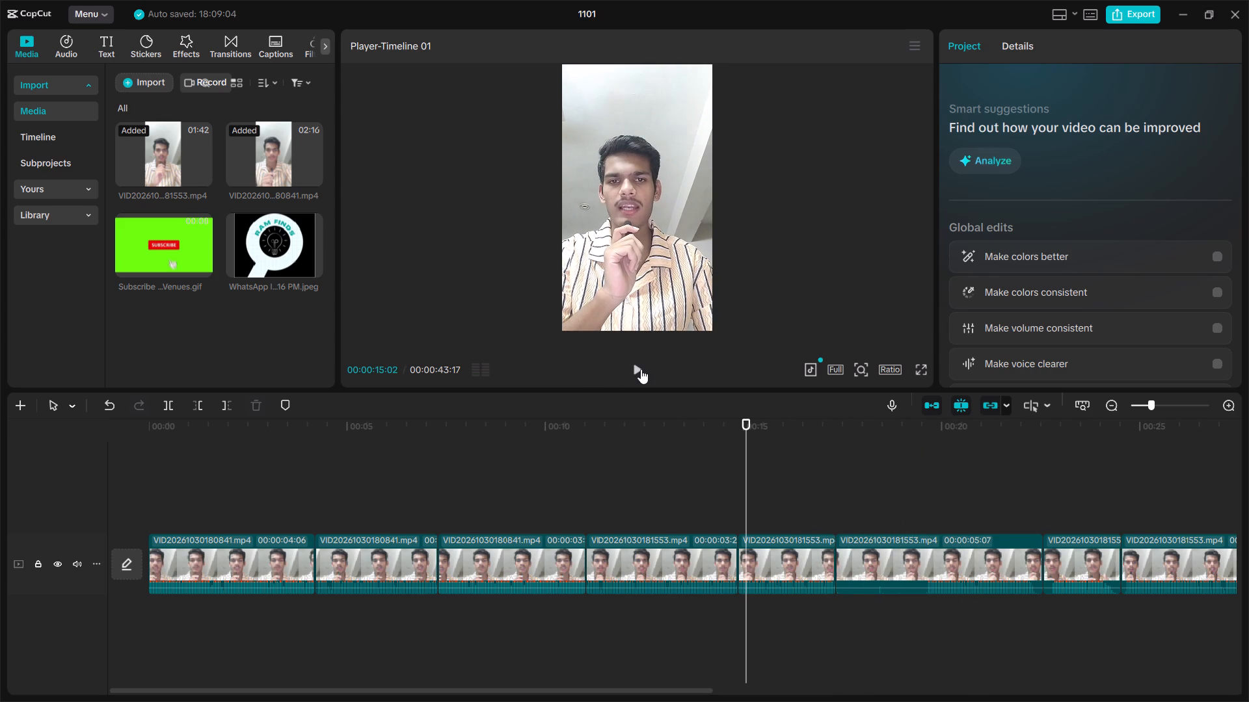
{"action": "left_click", "coordinate": [641, 369]}
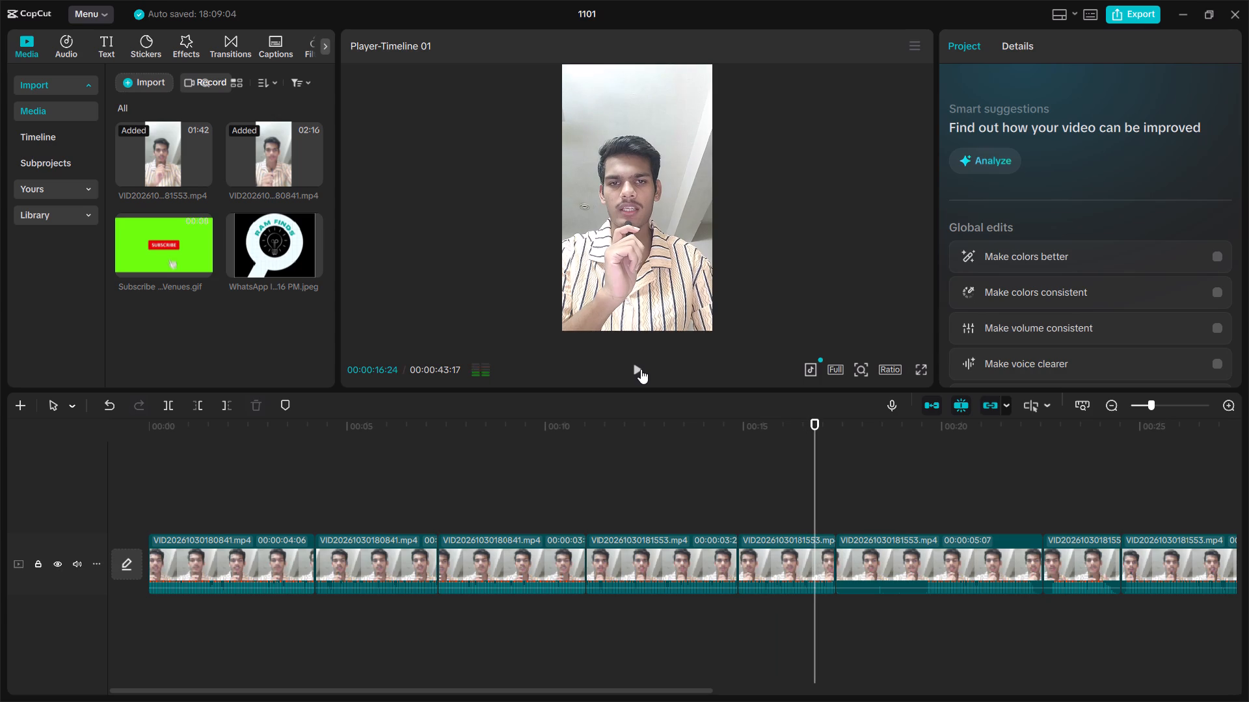
{"action": "left_click", "coordinate": [823, 547]}
{"action": "left_click_drag", "start_coordinate": [840, 564], "coordinate": [831, 565]}
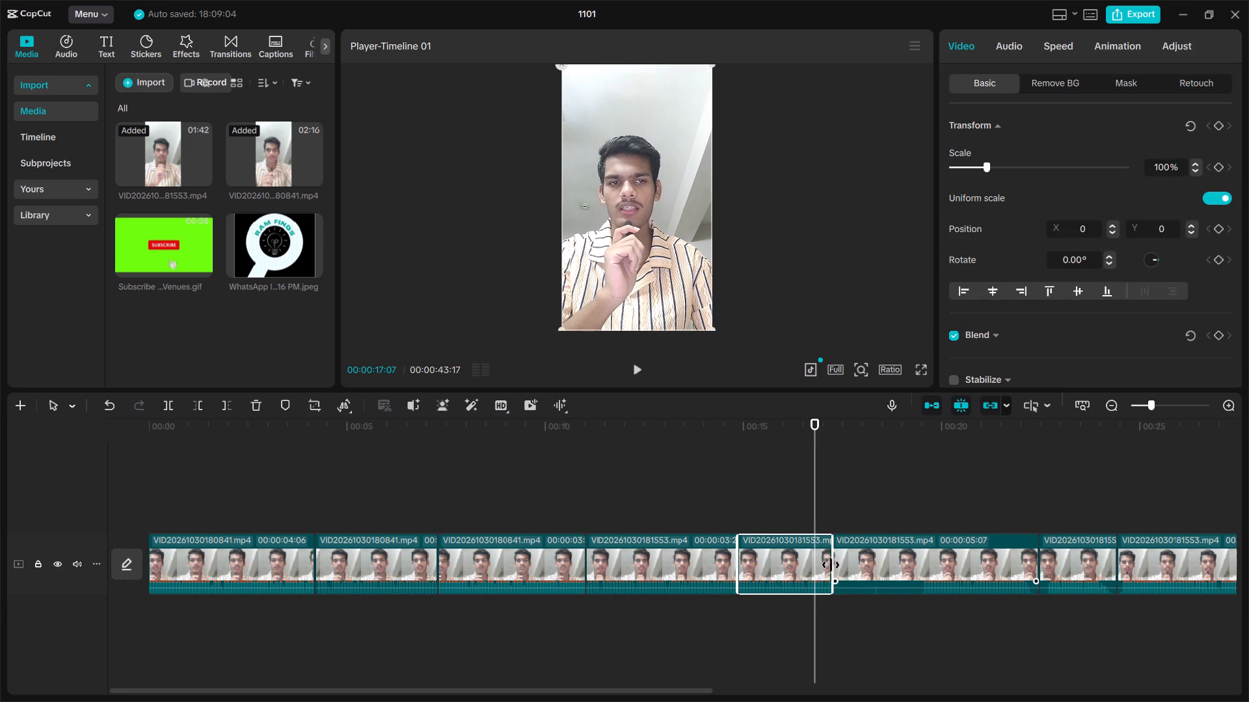
{"action": "left_click_drag", "start_coordinate": [831, 565], "coordinate": [818, 575]}
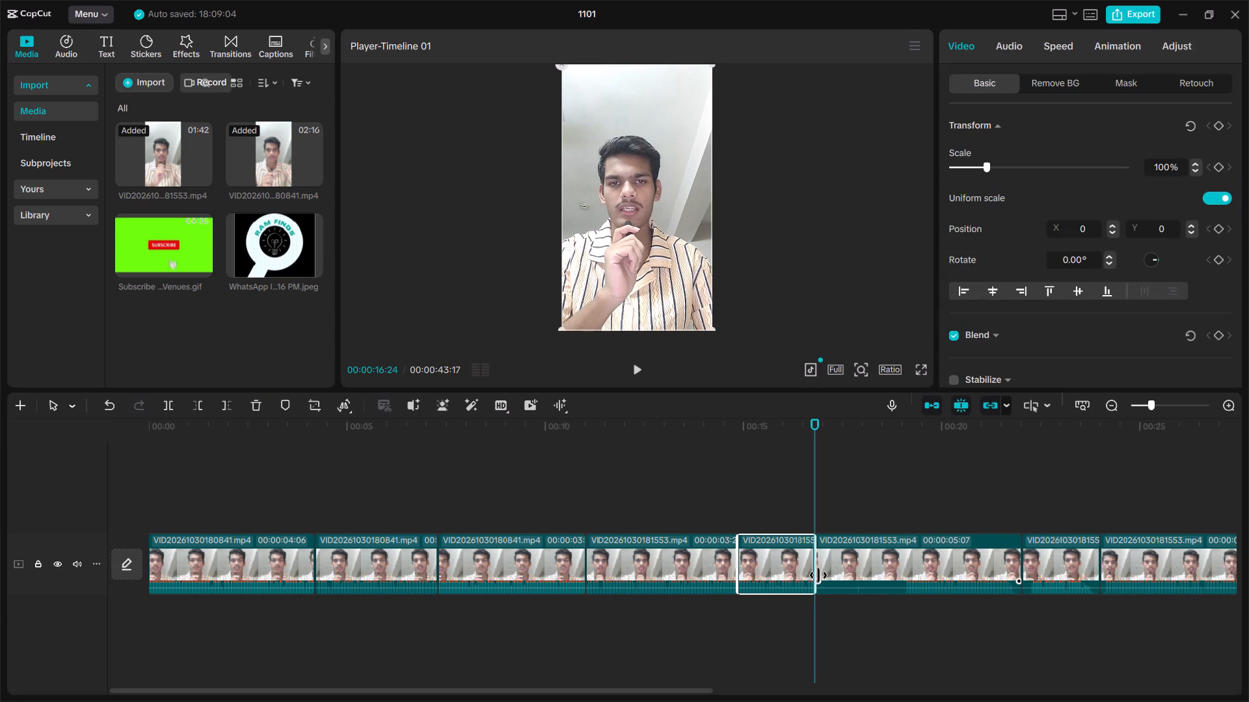
{"action": "left_click_drag", "start_coordinate": [818, 575], "coordinate": [822, 573]}
{"action": "left_click", "coordinate": [1164, 402]}
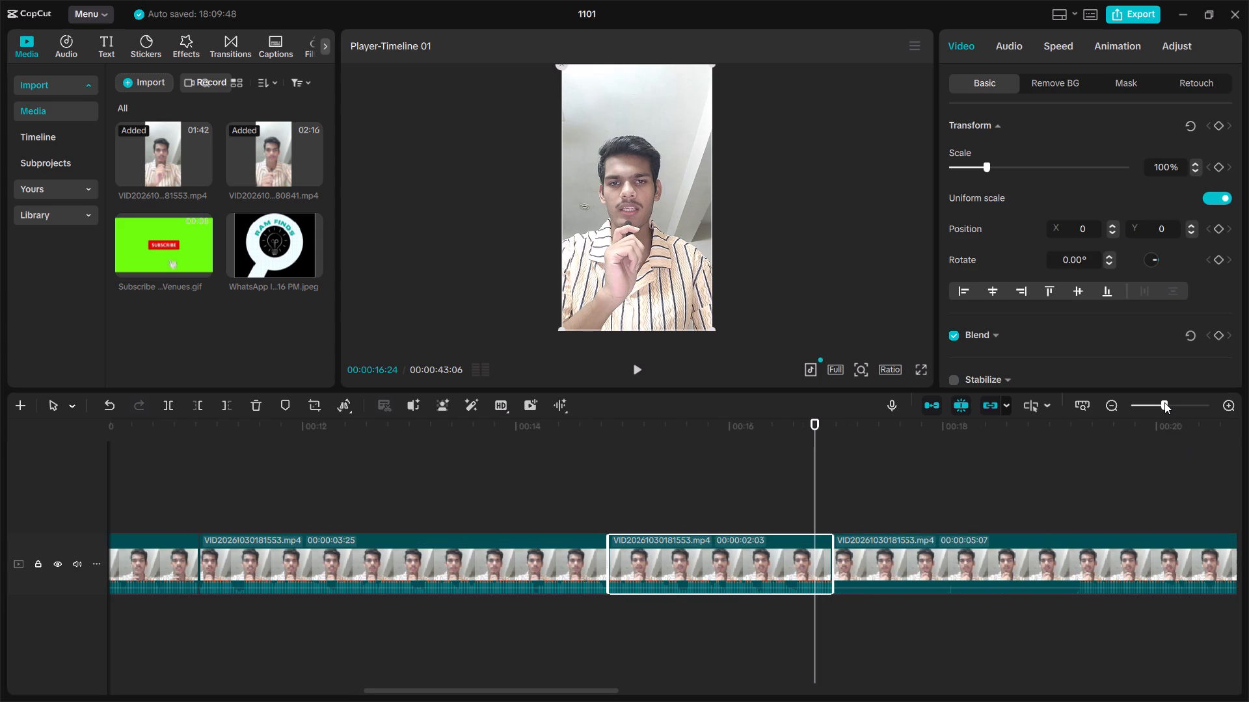
{"action": "left_click", "coordinate": [1164, 402]}
{"action": "left_click", "coordinate": [1185, 404]}
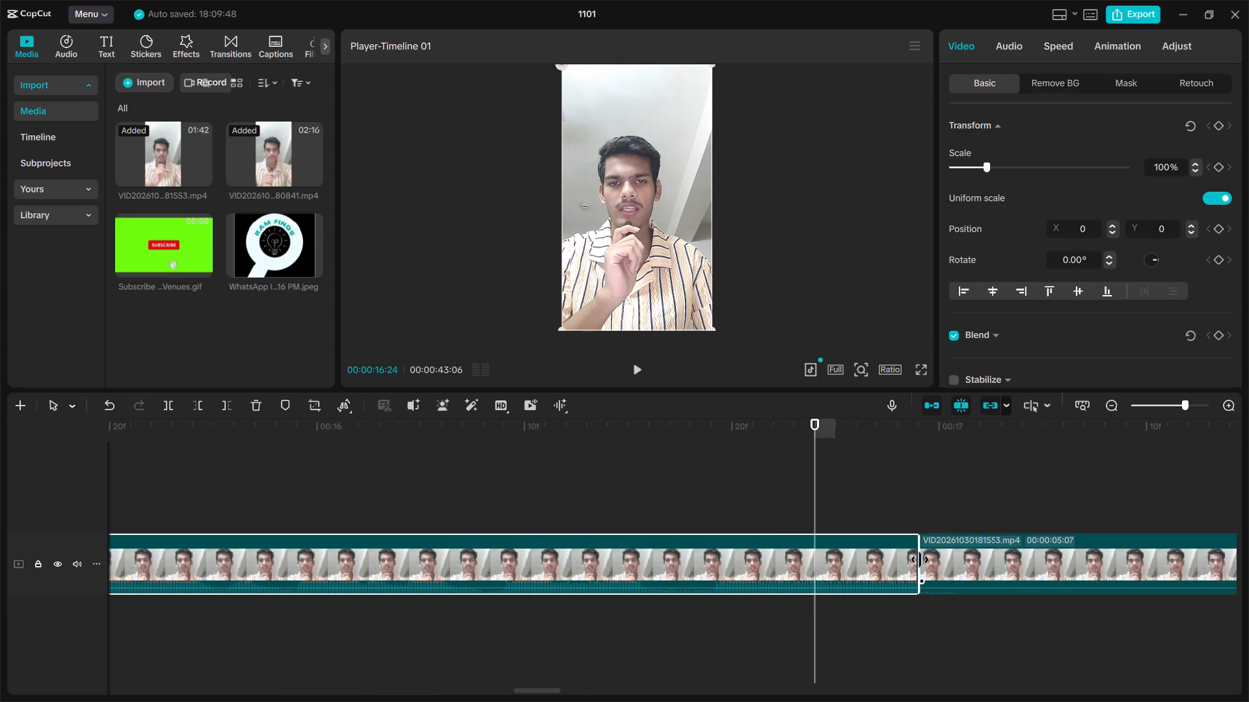
{"action": "left_click_drag", "start_coordinate": [922, 560], "coordinate": [859, 587]}
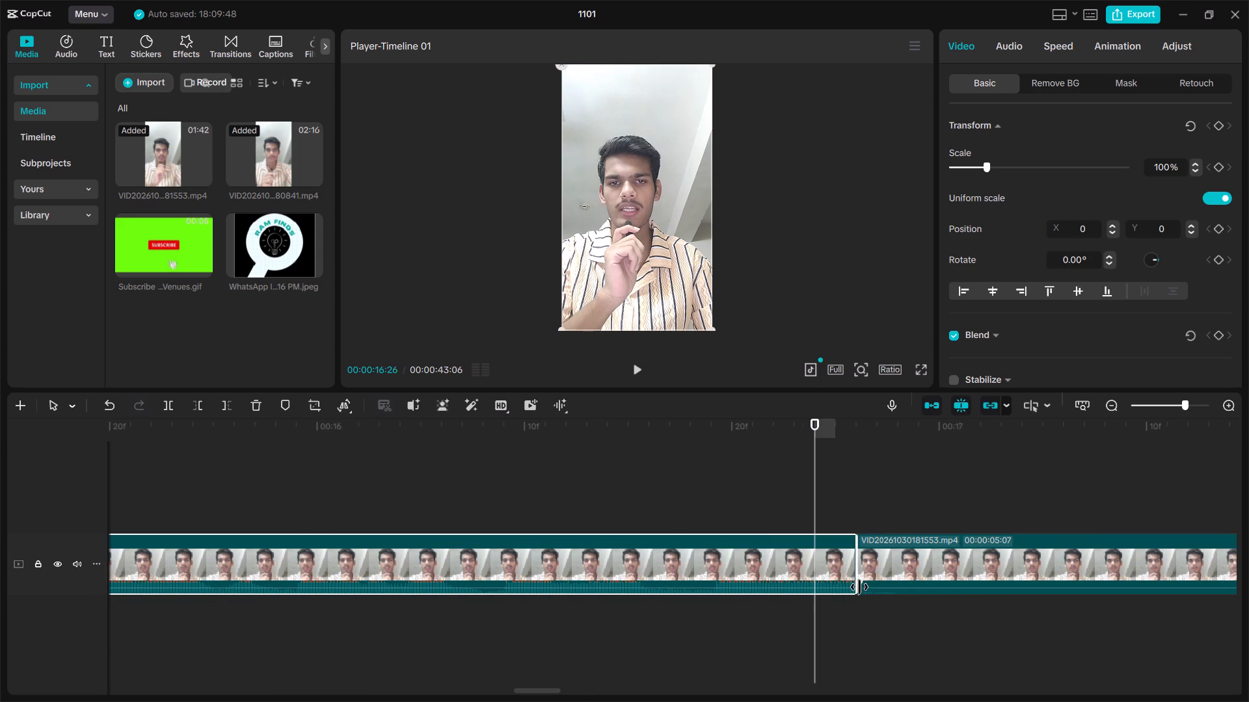
{"action": "left_click_drag", "start_coordinate": [859, 587], "coordinate": [838, 594]}
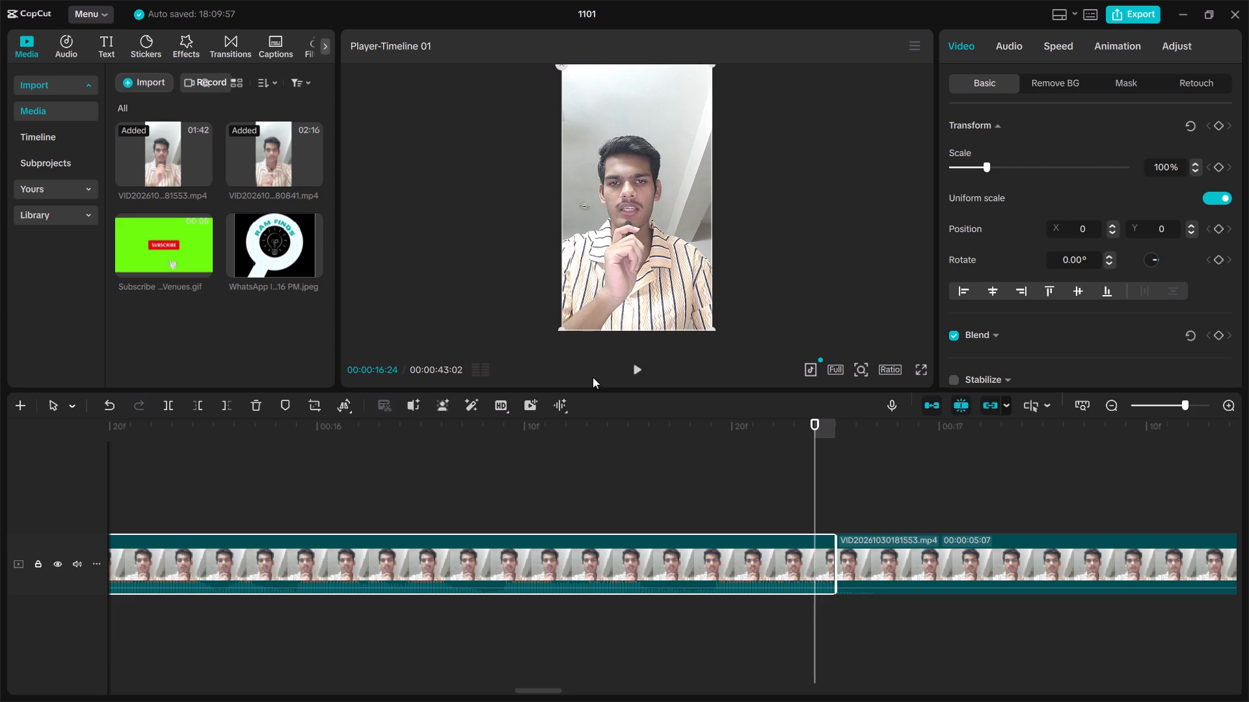
Play on from the trimmed cut, scrub back to 00:00:11:22 and replay to 00:00:19:09 to check the speech across the cuts.
{"action": "left_click", "coordinate": [636, 365]}
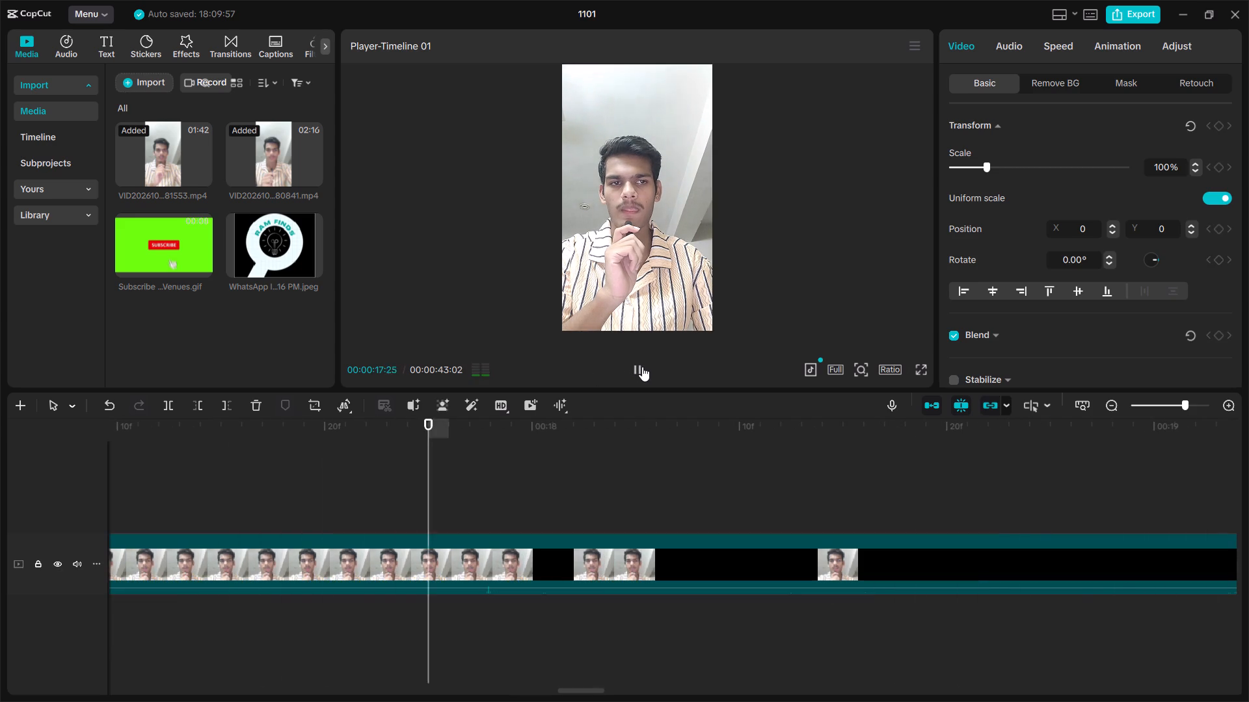
{"action": "left_click", "coordinate": [1142, 402]}
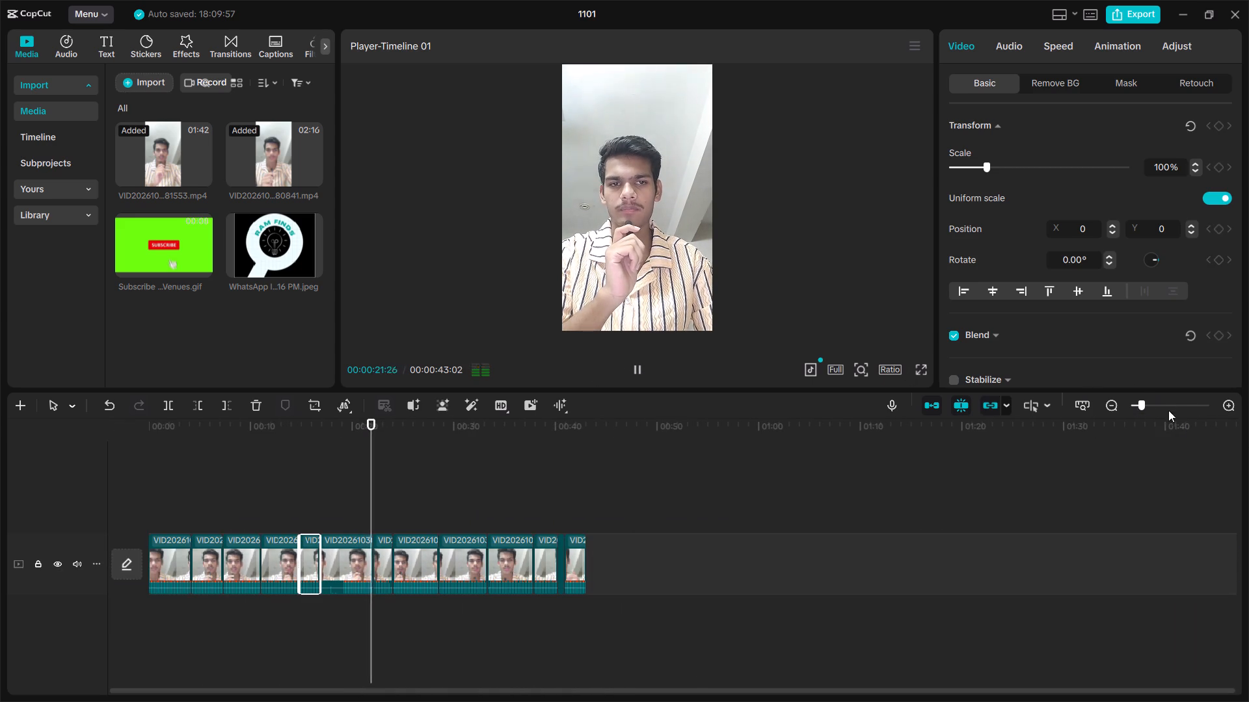
{"action": "left_click", "coordinate": [1157, 404]}
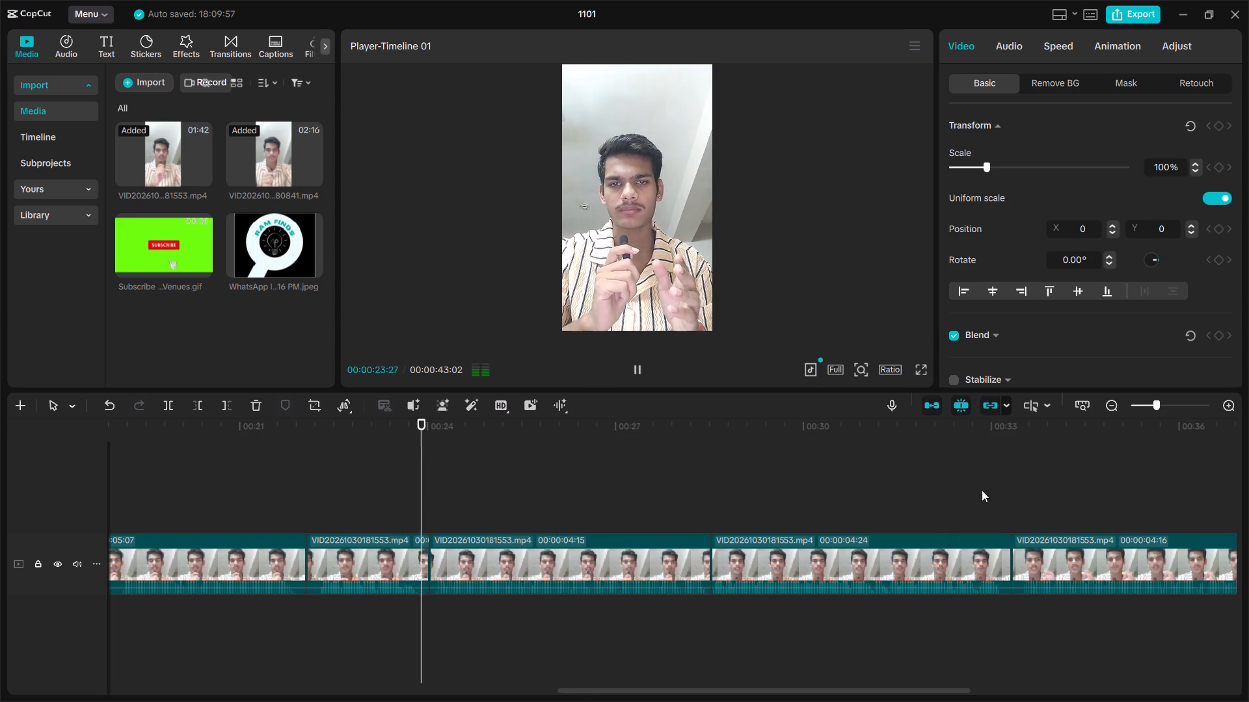
{"action": "left_click_drag", "start_coordinate": [510, 434], "coordinate": [346, 468]}
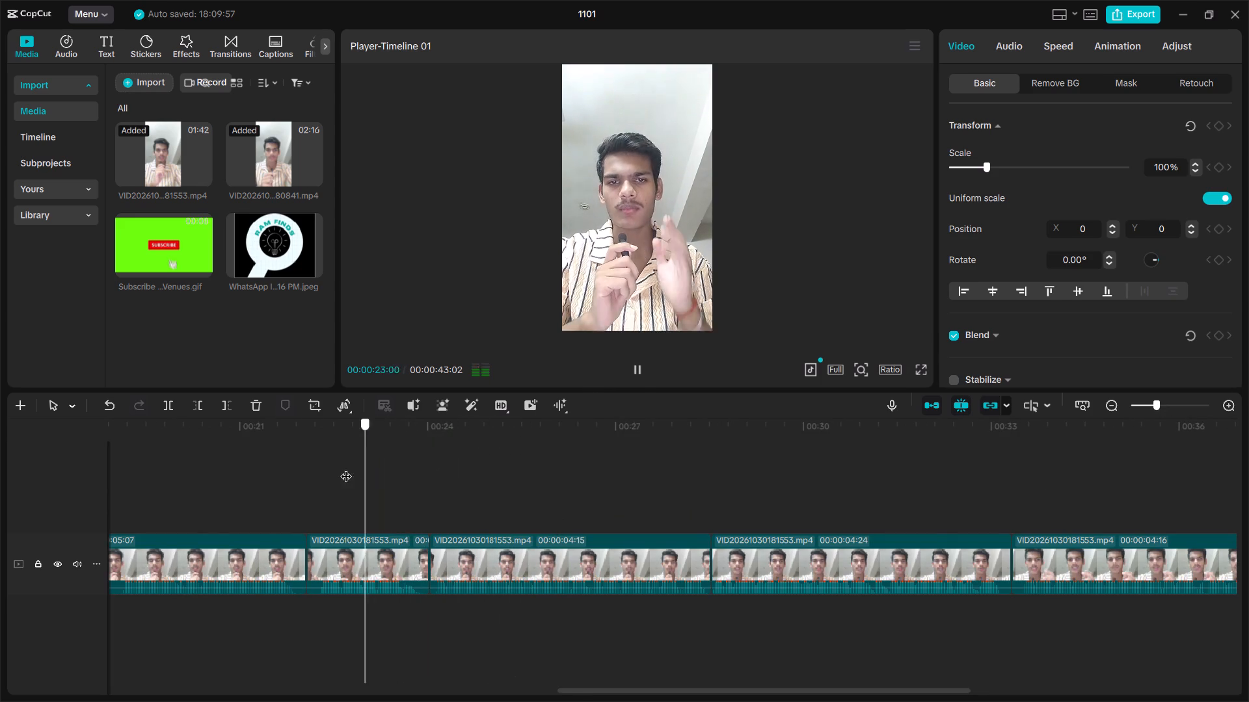
{"action": "left_click_drag", "start_coordinate": [346, 468], "coordinate": [1053, 562]}
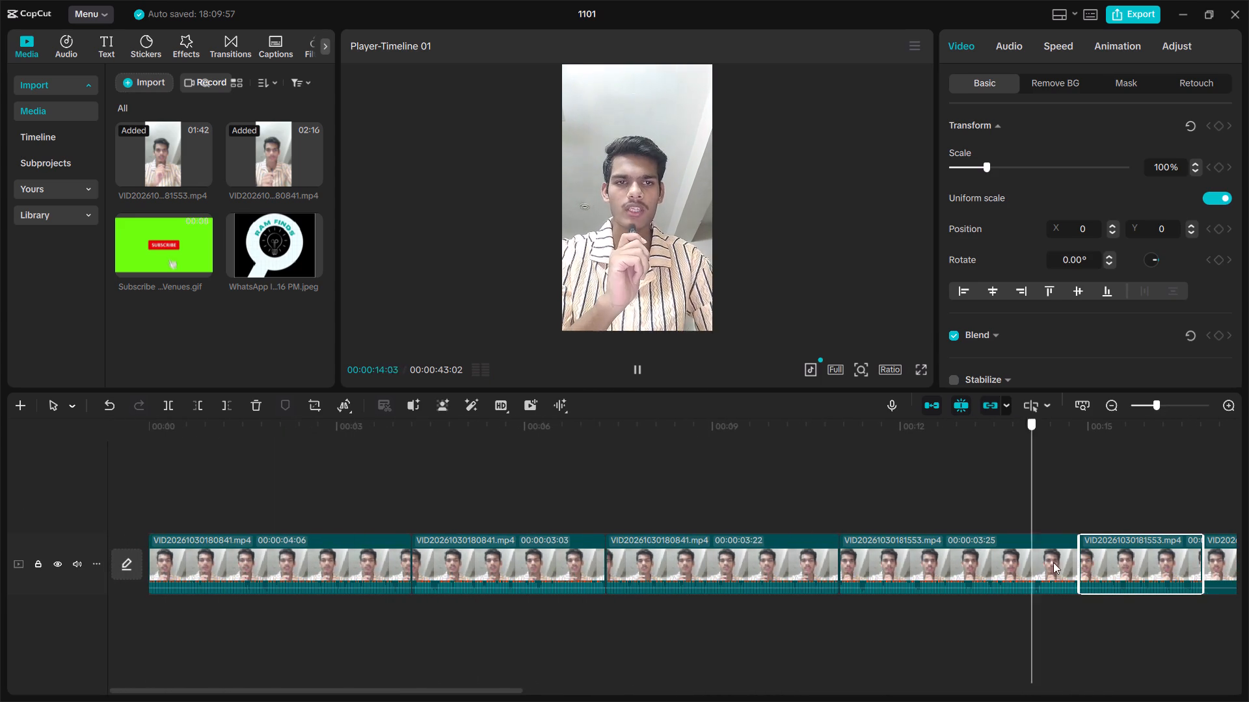
{"action": "left_click_drag", "start_coordinate": [1053, 562], "coordinate": [756, 553]}
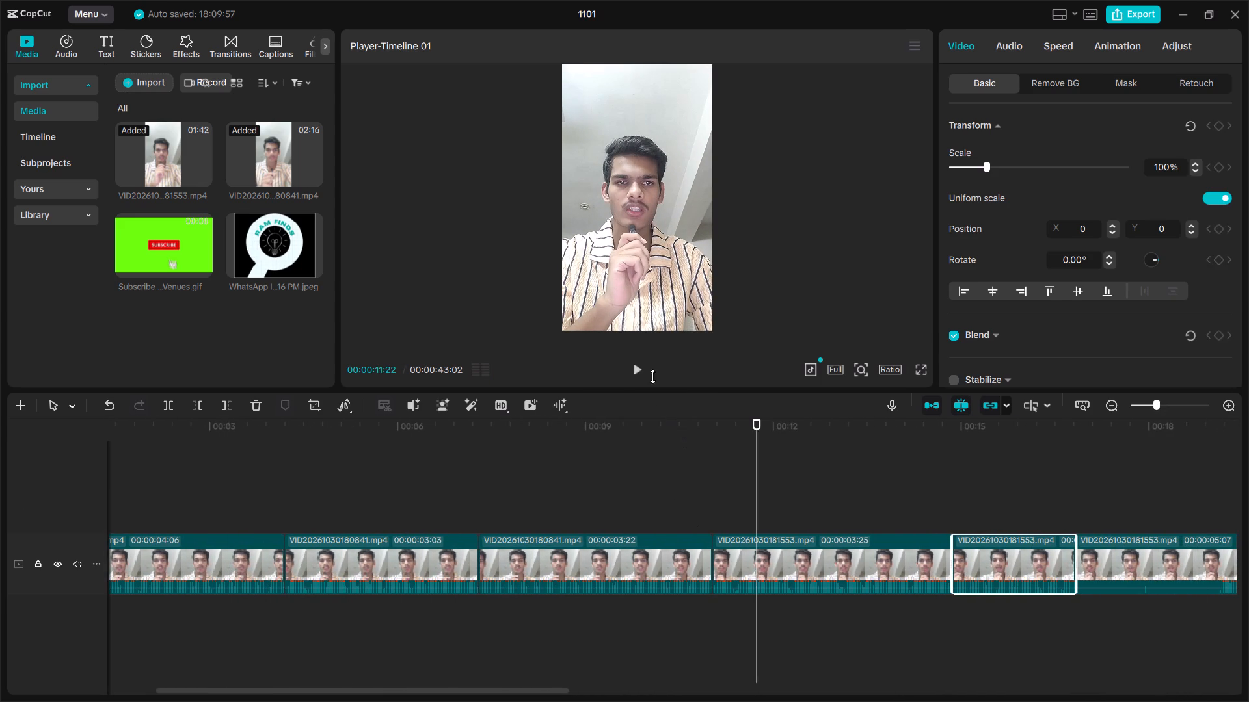
{"action": "left_click", "coordinate": [639, 367]}
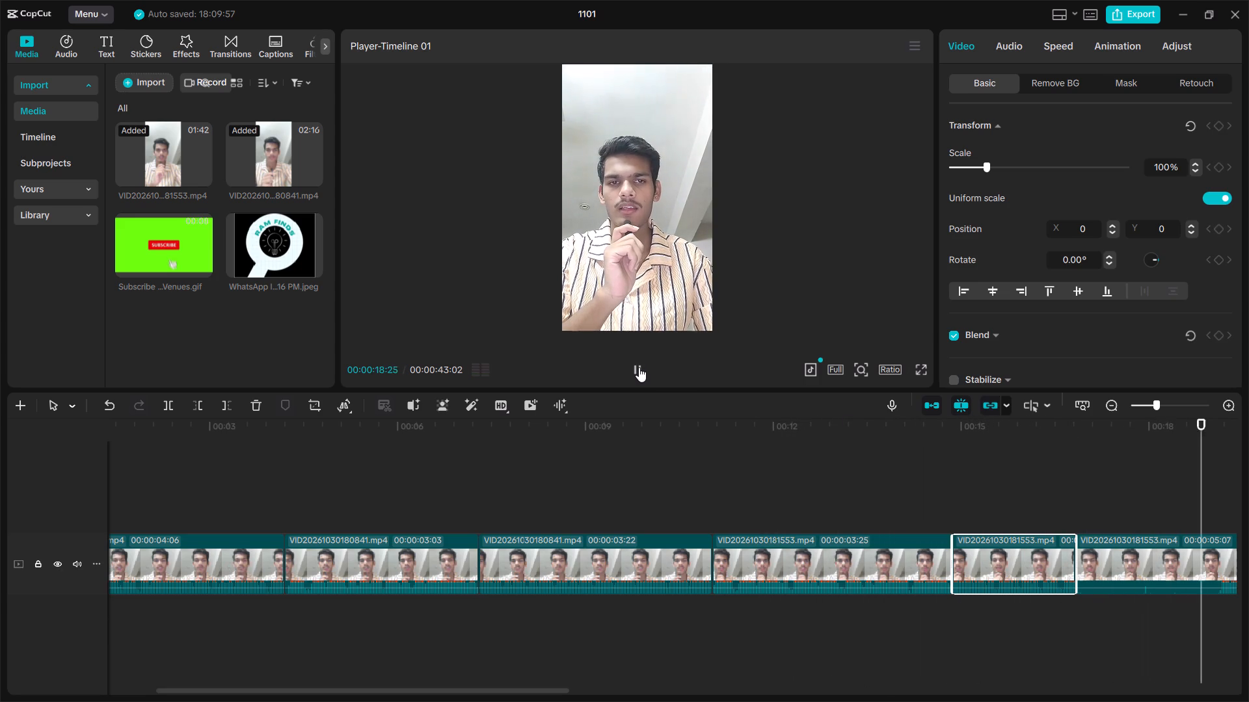
{"action": "left_click", "coordinate": [639, 367]}
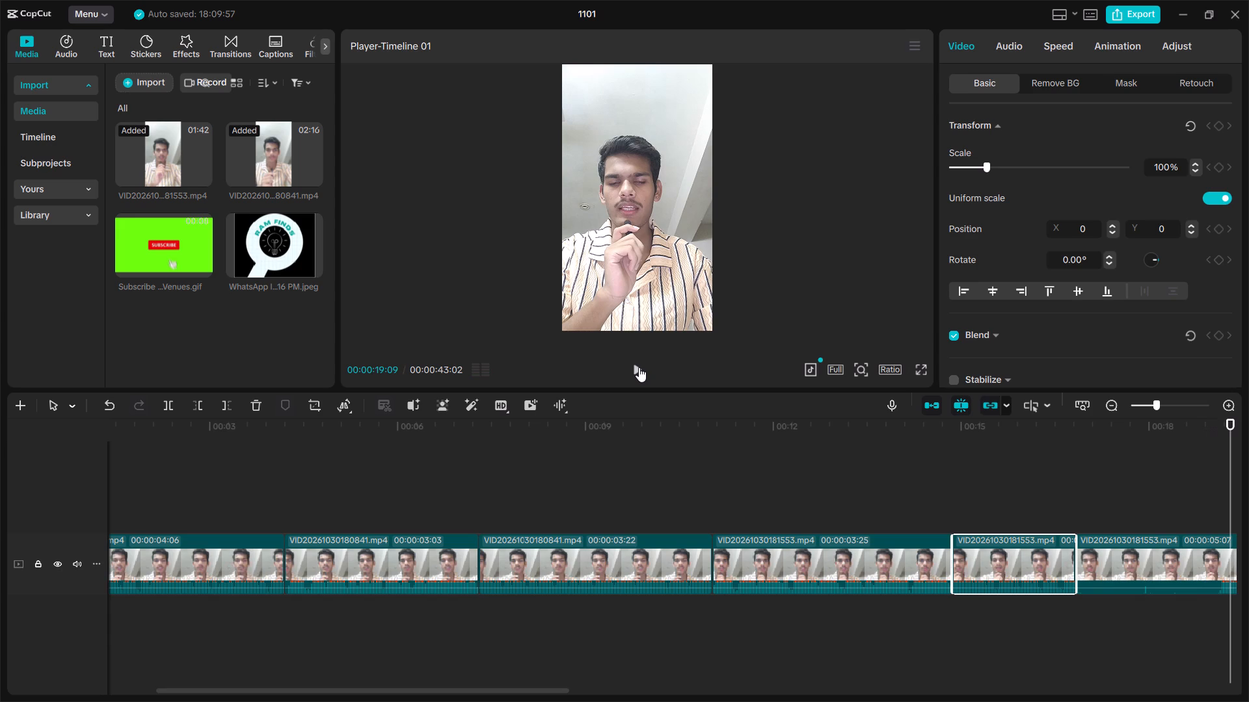
Split the 00:00:05:07 clip at 00:00:19:04 and delete its piece before the cut.
{"action": "left_click_drag", "start_coordinate": [1238, 422], "coordinate": [1242, 425]}
{"action": "left_click_drag", "start_coordinate": [1242, 425], "coordinate": [1235, 435]}
{"action": "left_click_drag", "start_coordinate": [1233, 425], "coordinate": [1228, 431]}
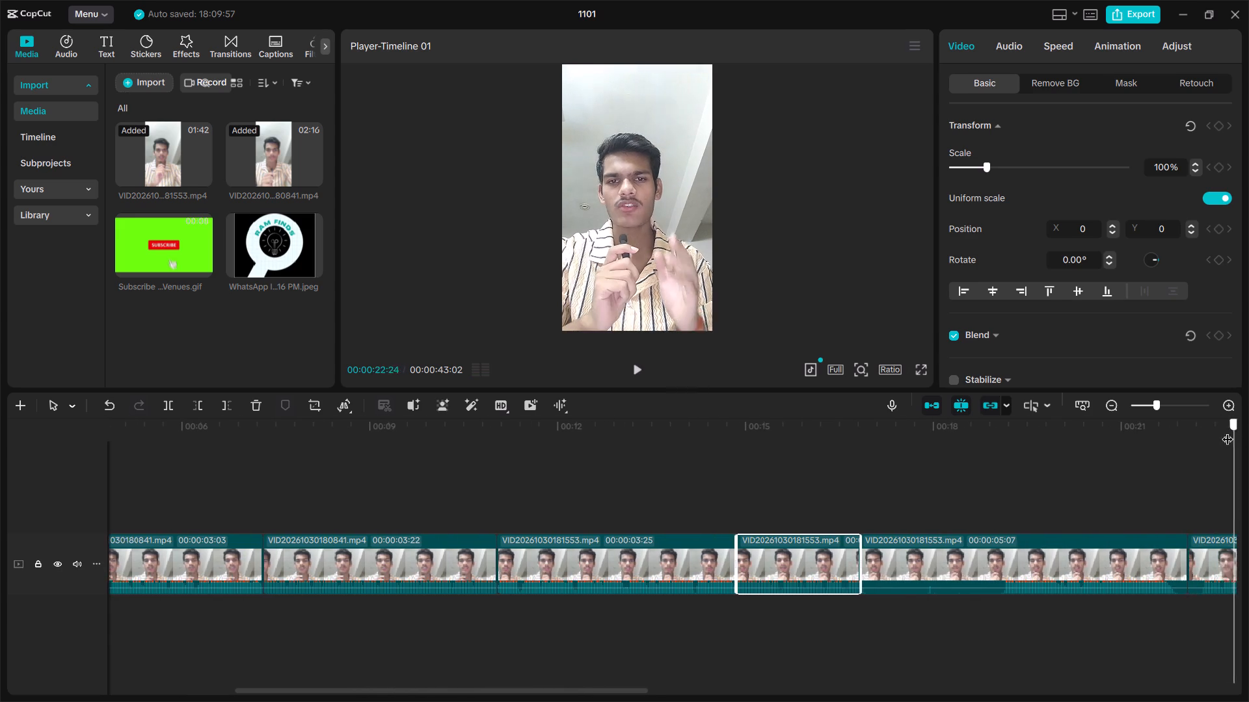
{"action": "left_click_drag", "start_coordinate": [1228, 431], "coordinate": [978, 487]}
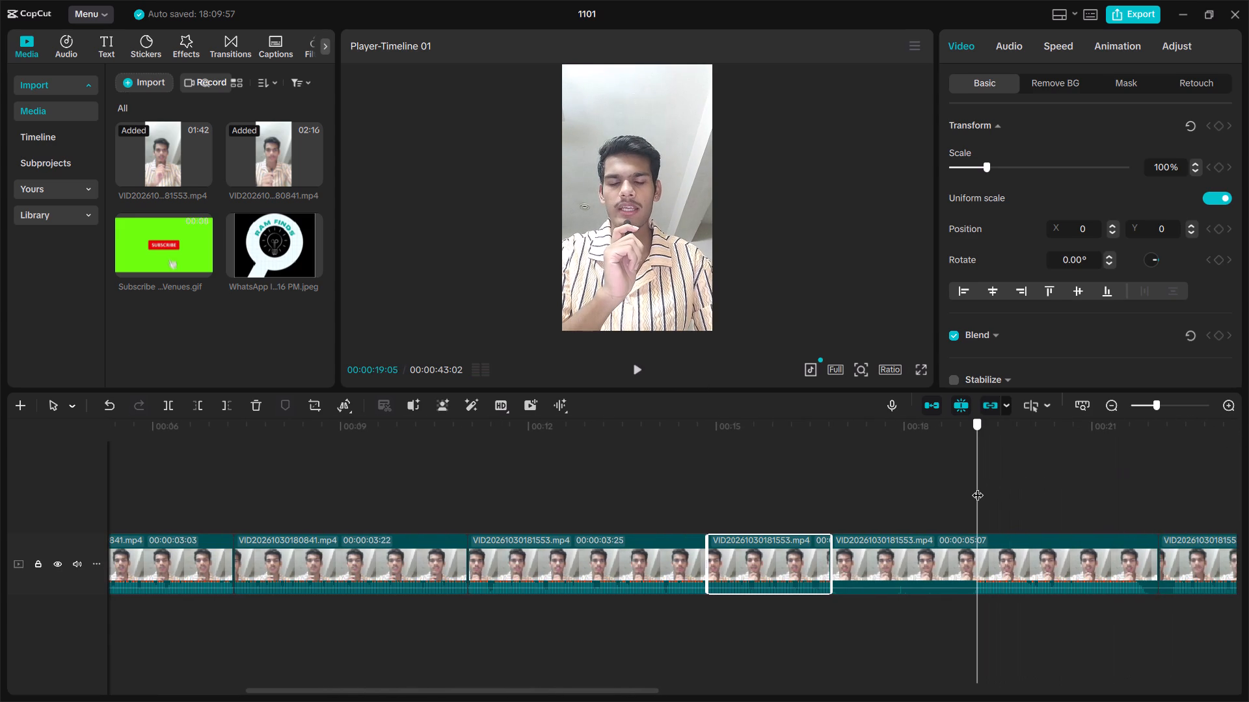
{"action": "left_click_drag", "start_coordinate": [978, 487], "coordinate": [975, 496]}
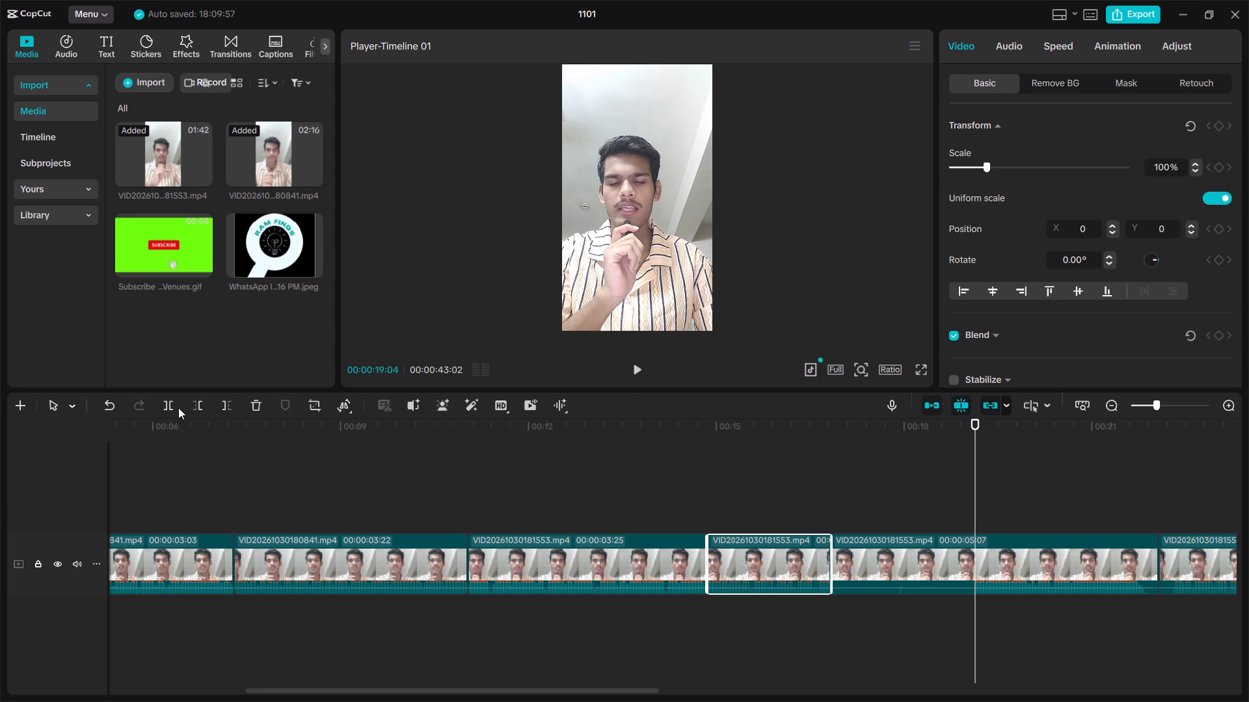
{"action": "left_click", "coordinate": [160, 406]}
{"action": "left_click", "coordinate": [924, 558]}
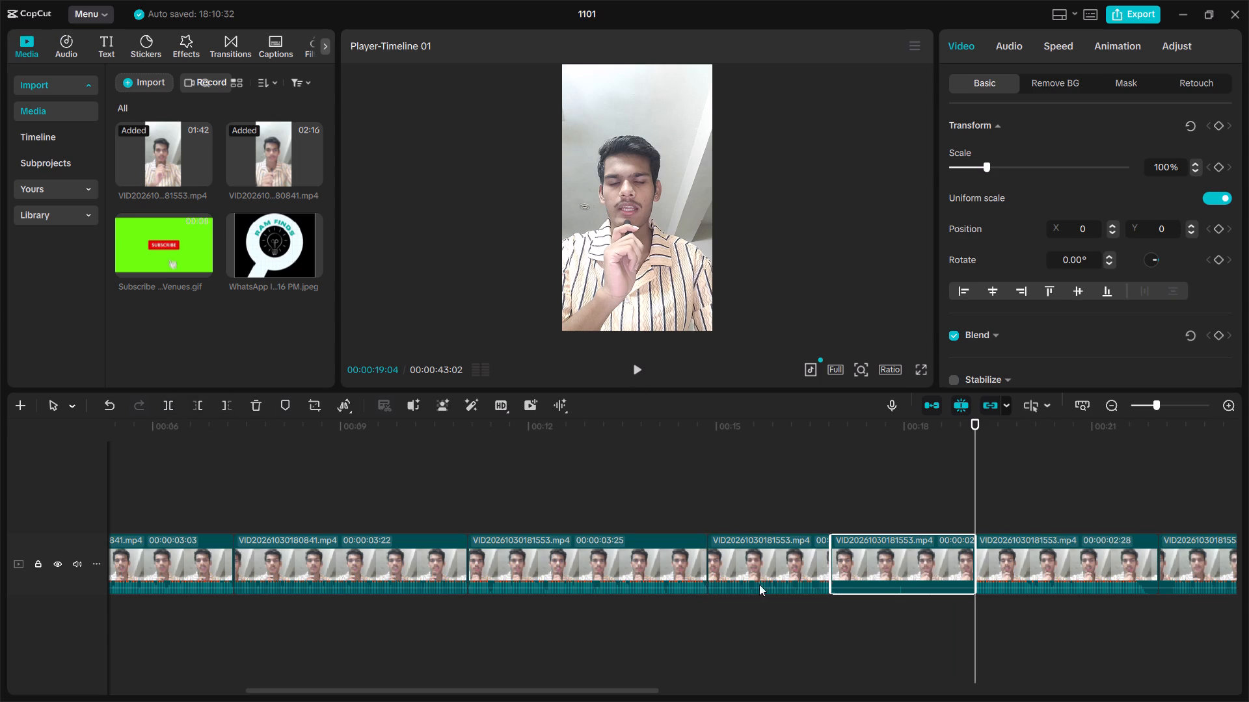
{"action": "left_click", "coordinate": [254, 405]}
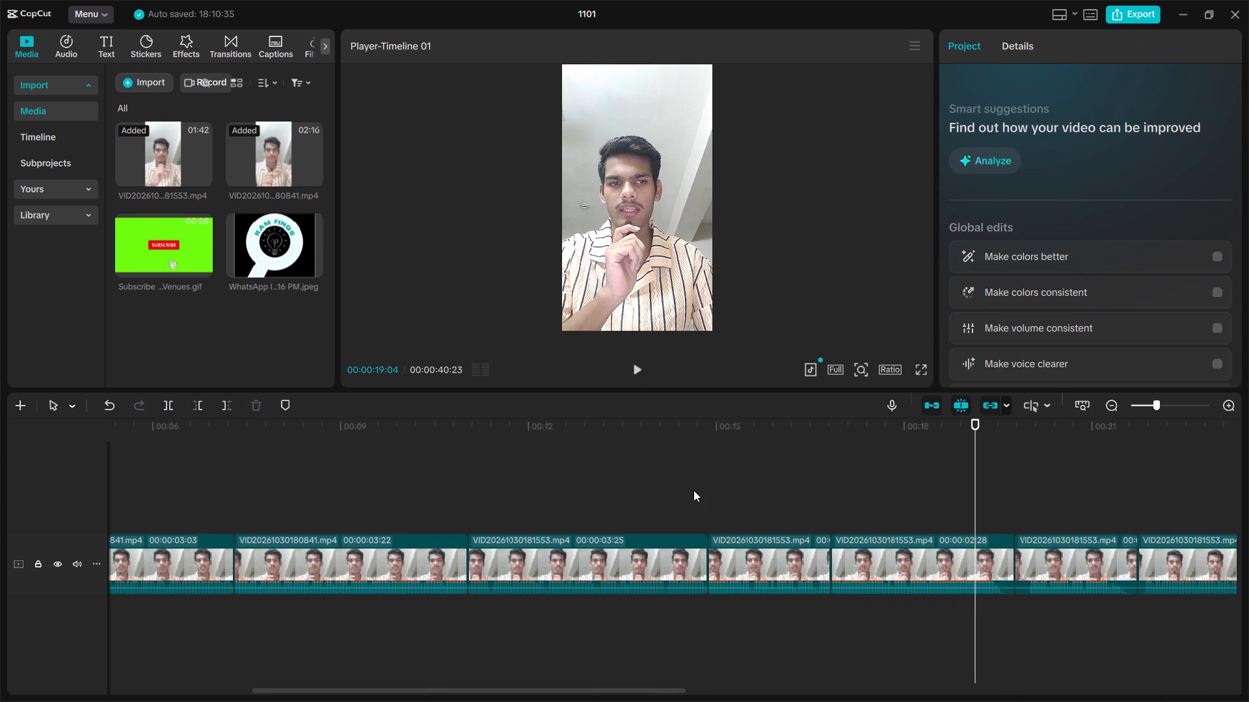
Replay from 00:00:15:11, split the 00:00:02:28 clip at 00:00:19:15 and delete its short piece after the cut.
{"action": "left_click_drag", "start_coordinate": [970, 423], "coordinate": [740, 491]}
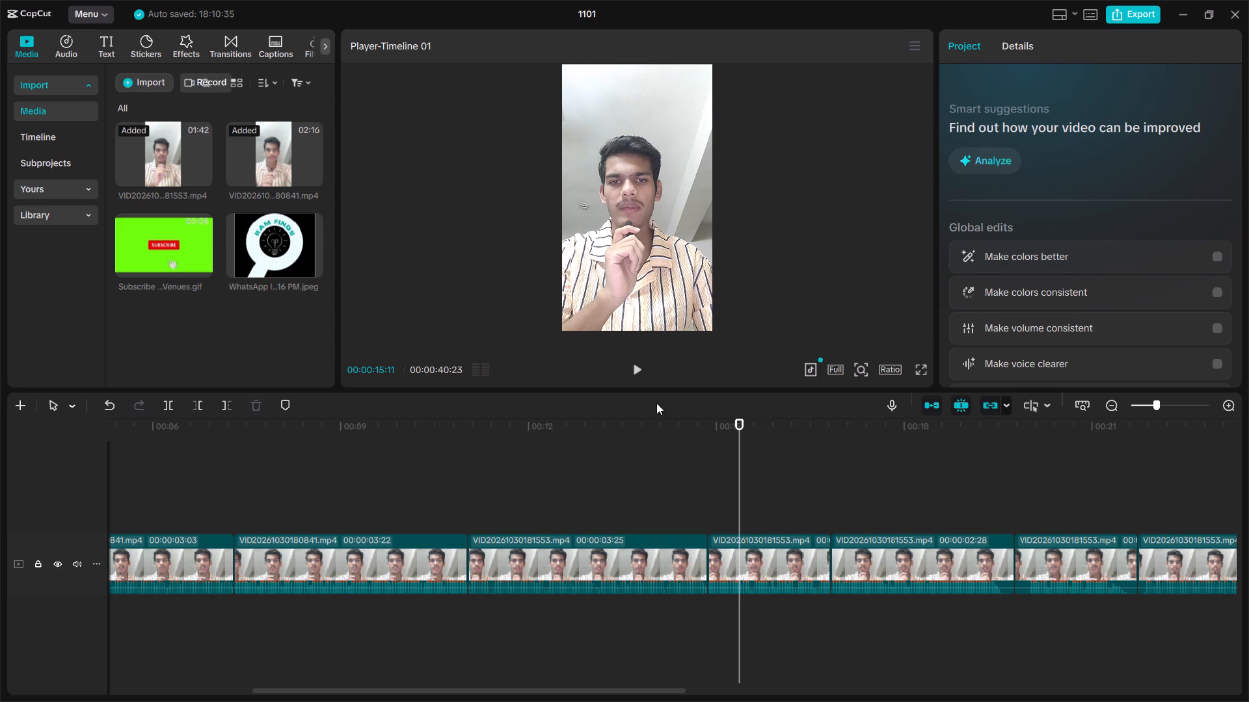
{"action": "left_click", "coordinate": [637, 367]}
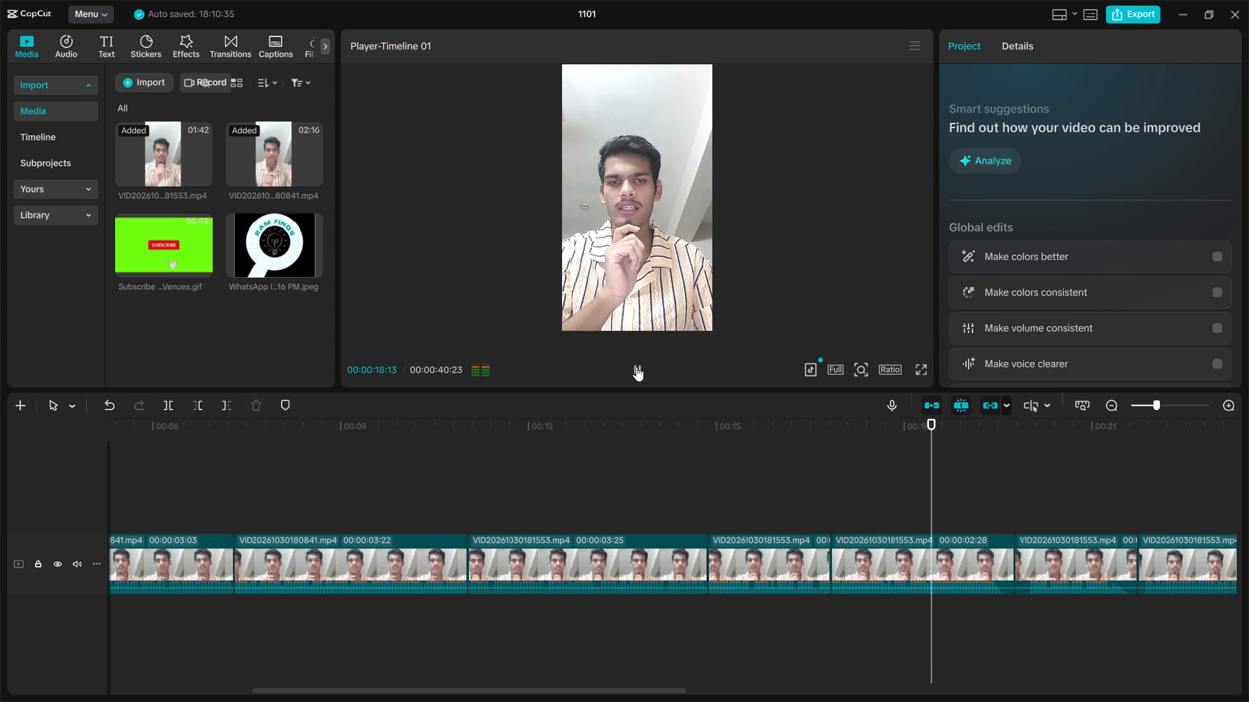
{"action": "left_click", "coordinate": [636, 367]}
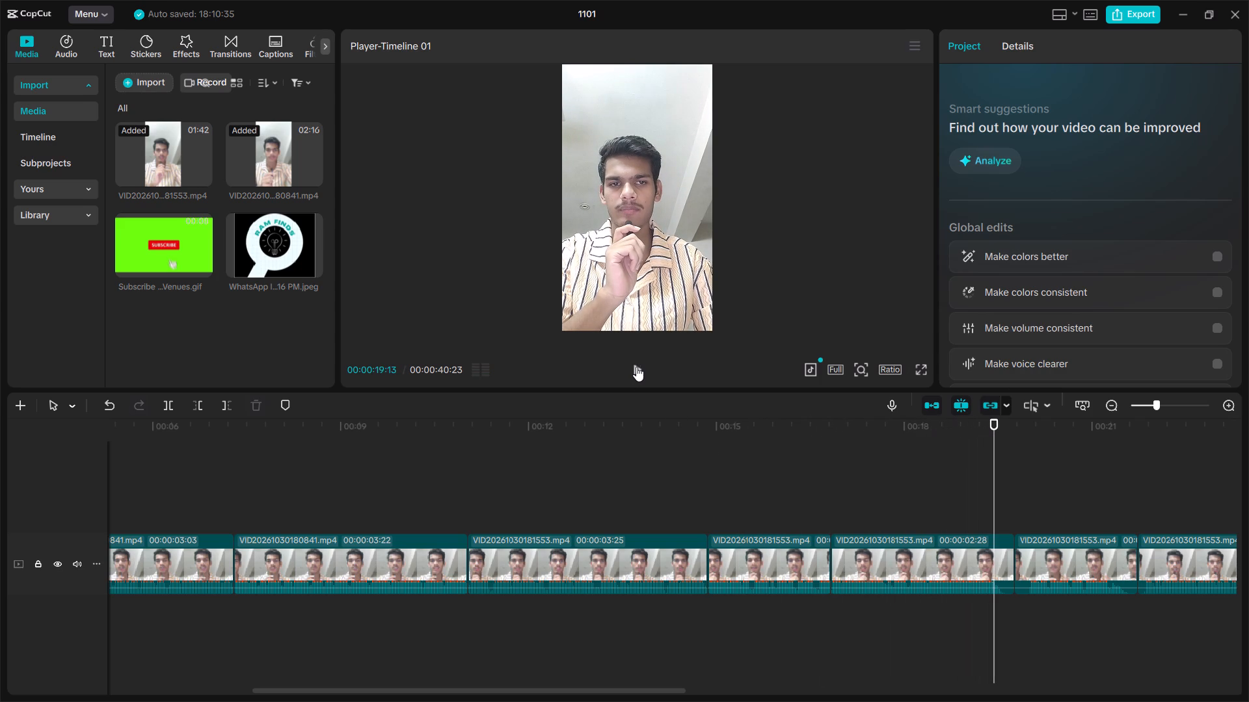
{"action": "left_click", "coordinate": [636, 367]}
{"action": "left_click", "coordinate": [636, 367]}
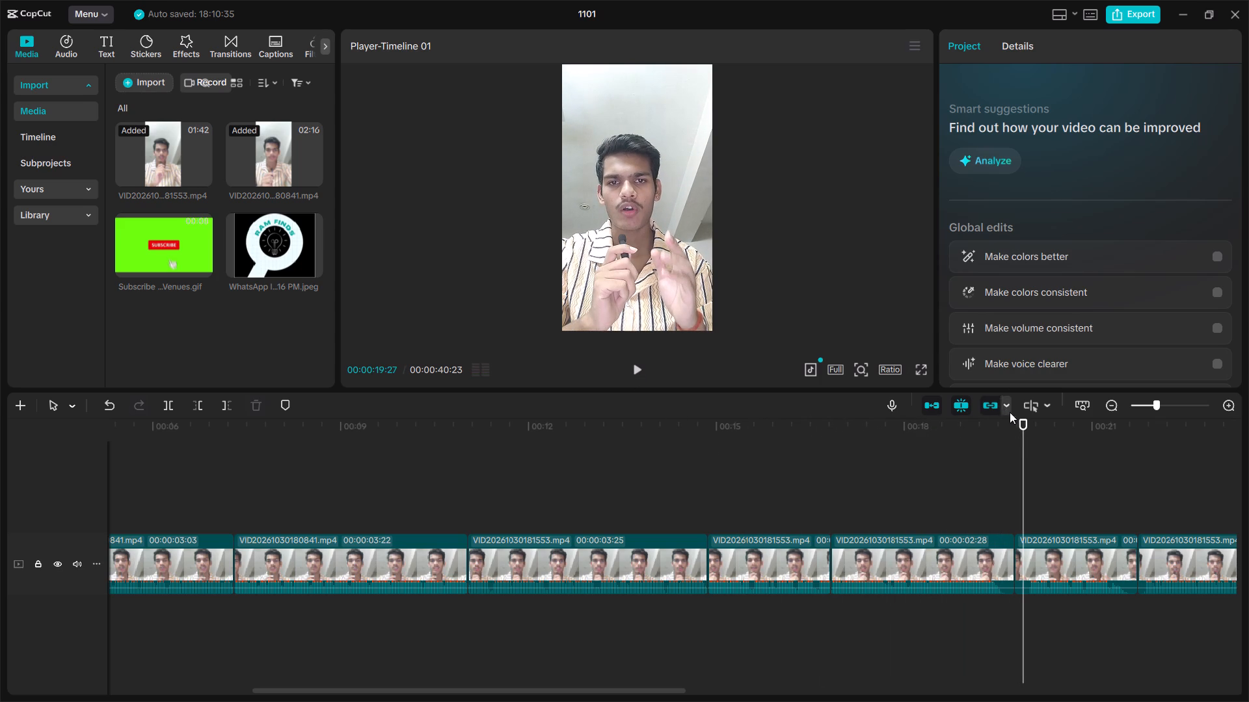
{"action": "left_click_drag", "start_coordinate": [1025, 425], "coordinate": [998, 445]}
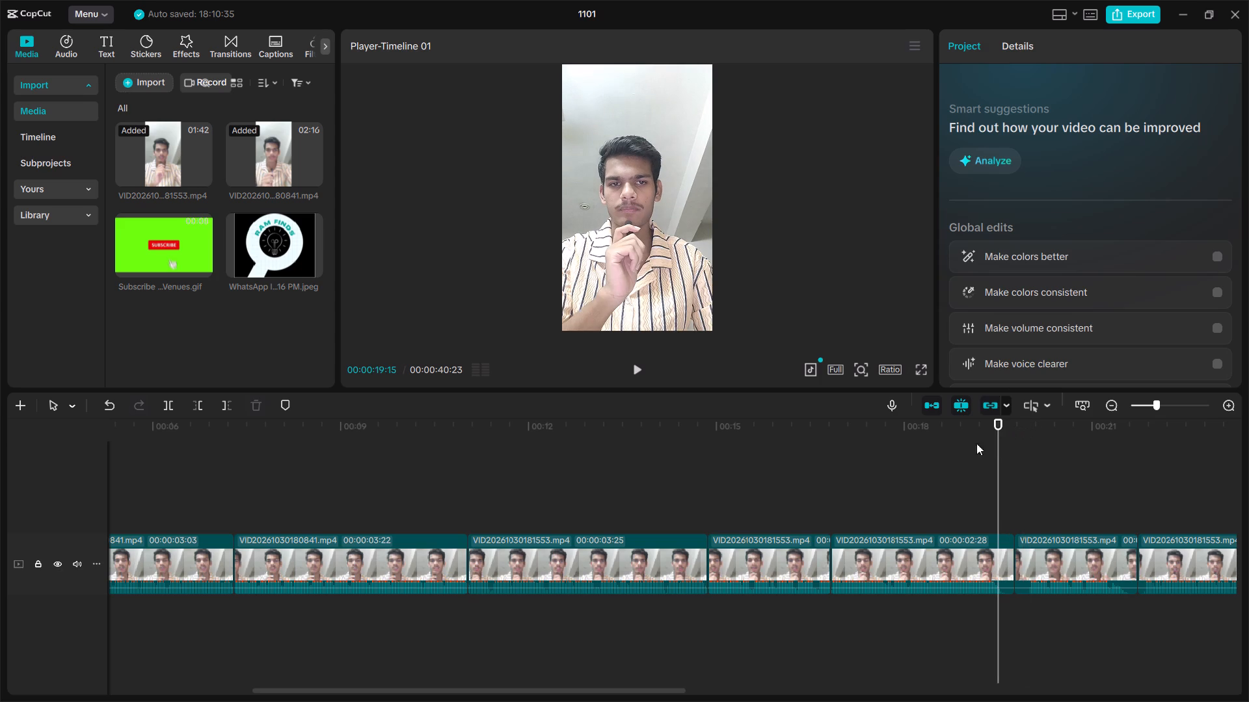
{"action": "left_click", "coordinate": [163, 403]}
{"action": "left_click", "coordinate": [1002, 575]}
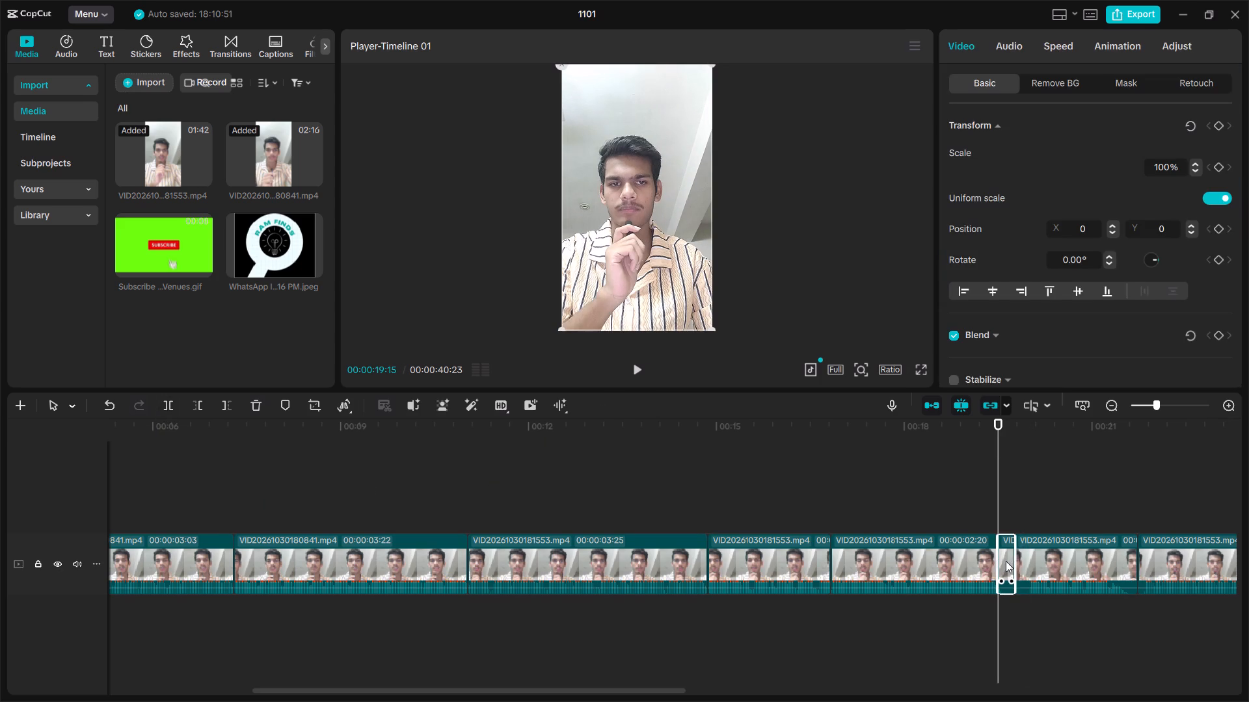
{"action": "left_click", "coordinate": [257, 404]}
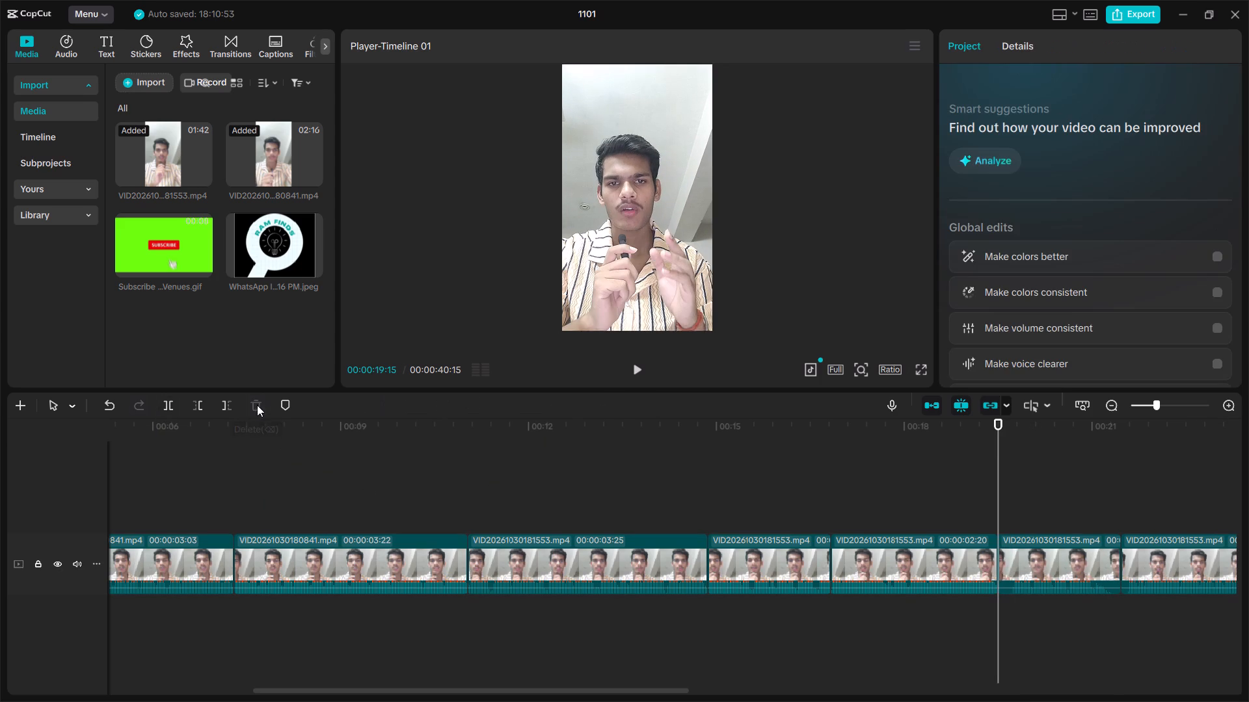
Play on from the cut, split the following clip at 00:00:19:22 and delete its short piece before the split.
{"action": "left_click", "coordinate": [639, 372]}
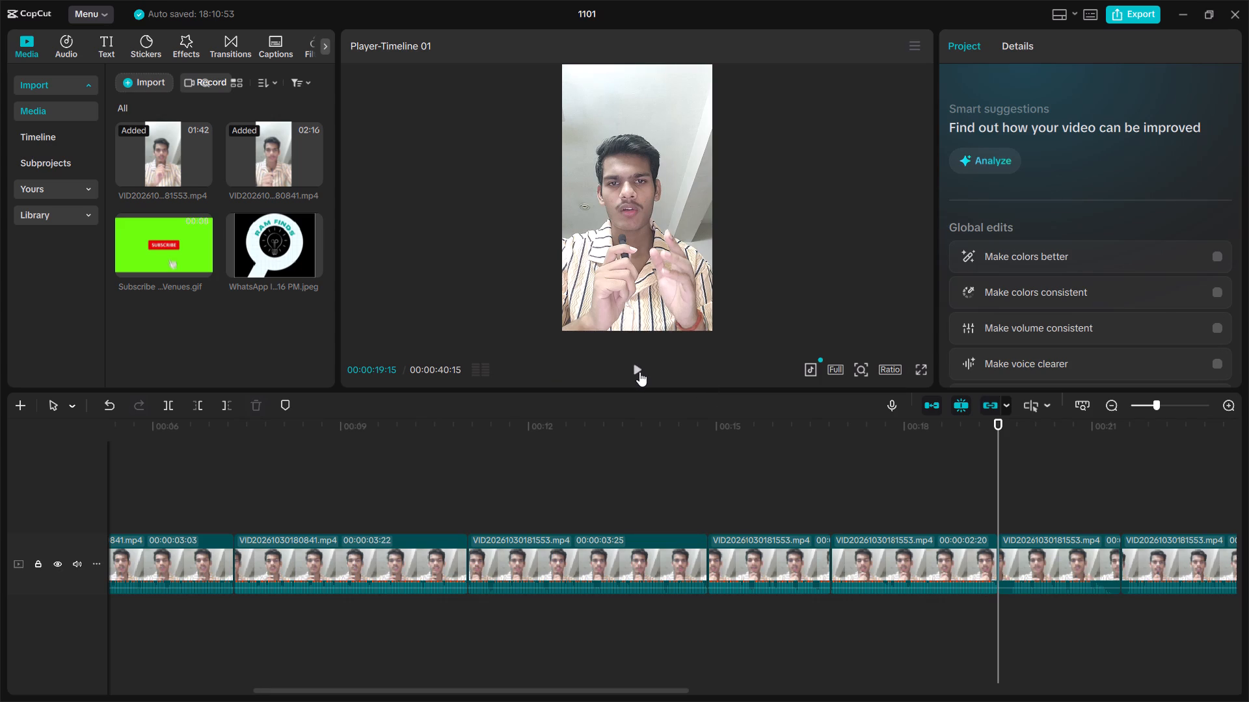
{"action": "left_click", "coordinate": [639, 372]}
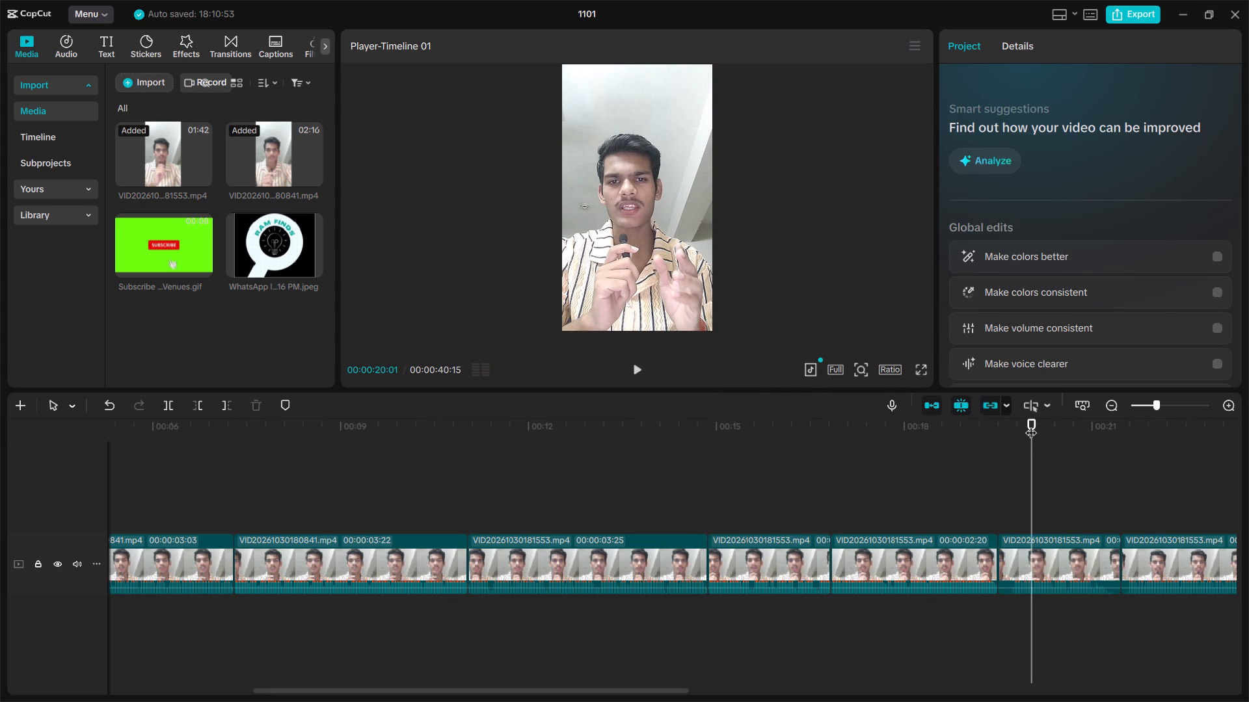
{"action": "left_click_drag", "start_coordinate": [1033, 424], "coordinate": [1015, 457]}
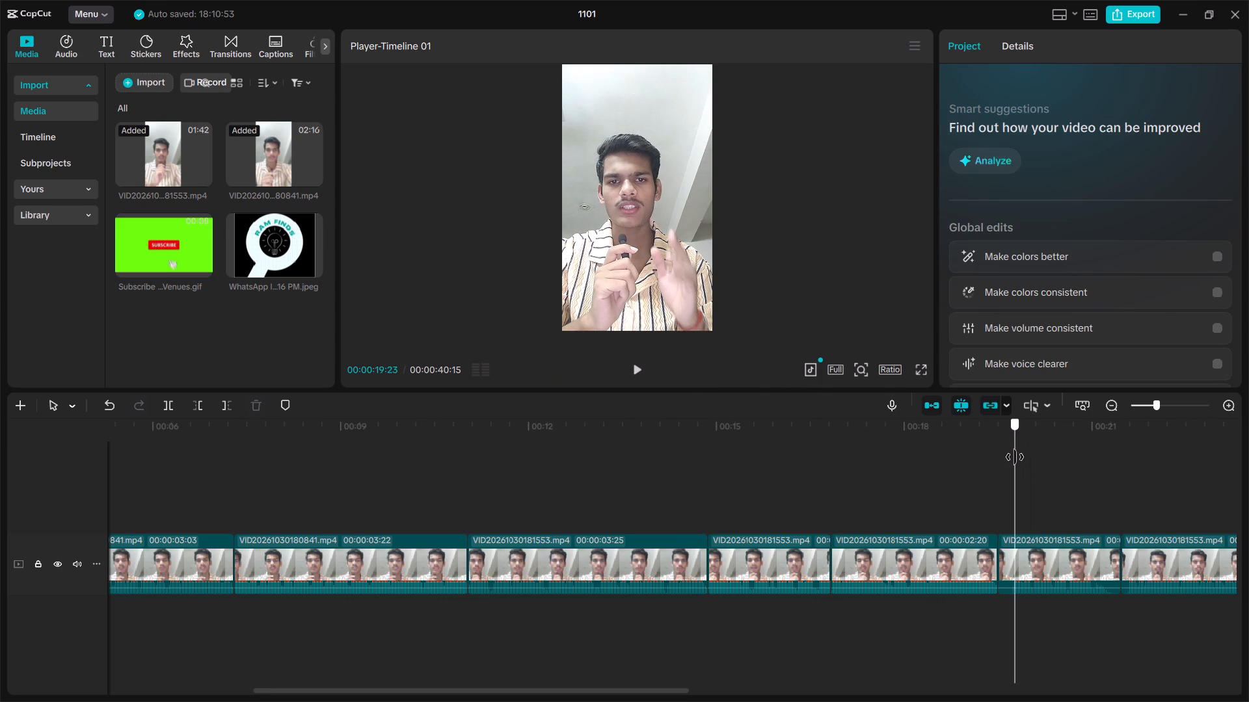
{"action": "left_click_drag", "start_coordinate": [1015, 457], "coordinate": [1013, 484]}
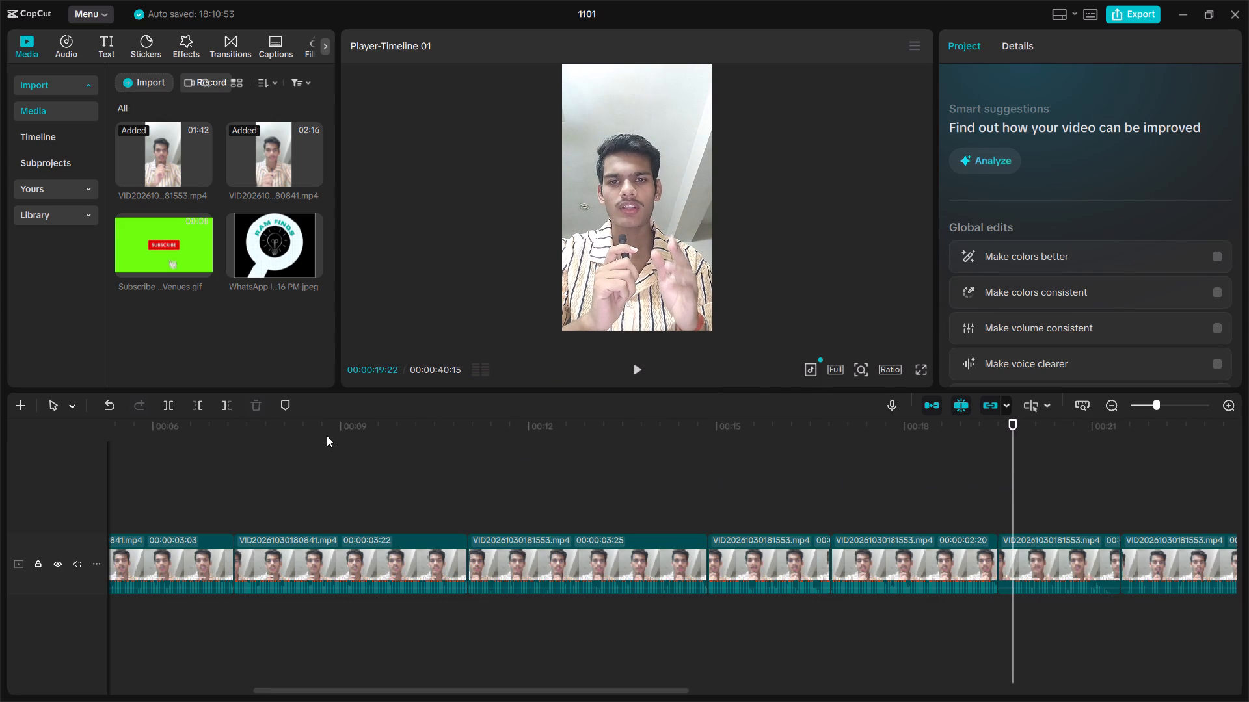
{"action": "left_click", "coordinate": [176, 403]}
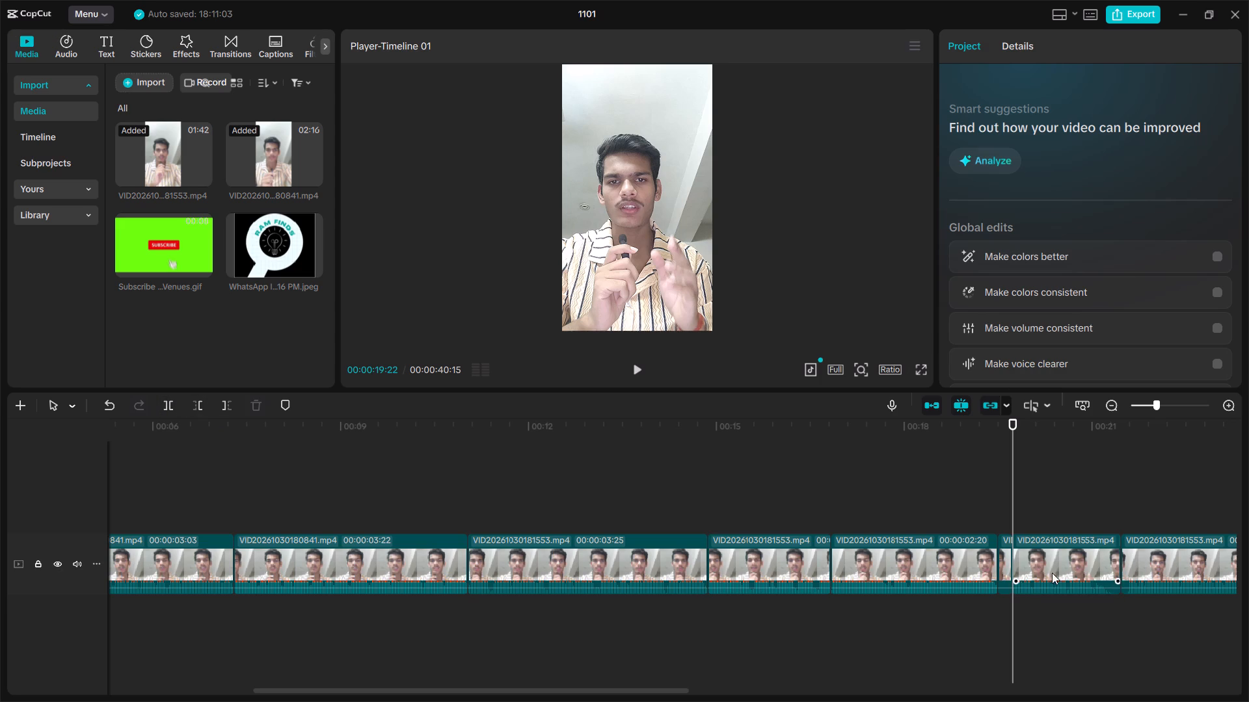
{"action": "left_click", "coordinate": [1002, 569]}
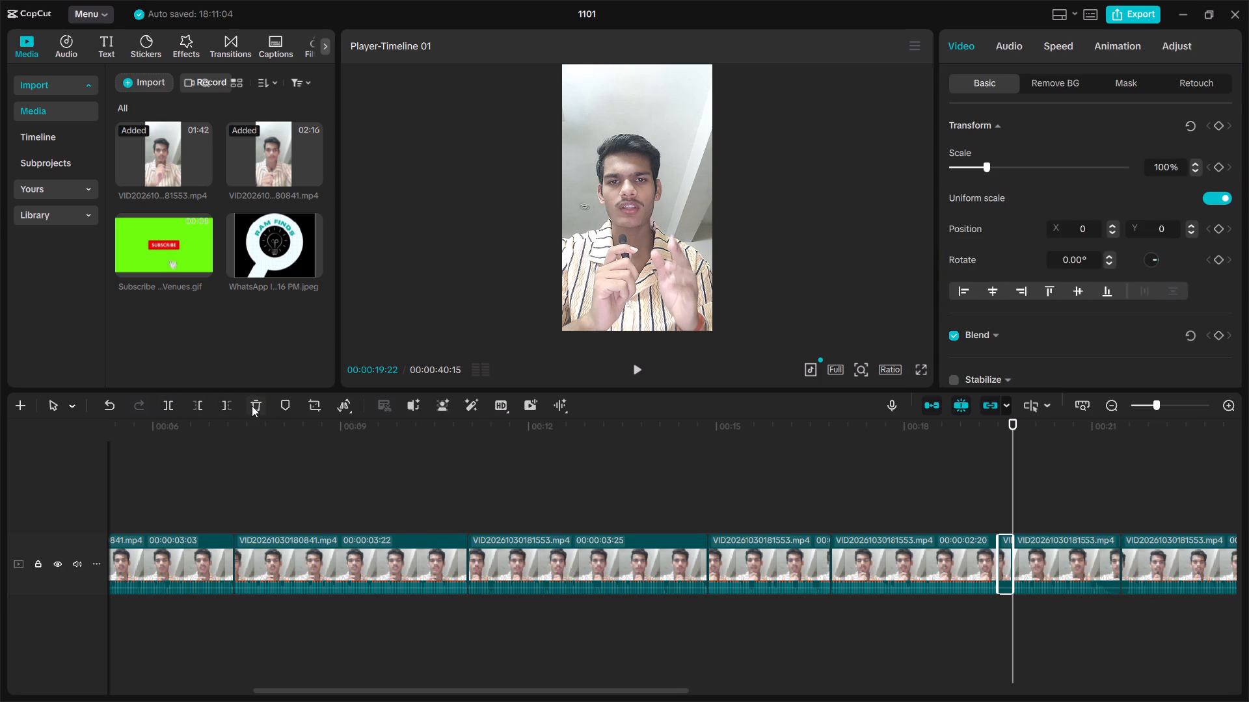
{"action": "left_click", "coordinate": [252, 406]}
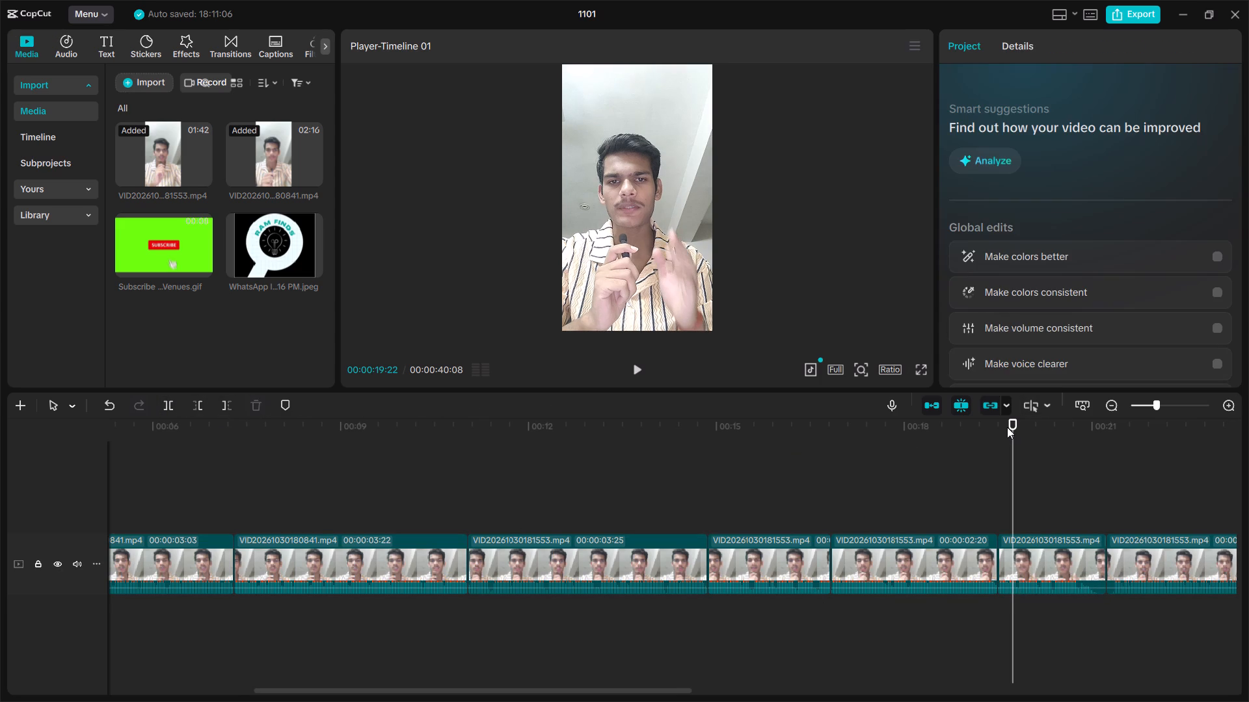
Replay from 00:00:19:15, split the clip at 00:00:20:29 and delete its short piece before the 00:00:04:15 clip.
{"action": "left_click_drag", "start_coordinate": [1008, 427], "coordinate": [998, 458]}
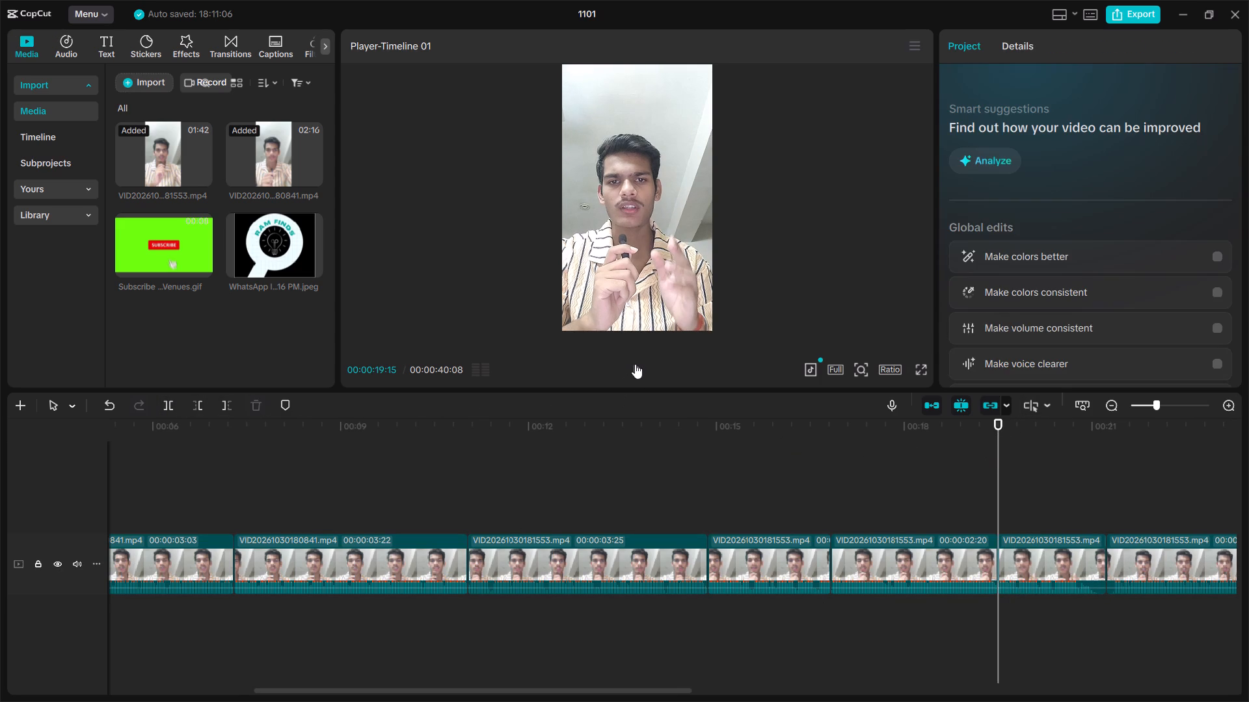
{"action": "left_click", "coordinate": [637, 362]}
{"action": "left_click", "coordinate": [637, 362]}
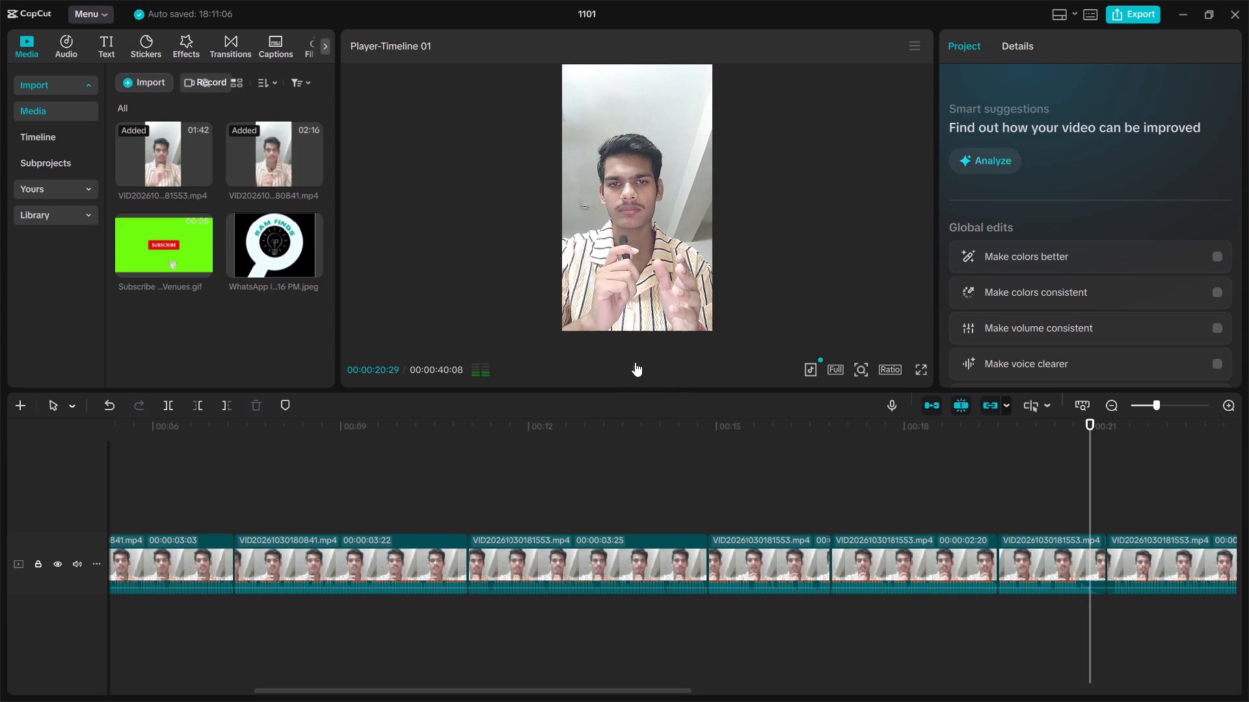
{"action": "left_click", "coordinate": [177, 404]}
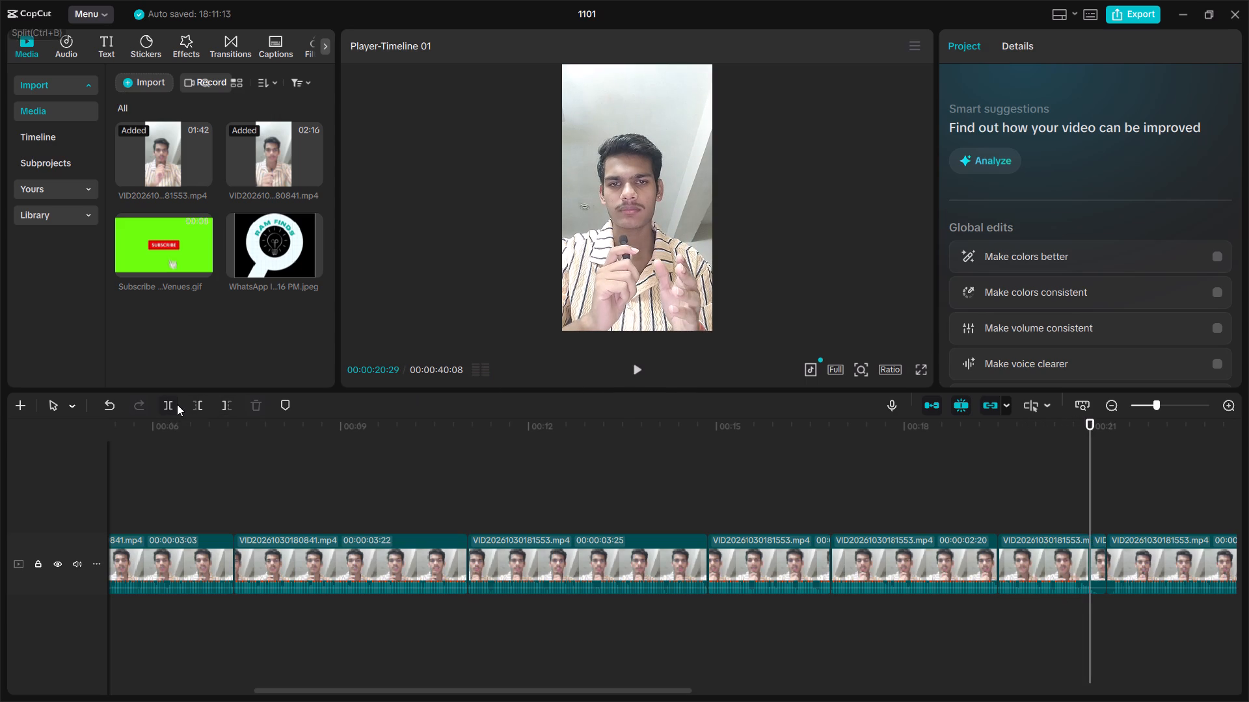
{"action": "left_click", "coordinate": [638, 370]}
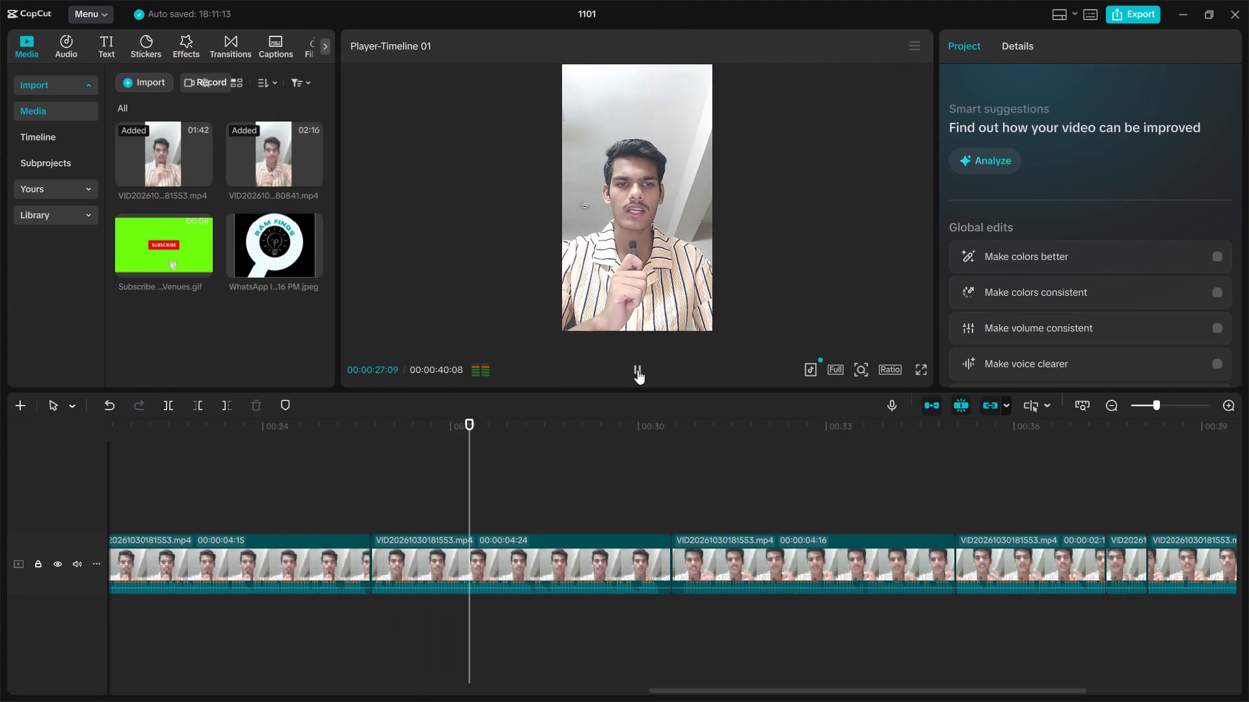
{"action": "left_click_drag", "start_coordinate": [552, 428], "coordinate": [74, 535]}
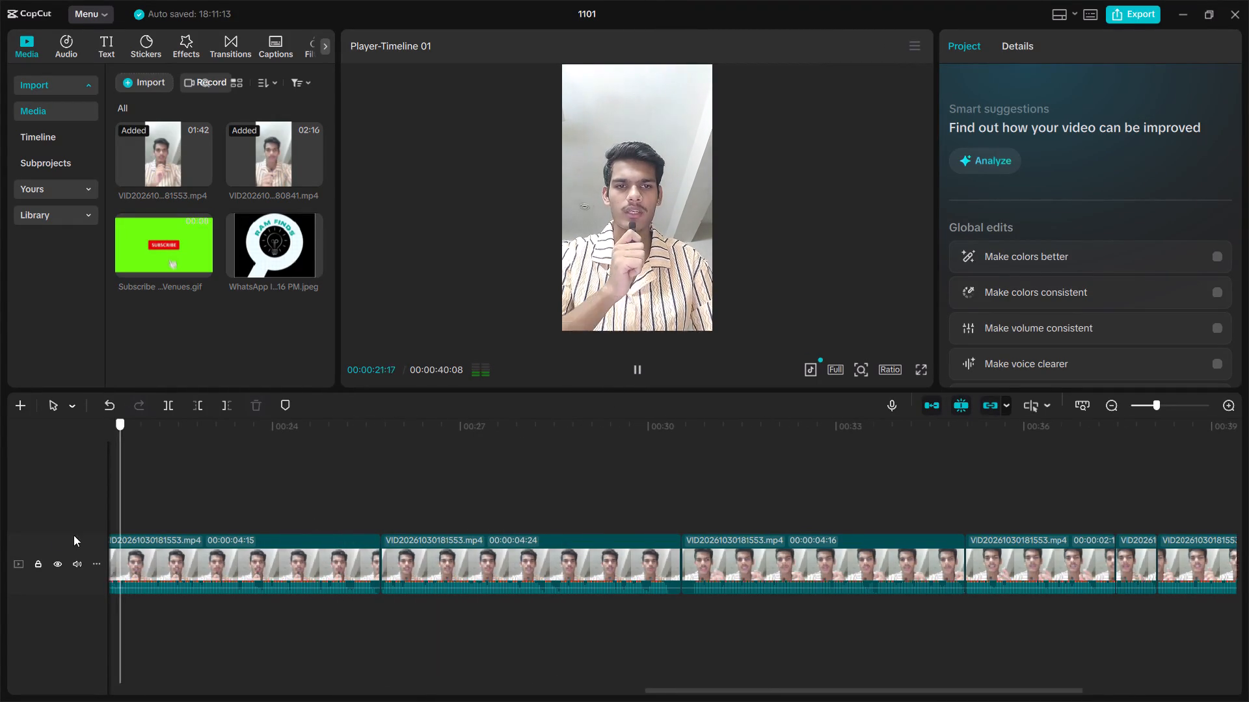
{"action": "left_click_drag", "start_coordinate": [74, 535], "coordinate": [1044, 580]}
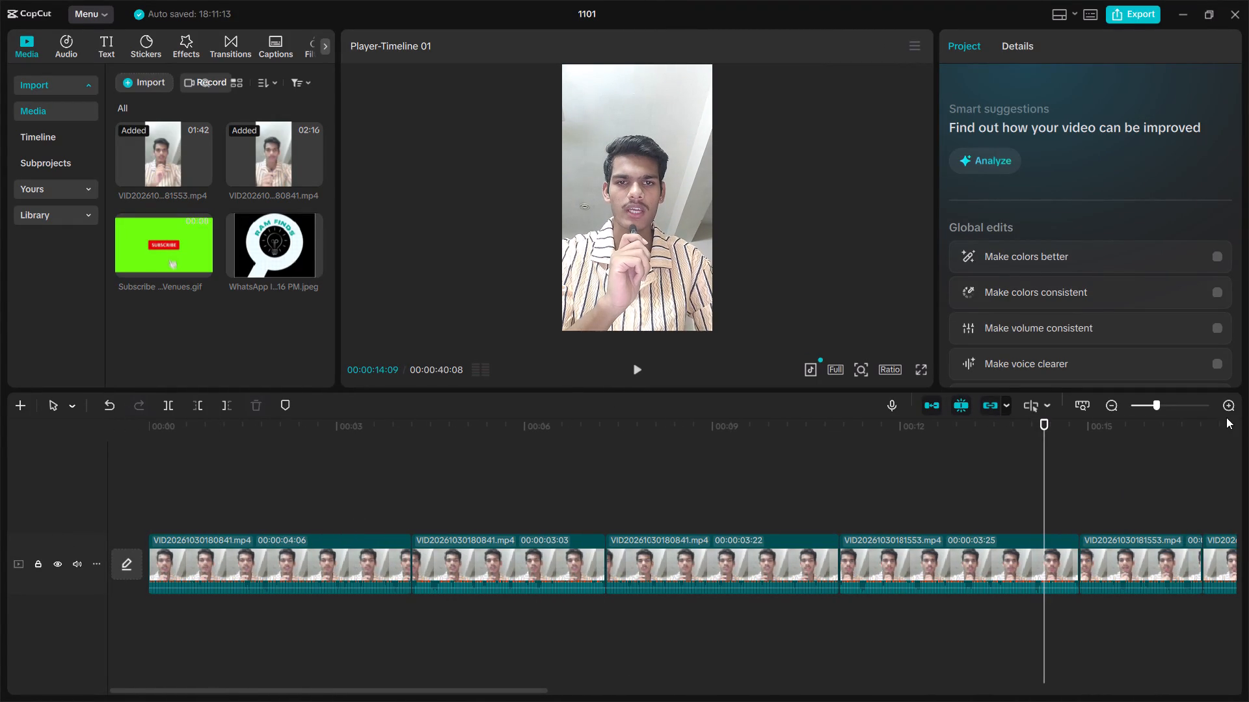
{"action": "left_click", "coordinate": [1146, 400]}
{"action": "left_click", "coordinate": [1150, 401]}
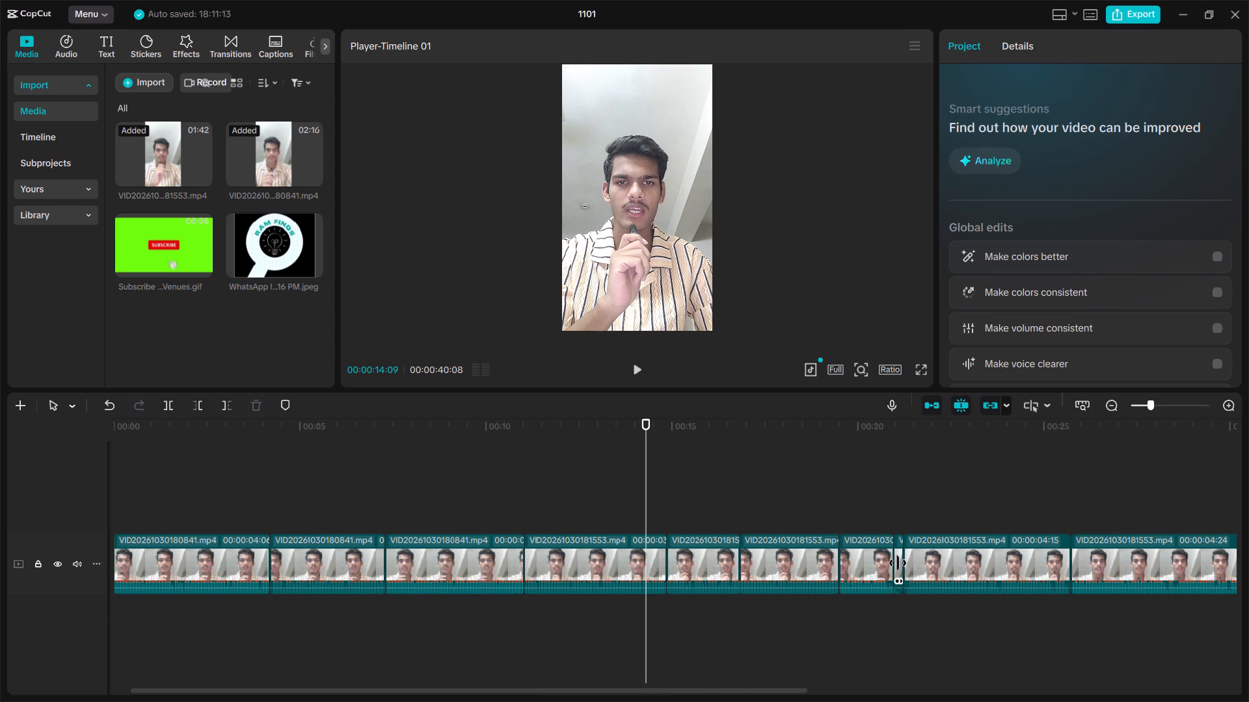
{"action": "left_click", "coordinate": [898, 563]}
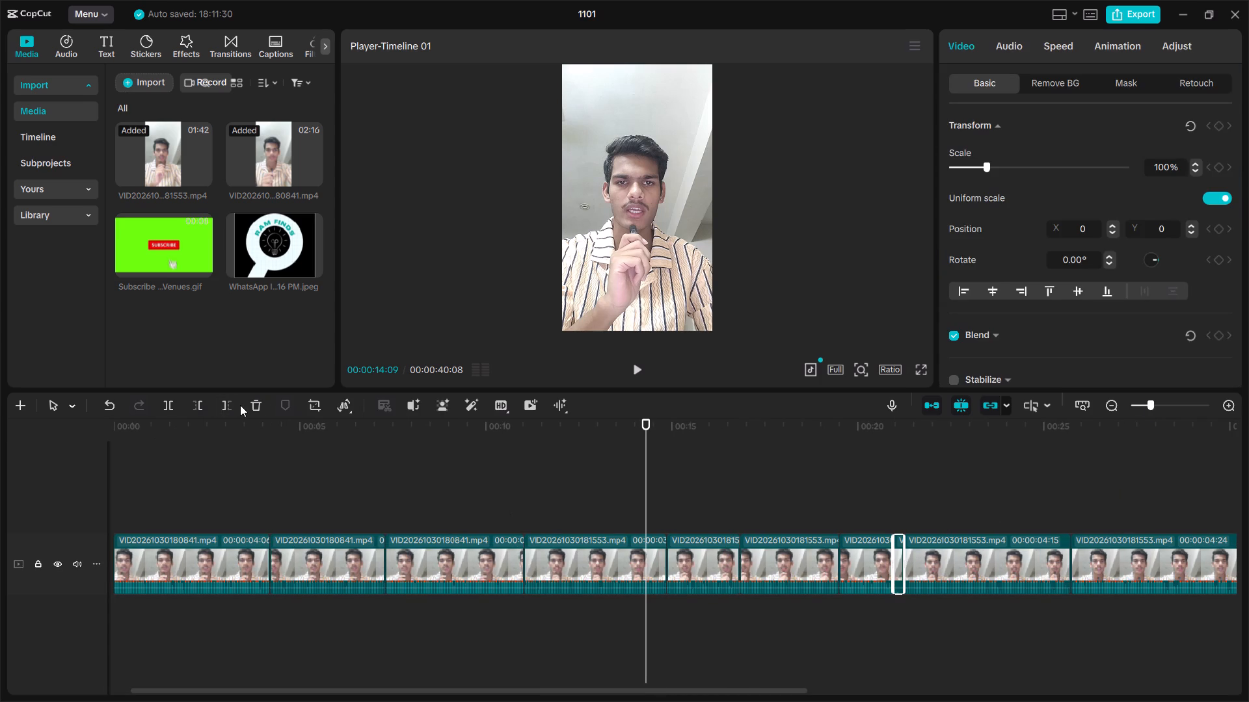
{"action": "left_click", "coordinate": [252, 407]}
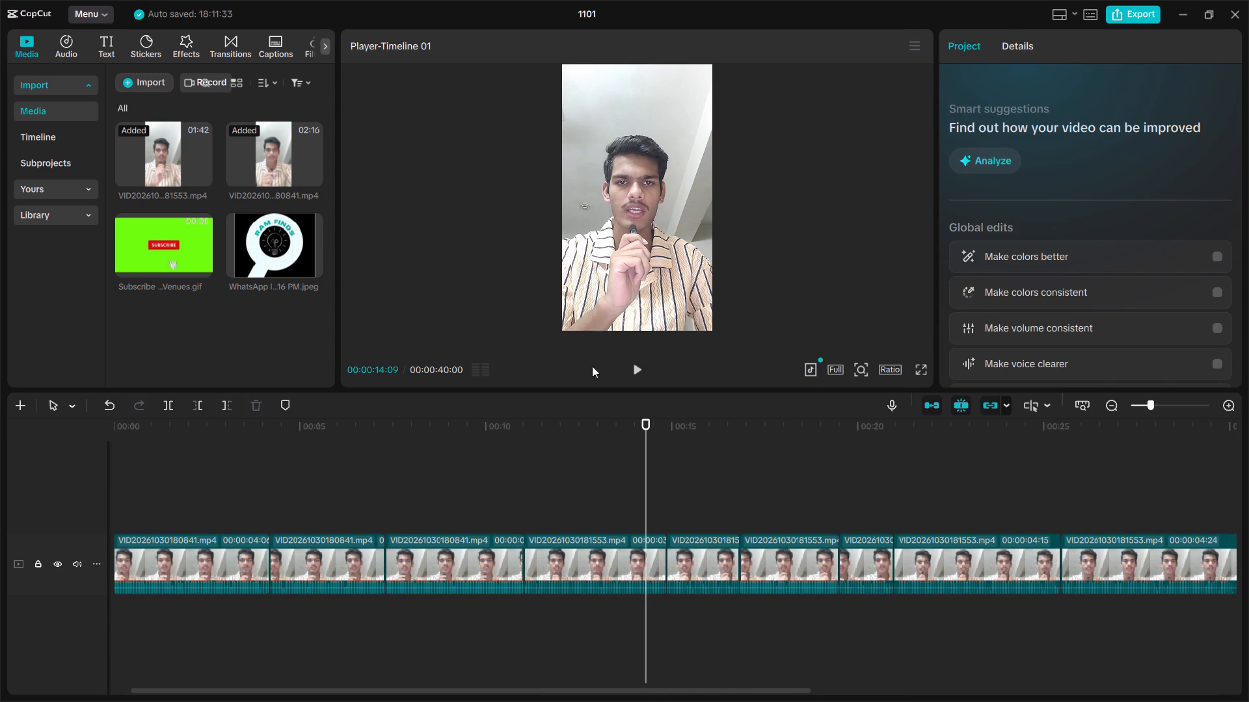
Play the timeline through to its end, then replay from 00:00:14:26 and 00:00:20:22 to check the speech for repeated passages.
{"action": "left_click", "coordinate": [641, 368]}
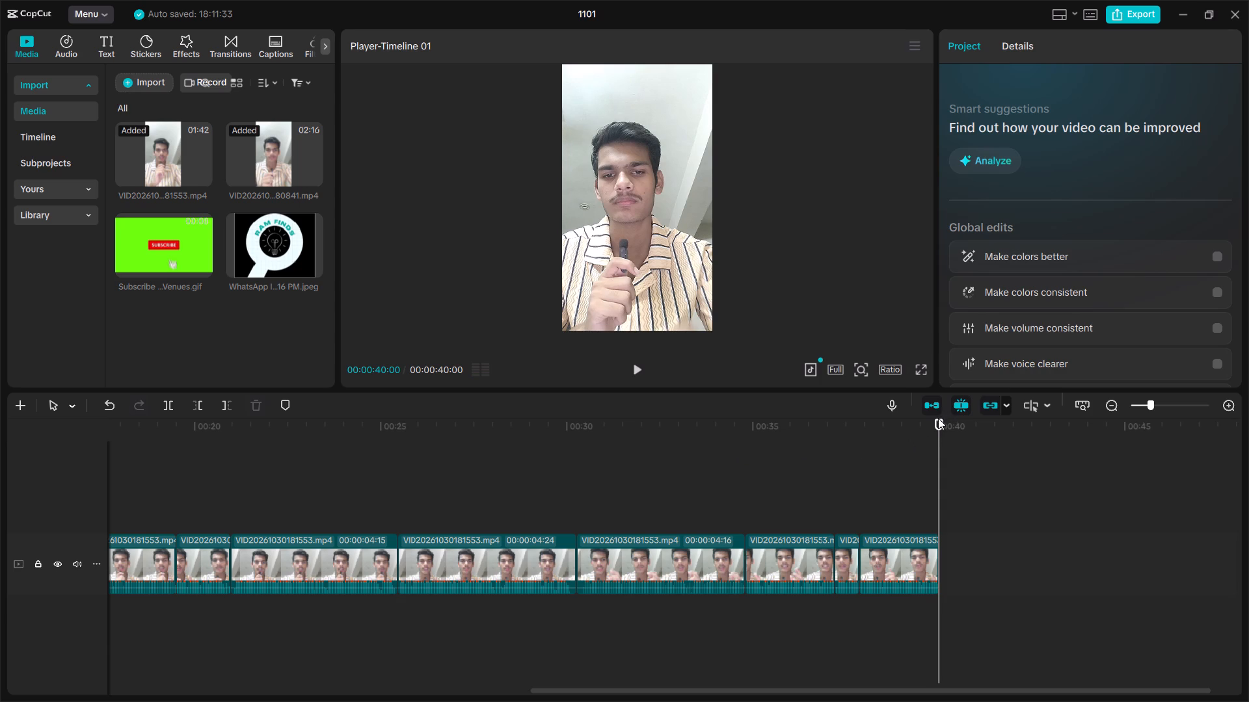
{"action": "left_click_drag", "start_coordinate": [939, 420], "coordinate": [587, 500]}
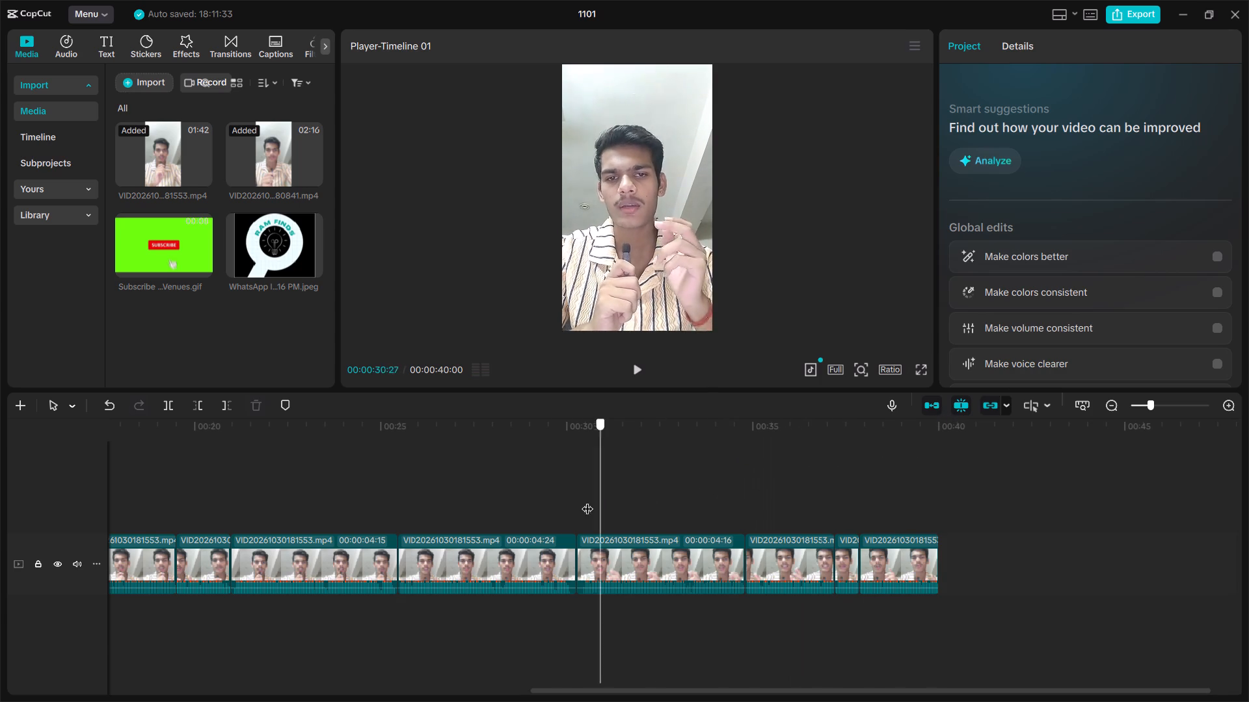
{"action": "left_click_drag", "start_coordinate": [587, 500], "coordinate": [230, 542]}
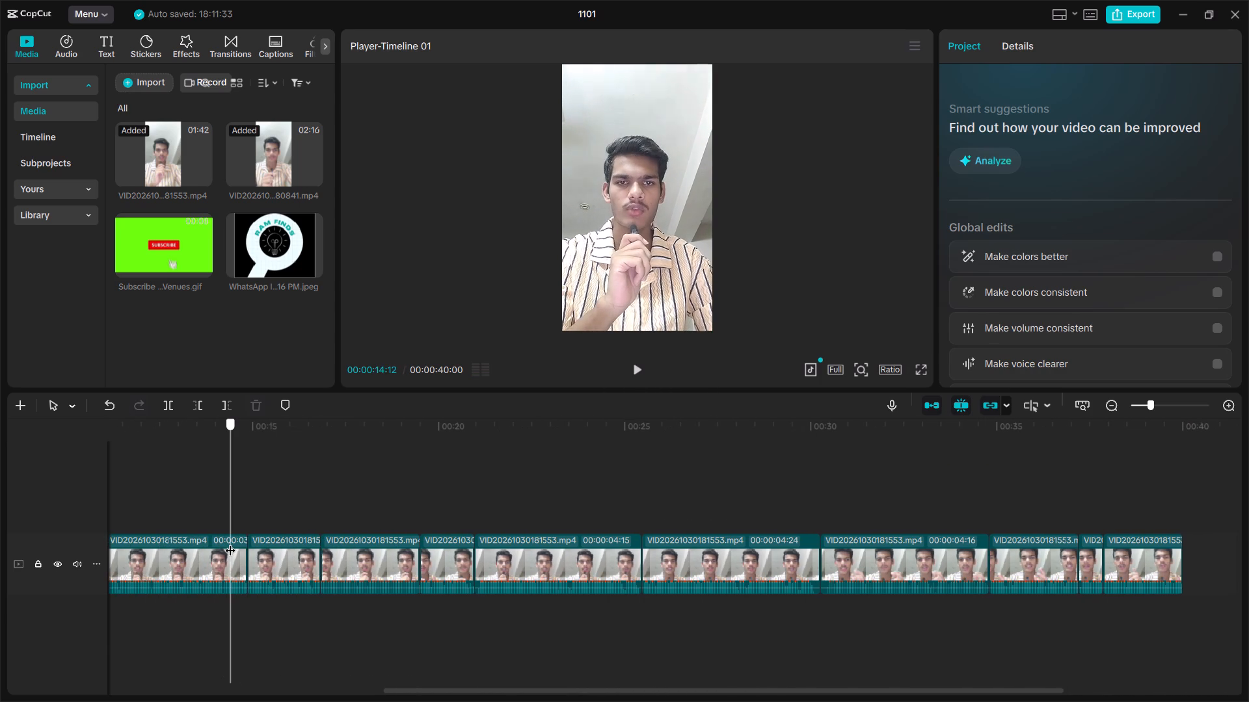
{"action": "left_click_drag", "start_coordinate": [230, 542], "coordinate": [247, 542]}
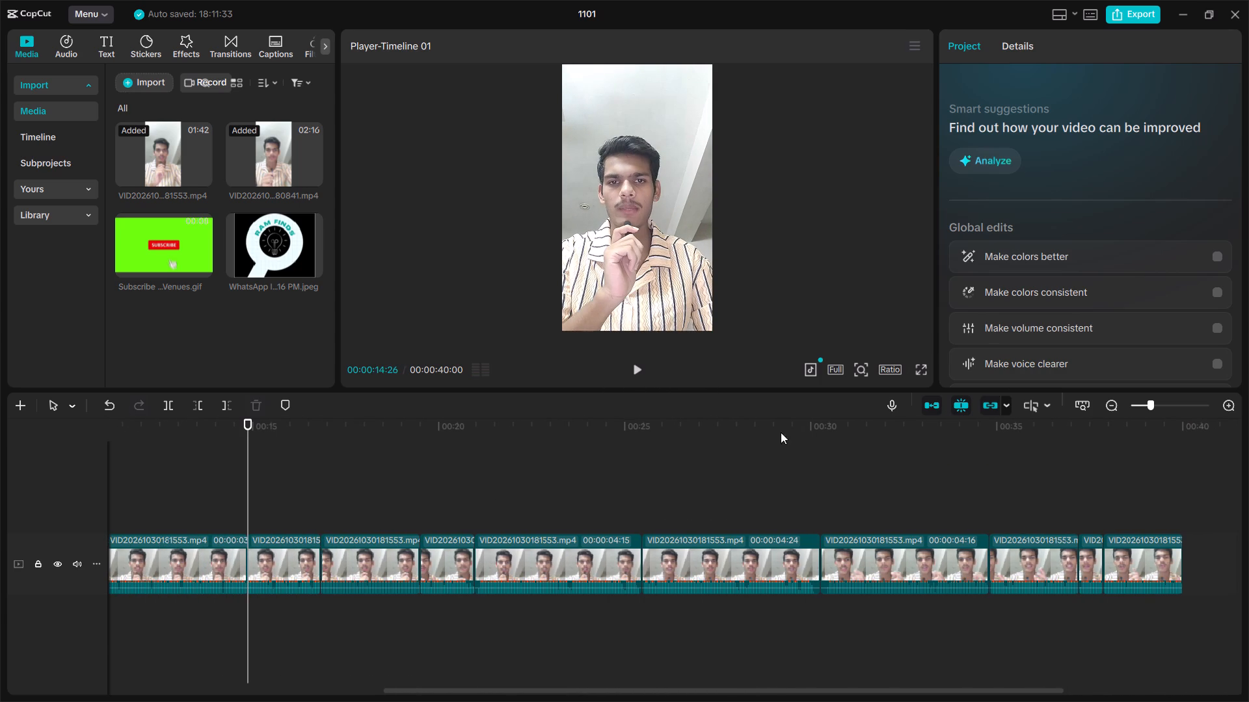
{"action": "left_click", "coordinate": [632, 368]}
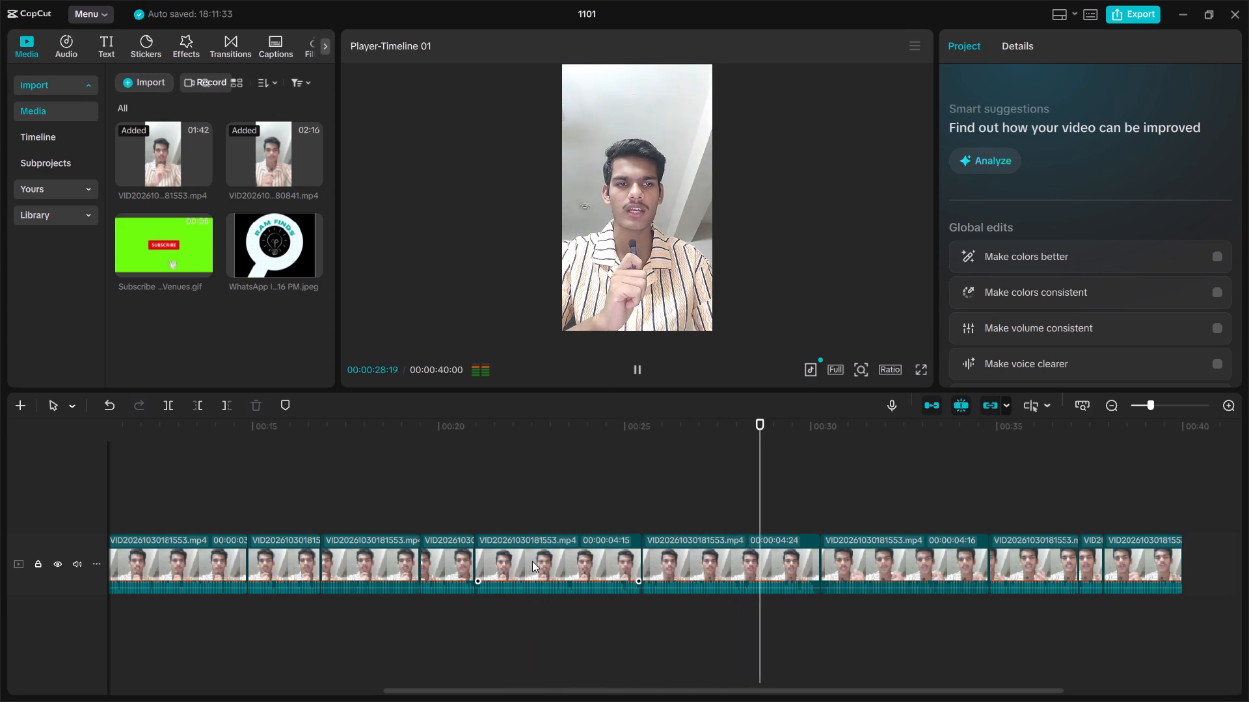
{"action": "left_click_drag", "start_coordinate": [842, 454], "coordinate": [844, 456]}
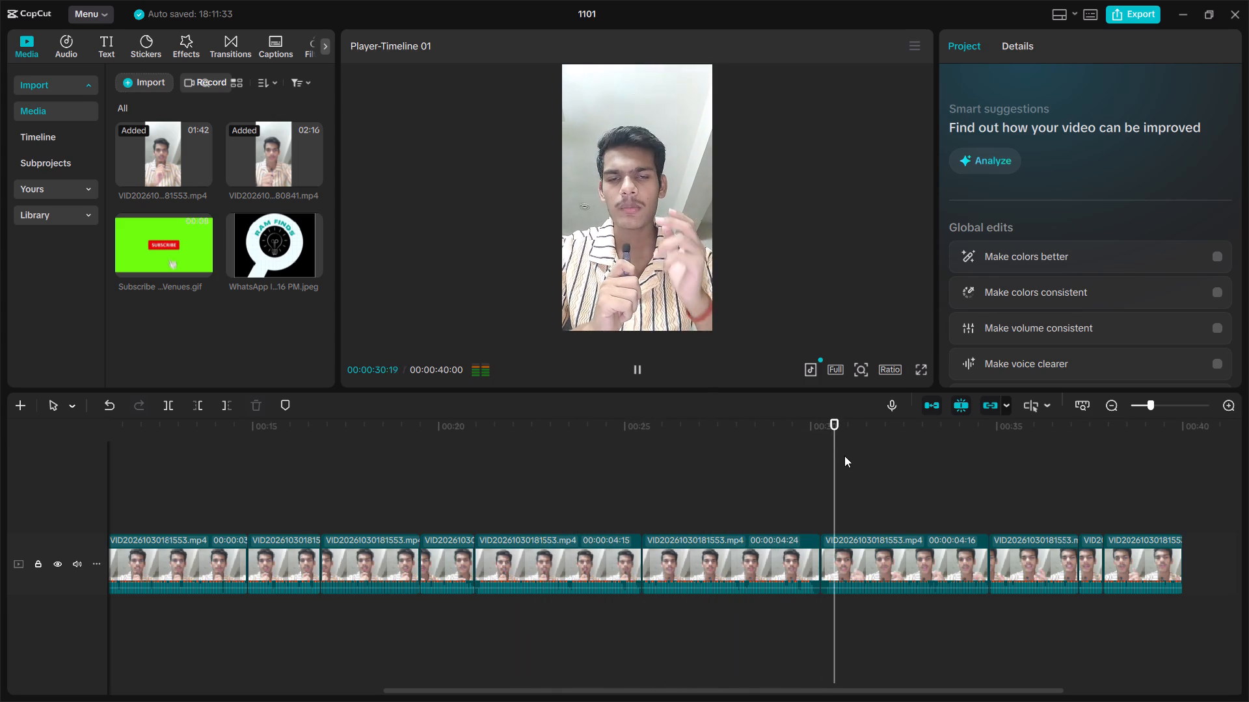
{"action": "left_click_drag", "start_coordinate": [844, 456], "coordinate": [749, 484]}
{"action": "left_click_drag", "start_coordinate": [903, 426], "coordinate": [582, 513]}
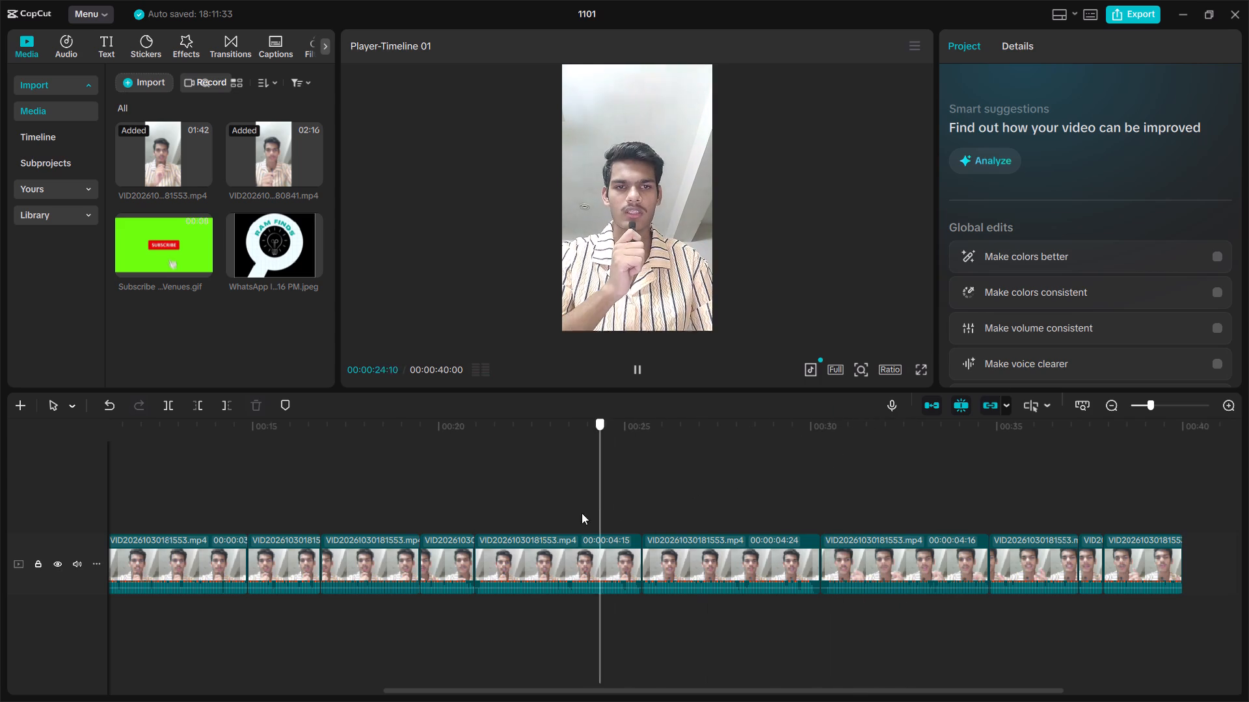
{"action": "left_click_drag", "start_coordinate": [582, 513], "coordinate": [466, 528]}
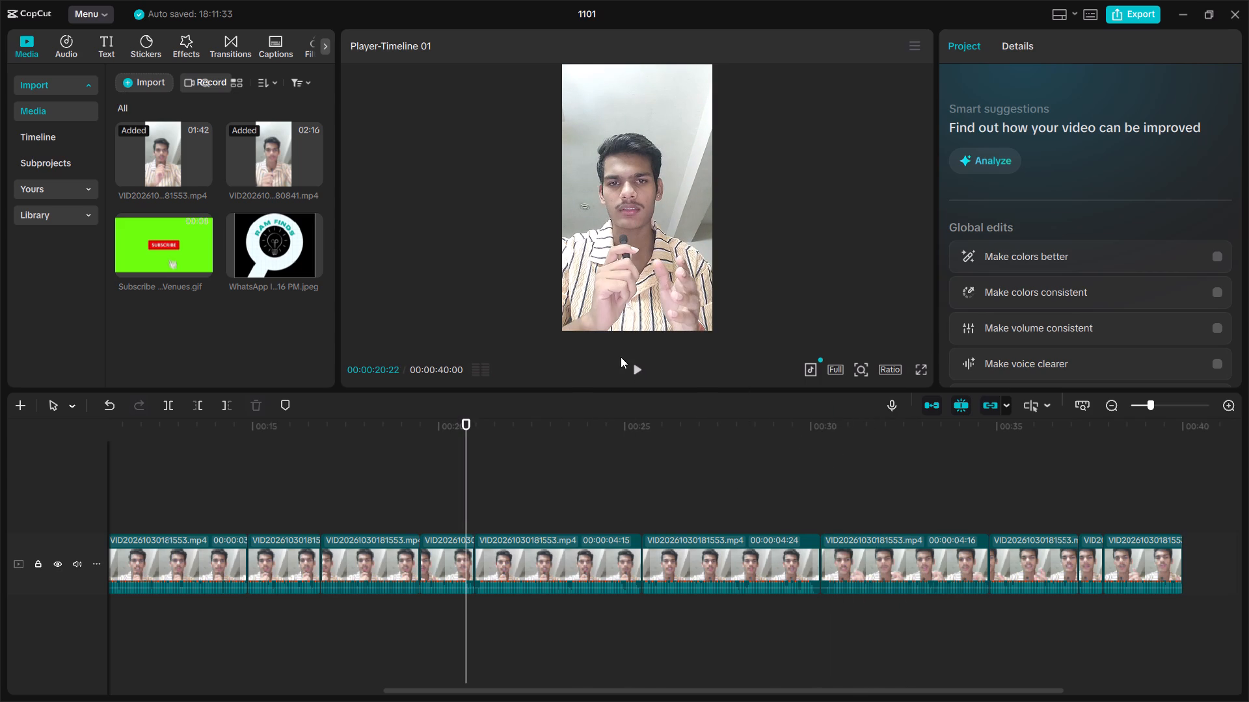
{"action": "left_click", "coordinate": [632, 365]}
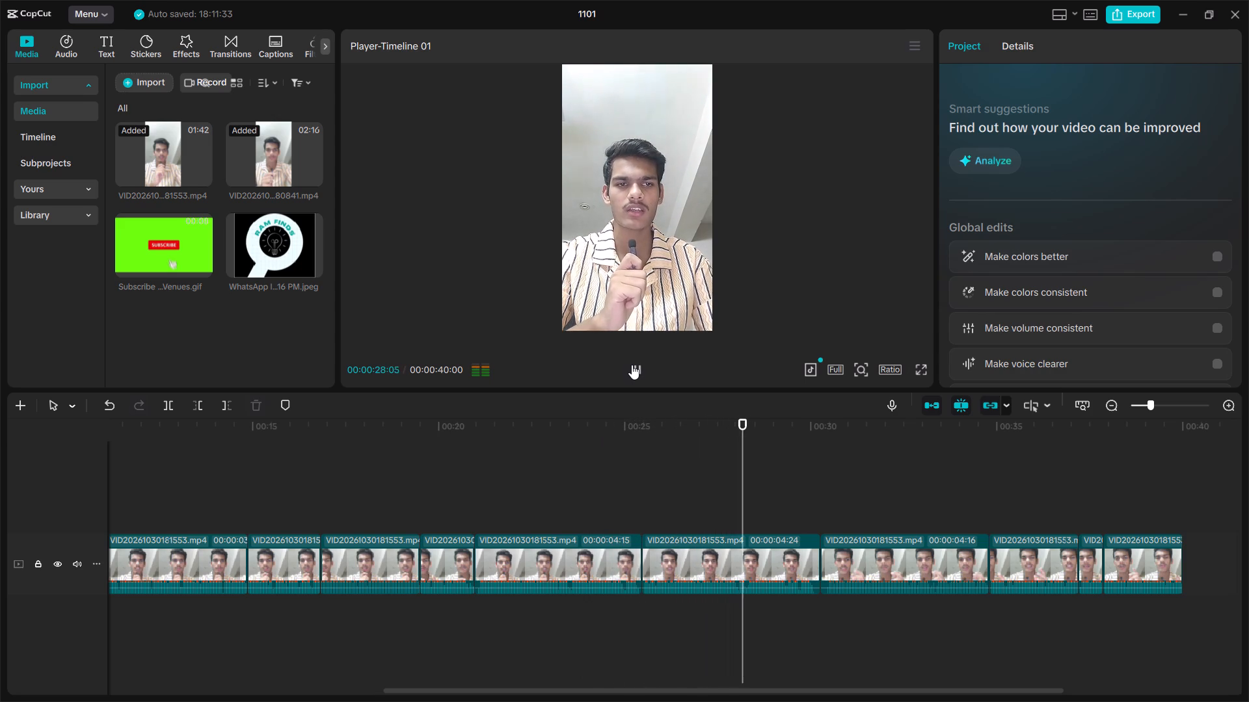
Delete the whole 00:00:04:15 clip that precedes the 00:00:04:24 clip.
{"action": "left_click", "coordinate": [564, 554]}
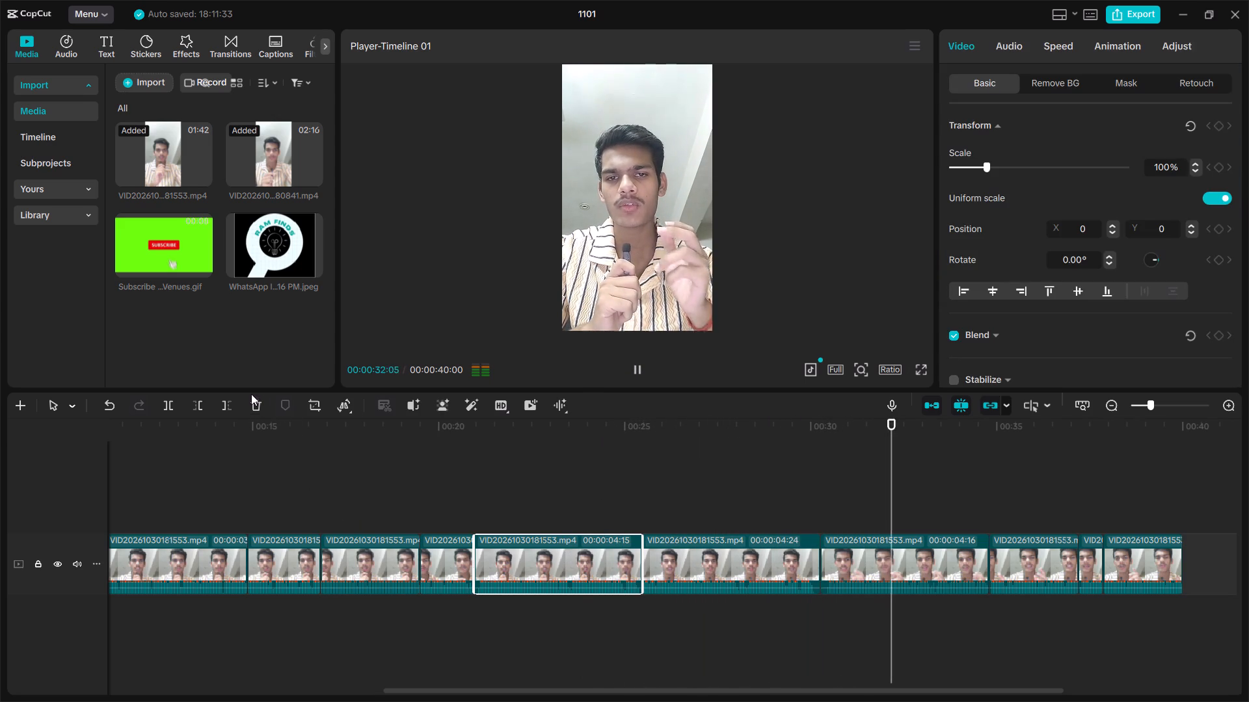
{"action": "left_click", "coordinate": [251, 394]}
{"action": "left_click", "coordinate": [248, 404]}
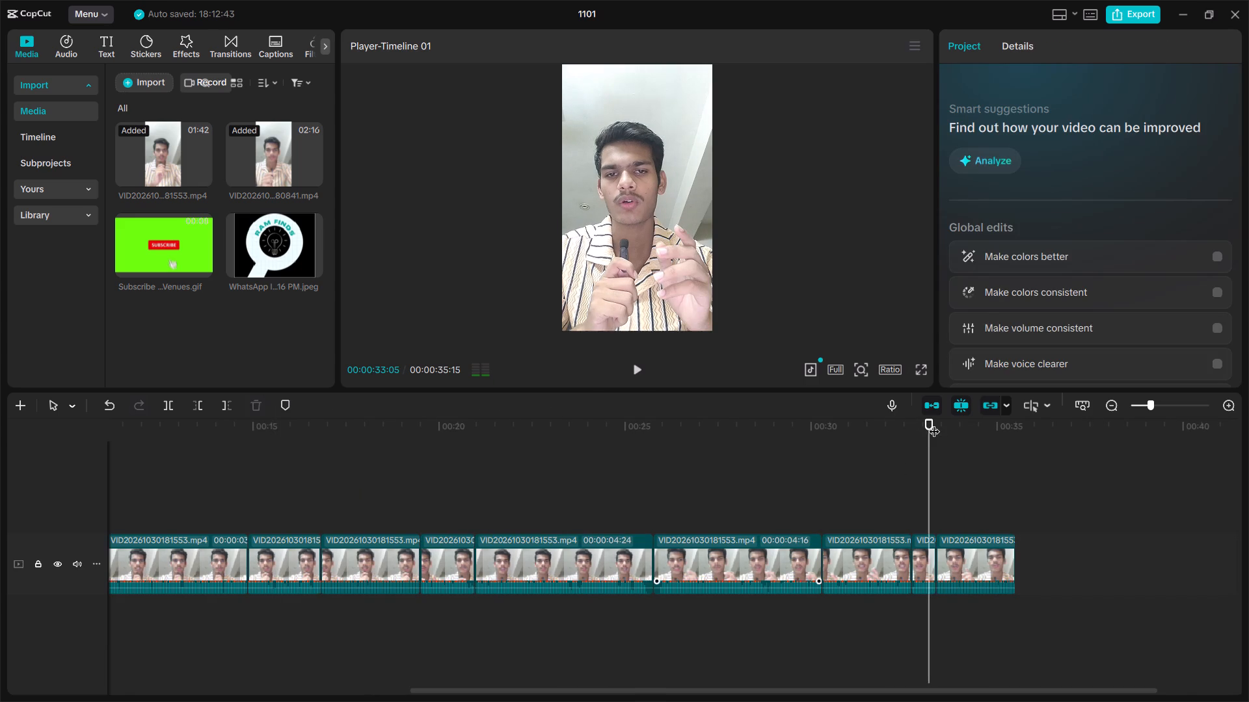
Replay from 00:00:19:20, split the clip at 00:00:25:15 and delete its short piece between the split and the 00:00:04:16 clip.
{"action": "left_click_drag", "start_coordinate": [933, 420], "coordinate": [427, 502]}
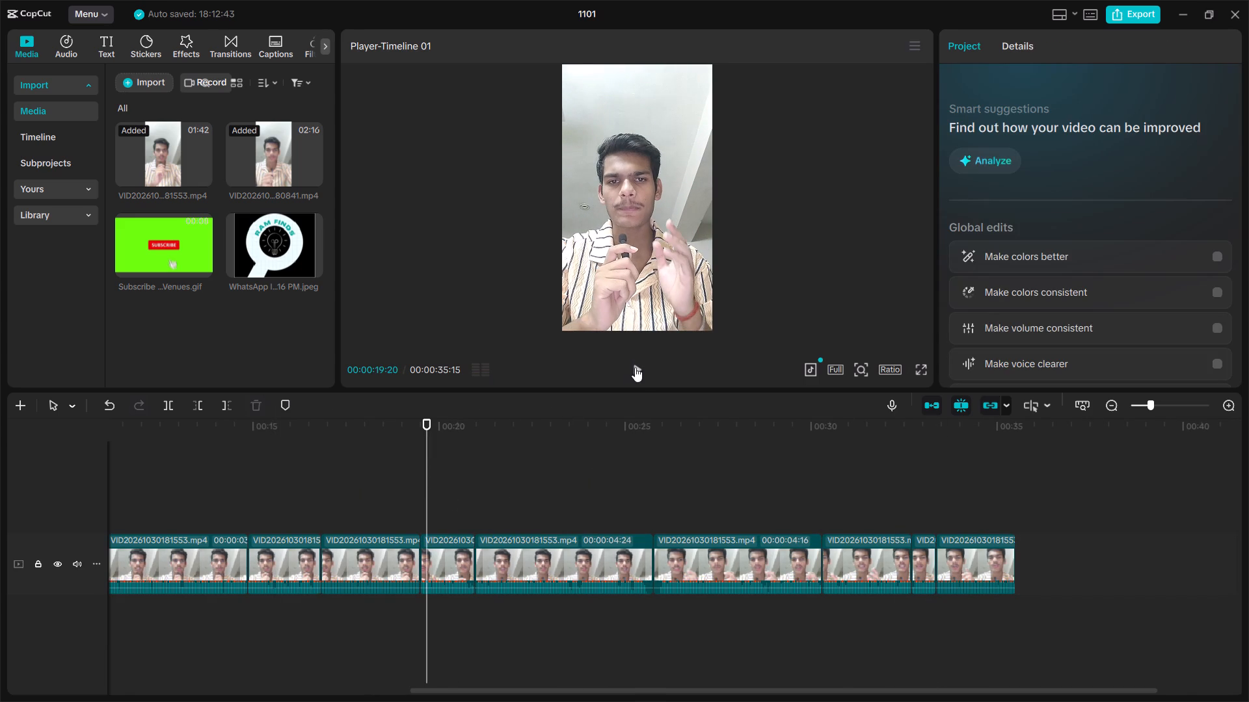
{"action": "left_click", "coordinate": [634, 369]}
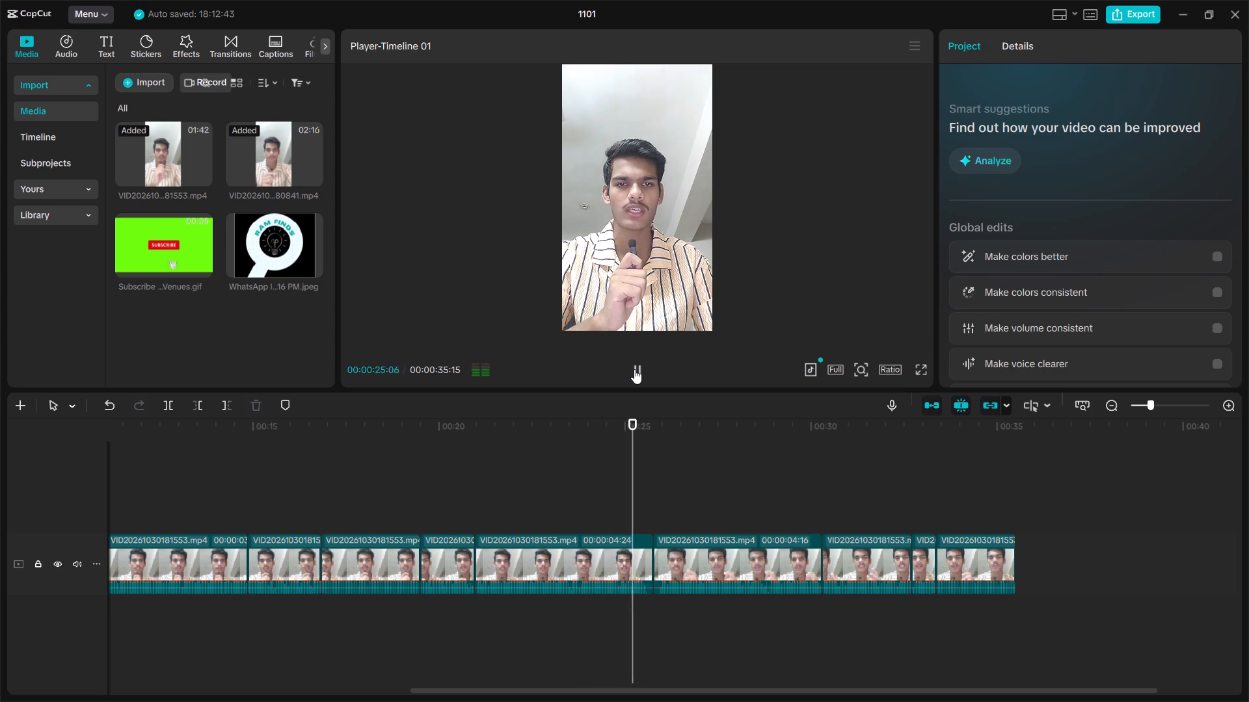
{"action": "left_click", "coordinate": [634, 369]}
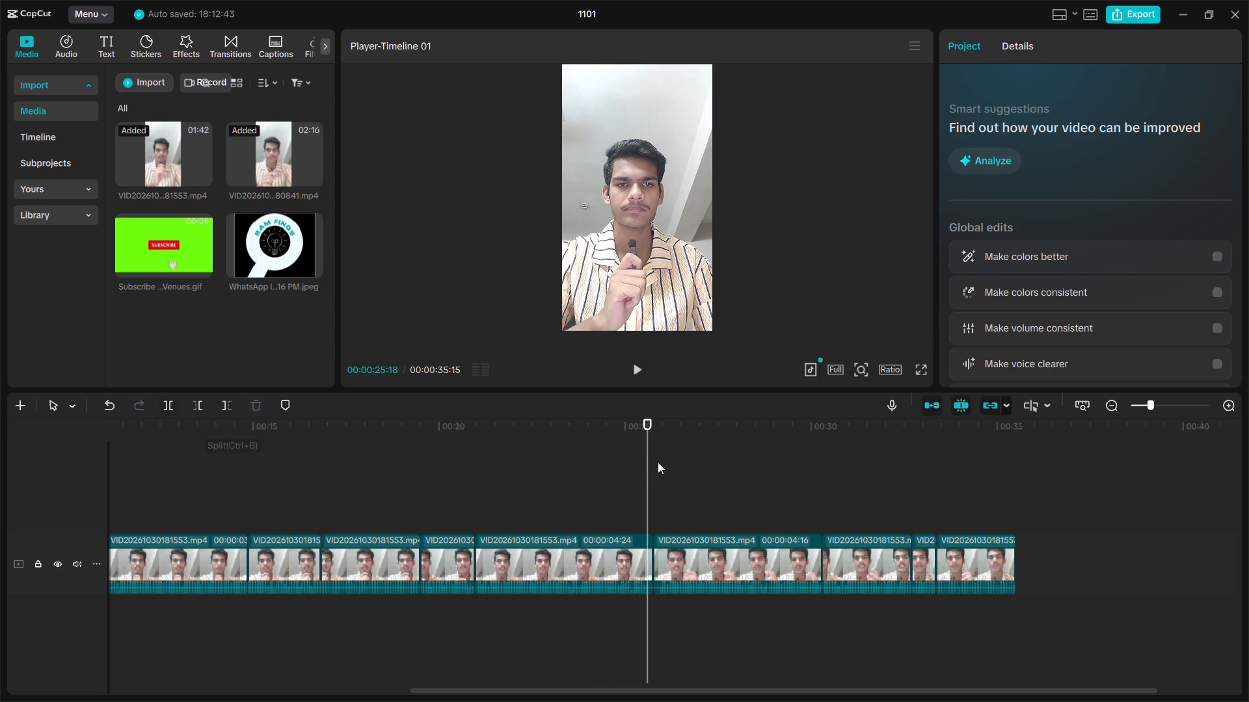
{"action": "left_click", "coordinate": [1175, 401]}
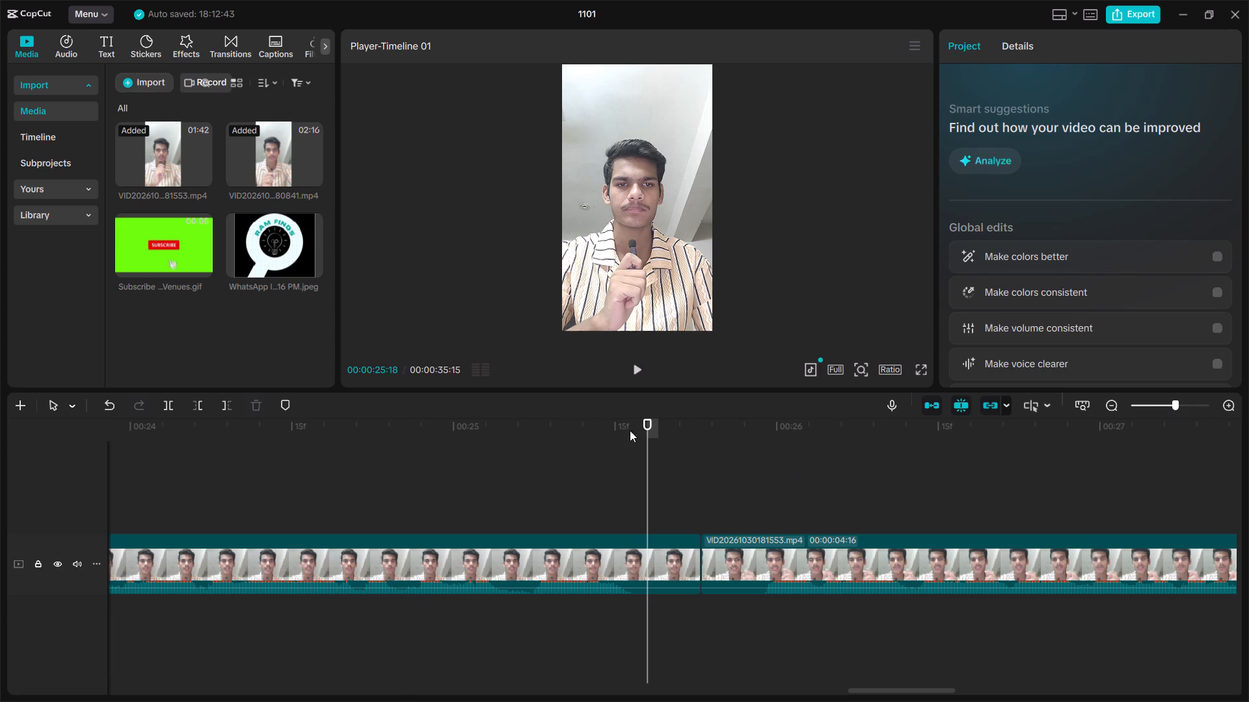
{"action": "left_click_drag", "start_coordinate": [643, 419], "coordinate": [641, 436]}
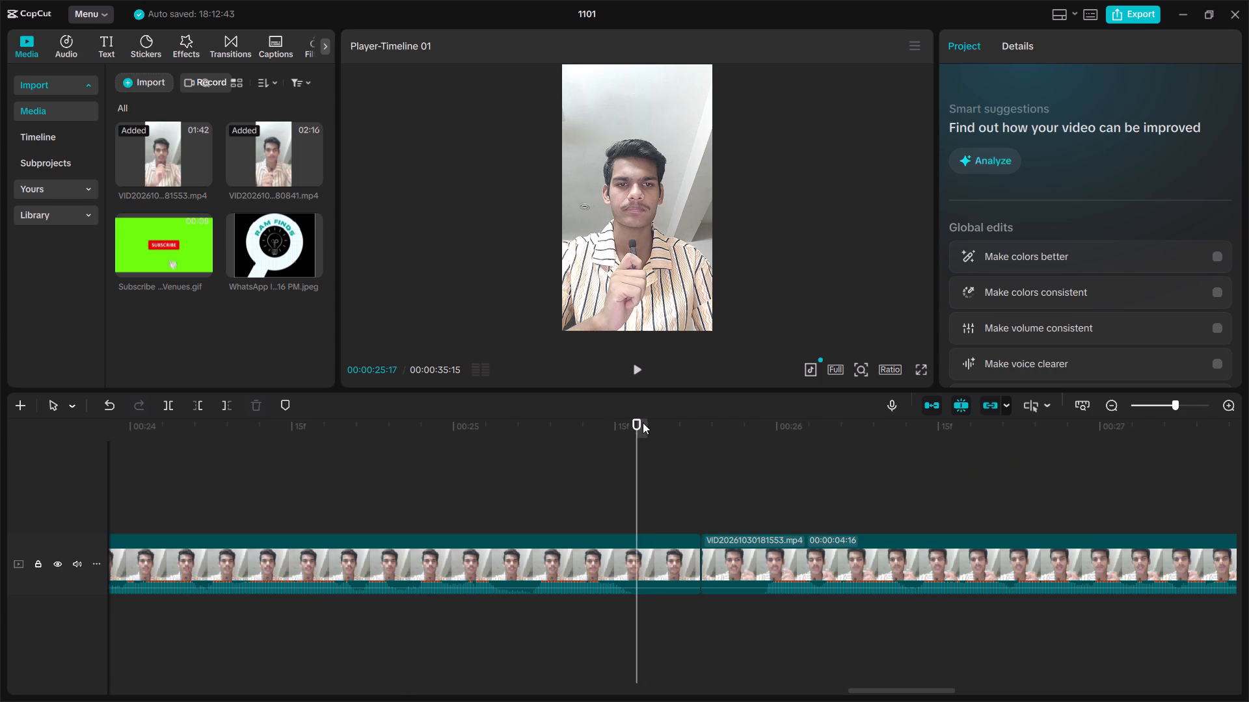
{"action": "left_click_drag", "start_coordinate": [632, 418], "coordinate": [628, 432]}
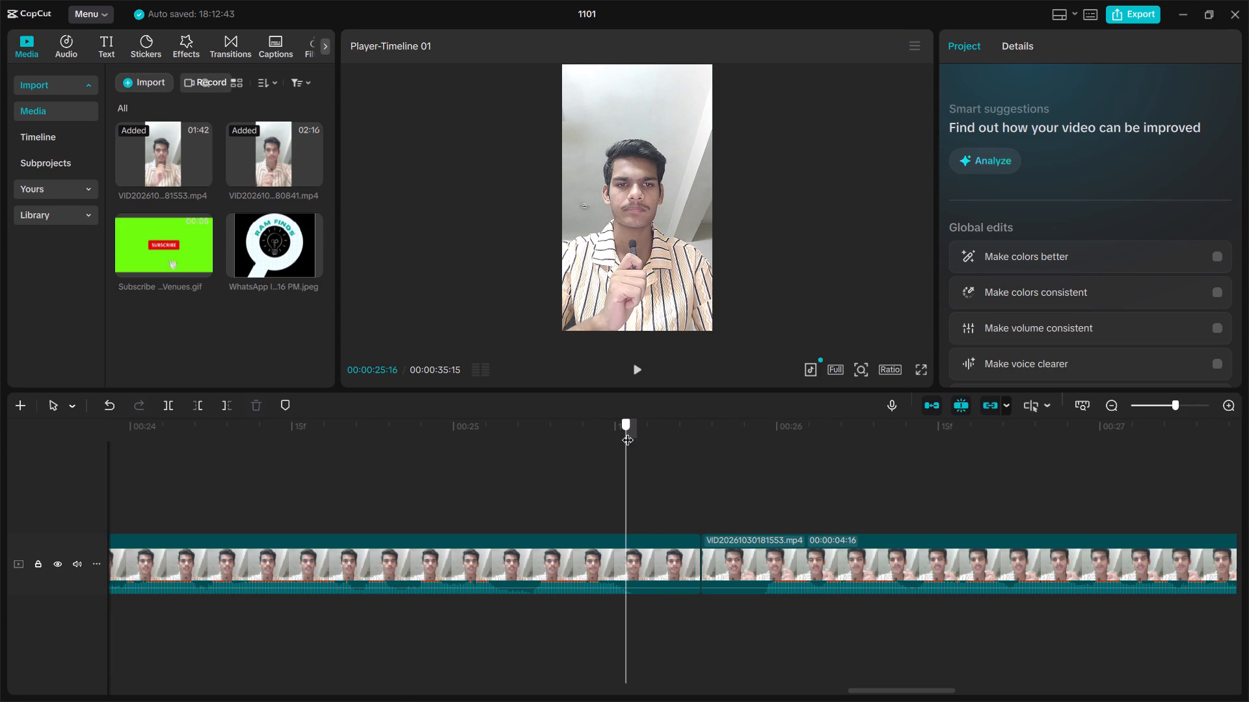
{"action": "left_click_drag", "start_coordinate": [628, 432], "coordinate": [613, 457]}
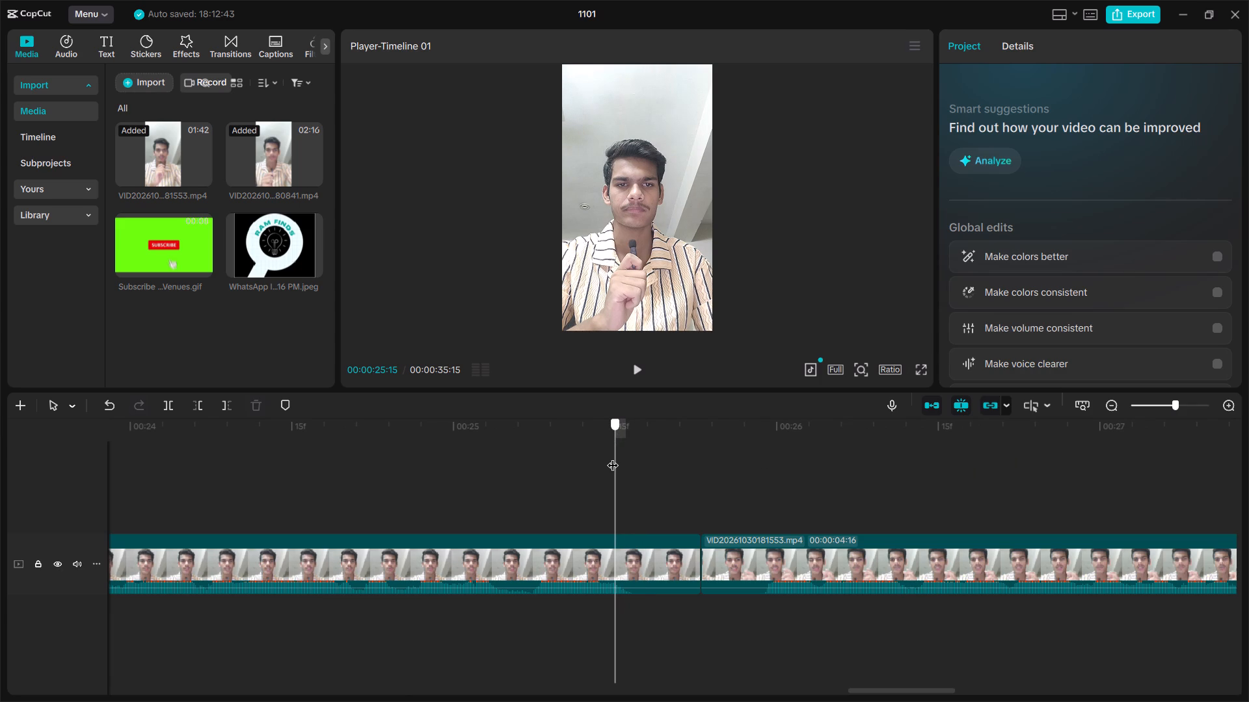
{"action": "left_click_drag", "start_coordinate": [613, 457], "coordinate": [622, 465]}
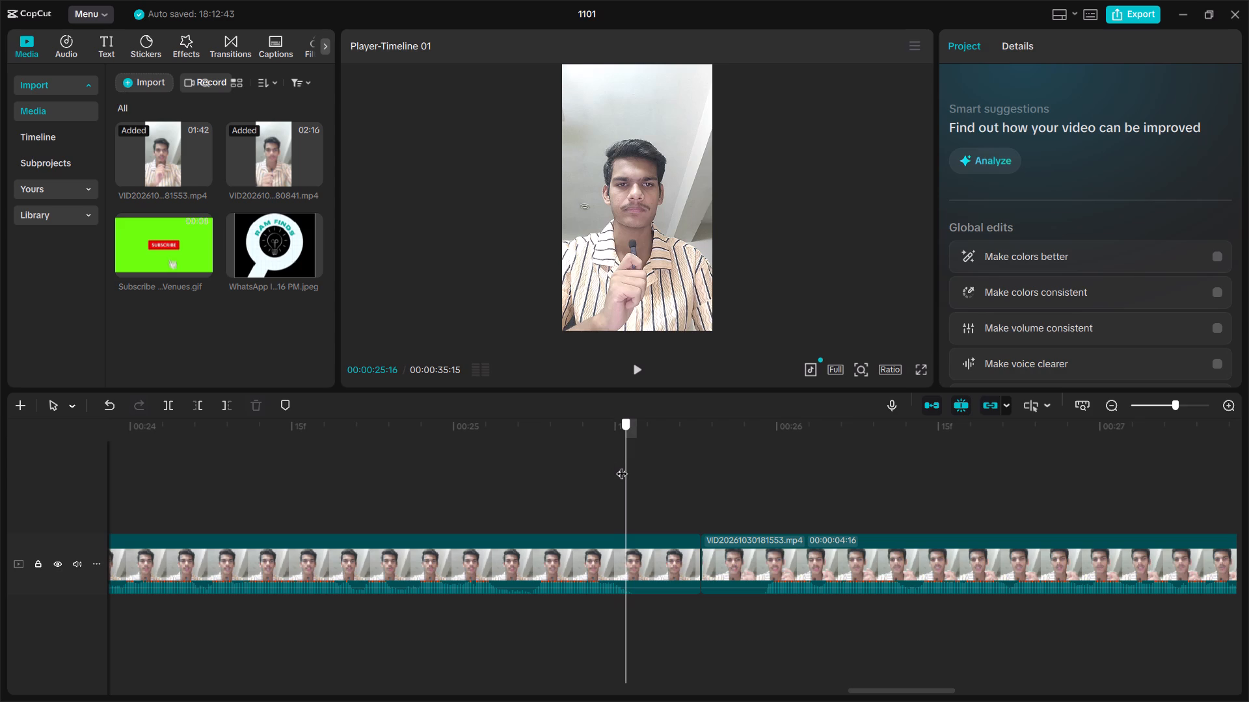
{"action": "left_click_drag", "start_coordinate": [622, 465], "coordinate": [617, 475]}
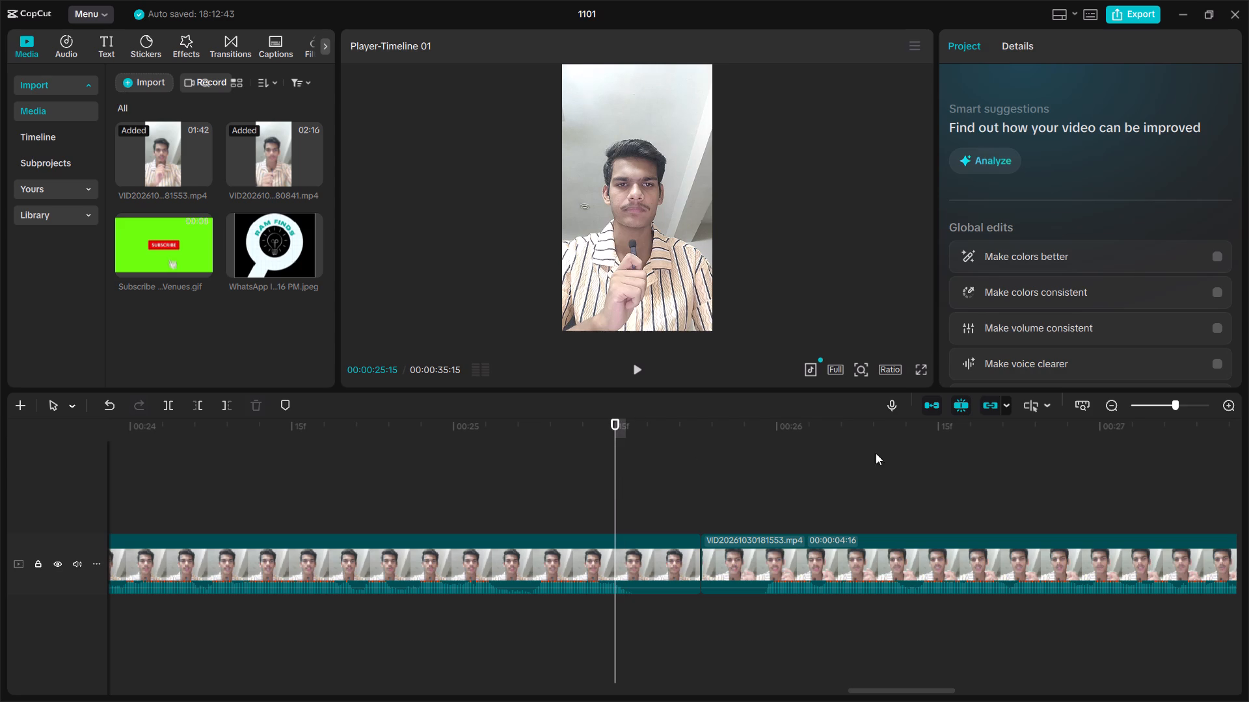
{"action": "left_click", "coordinate": [1189, 402]}
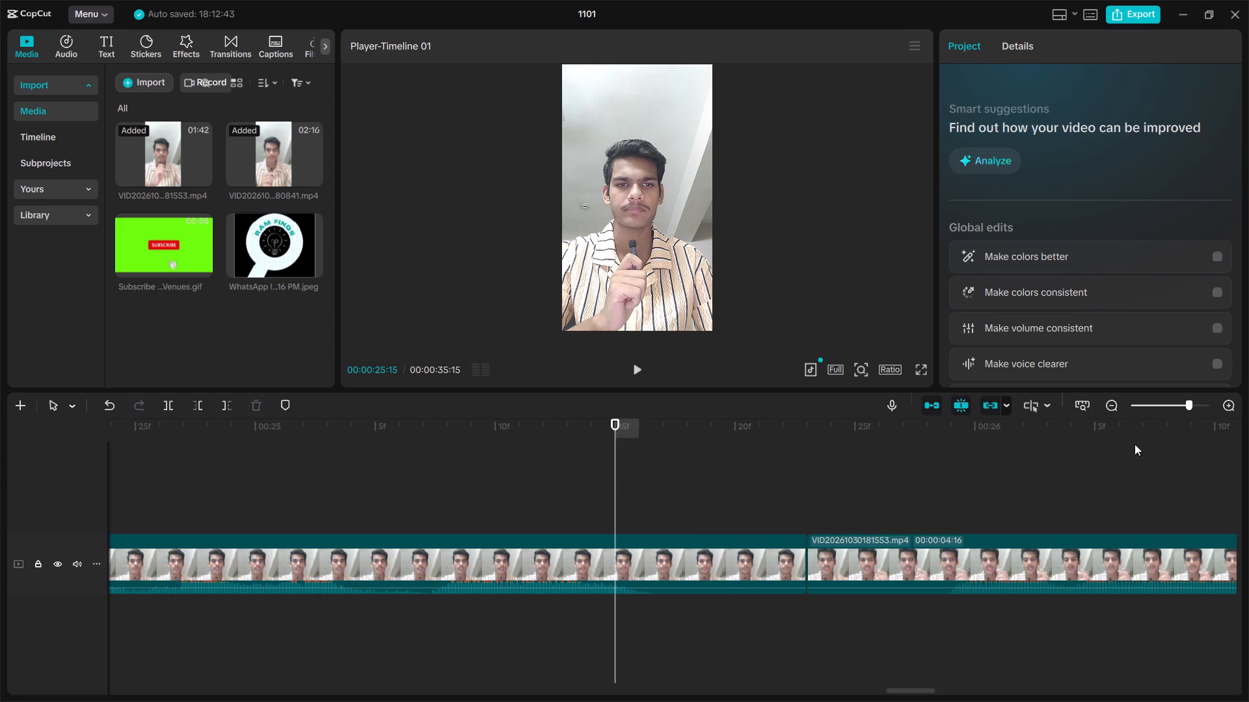
{"action": "left_click_drag", "start_coordinate": [617, 417], "coordinate": [640, 463]}
{"action": "left_click_drag", "start_coordinate": [640, 463], "coordinate": [624, 478]}
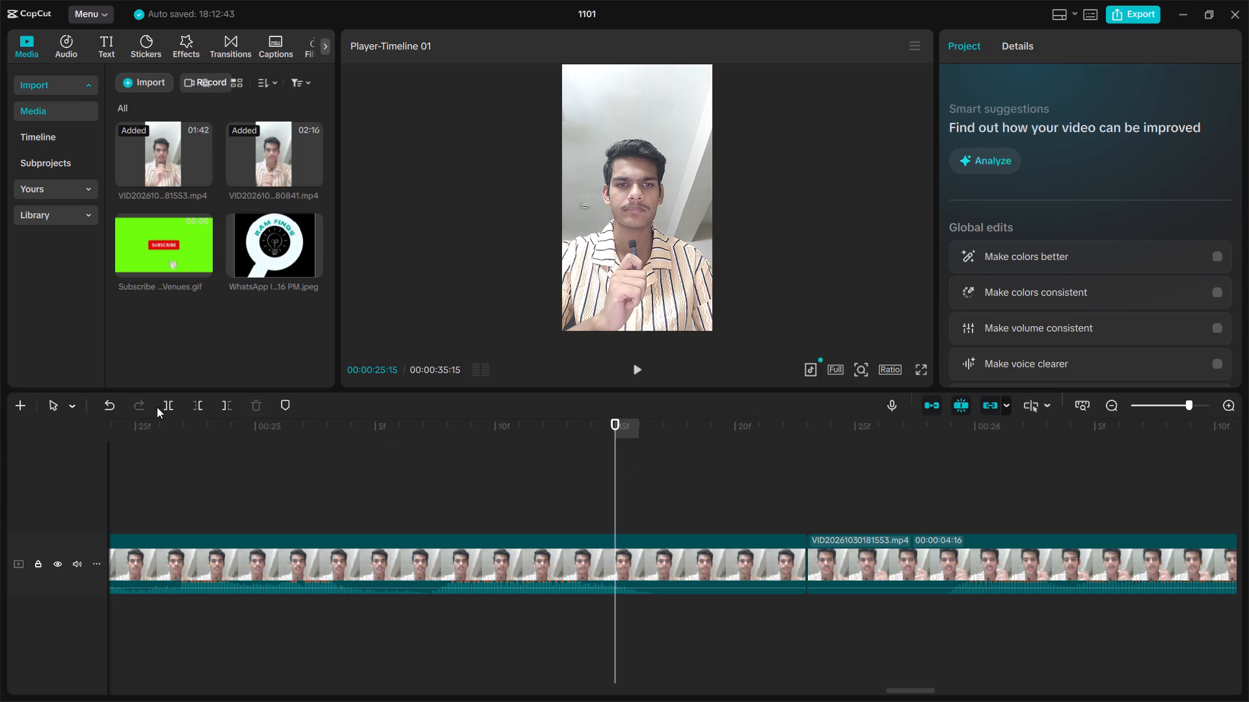
{"action": "left_click", "coordinate": [178, 406]}
{"action": "left_click", "coordinate": [740, 583]}
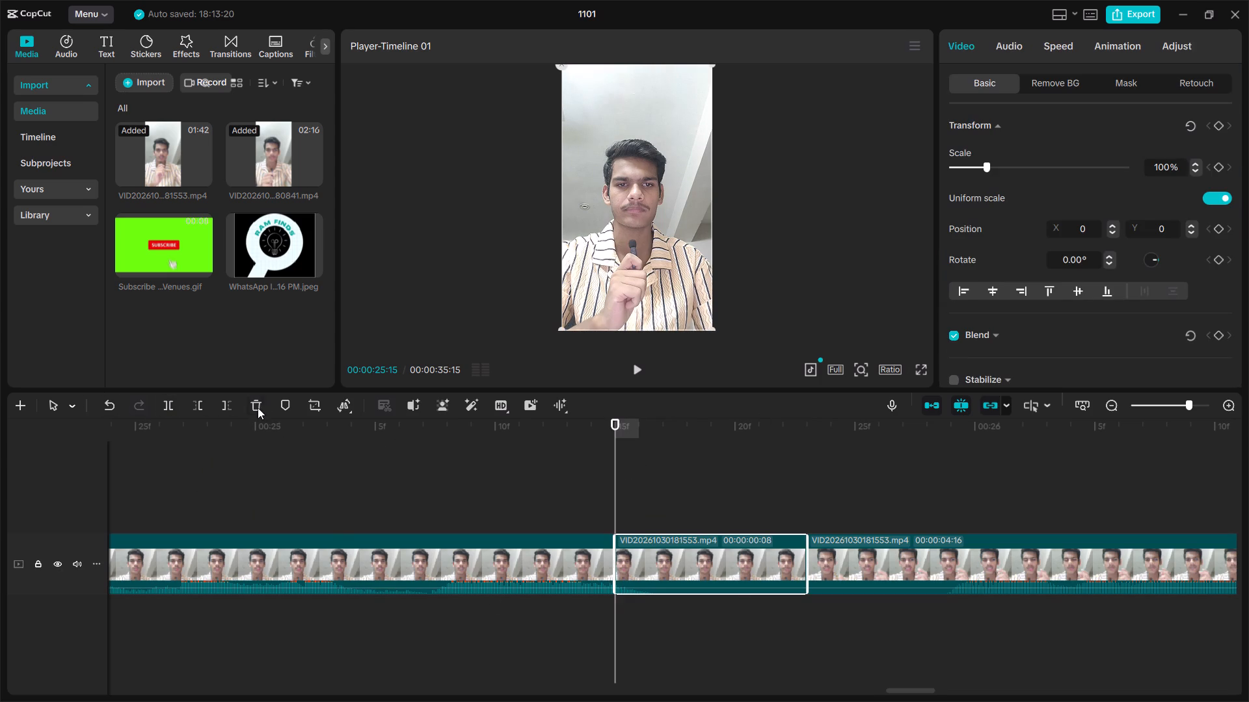
{"action": "left_click", "coordinate": [262, 406]}
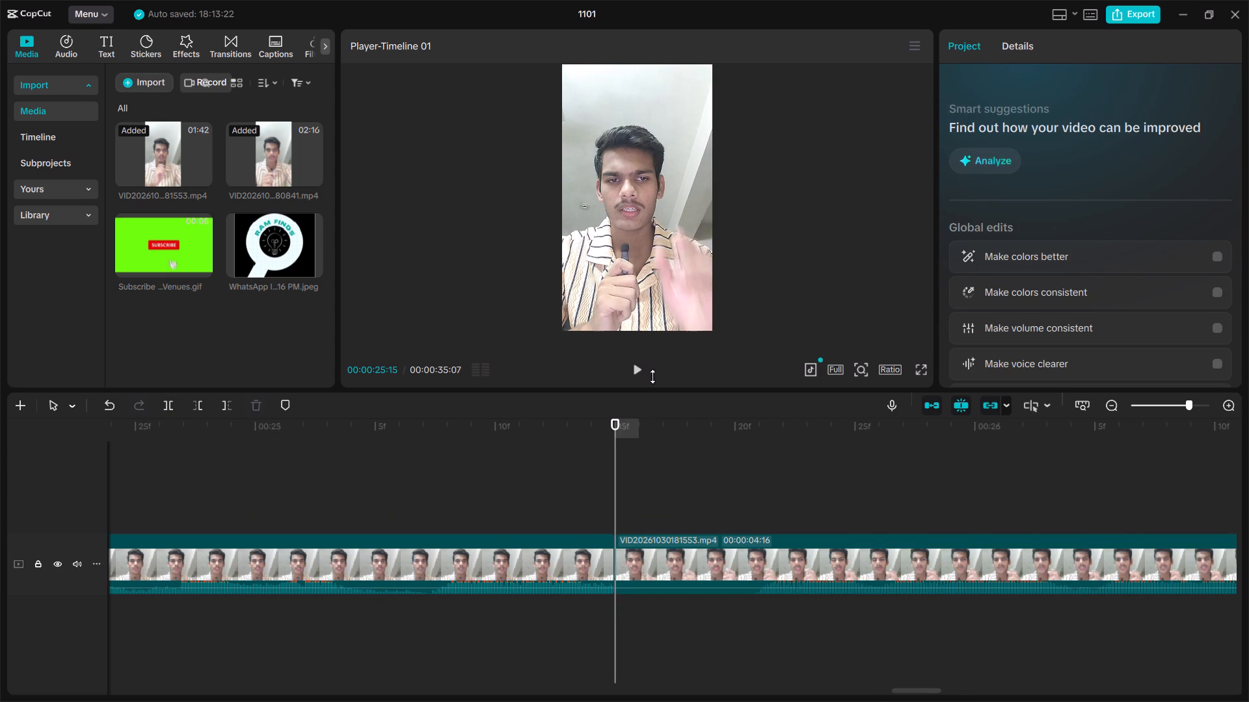
Play on from the cut, split the 00:00:04:16 clip at 00:00:25:21 and delete its short piece before the split.
{"action": "left_click", "coordinate": [629, 370]}
{"action": "left_click", "coordinate": [629, 370]}
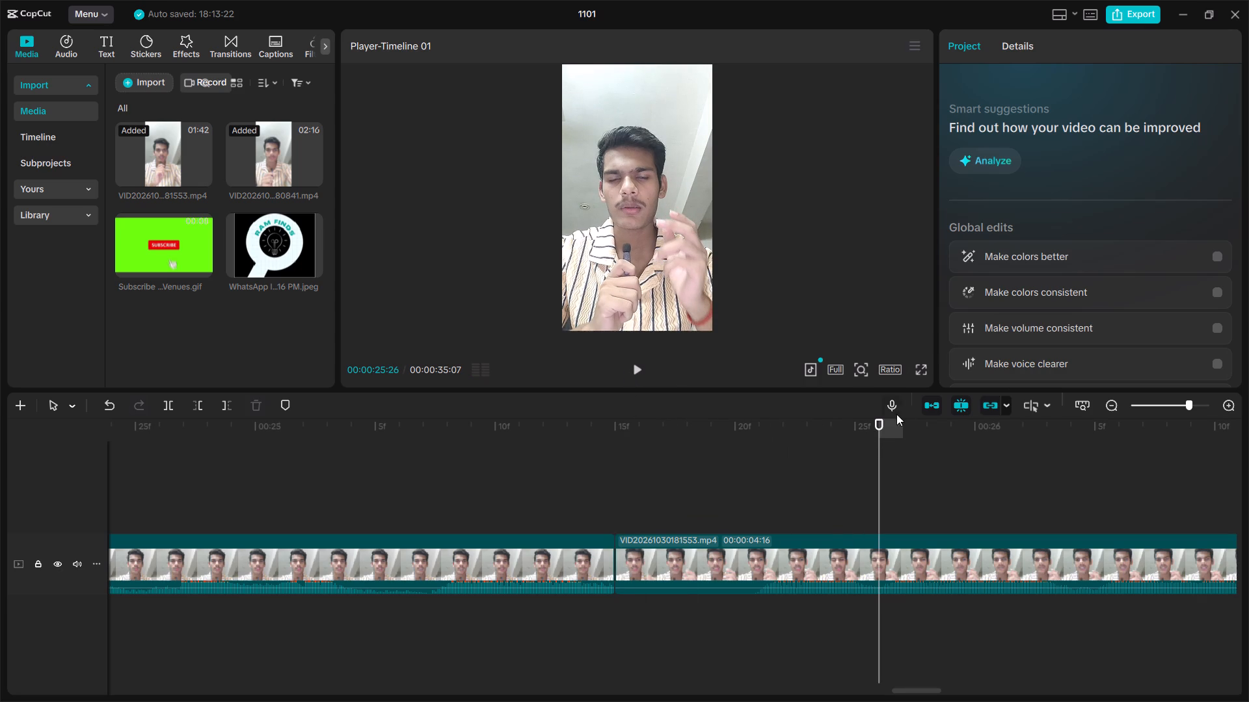
{"action": "left_click_drag", "start_coordinate": [874, 418], "coordinate": [792, 455]}
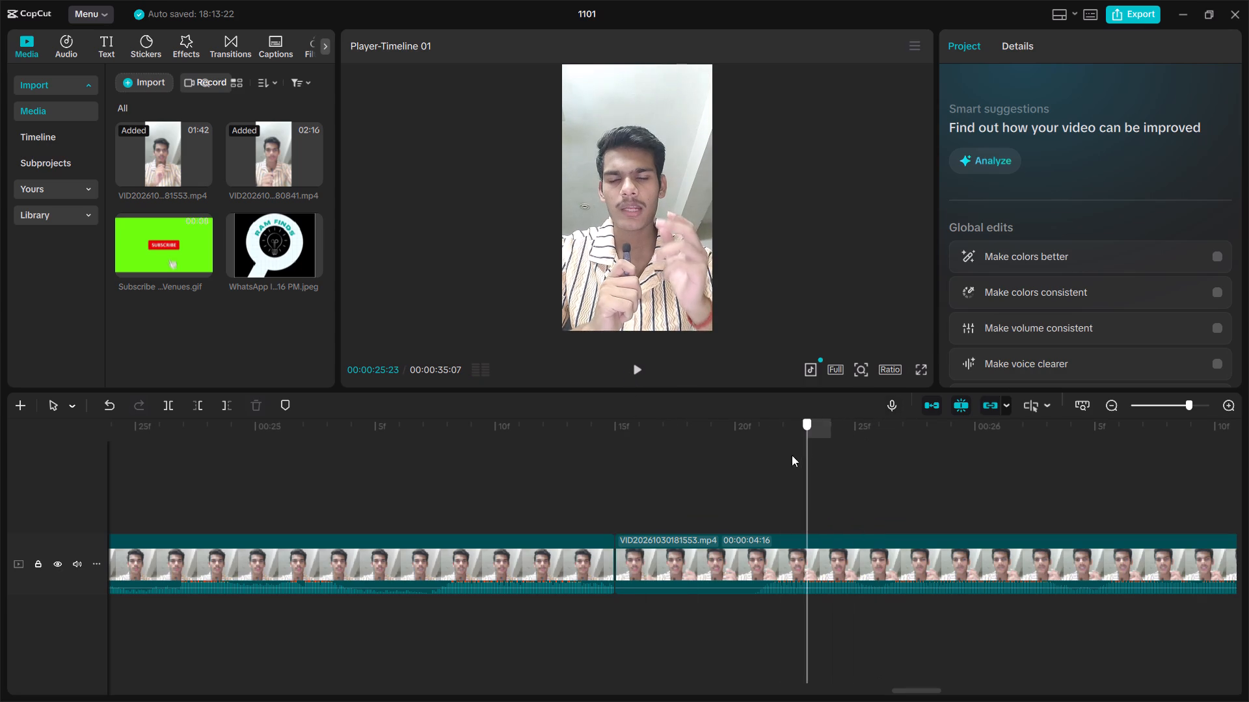
{"action": "left_click_drag", "start_coordinate": [792, 455], "coordinate": [761, 469]}
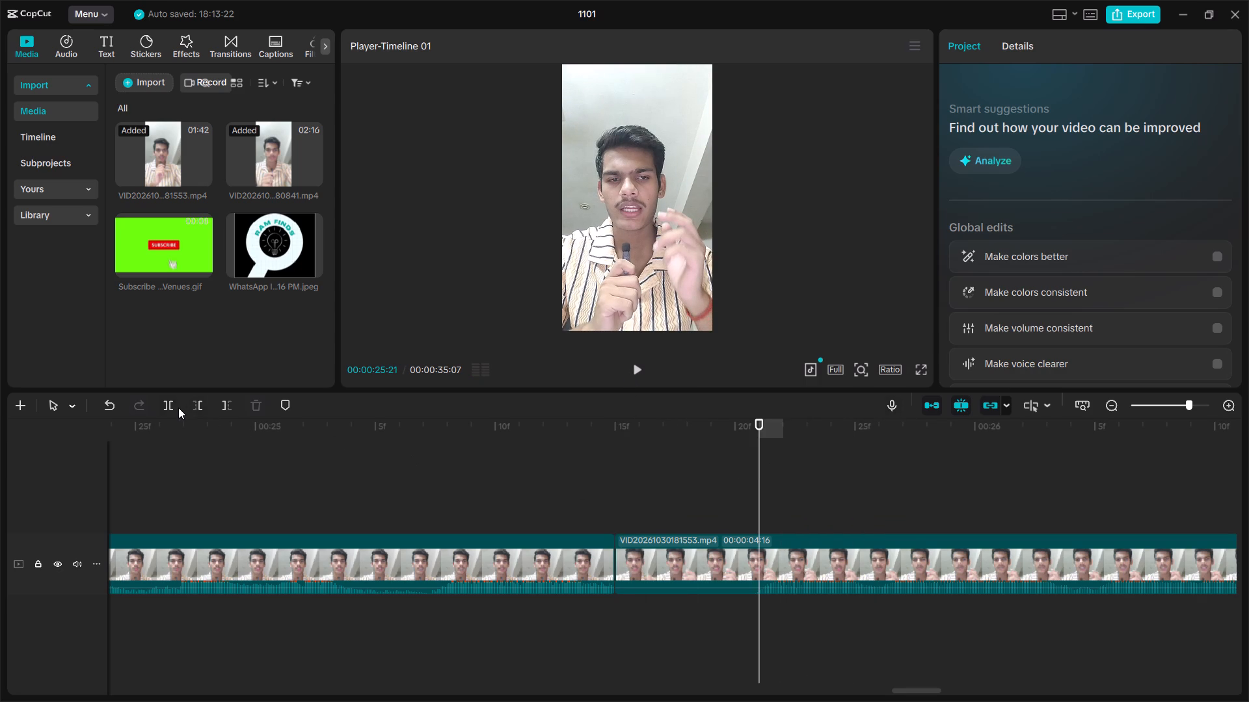
{"action": "left_click", "coordinate": [175, 406]}
{"action": "left_click", "coordinate": [673, 567]}
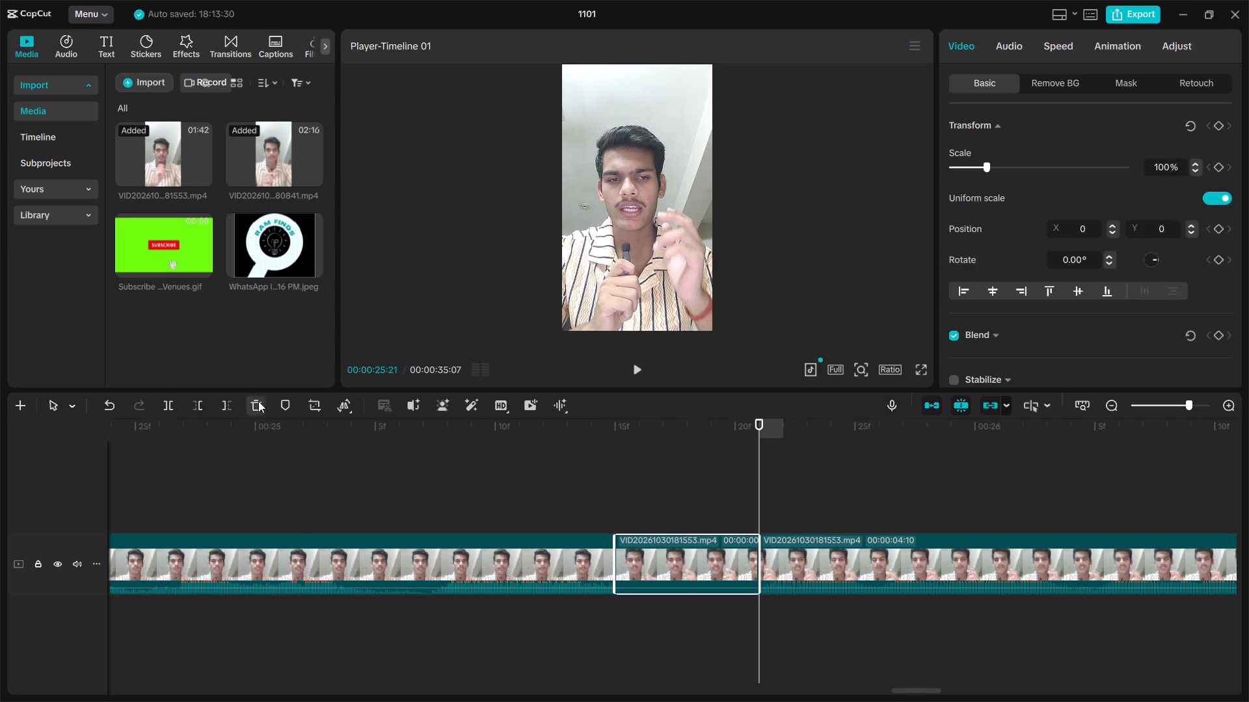
{"action": "left_click", "coordinate": [258, 401]}
Split the clip before the 00:00:04:10 clip at 00:00:25:05 and 00:00:25:08, and delete the short piece between the two splits.
{"action": "left_click_drag", "start_coordinate": [767, 421], "coordinate": [639, 468]}
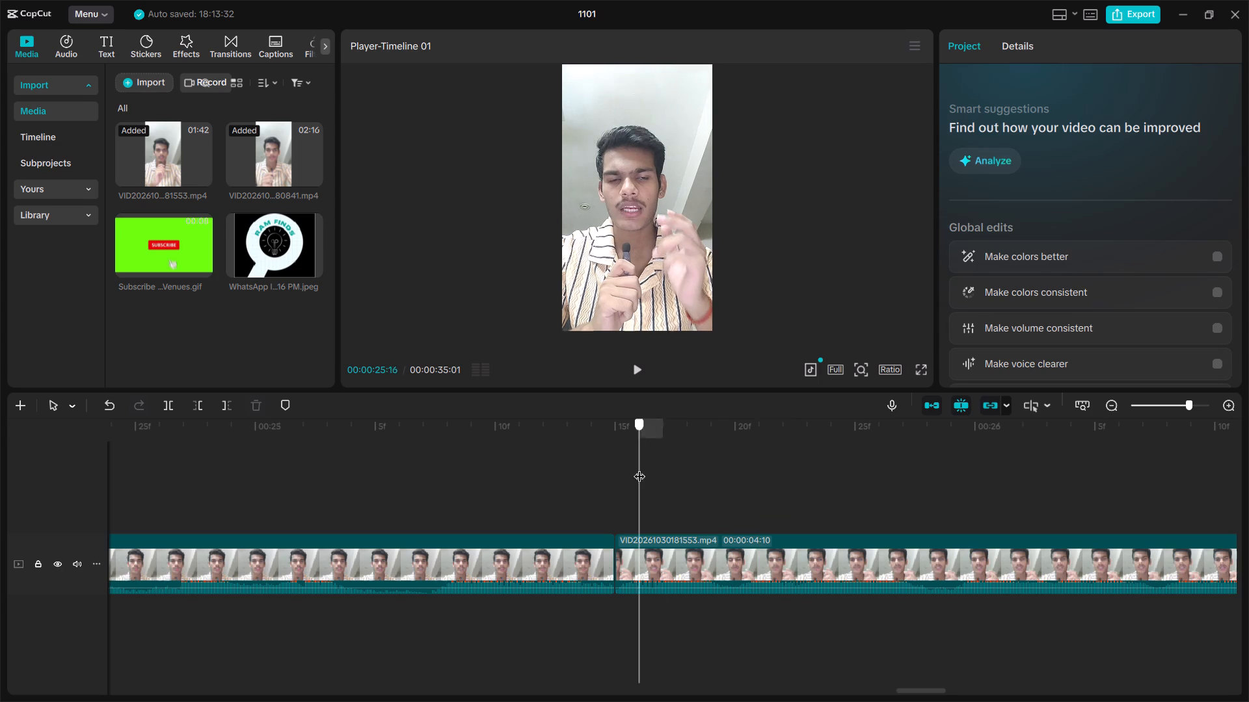
{"action": "left_click_drag", "start_coordinate": [639, 468], "coordinate": [358, 502]}
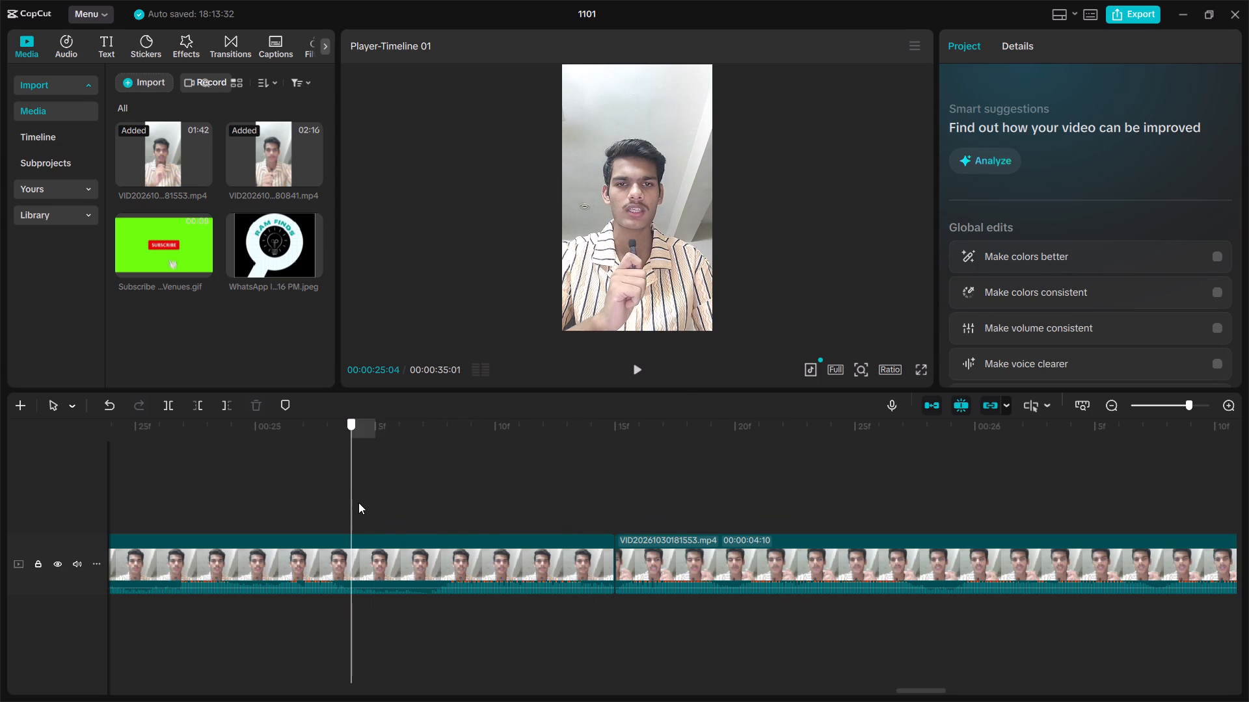
{"action": "left_click_drag", "start_coordinate": [358, 502], "coordinate": [368, 519]}
{"action": "left_click", "coordinate": [169, 402]}
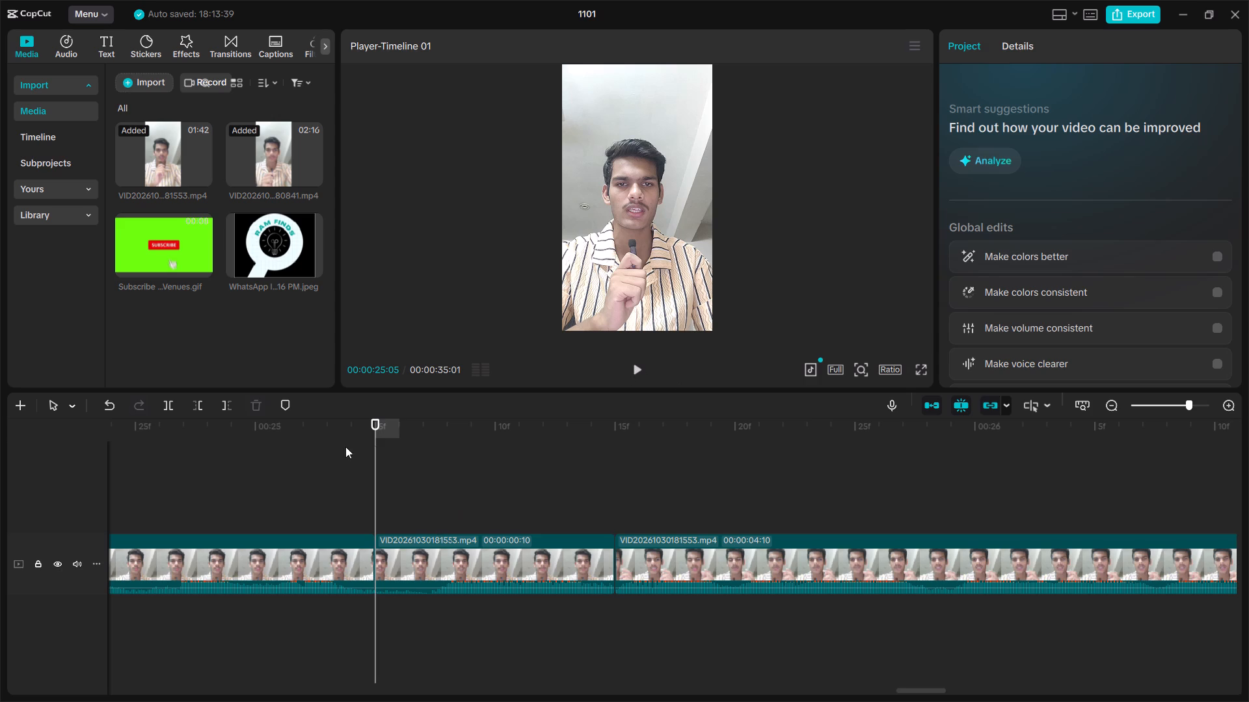
{"action": "left_click_drag", "start_coordinate": [375, 413], "coordinate": [414, 432]}
{"action": "left_click_drag", "start_coordinate": [371, 419], "coordinate": [423, 439]}
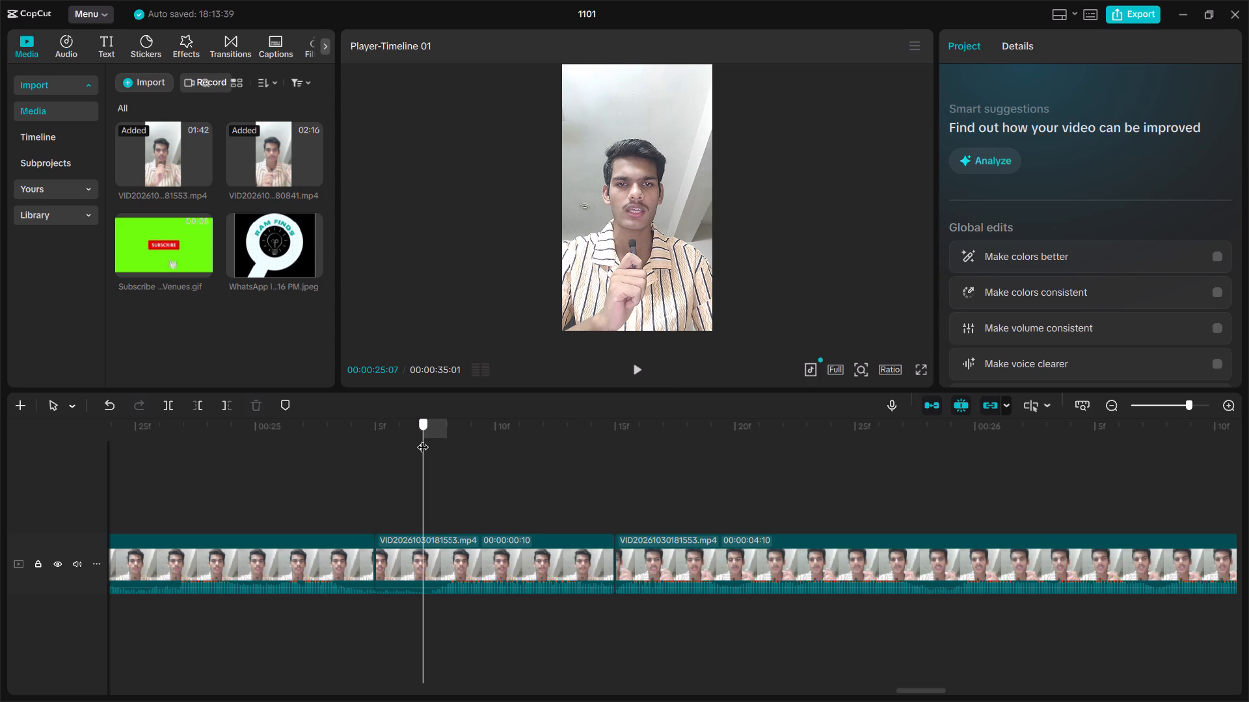
{"action": "left_click_drag", "start_coordinate": [423, 439], "coordinate": [436, 442]}
{"action": "left_click", "coordinate": [174, 409]}
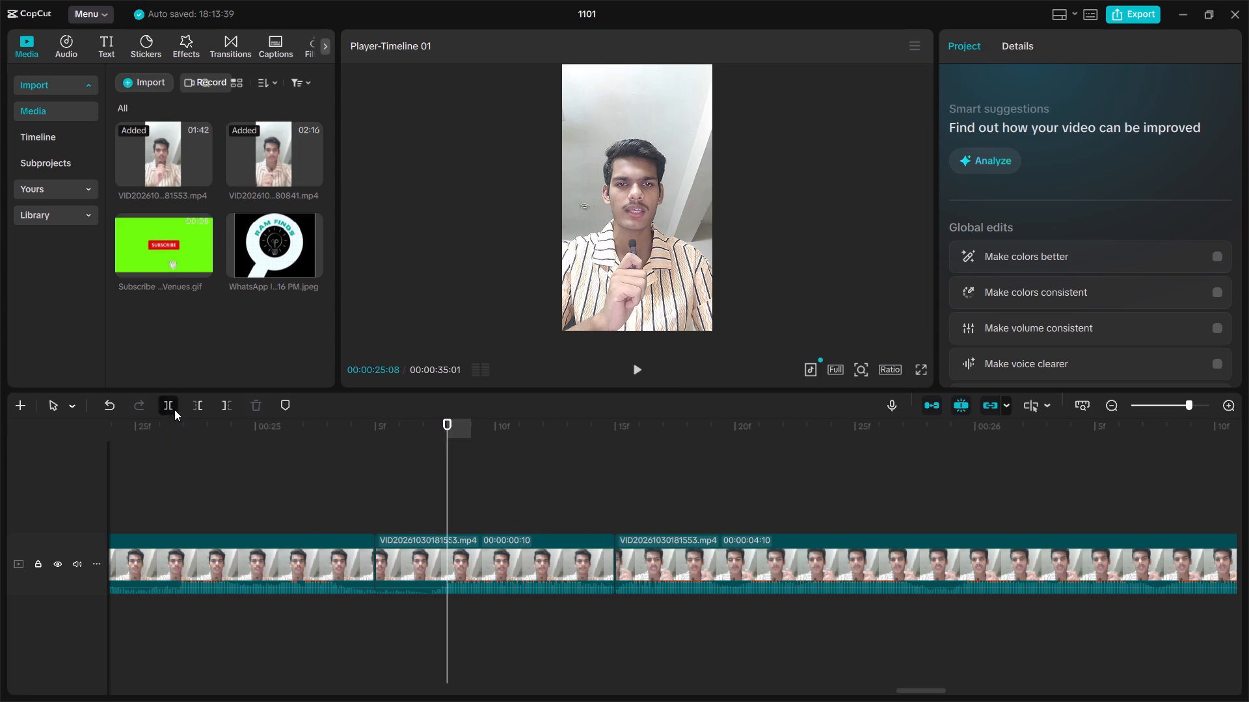
{"action": "left_click", "coordinate": [395, 561]}
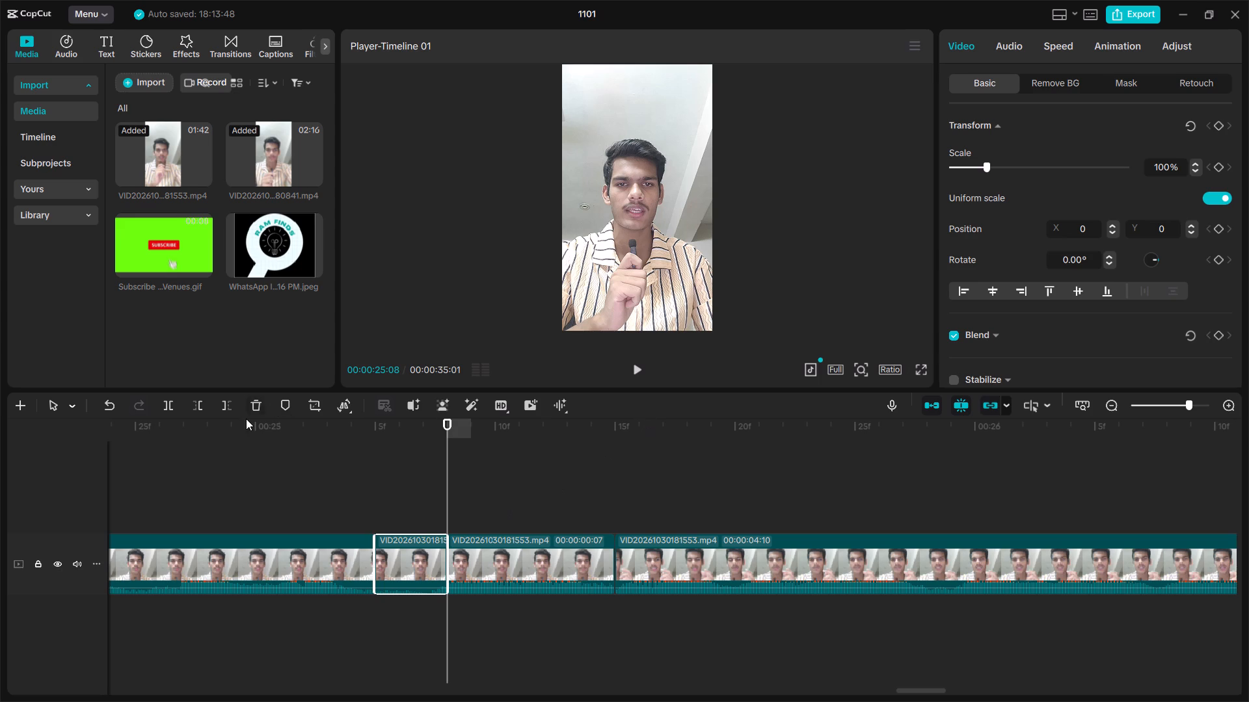
{"action": "left_click", "coordinate": [262, 402]}
Scrub through to the end of the timeline, split the last clip at 00:00:34:27 and delete the short piece after the split.
{"action": "left_click_drag", "start_coordinate": [447, 424], "coordinate": [424, 438]}
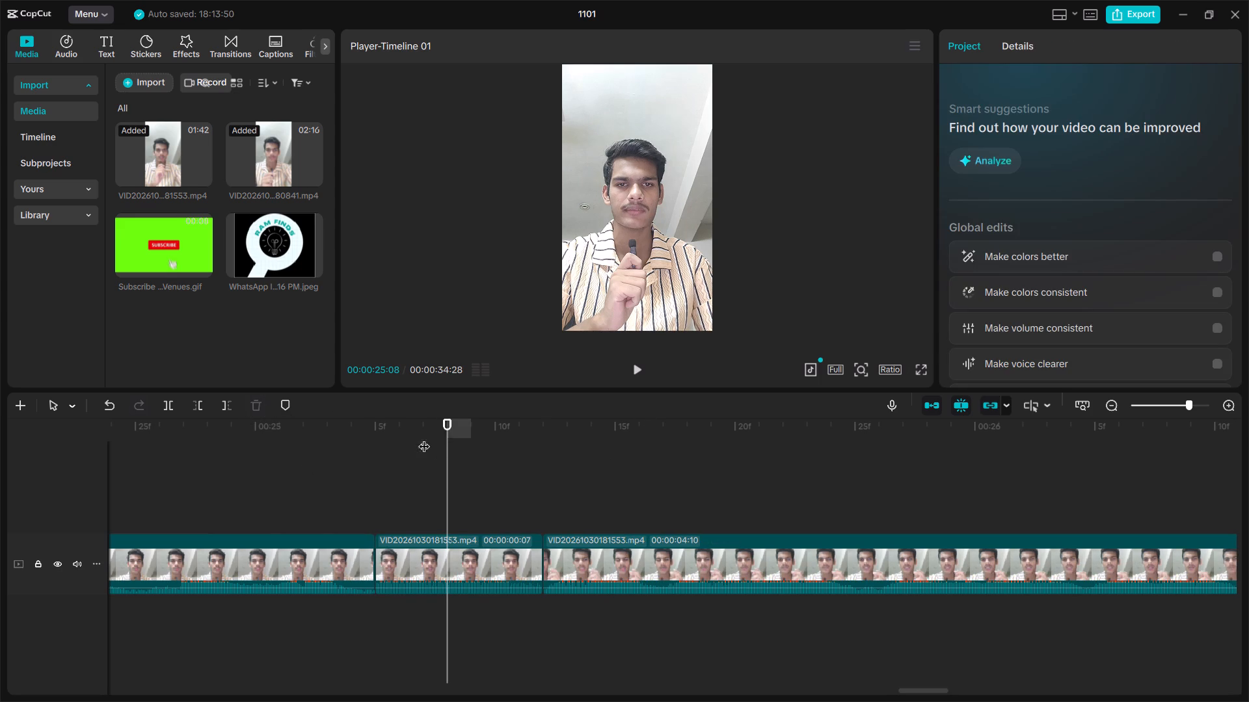
{"action": "left_click_drag", "start_coordinate": [424, 438], "coordinate": [247, 491]}
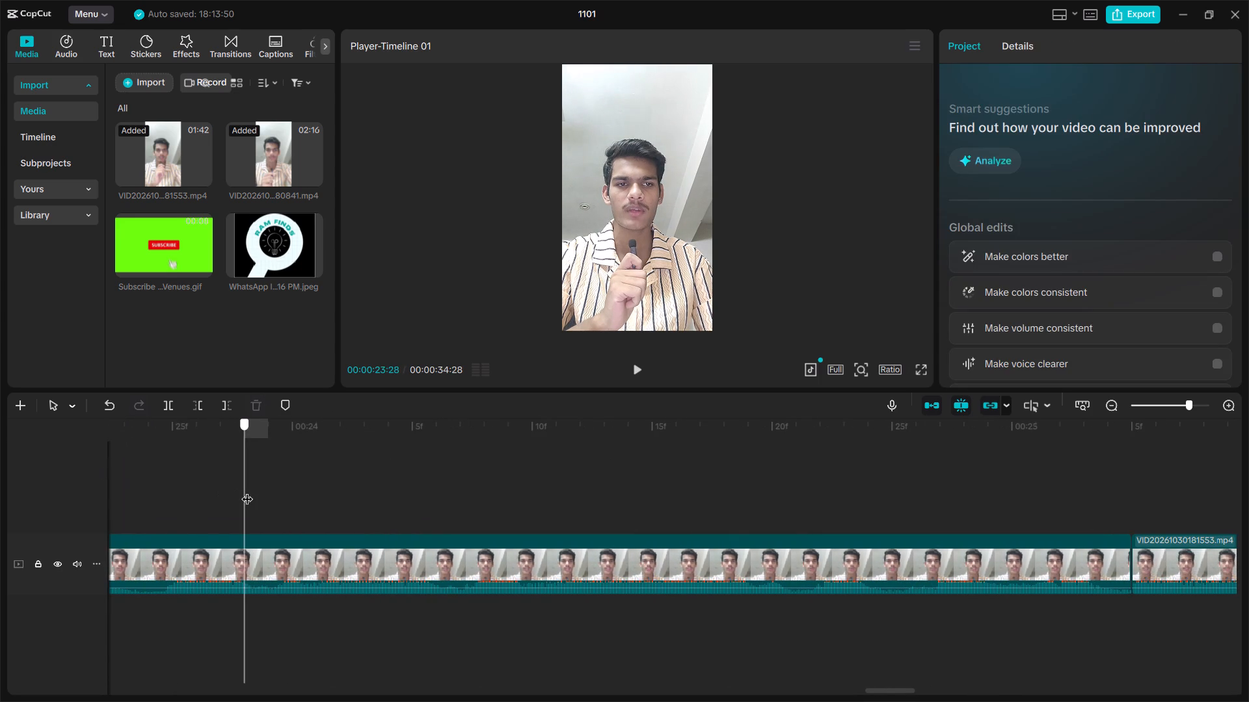
{"action": "left_click_drag", "start_coordinate": [247, 491], "coordinate": [174, 515]}
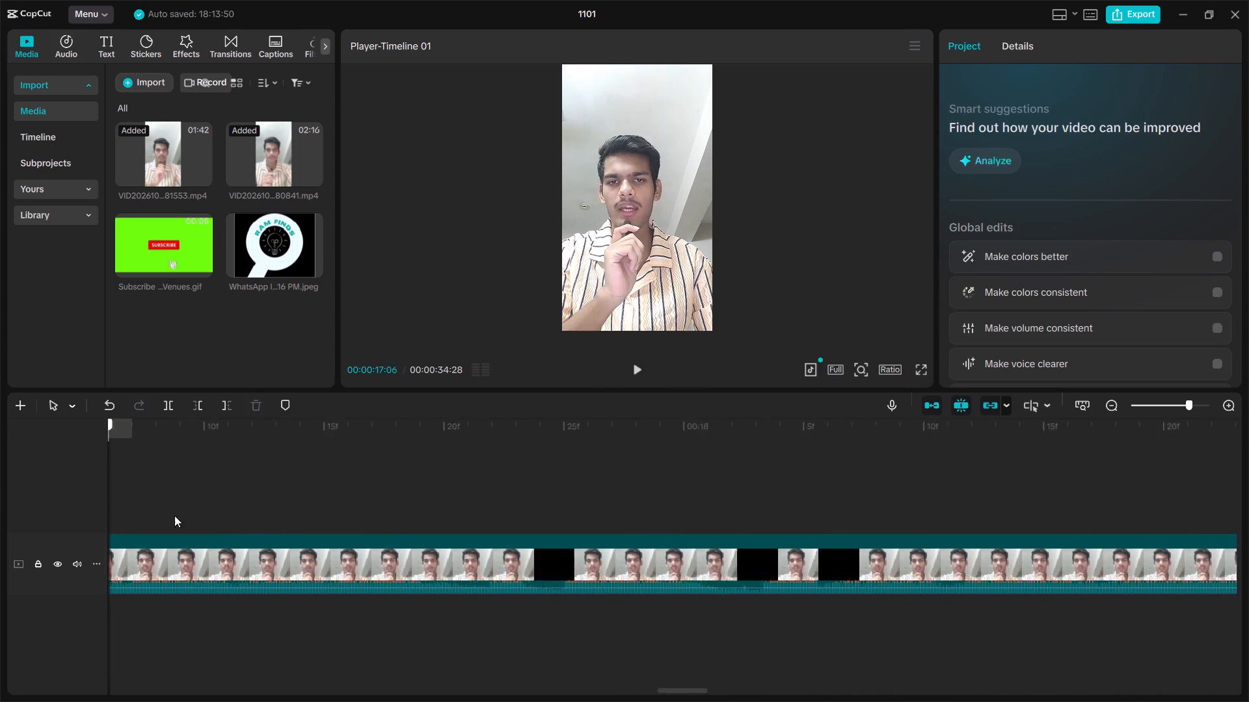
{"action": "left_click_drag", "start_coordinate": [174, 515], "coordinate": [1248, 561]}
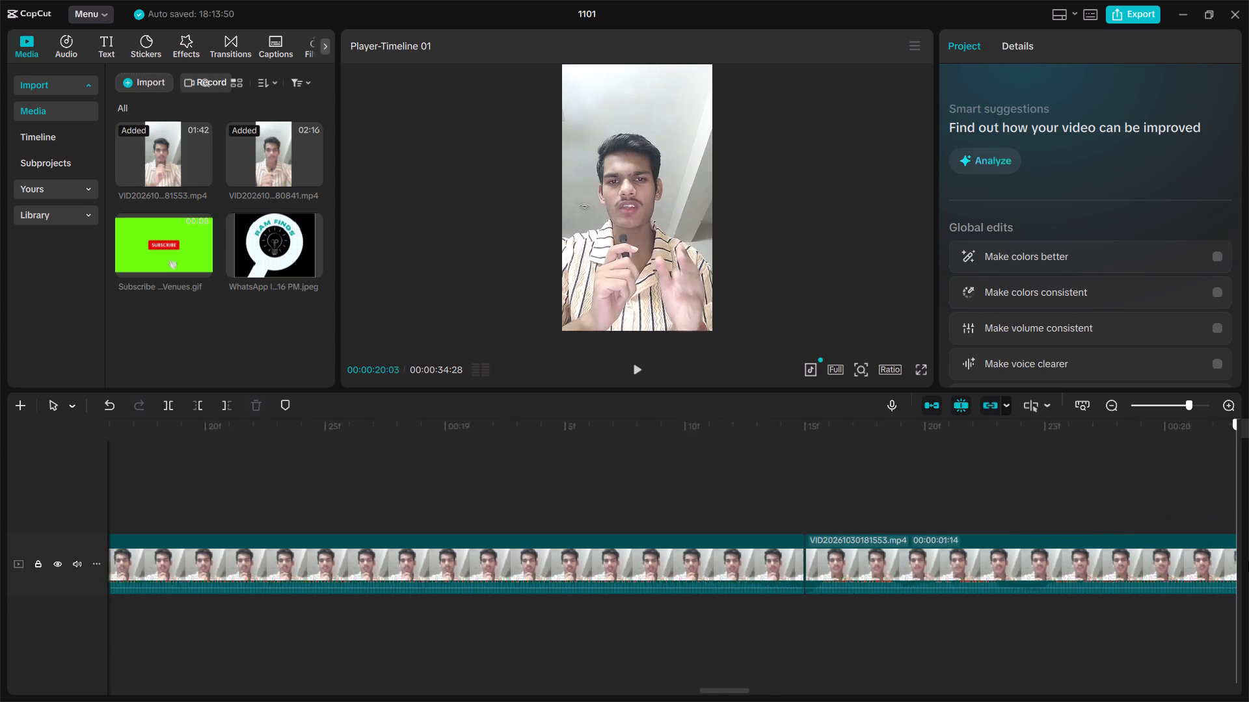
{"action": "left_click_drag", "start_coordinate": [1248, 561], "coordinate": [811, 577]}
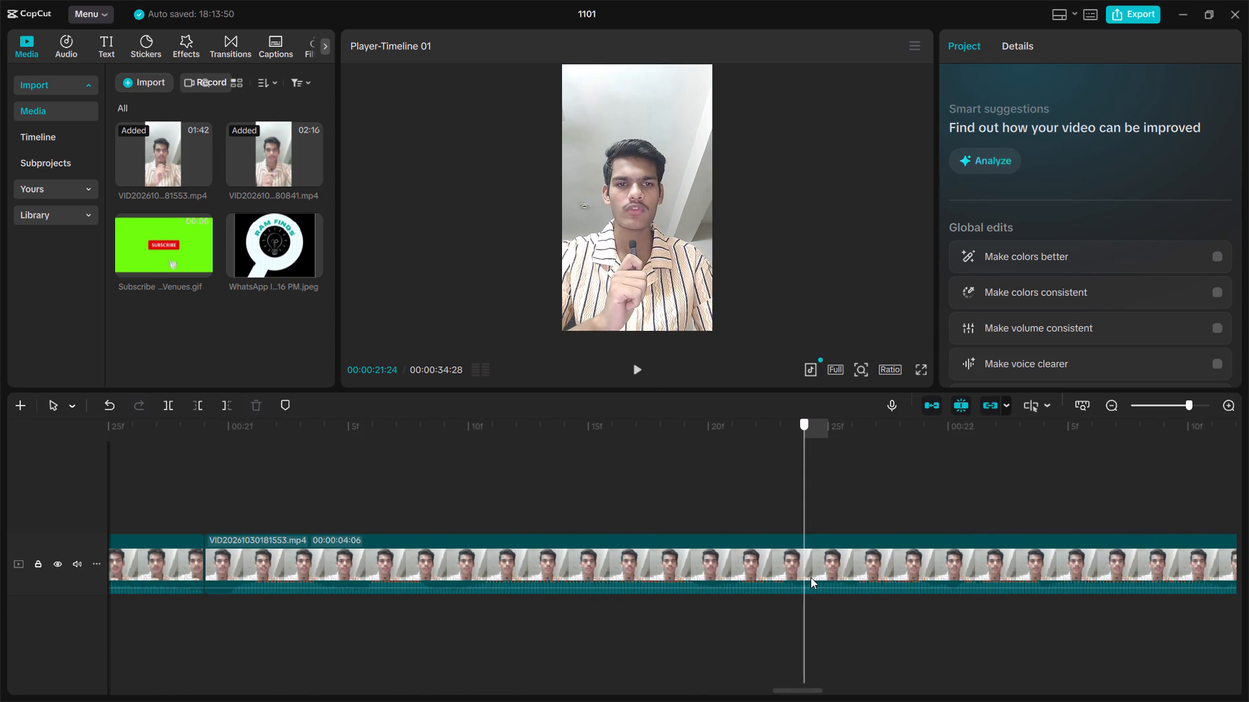
{"action": "left_click_drag", "start_coordinate": [811, 577], "coordinate": [1248, 562]}
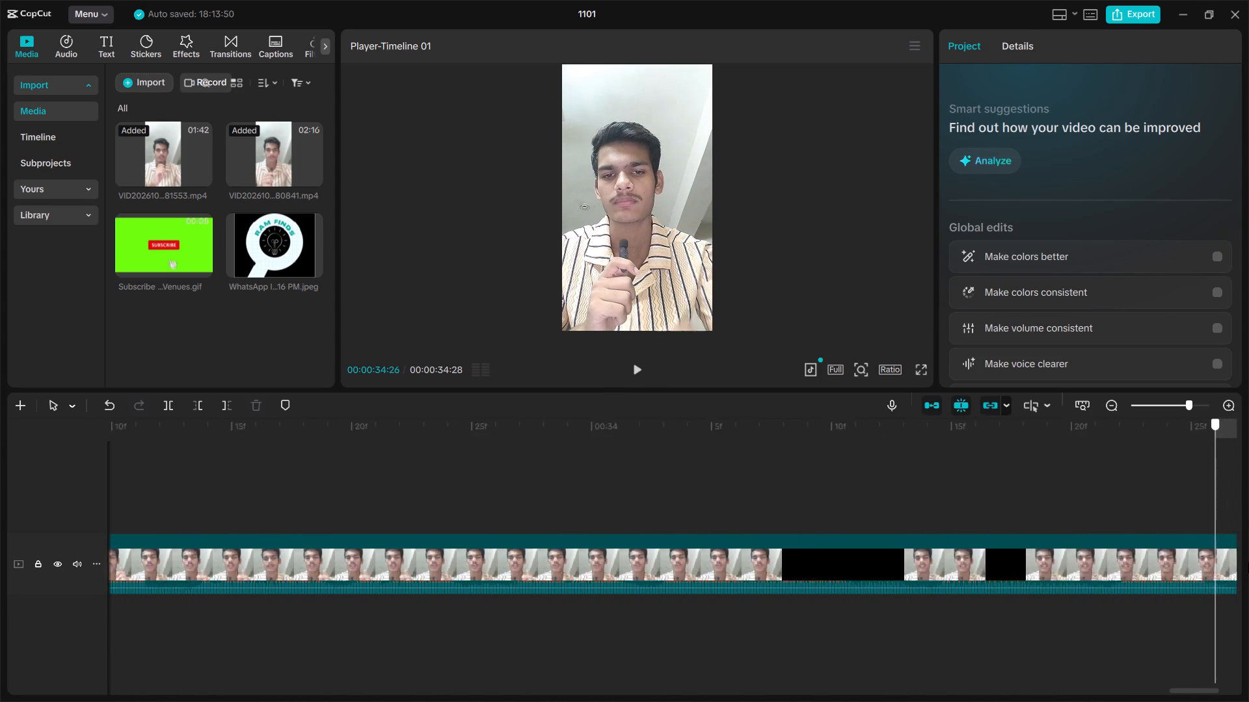
{"action": "left_click_drag", "start_coordinate": [1248, 562], "coordinate": [857, 606]}
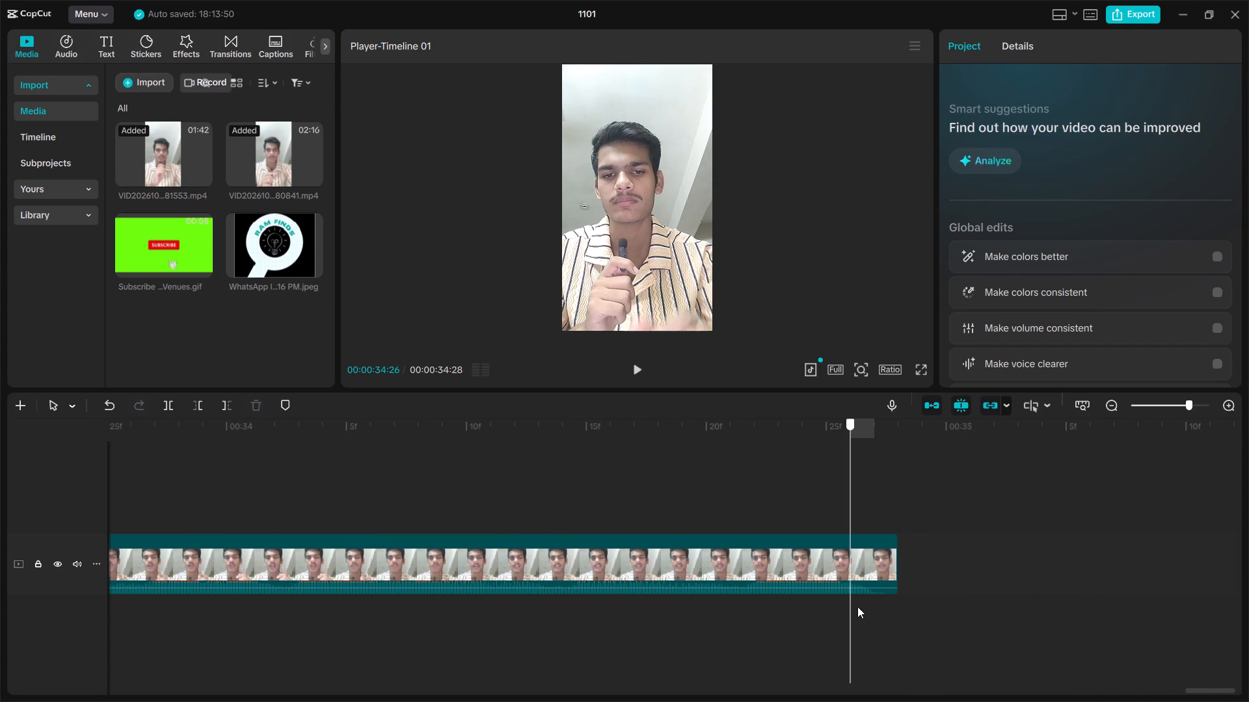
{"action": "left_click_drag", "start_coordinate": [857, 606], "coordinate": [871, 595]}
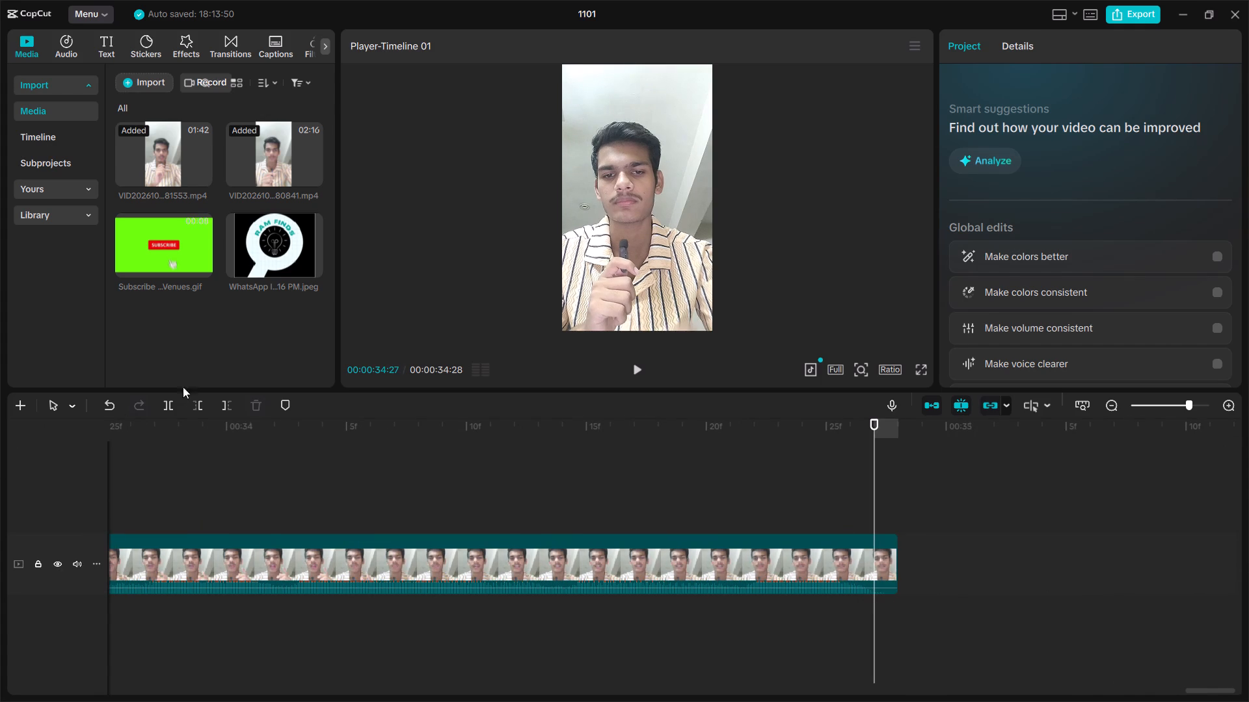
{"action": "left_click", "coordinate": [170, 407]}
{"action": "left_click", "coordinate": [883, 551]}
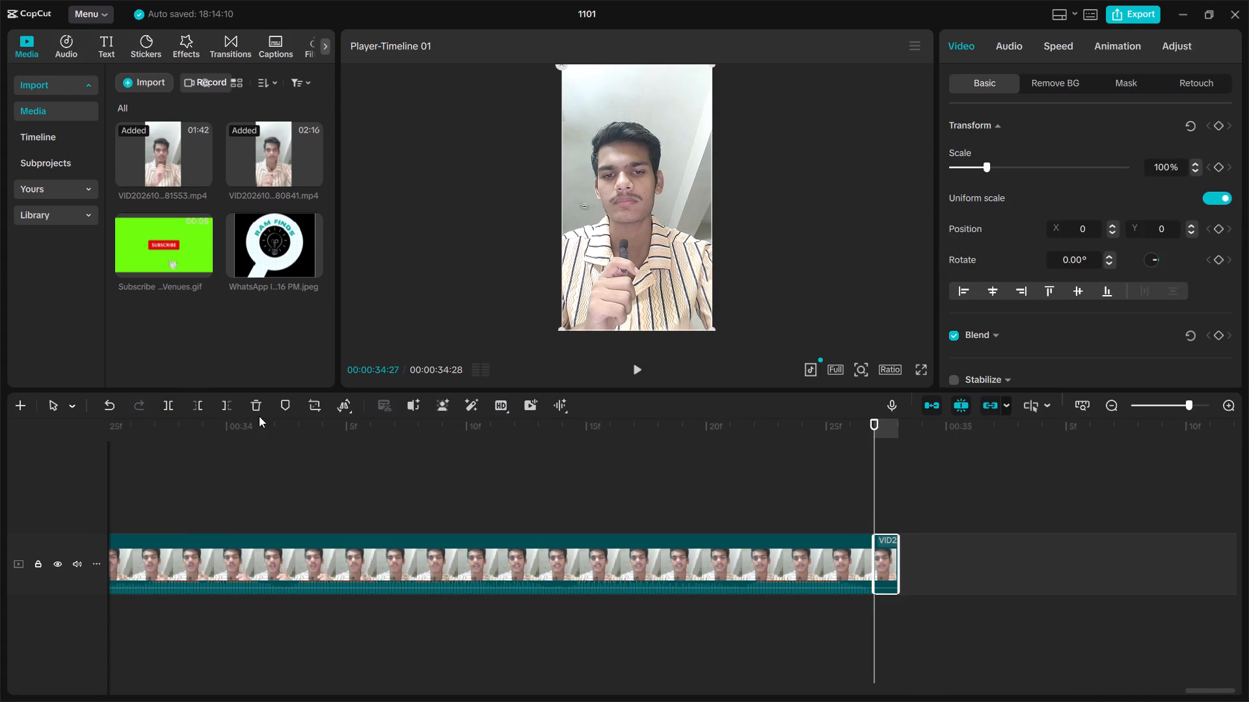
{"action": "left_click", "coordinate": [257, 410]}
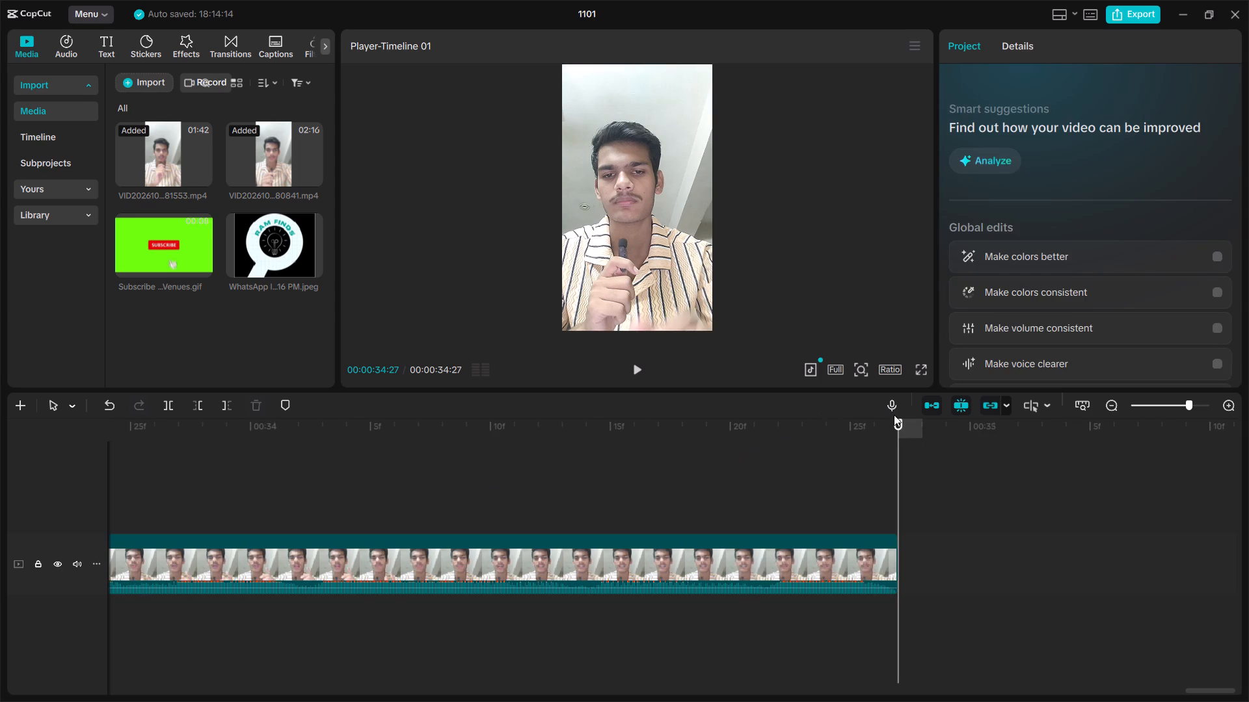
Replay the timeline from its start, split the 00:00:03:03 clip at 00:00:04:08 and delete its short piece before the split.
{"action": "left_click_drag", "start_coordinate": [900, 424], "coordinate": [502, 513]}
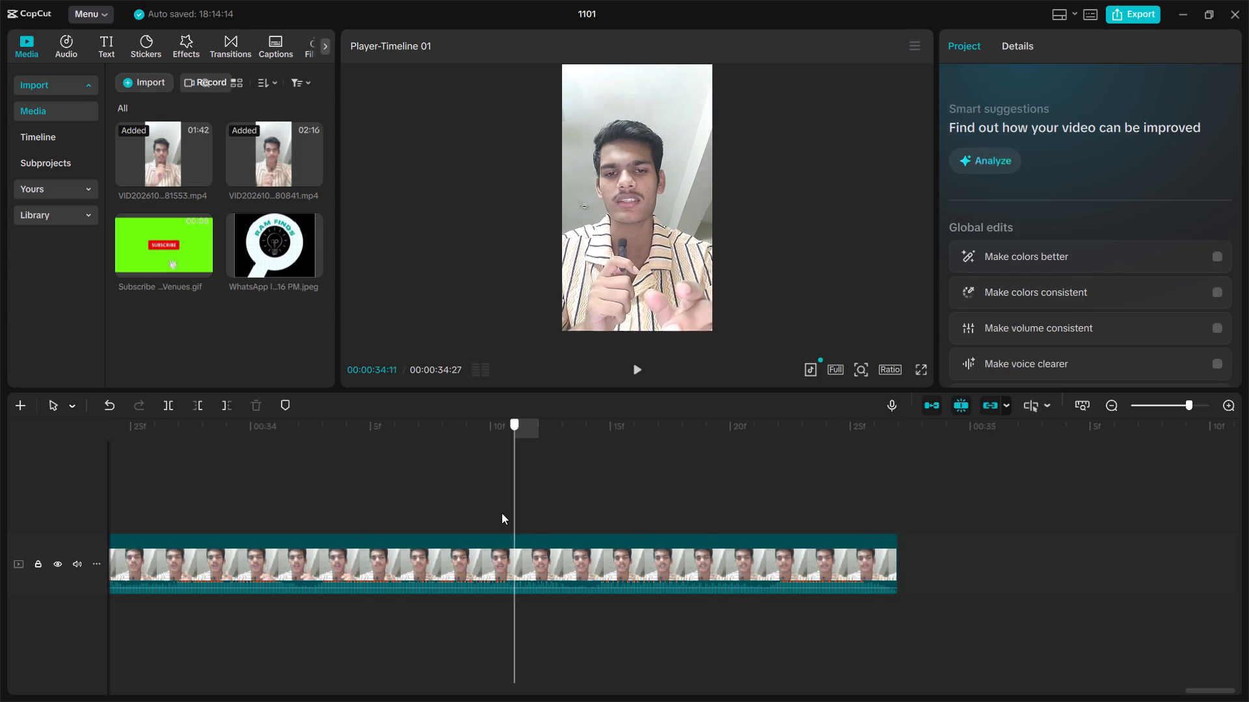
{"action": "left_click_drag", "start_coordinate": [502, 513], "coordinate": [12, 571]}
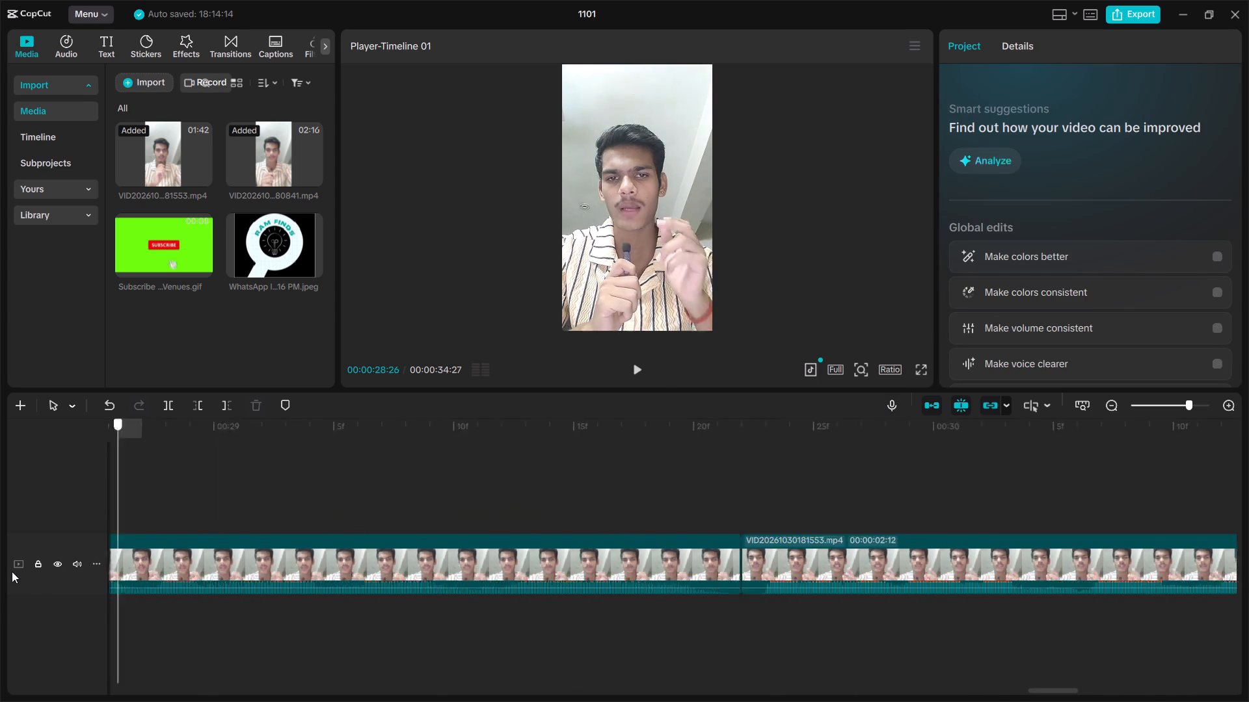
{"action": "left_click_drag", "start_coordinate": [12, 571], "coordinate": [0, 593]}
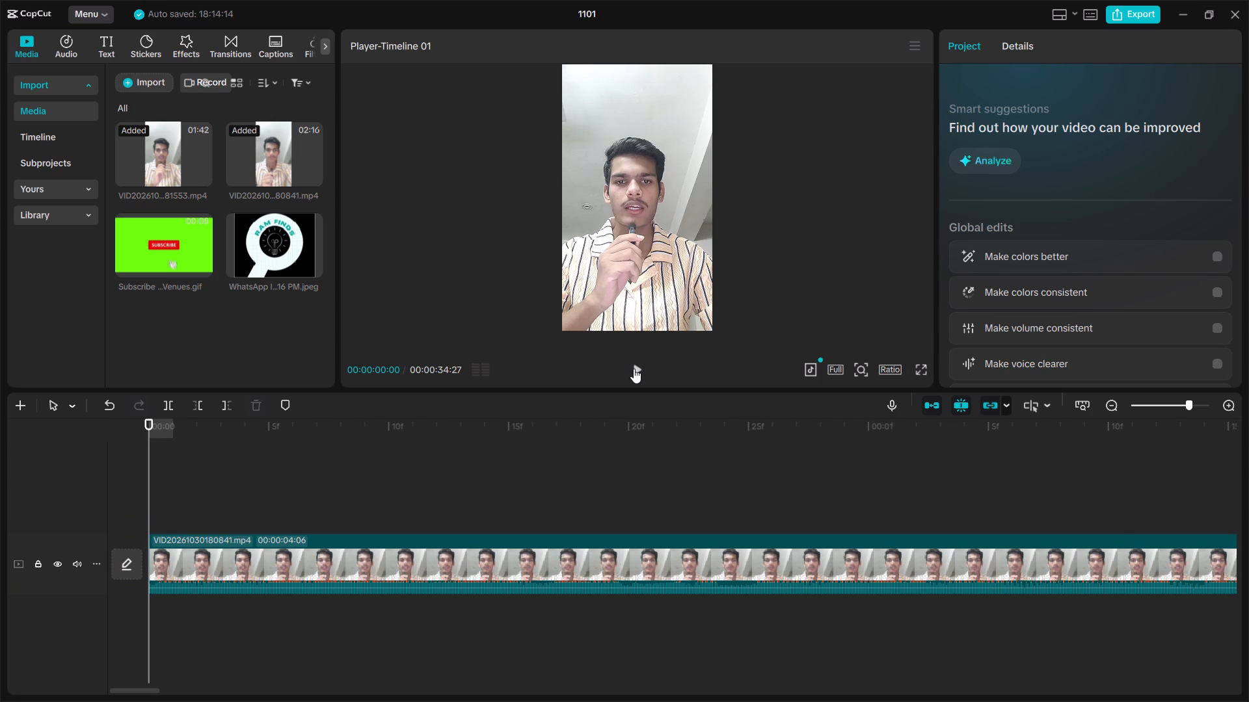
{"action": "left_click", "coordinate": [634, 369]}
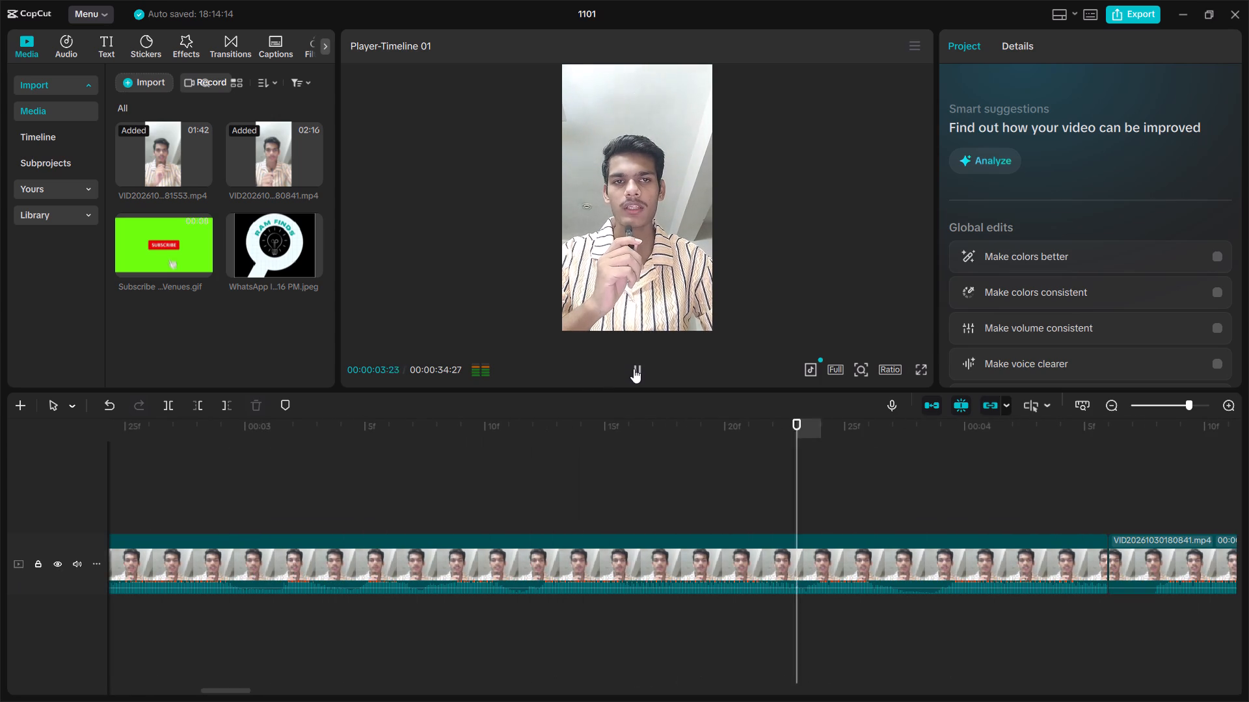
{"action": "left_click_drag", "start_coordinate": [613, 412], "coordinate": [629, 410]}
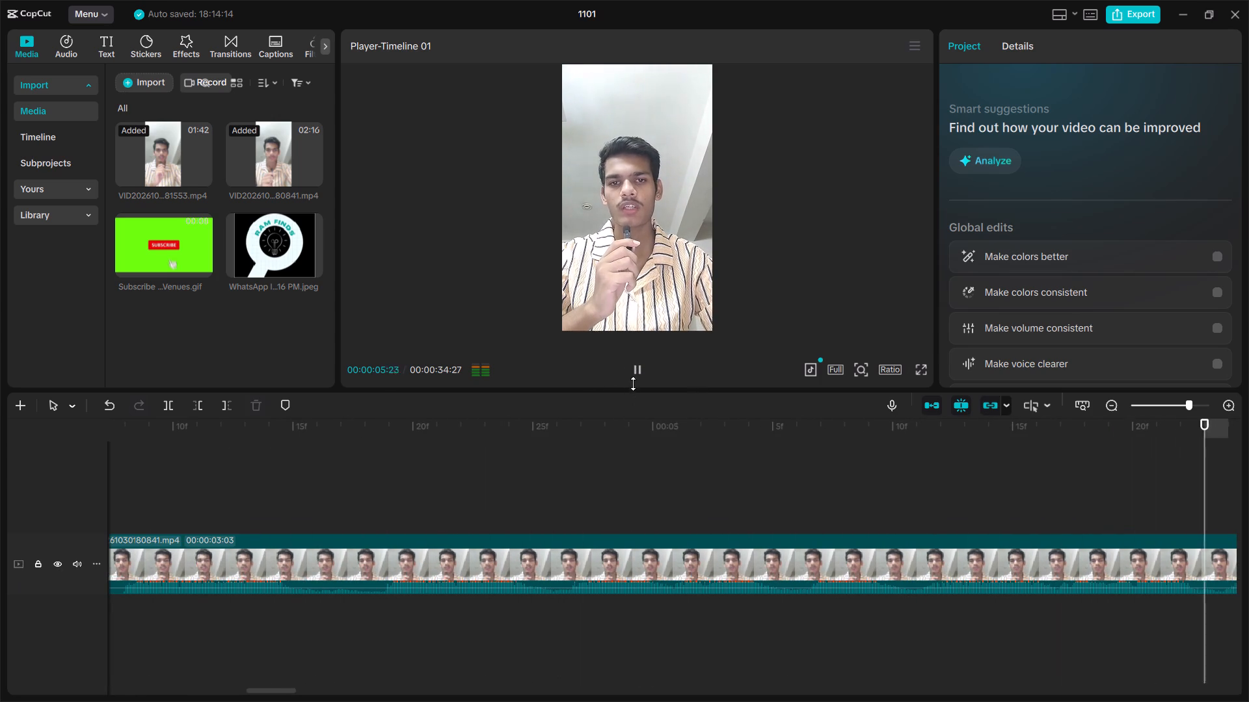
{"action": "left_click", "coordinate": [634, 378]}
{"action": "left_click_drag", "start_coordinate": [683, 419], "coordinate": [451, 461]}
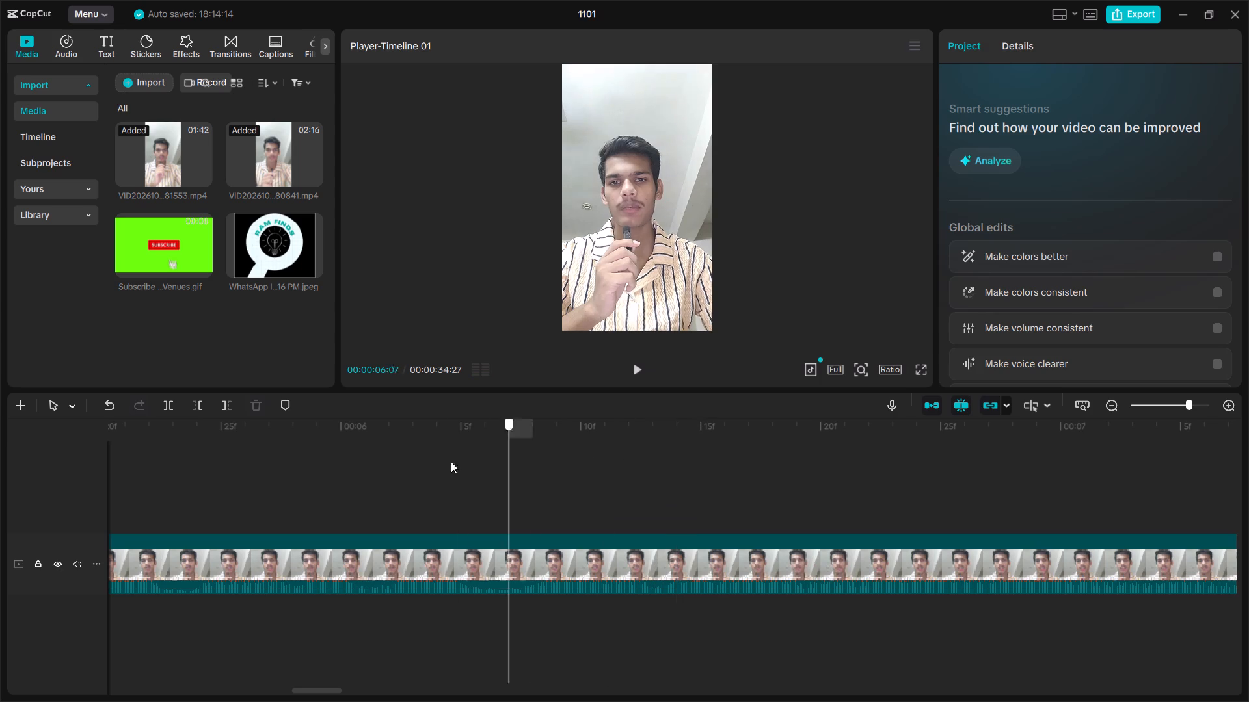
{"action": "left_click_drag", "start_coordinate": [451, 461], "coordinate": [88, 501]}
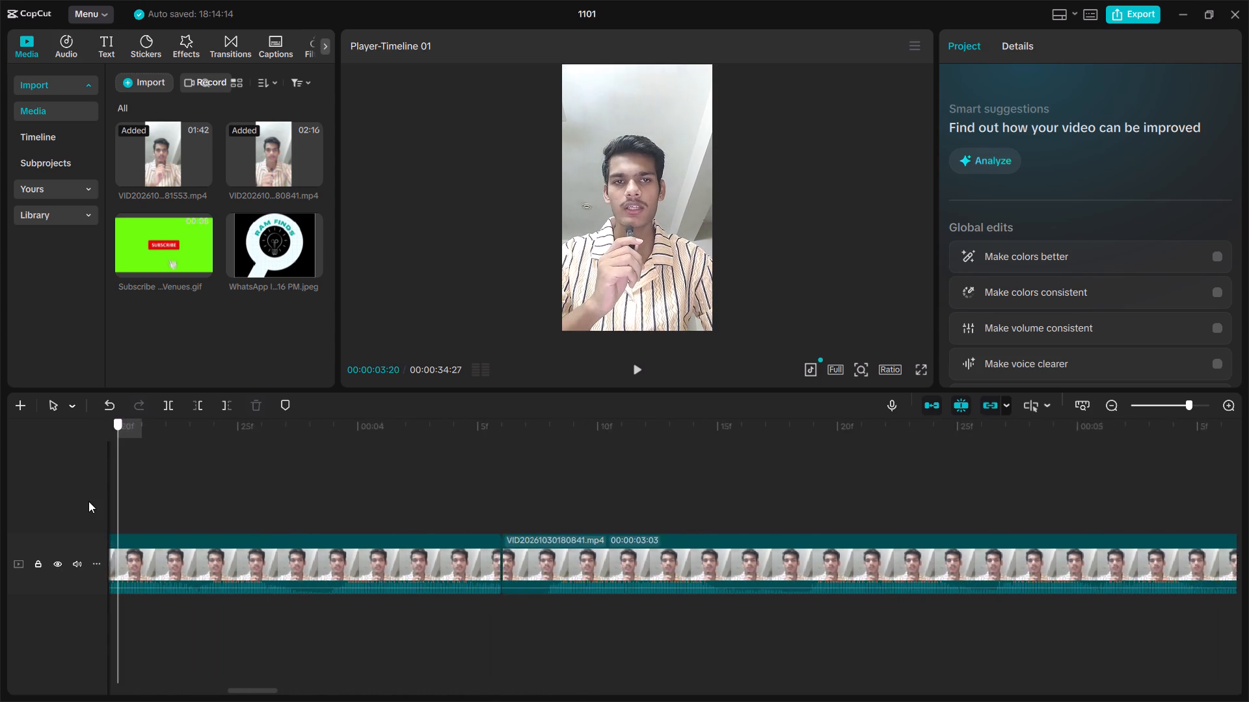
{"action": "left_click_drag", "start_coordinate": [88, 501], "coordinate": [1175, 513]}
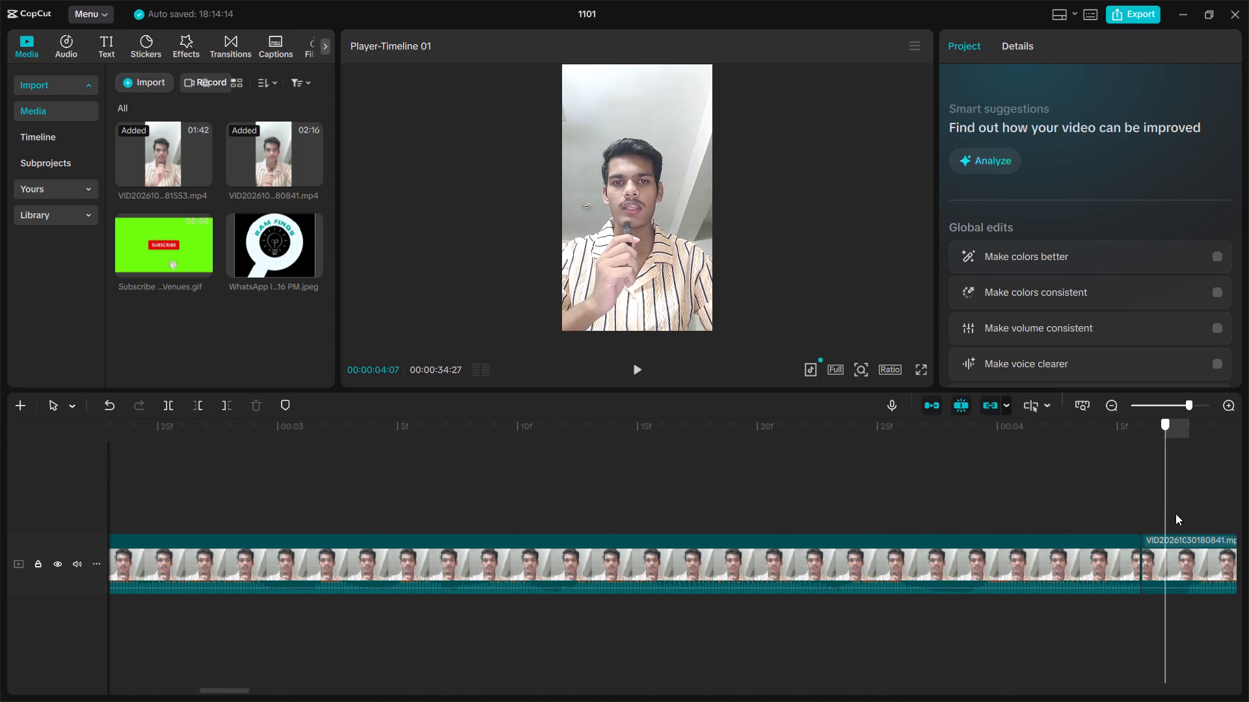
{"action": "left_click_drag", "start_coordinate": [1175, 513], "coordinate": [1185, 512]}
{"action": "left_click", "coordinate": [169, 406]}
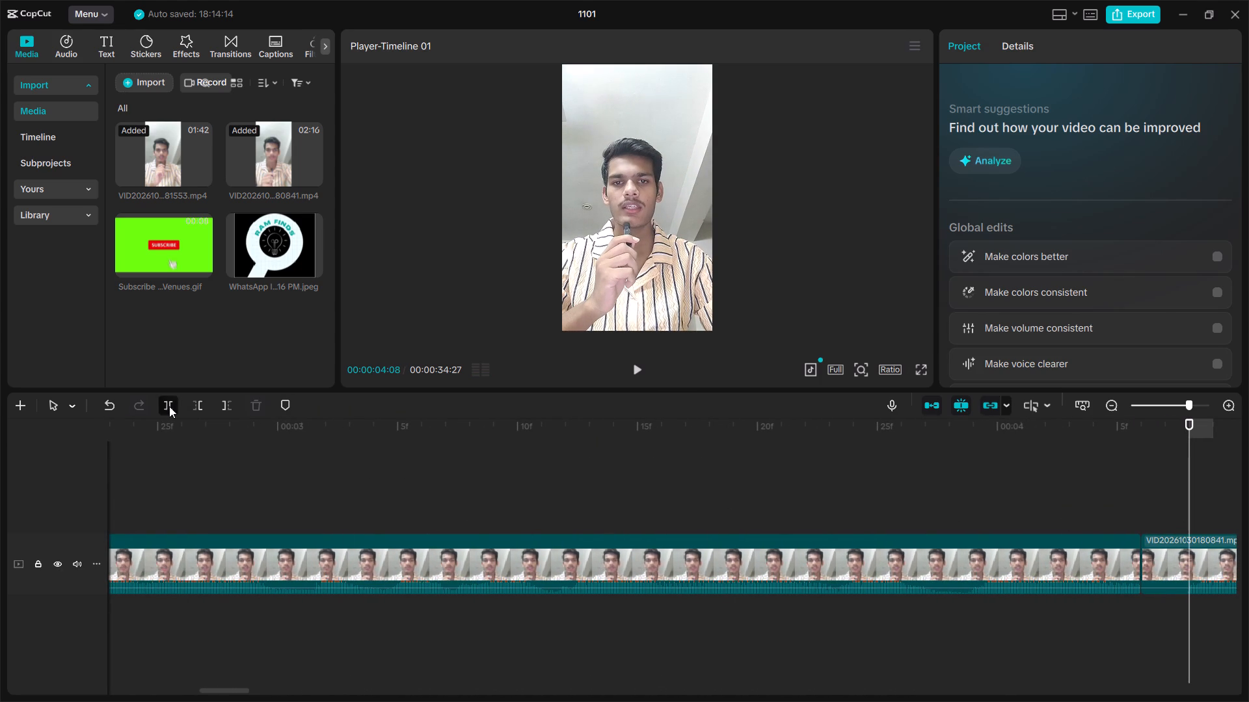
{"action": "left_click", "coordinate": [1164, 564]}
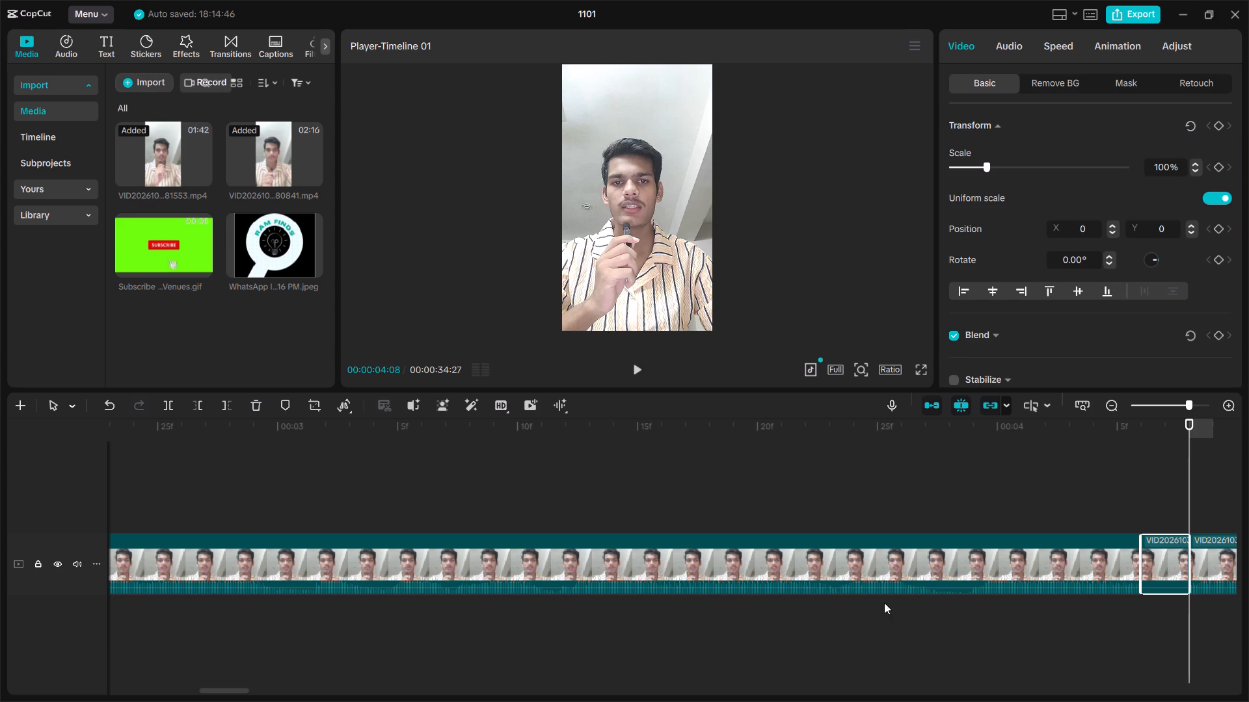
{"action": "left_click", "coordinate": [252, 409]}
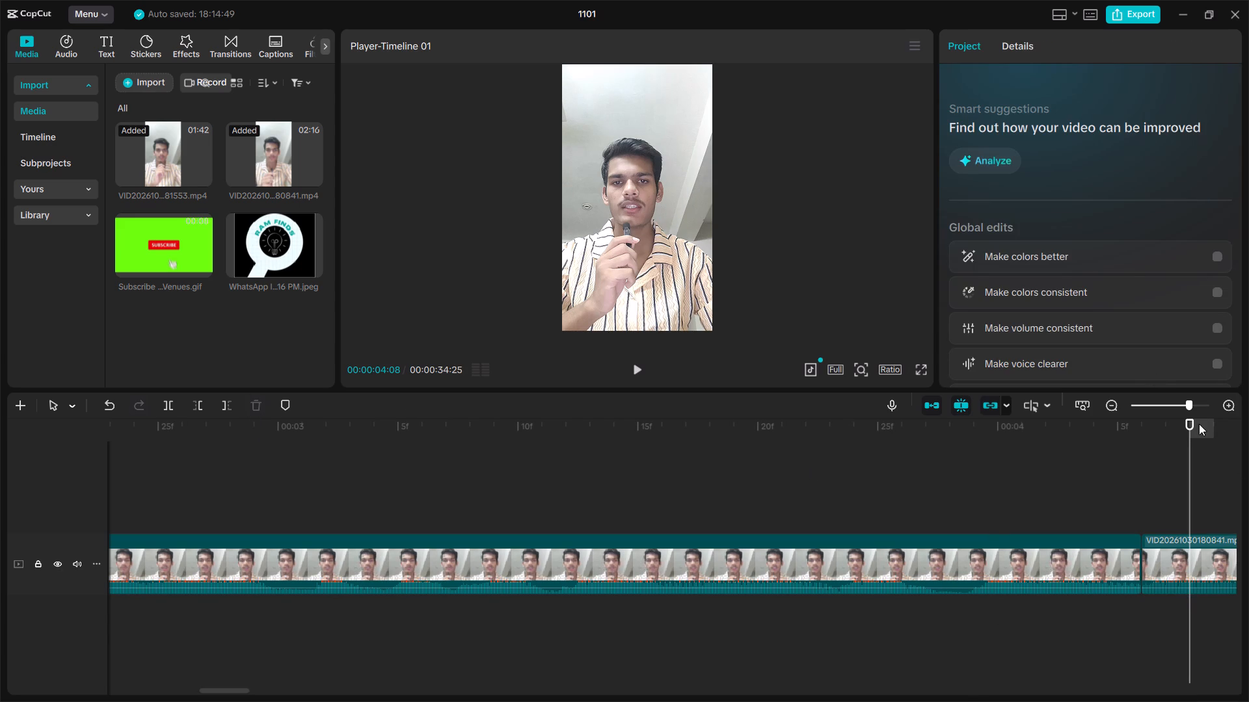
Review the timeline from 00:00:04:08 to 00:00:11:26, checking the clip joins and replaying the passage from 00:00:11:00.
{"action": "left_click_drag", "start_coordinate": [1194, 424], "coordinate": [1204, 451]}
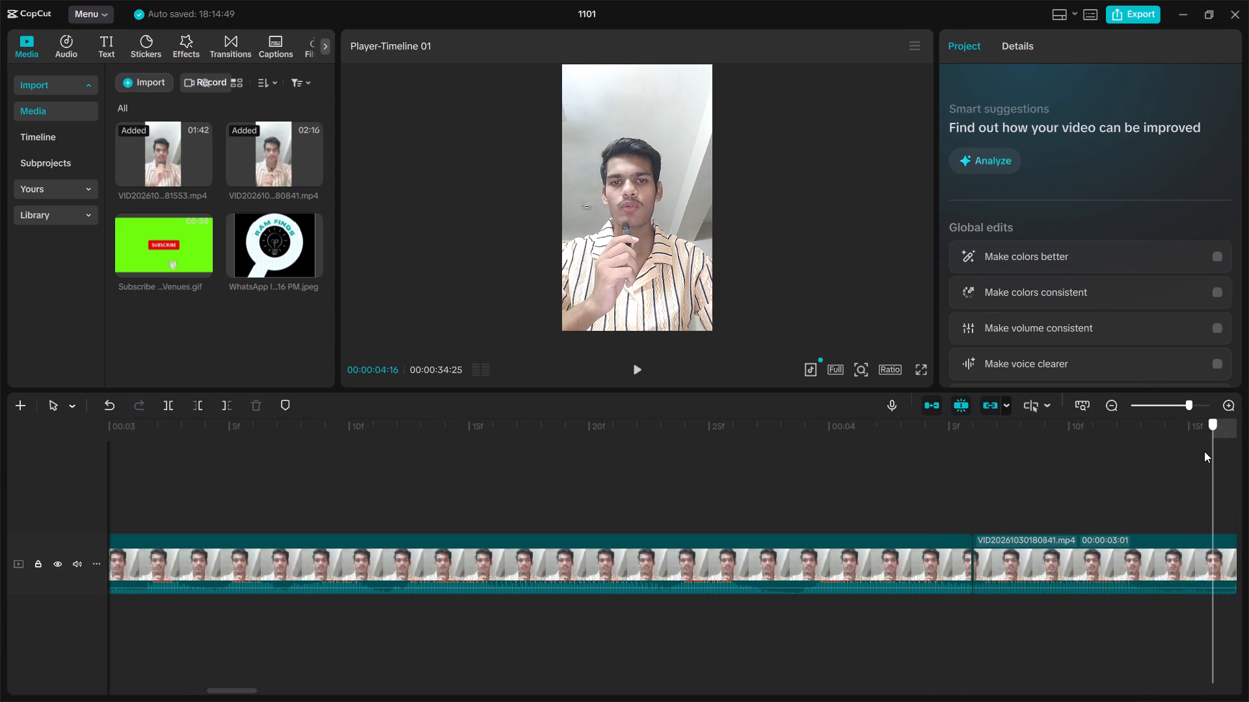
{"action": "left_click_drag", "start_coordinate": [1204, 451], "coordinate": [1205, 457]}
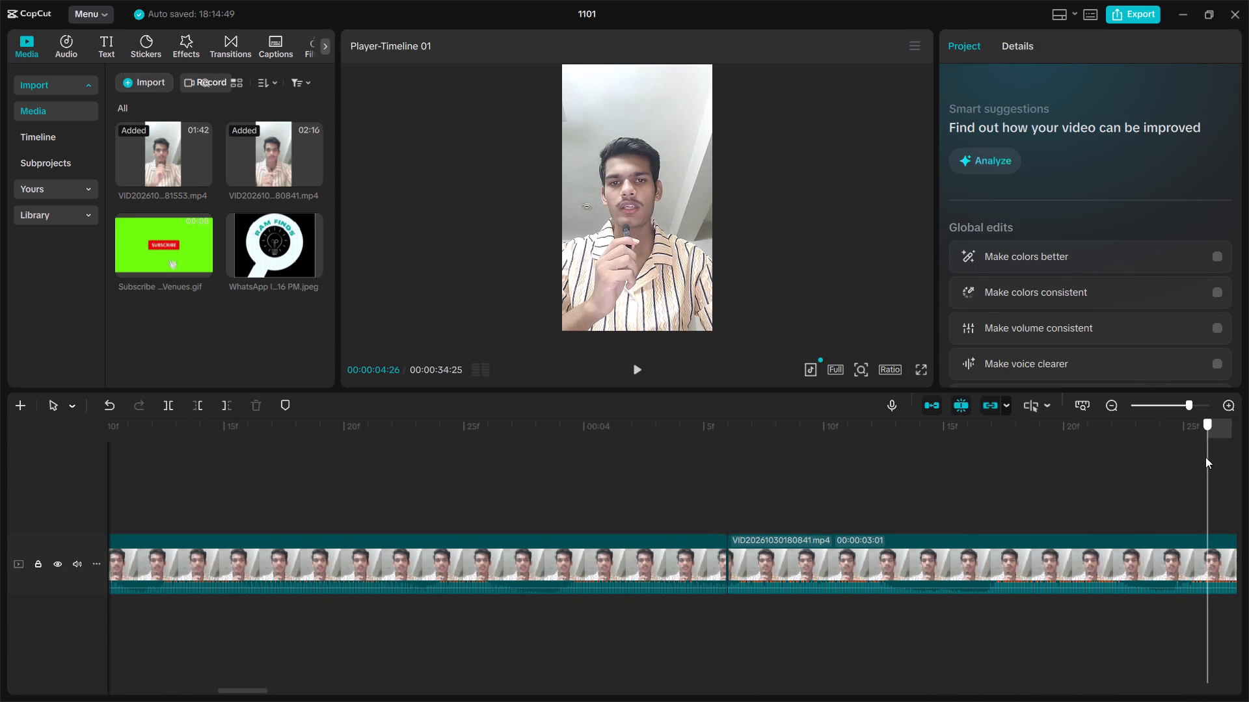
{"action": "left_click_drag", "start_coordinate": [1205, 457], "coordinate": [1235, 458]}
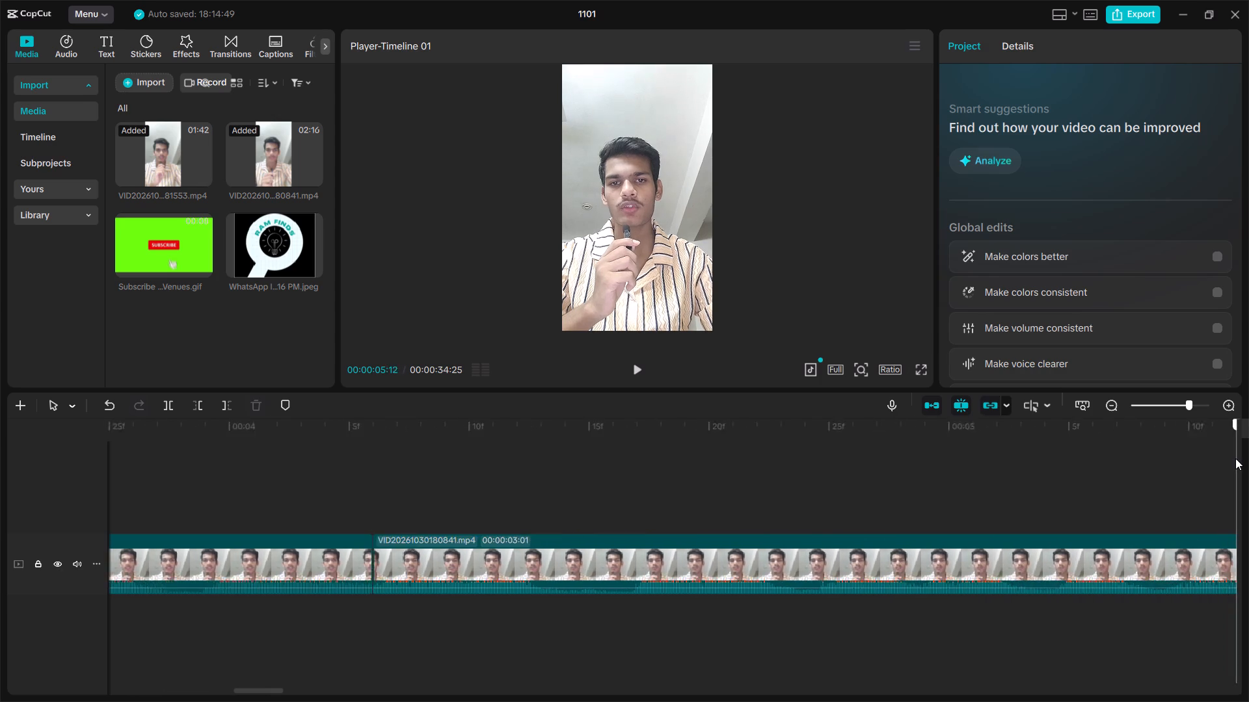
{"action": "left_click_drag", "start_coordinate": [1235, 458], "coordinate": [1209, 470]}
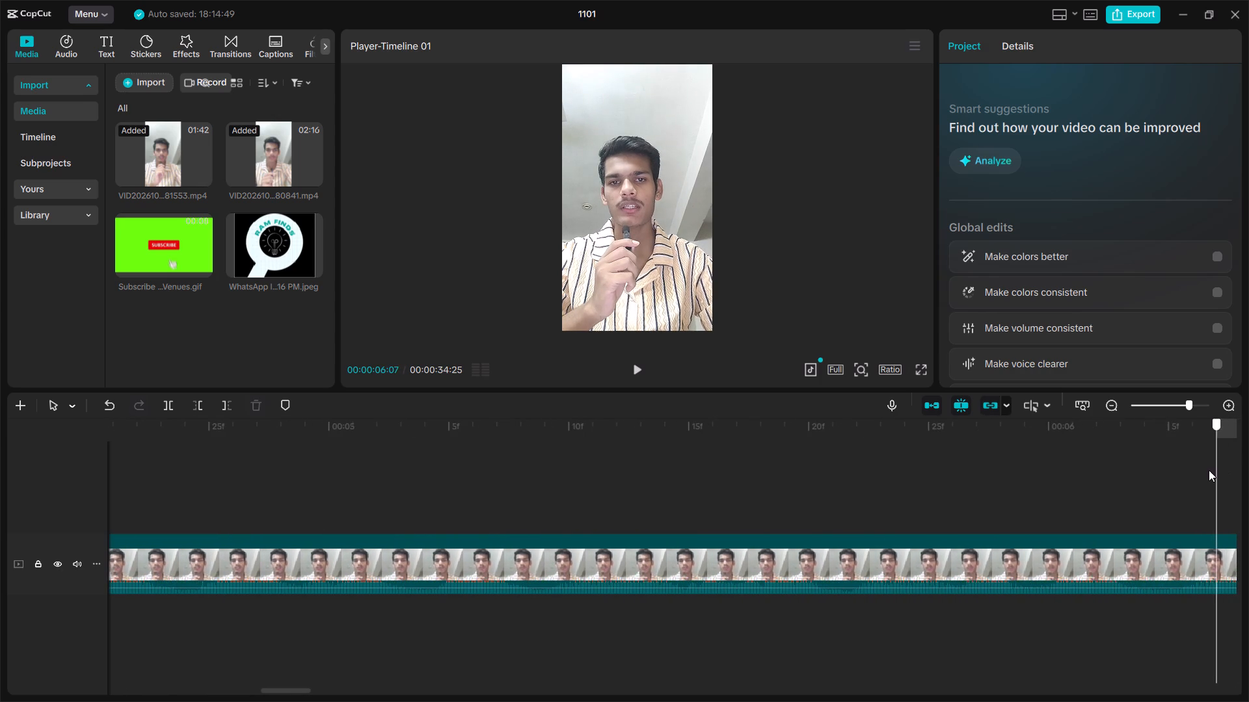
{"action": "left_click_drag", "start_coordinate": [1209, 470], "coordinate": [1185, 477]}
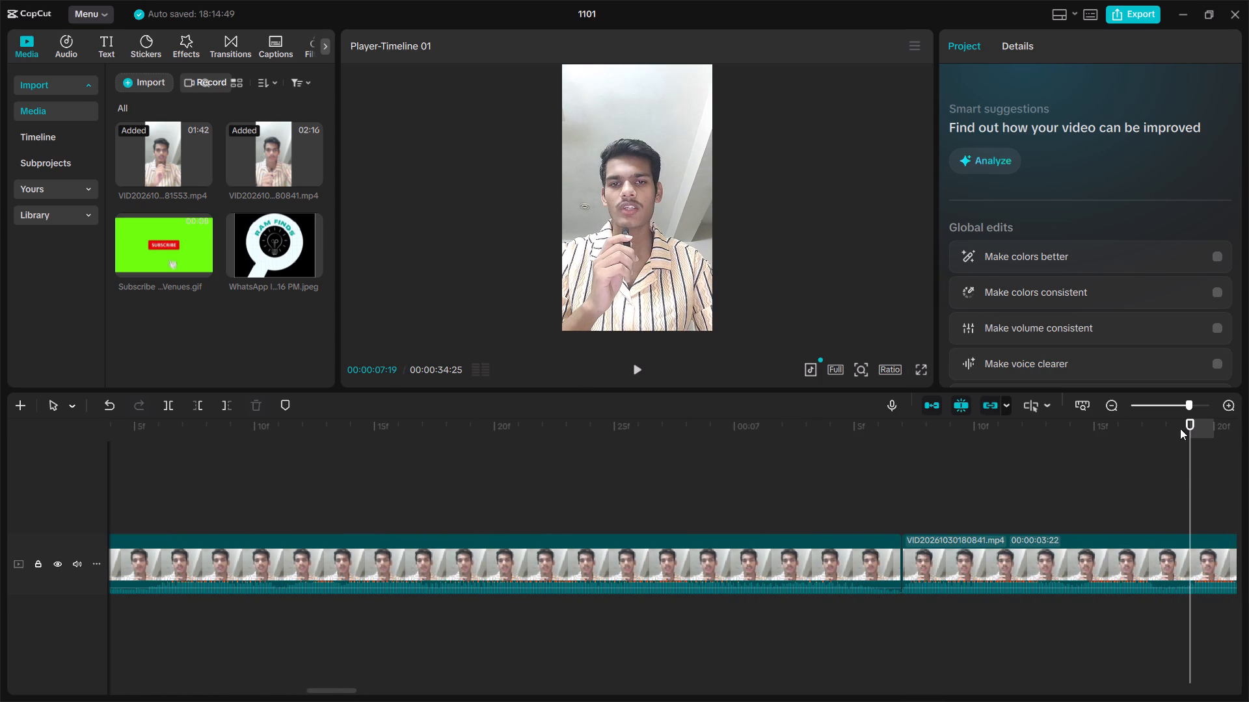
{"action": "left_click_drag", "start_coordinate": [1192, 427], "coordinate": [1198, 448]}
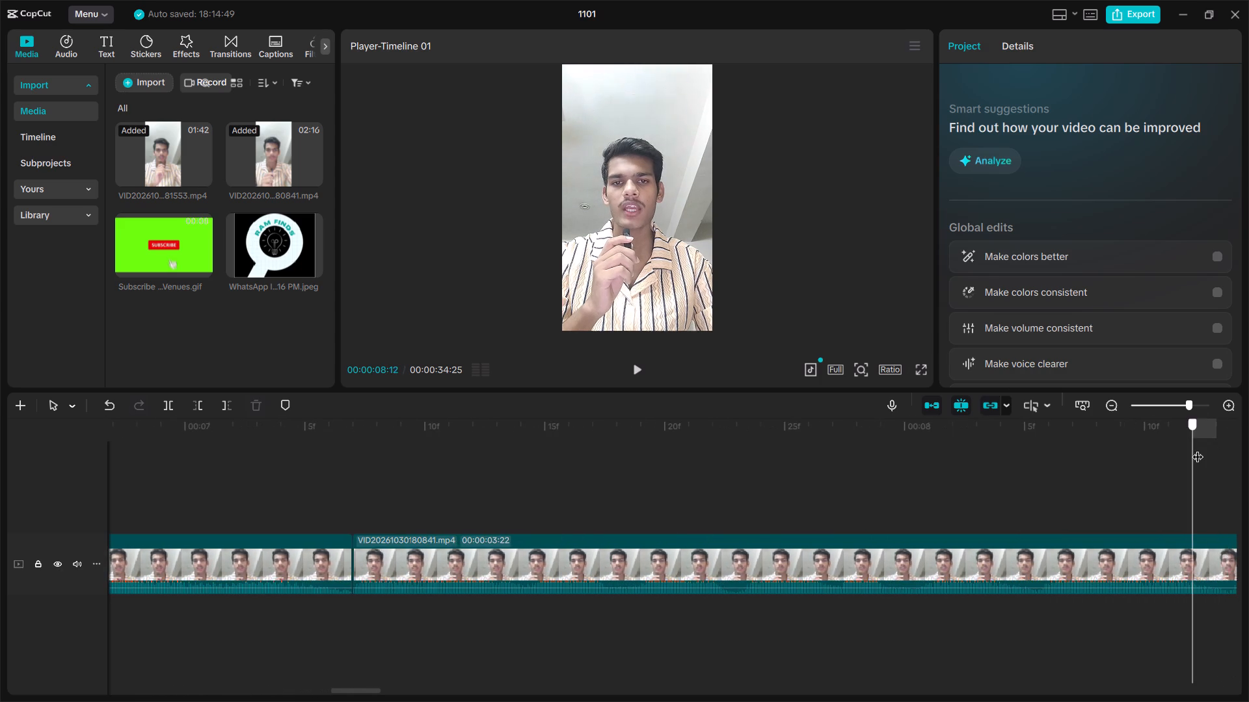
{"action": "left_click_drag", "start_coordinate": [1198, 448], "coordinate": [1221, 450]}
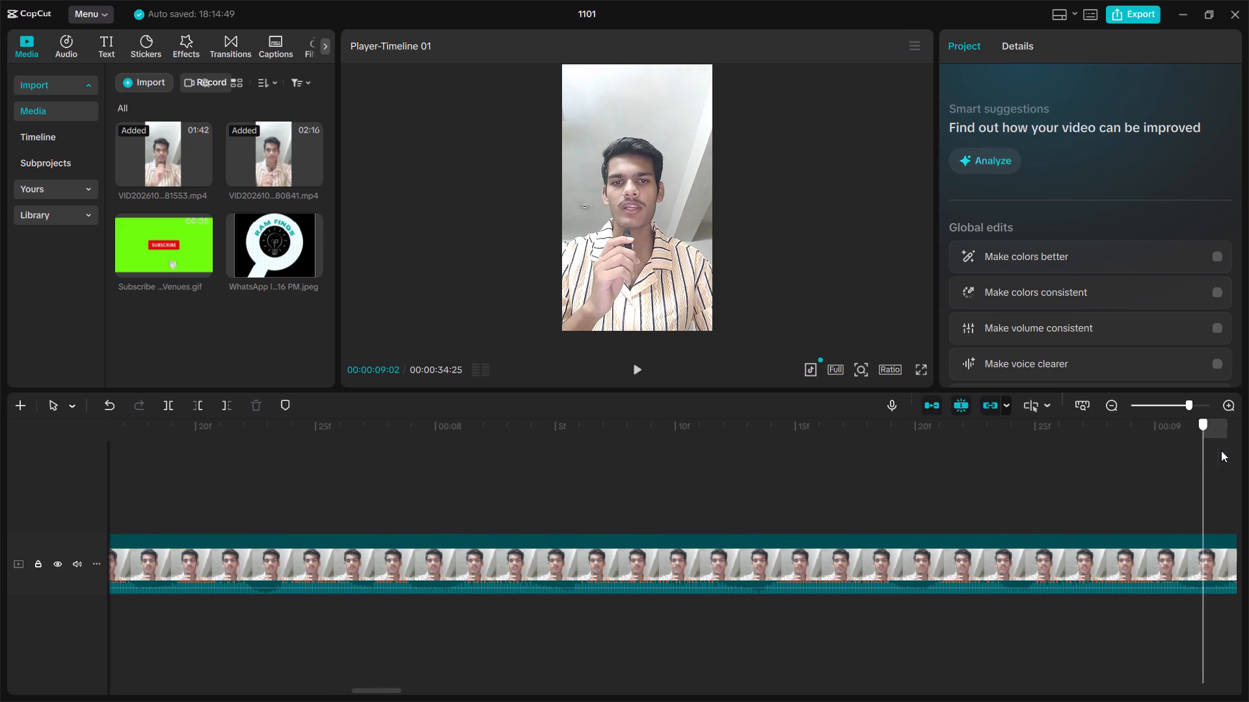
{"action": "left_click_drag", "start_coordinate": [1221, 450], "coordinate": [1228, 461]}
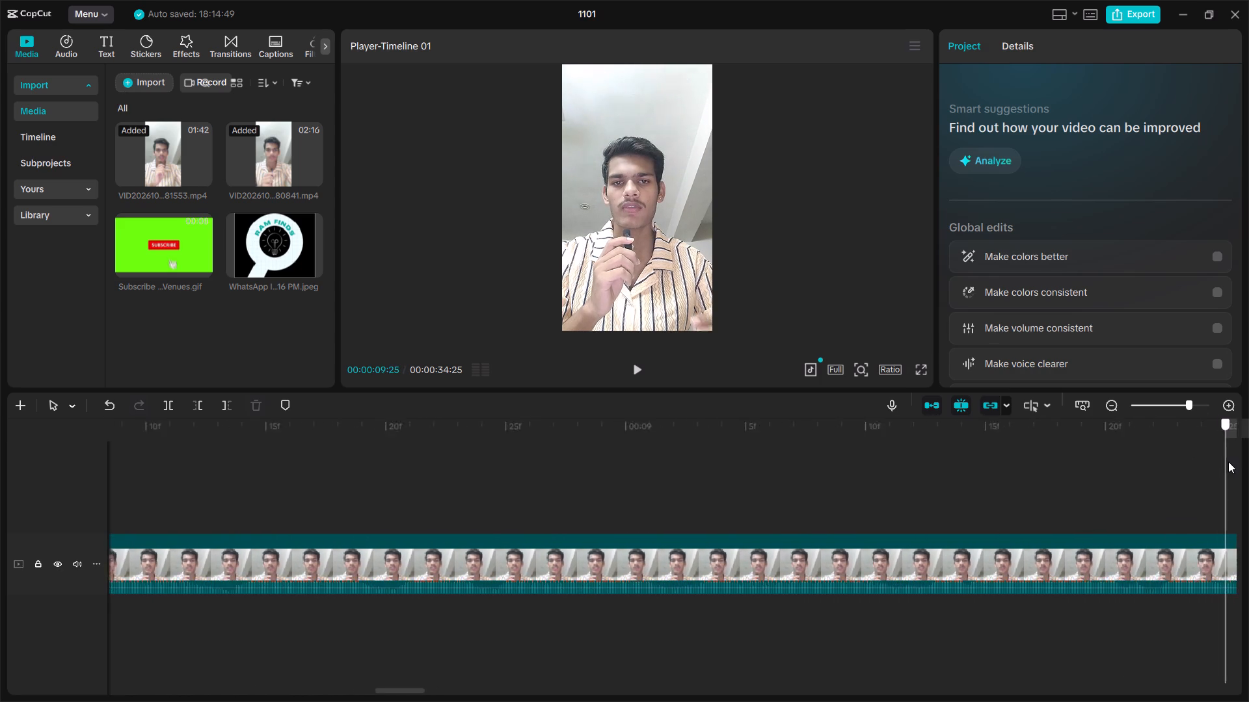
{"action": "left_click_drag", "start_coordinate": [1228, 461], "coordinate": [1228, 459]}
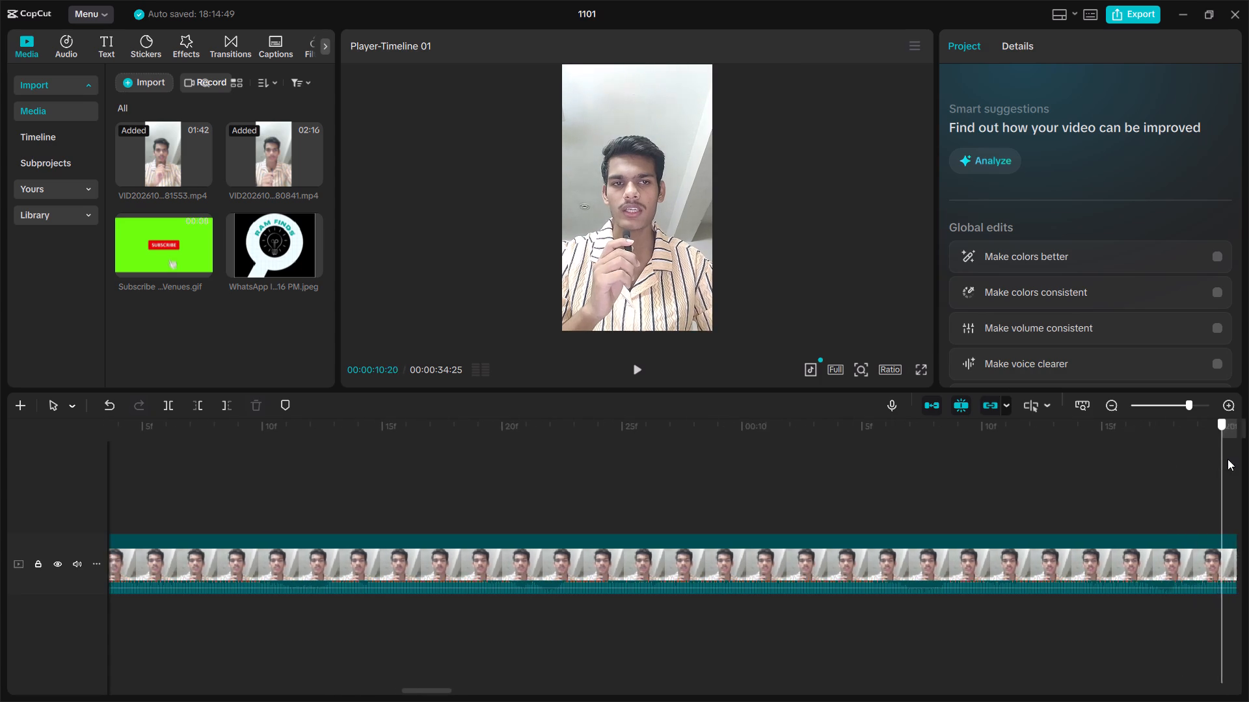
{"action": "left_click_drag", "start_coordinate": [1228, 459], "coordinate": [1213, 456]}
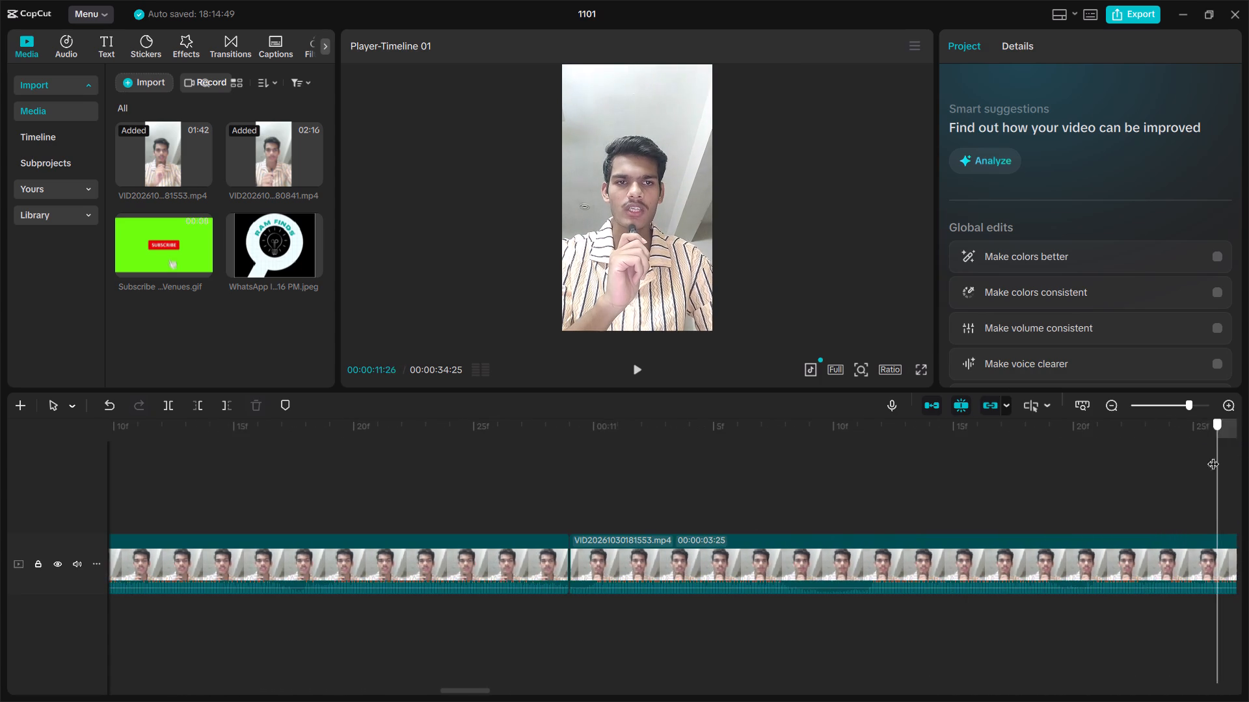
{"action": "left_click_drag", "start_coordinate": [1213, 456], "coordinate": [708, 467]}
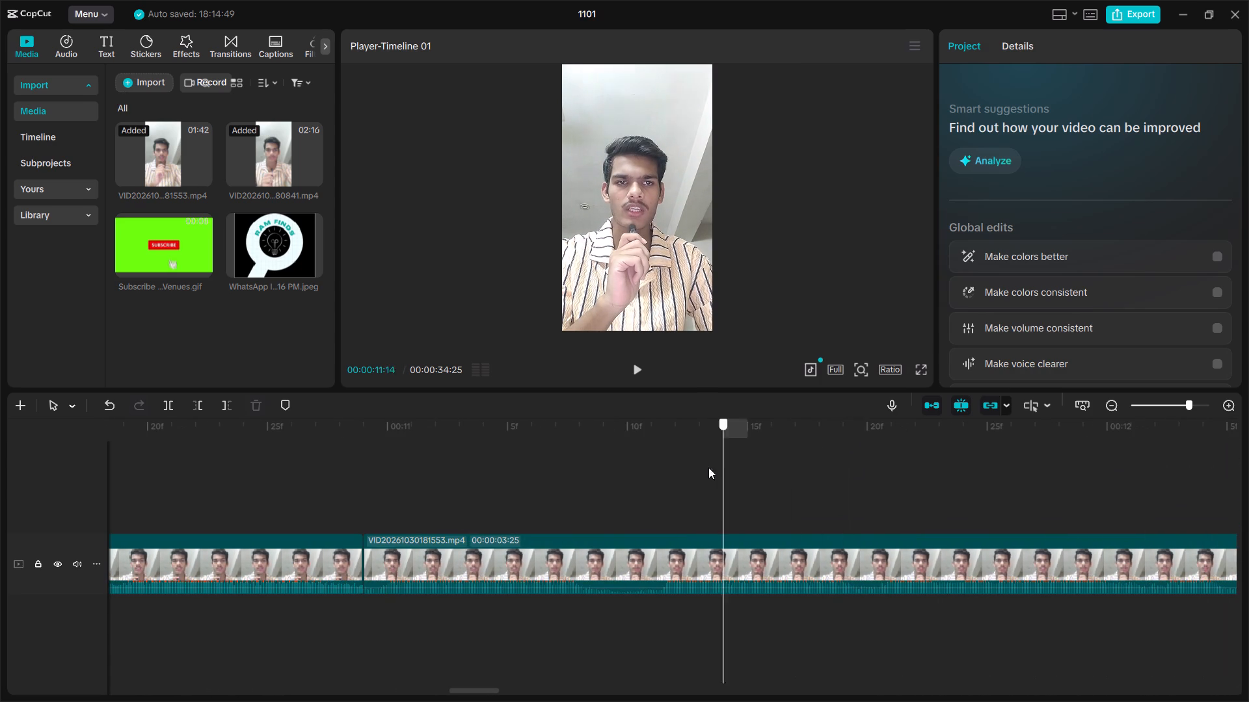
{"action": "left_click_drag", "start_coordinate": [708, 467], "coordinate": [396, 475]}
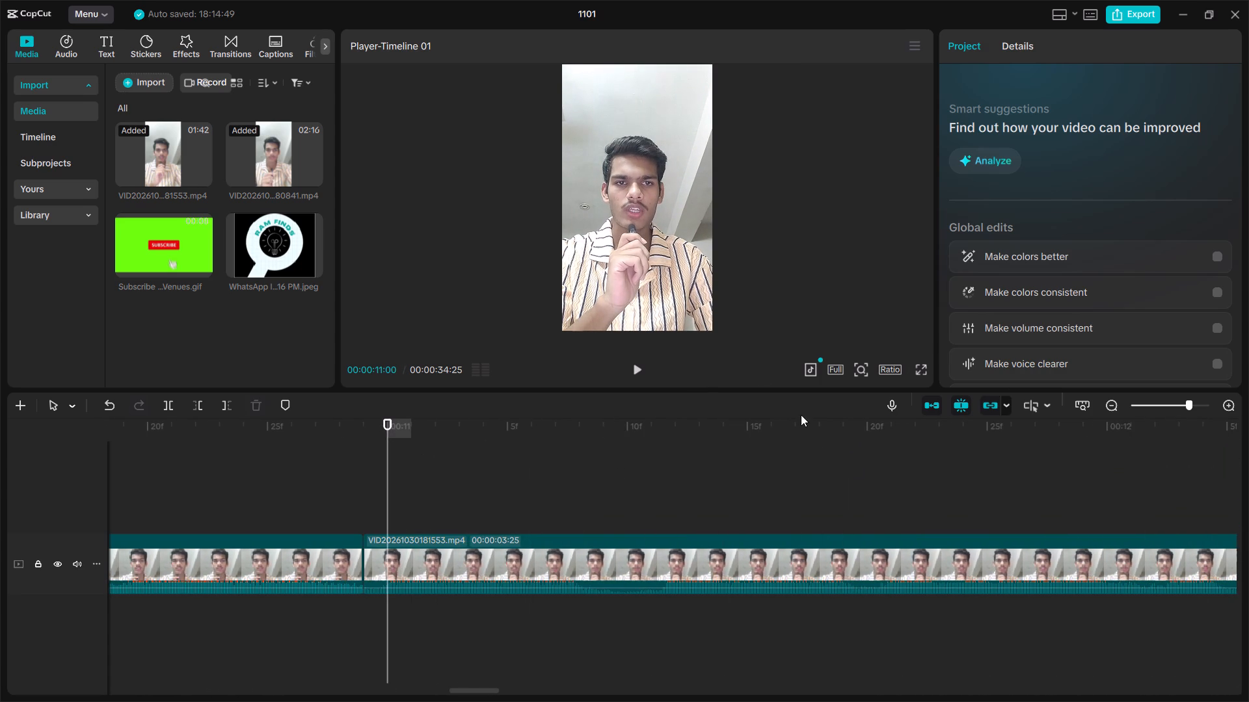
{"action": "left_click", "coordinate": [636, 374]}
{"action": "left_click", "coordinate": [636, 372]}
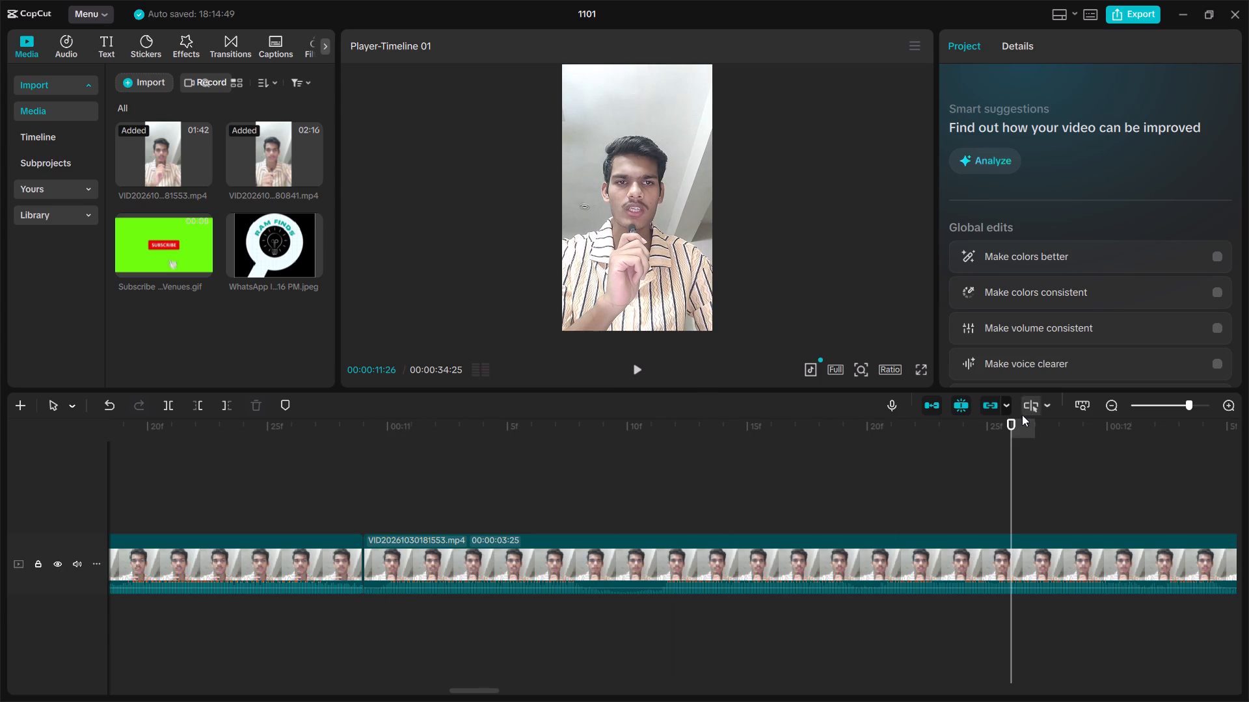
Scrub through the timeline from 00:00:11:26 to 00:00:30:03, examining the speech and the joins between the clips.
{"action": "left_click_drag", "start_coordinate": [1006, 419], "coordinate": [1241, 426]}
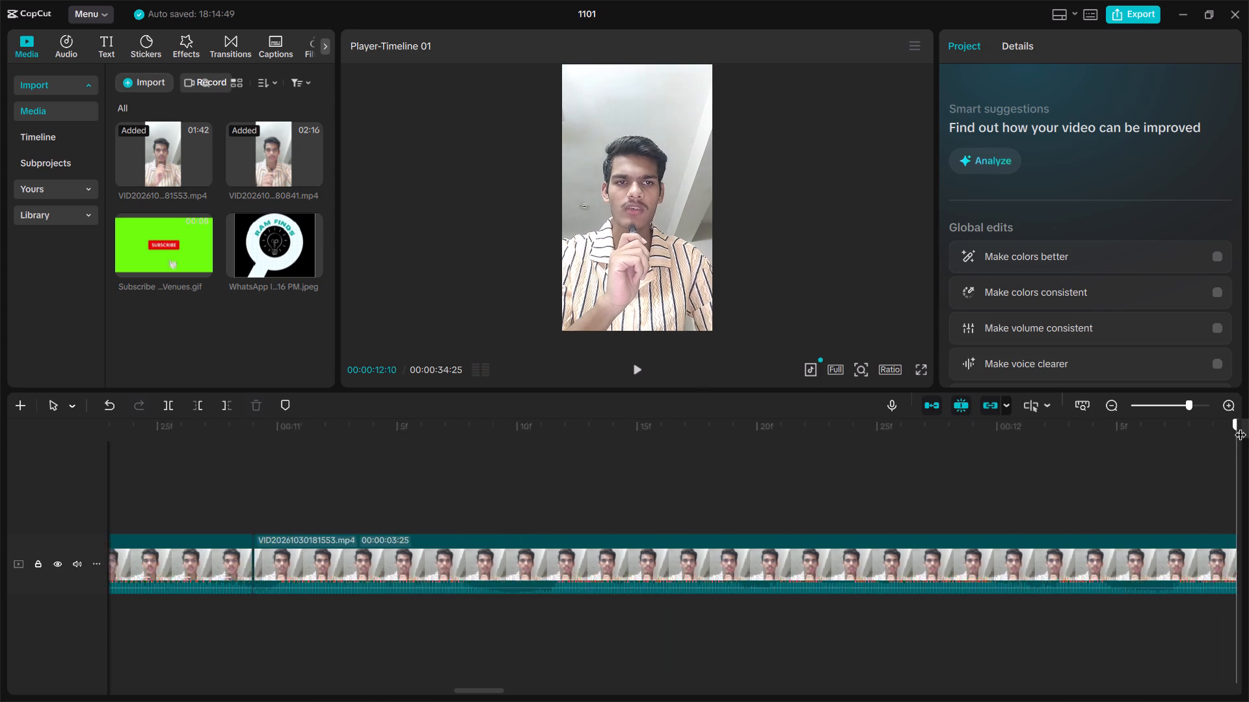
{"action": "left_click_drag", "start_coordinate": [1241, 426], "coordinate": [1248, 447]}
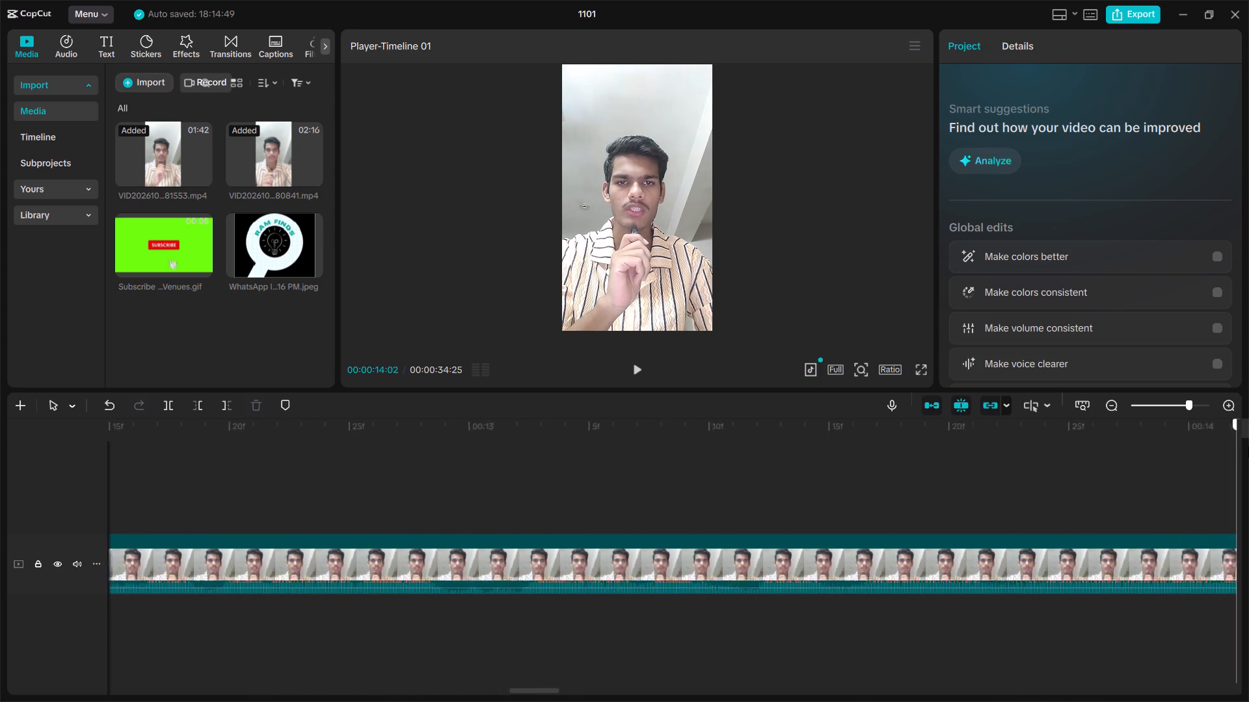
{"action": "left_click_drag", "start_coordinate": [1248, 447], "coordinate": [1223, 463]}
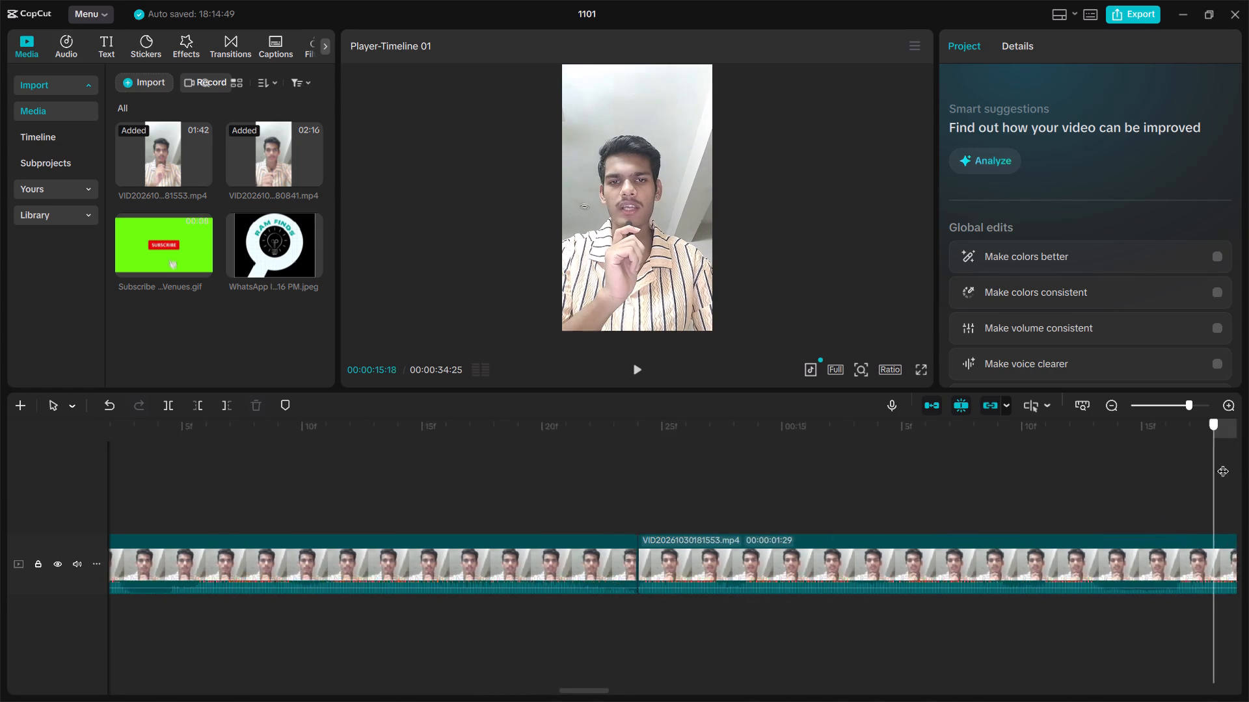
{"action": "left_click_drag", "start_coordinate": [1223, 463], "coordinate": [1114, 479]}
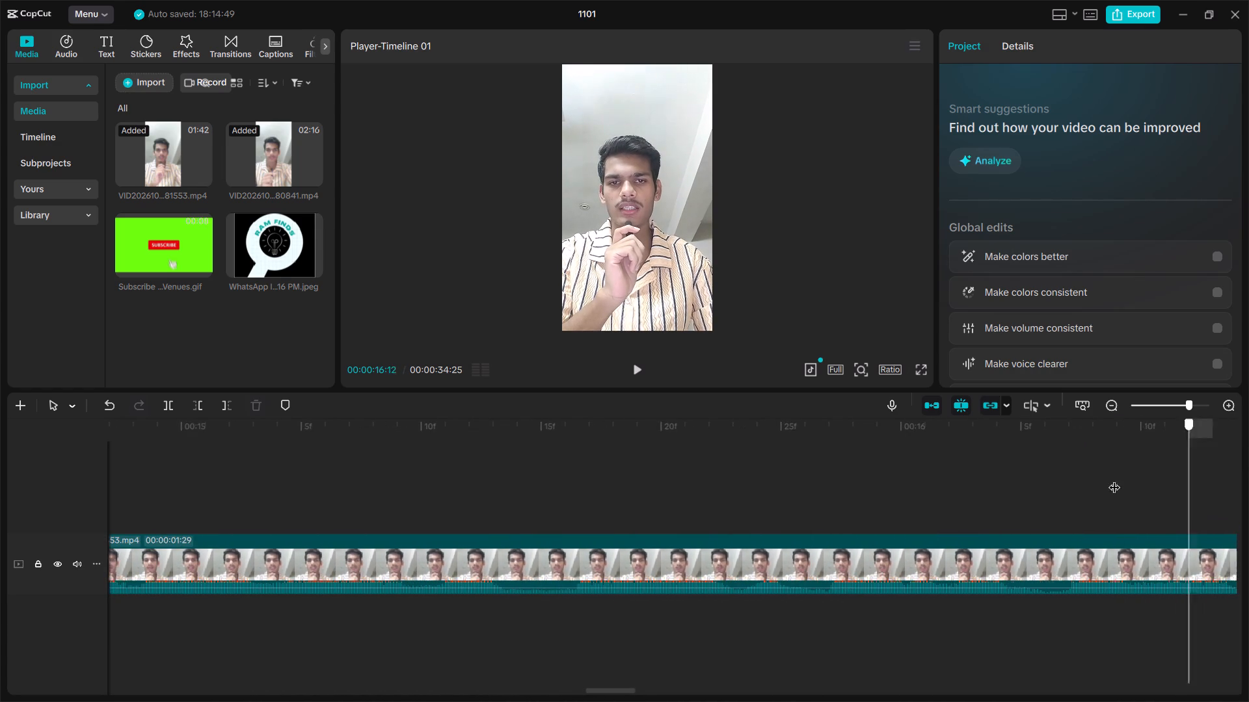
{"action": "left_click_drag", "start_coordinate": [1114, 479], "coordinate": [1192, 451]}
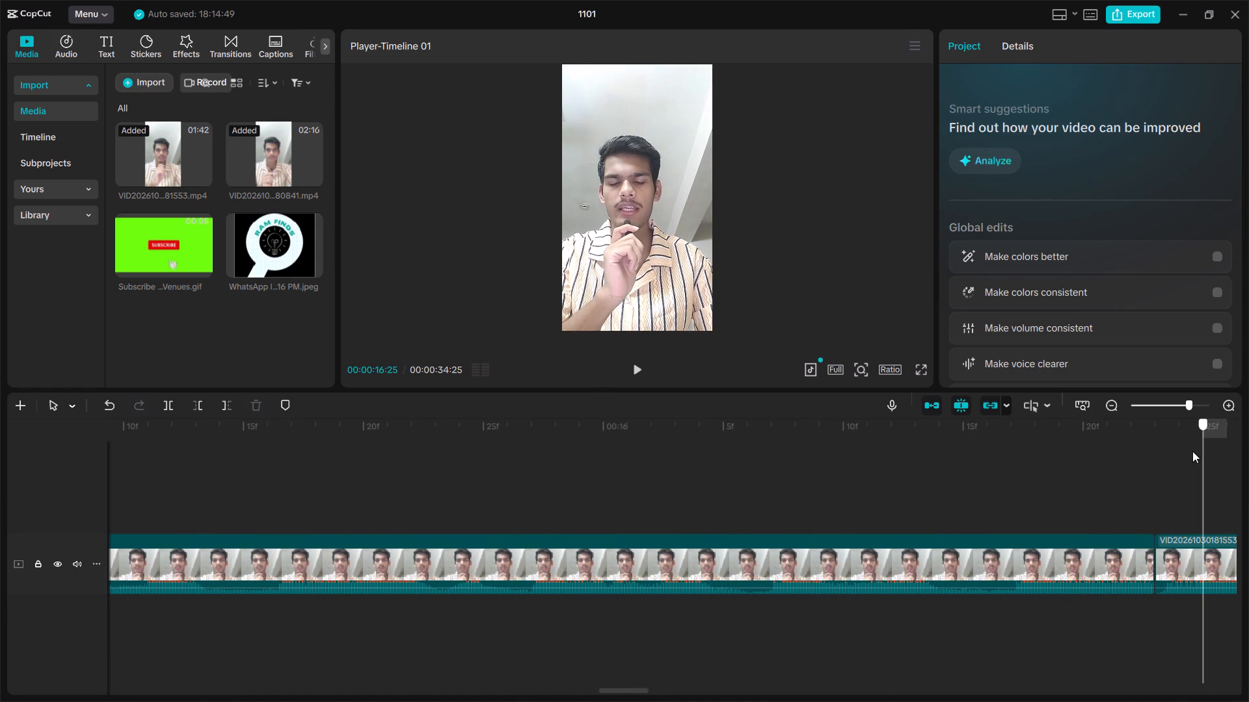
{"action": "left_click_drag", "start_coordinate": [1192, 451], "coordinate": [1241, 454]}
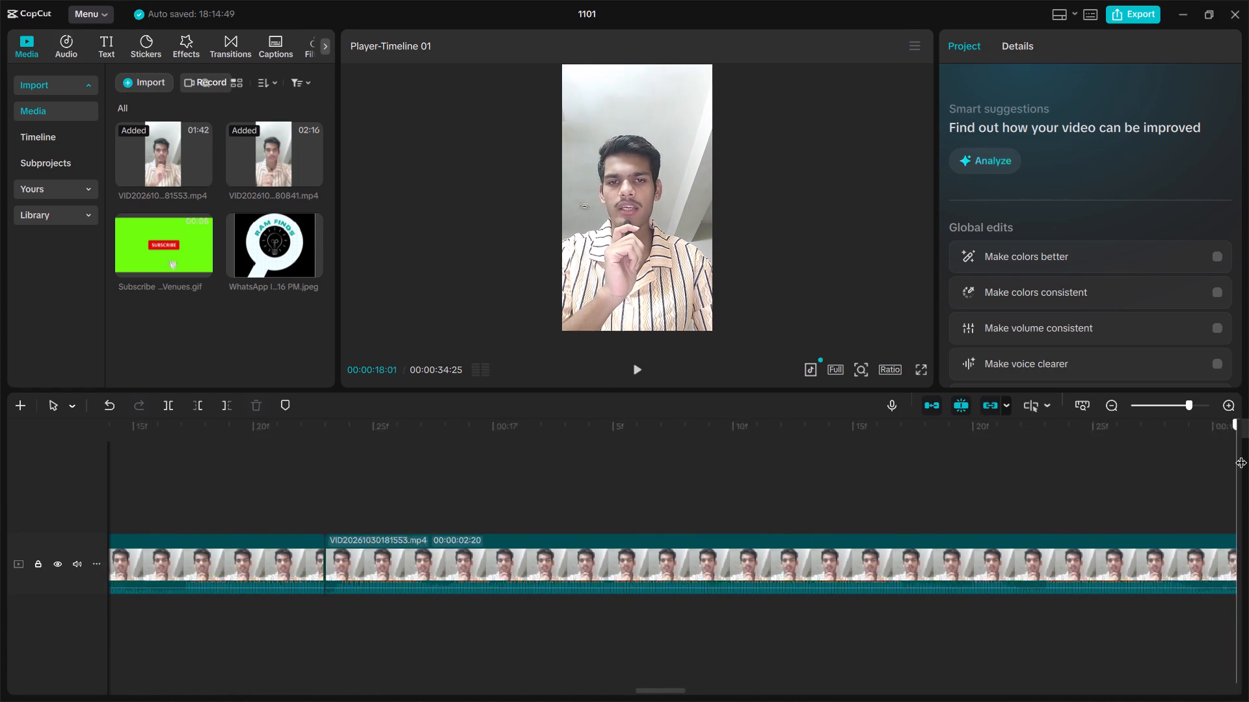
{"action": "left_click_drag", "start_coordinate": [1241, 454], "coordinate": [1231, 457]}
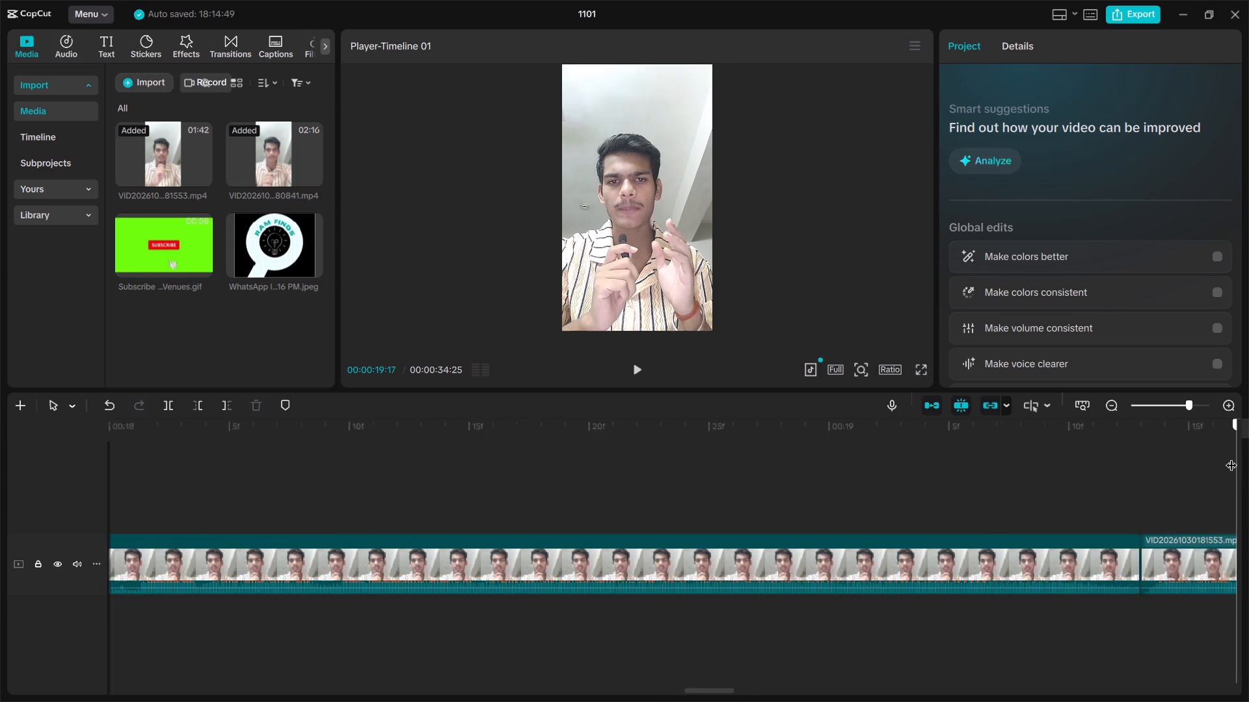
{"action": "left_click_drag", "start_coordinate": [1231, 457], "coordinate": [1218, 463]}
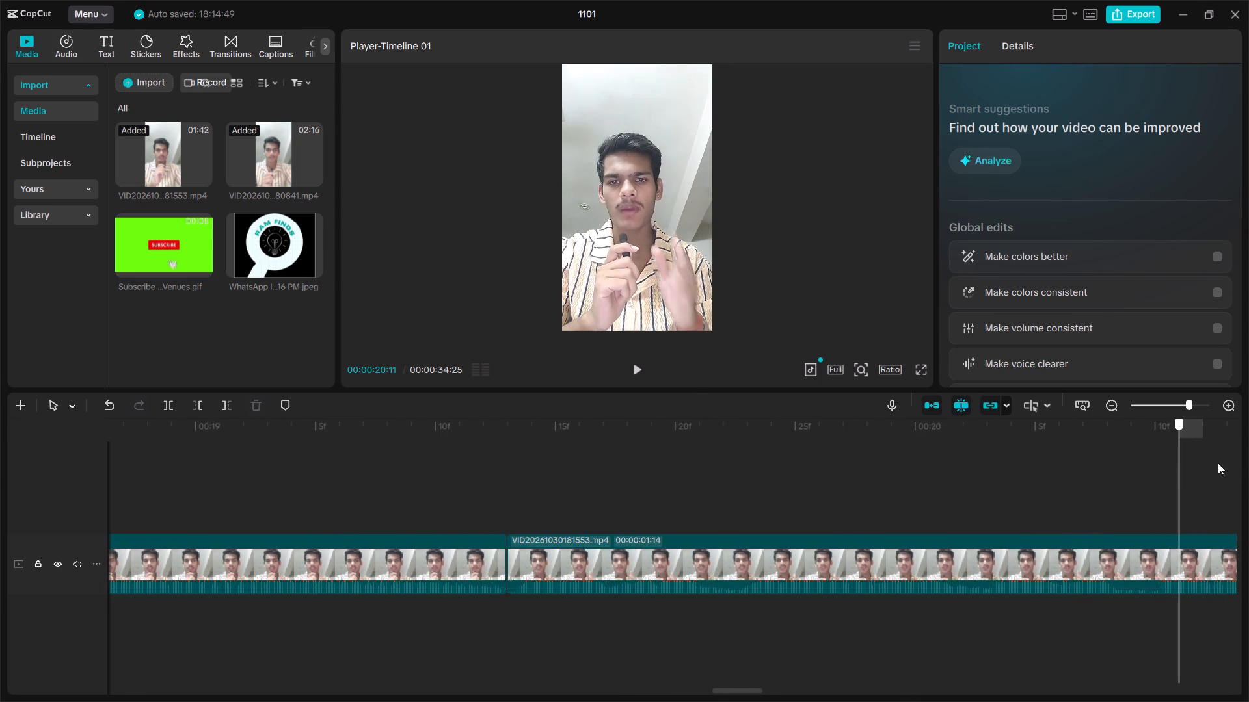
{"action": "left_click_drag", "start_coordinate": [1218, 463], "coordinate": [1170, 473]}
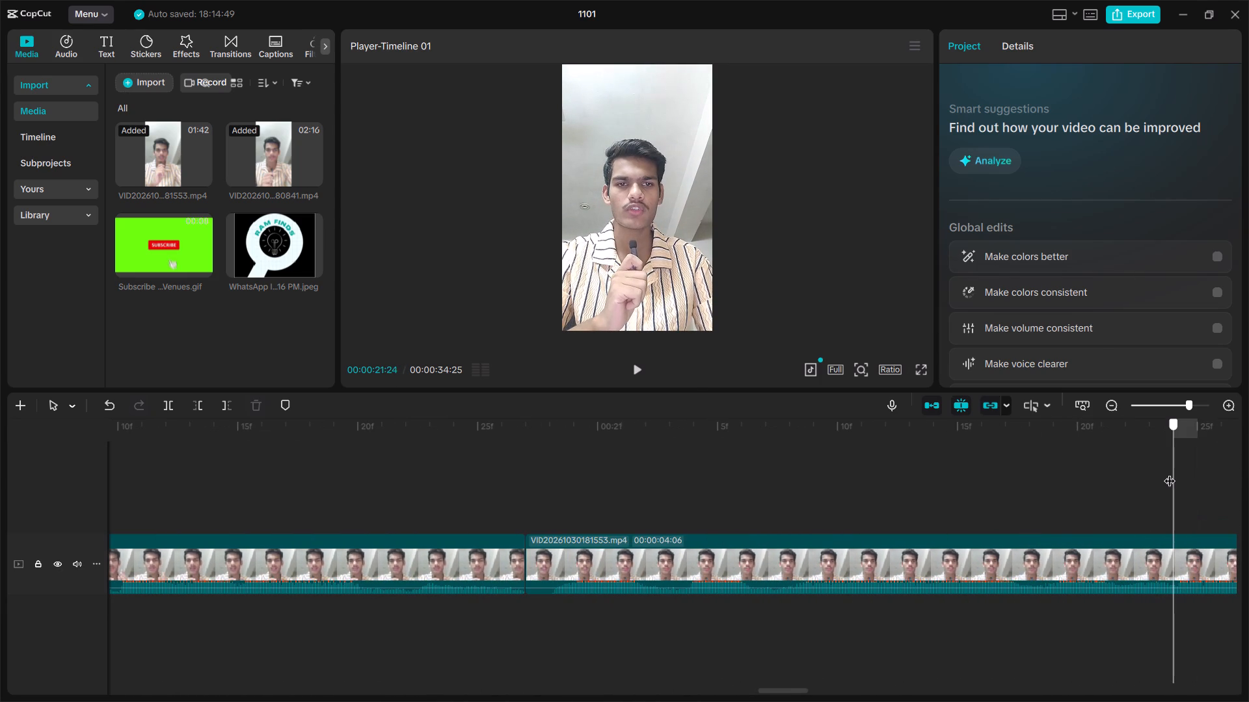
{"action": "left_click_drag", "start_coordinate": [1170, 473], "coordinate": [1190, 473]}
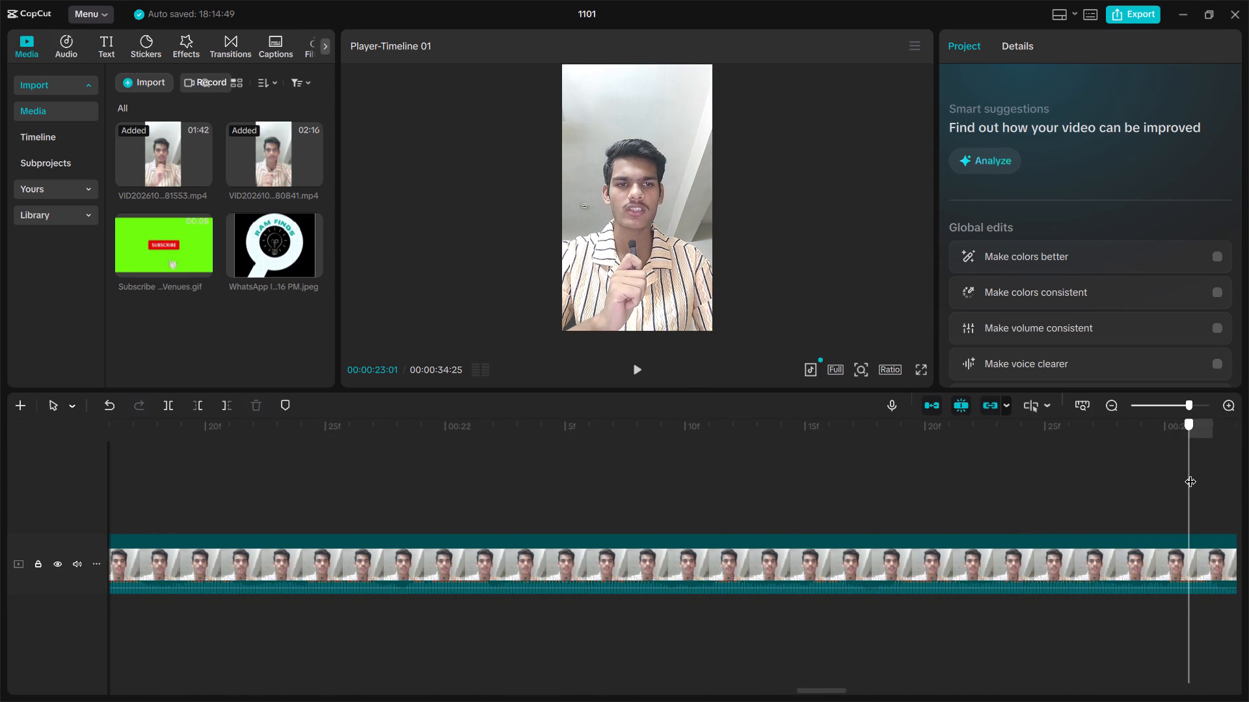
{"action": "left_click_drag", "start_coordinate": [1190, 473], "coordinate": [1248, 463]}
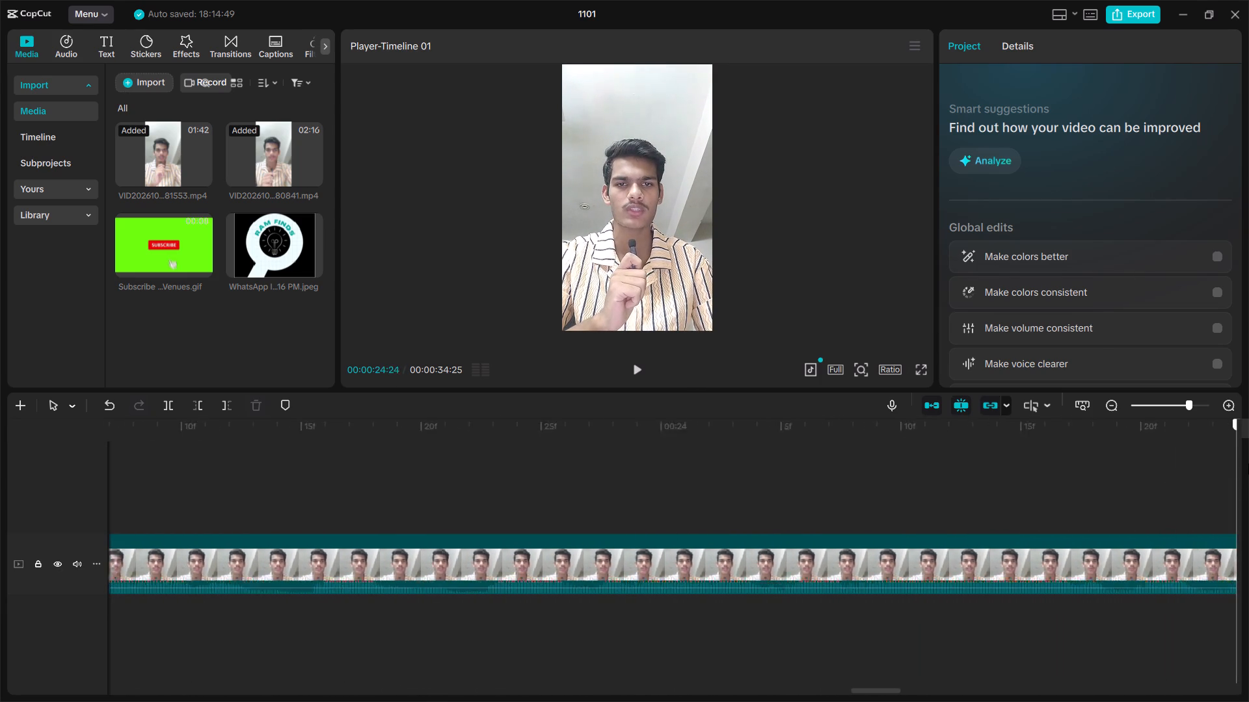
{"action": "left_click_drag", "start_coordinate": [1248, 463], "coordinate": [1185, 474]}
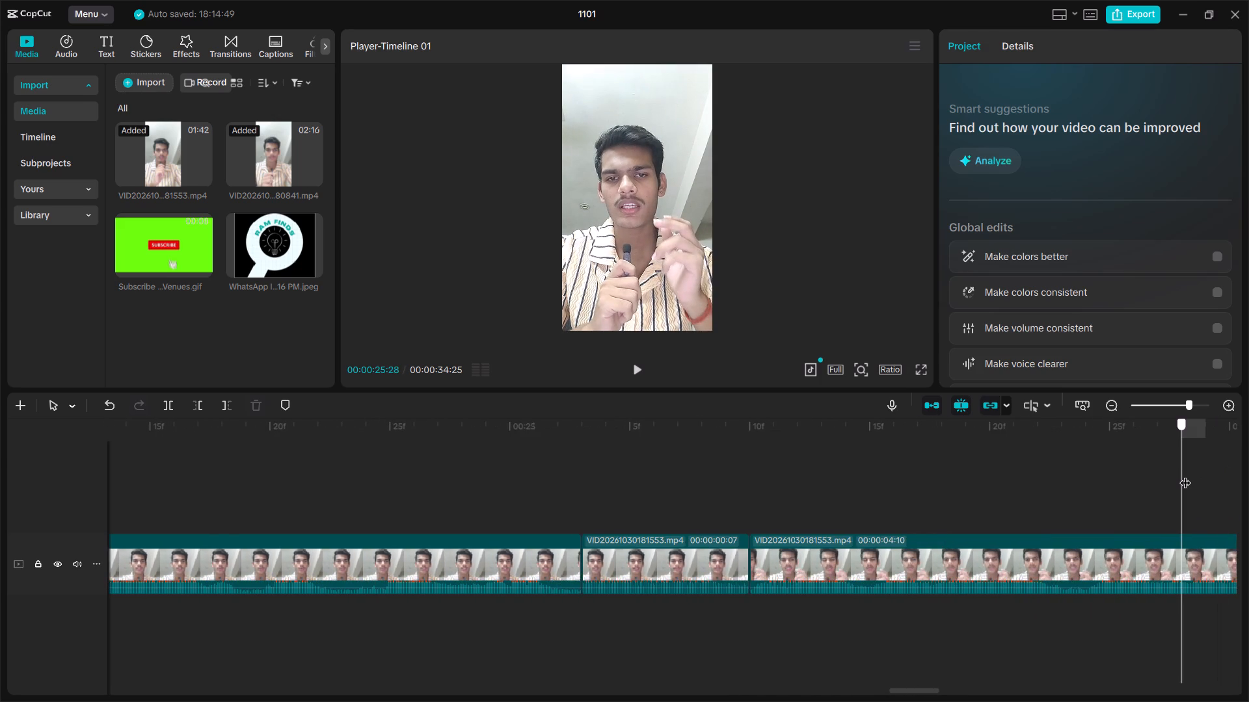
{"action": "left_click_drag", "start_coordinate": [1185, 474], "coordinate": [1231, 464]}
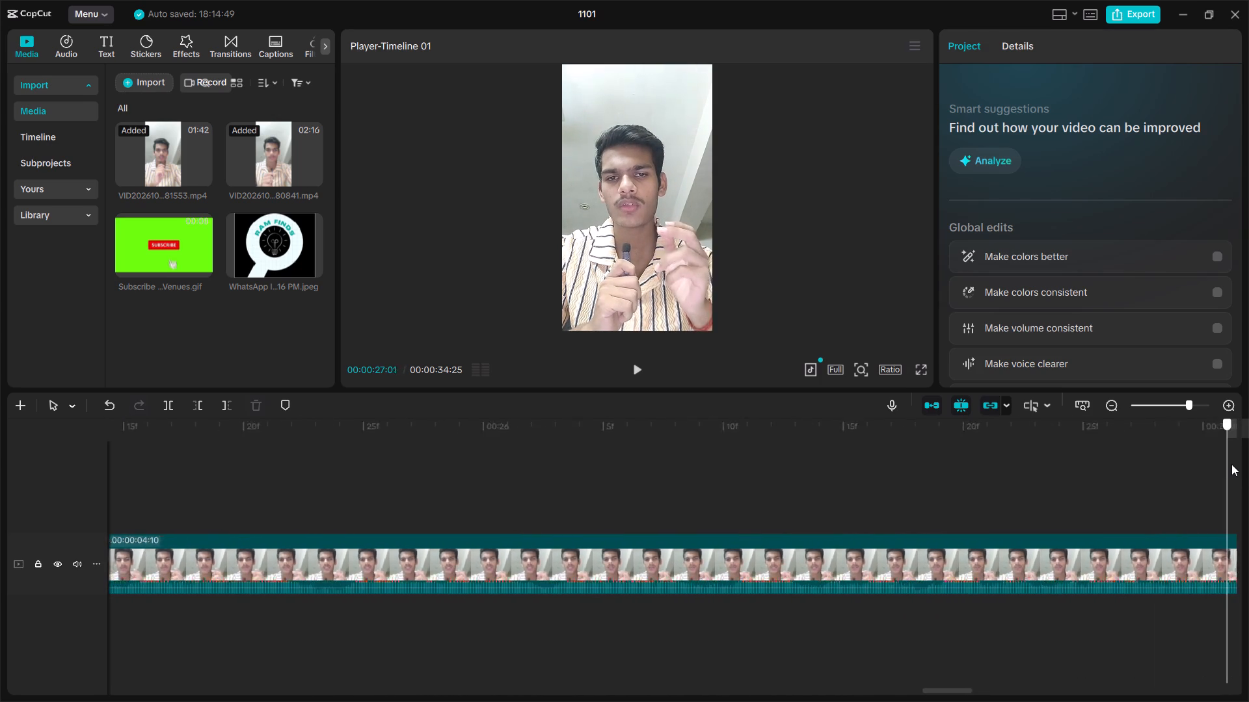
{"action": "left_click_drag", "start_coordinate": [1231, 464], "coordinate": [1202, 471]}
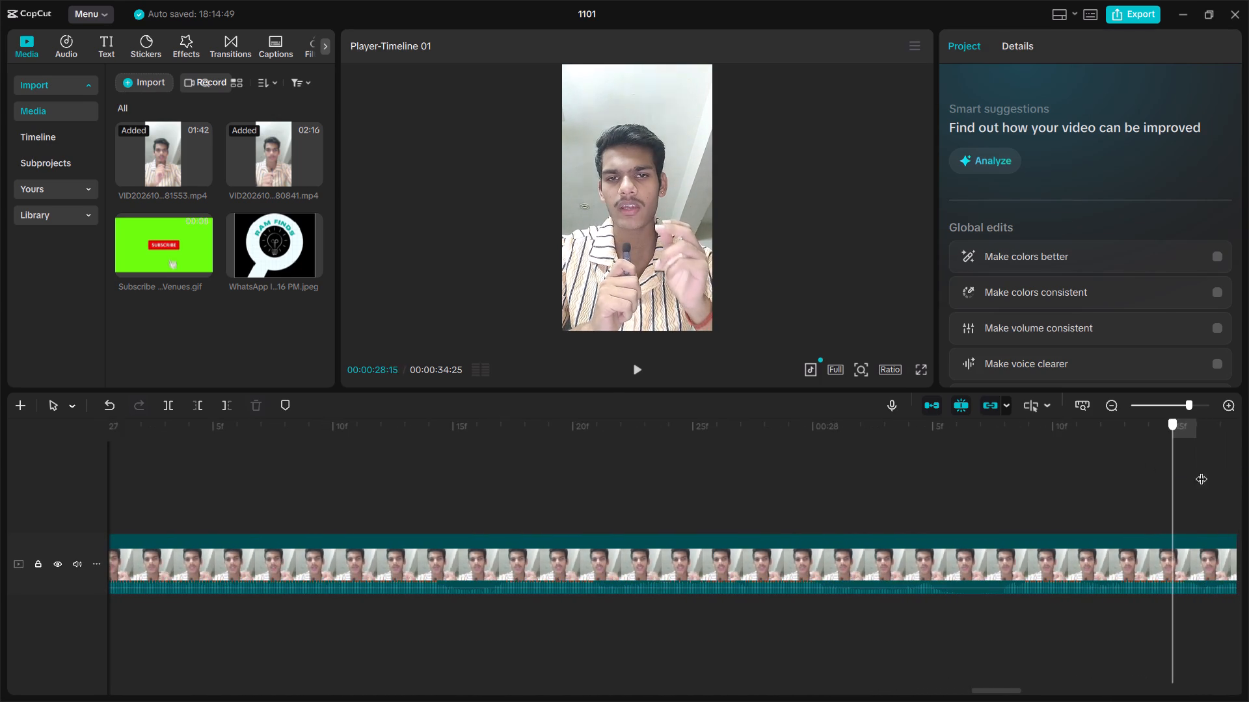
{"action": "left_click_drag", "start_coordinate": [1202, 471], "coordinate": [1104, 480]}
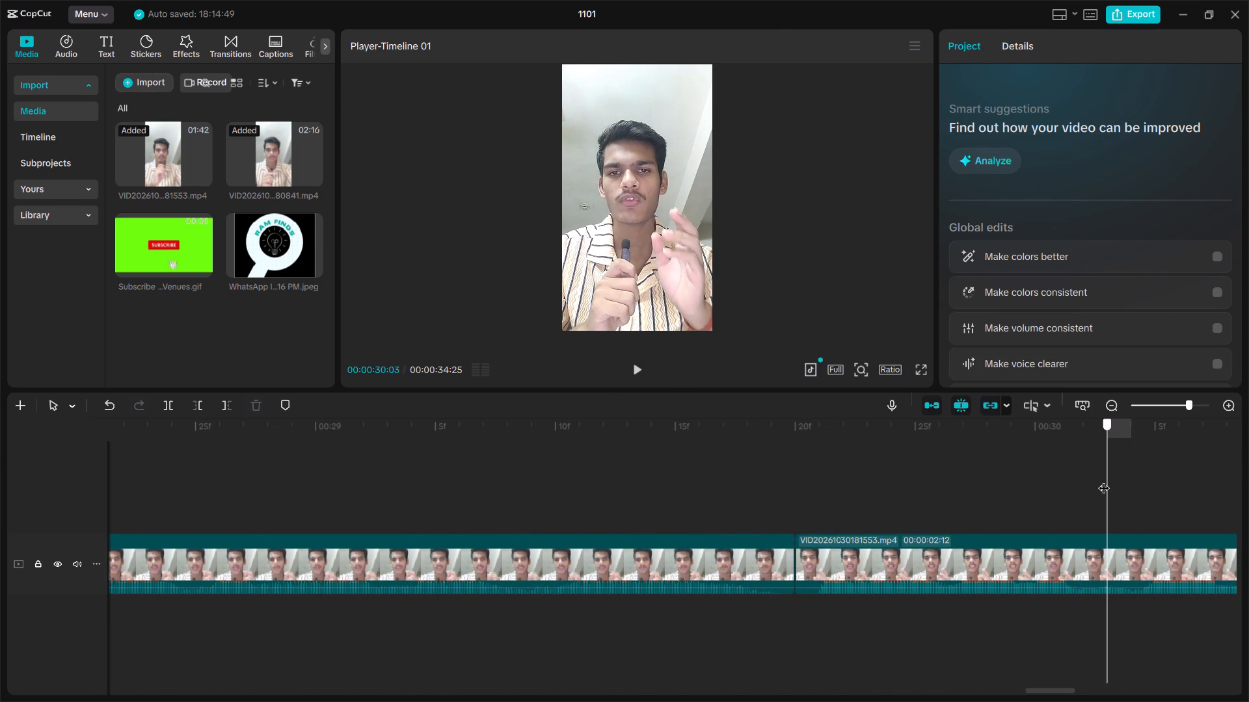
Split the clips around the 00:00:29:20 join at 00:00:29:21 and 00:00:29:18, and delete the two short pieces between the splits.
{"action": "left_click_drag", "start_coordinate": [1104, 480], "coordinate": [825, 482]}
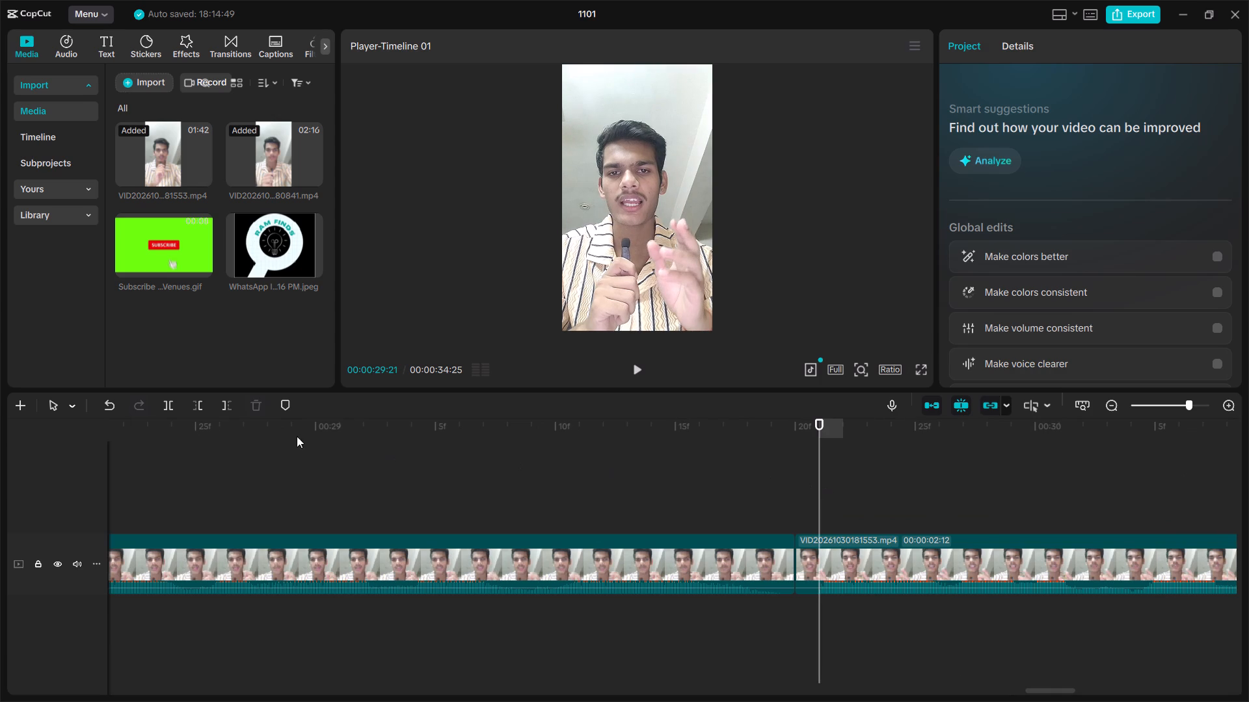
{"action": "left_click", "coordinate": [165, 408]}
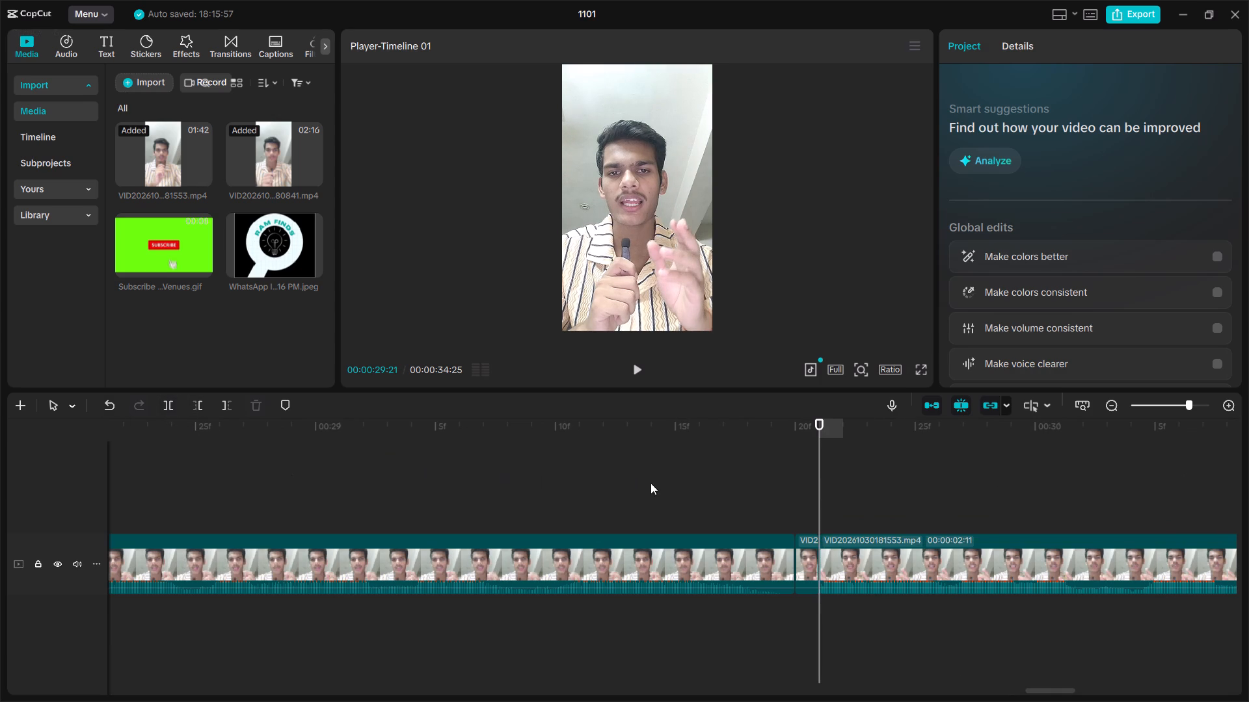
{"action": "left_click_drag", "start_coordinate": [822, 424], "coordinate": [757, 448]}
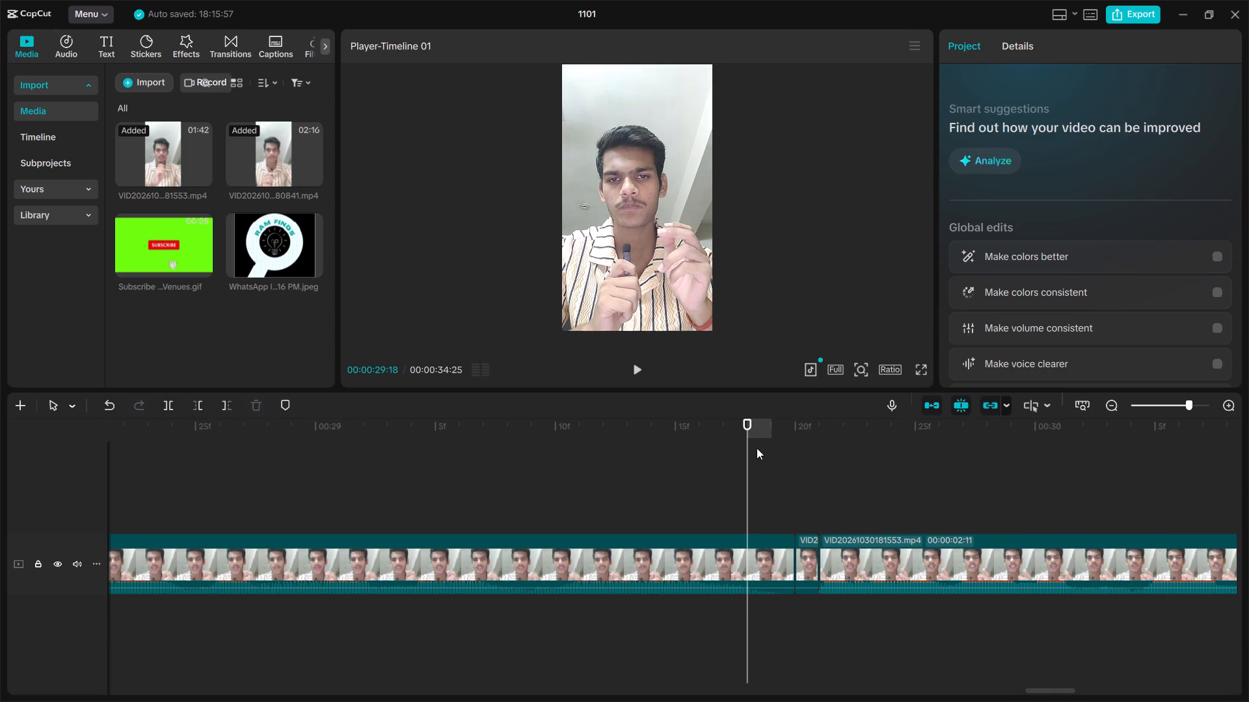
{"action": "left_click_drag", "start_coordinate": [744, 421], "coordinate": [506, 452]}
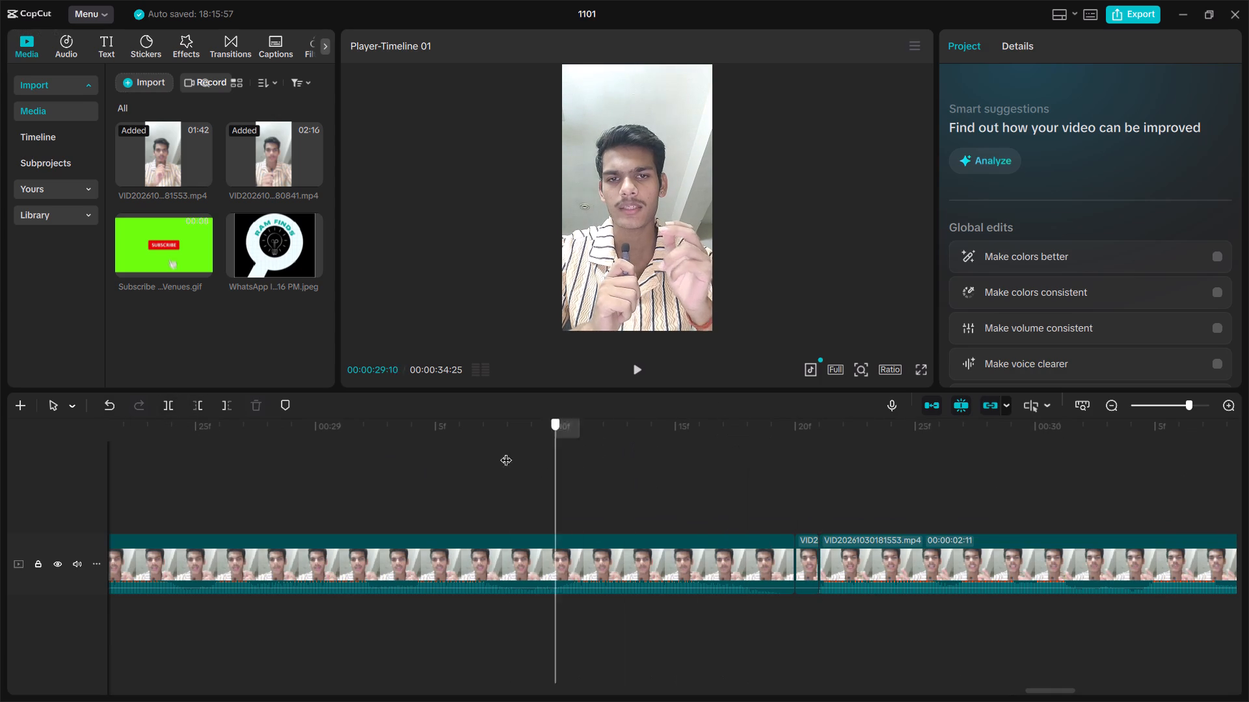
{"action": "left_click_drag", "start_coordinate": [506, 452], "coordinate": [503, 452]}
{"action": "left_click", "coordinate": [638, 369]}
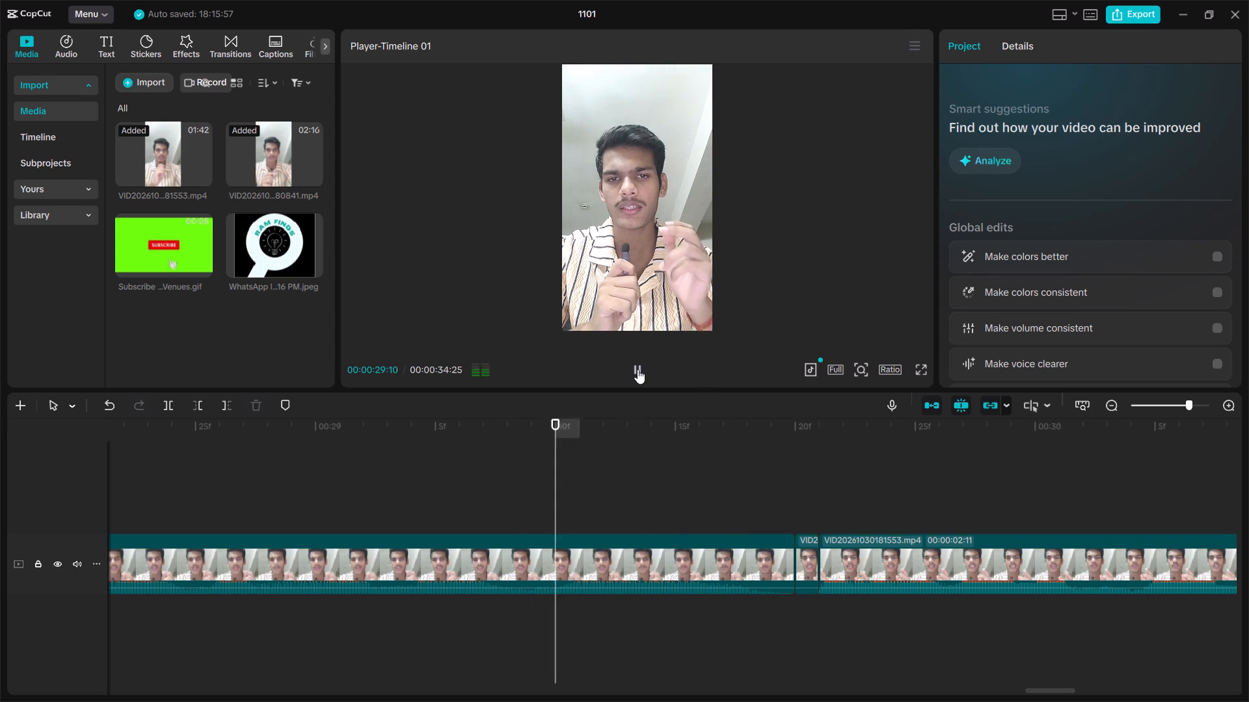
{"action": "left_click", "coordinate": [638, 370]}
{"action": "left_click_drag", "start_coordinate": [915, 424], "coordinate": [909, 428]}
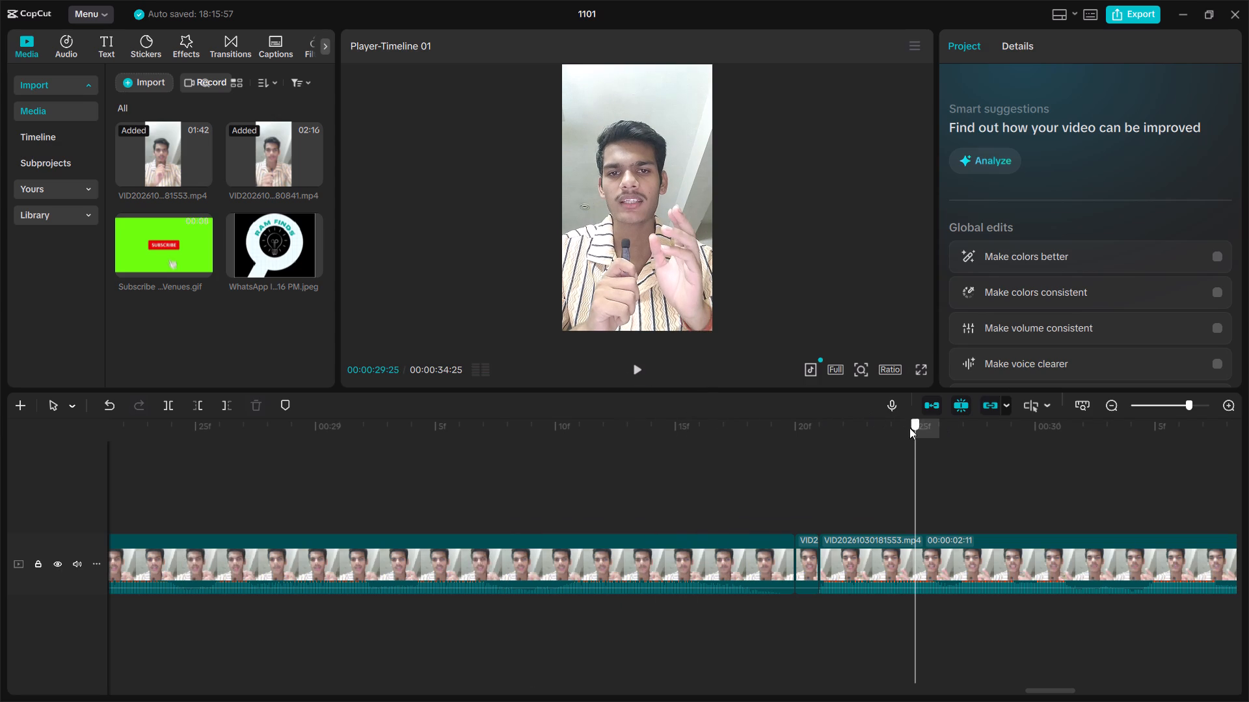
{"action": "left_click_drag", "start_coordinate": [909, 428], "coordinate": [753, 452]}
{"action": "left_click", "coordinate": [162, 408]}
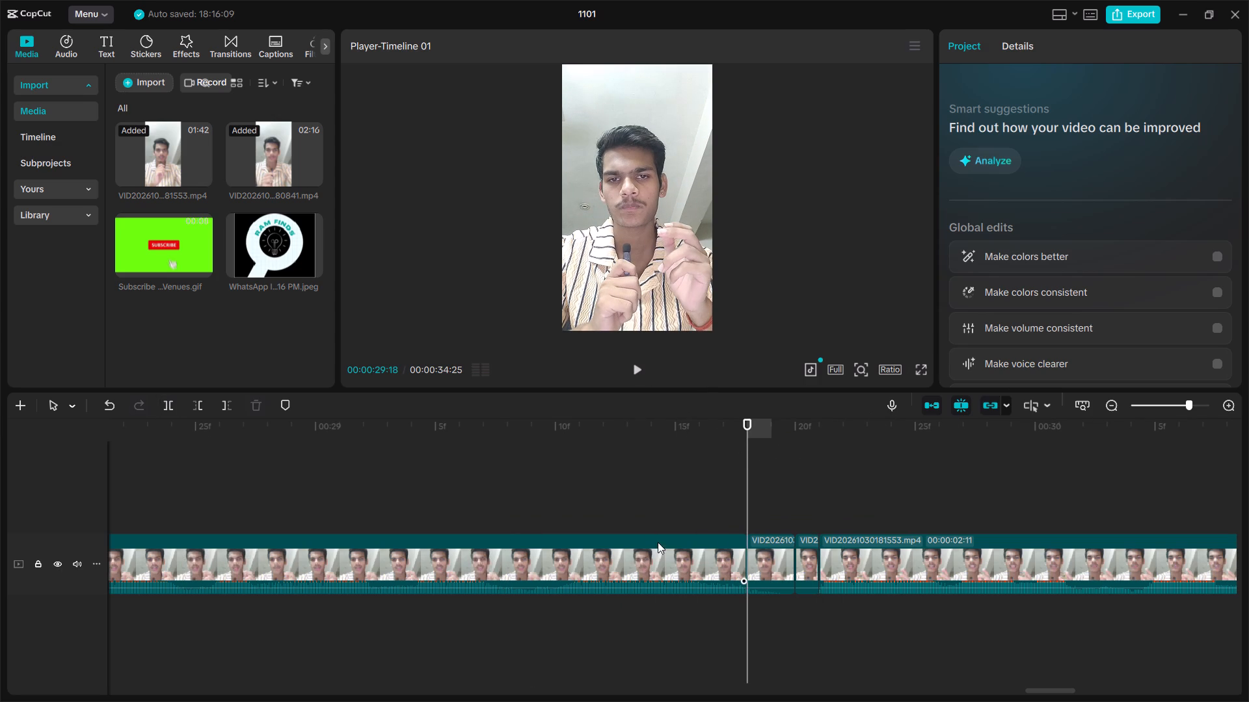
{"action": "left_click", "coordinate": [760, 565]}
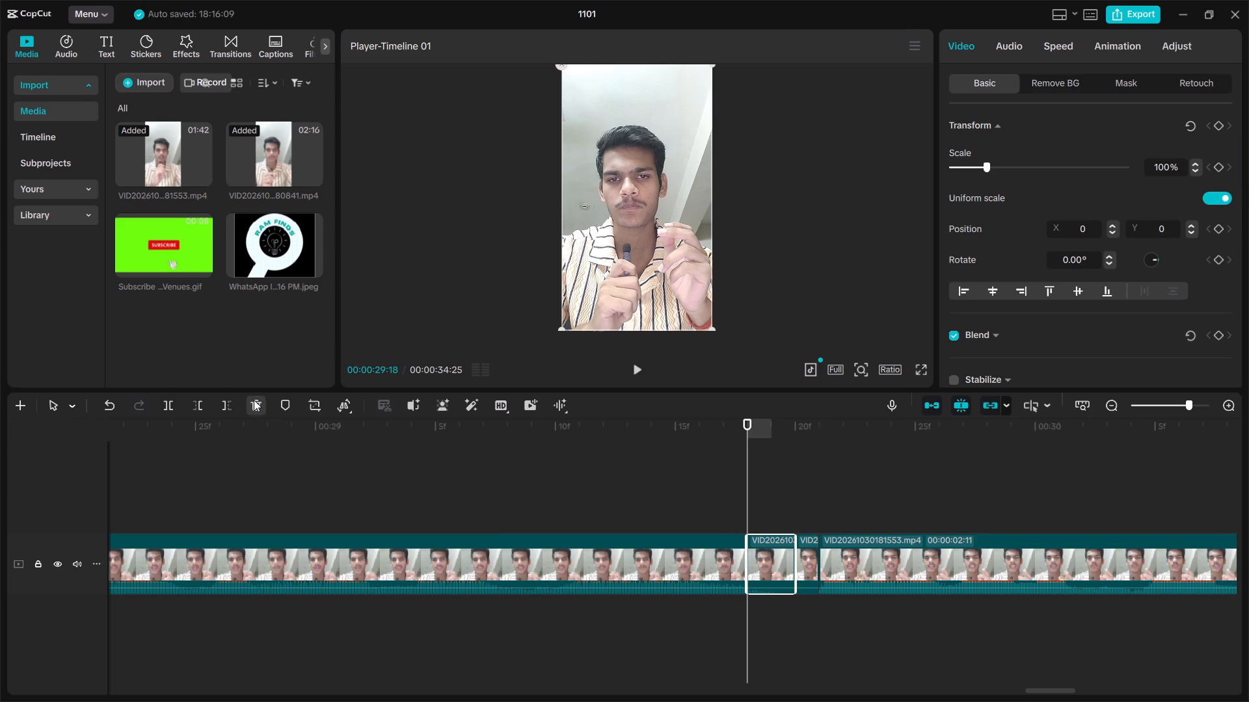
{"action": "left_click", "coordinate": [254, 400]}
{"action": "left_click", "coordinate": [760, 549]}
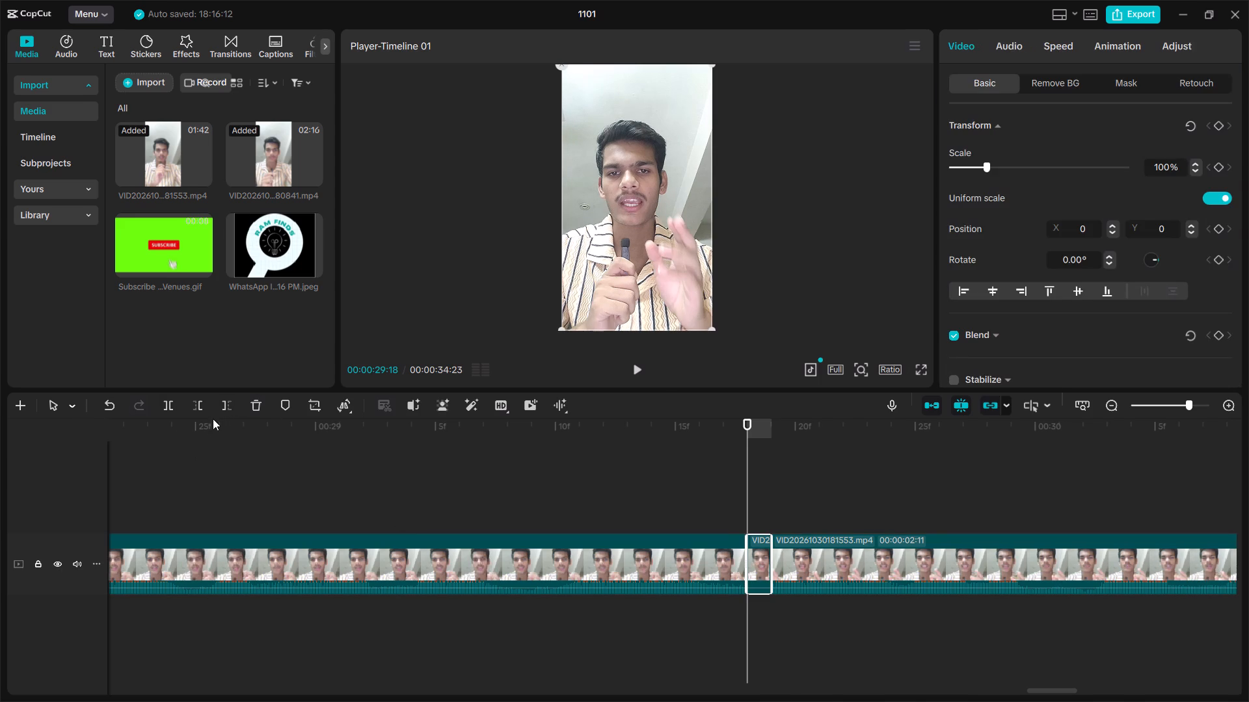
{"action": "left_click", "coordinate": [258, 402]}
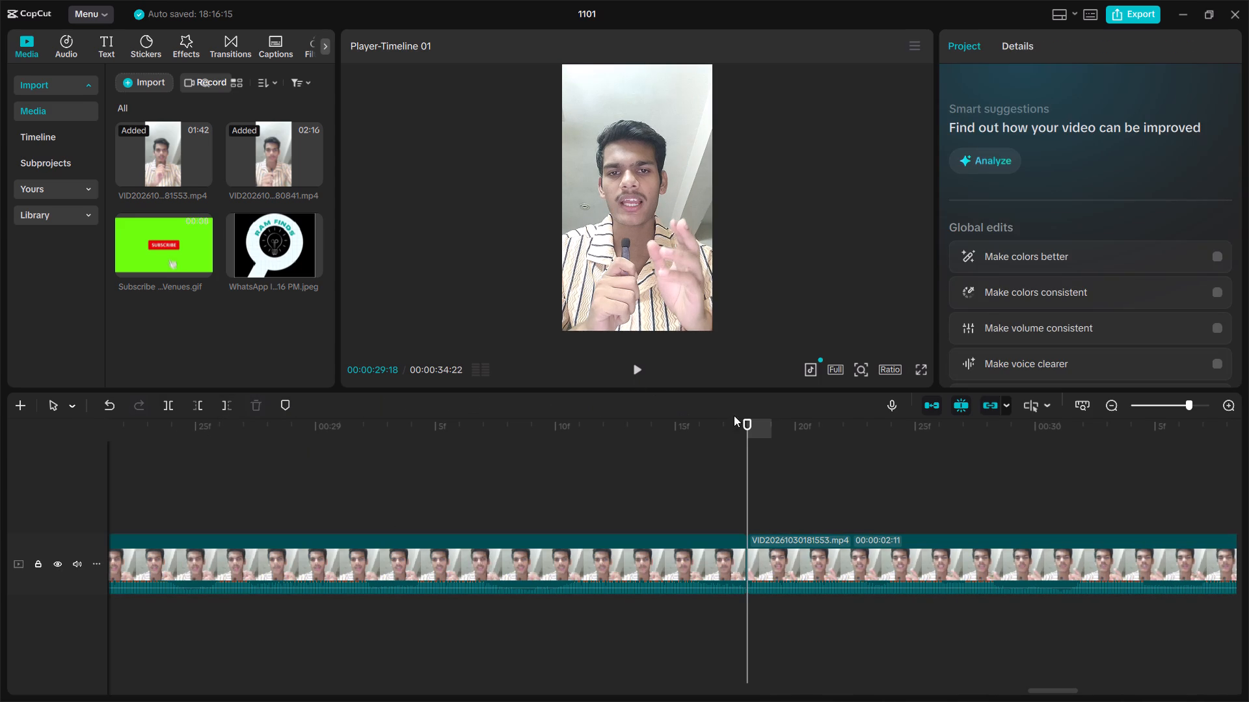
Replay the join at 00:00:29:18 from 00:00:29:09, and examine the timeline up to the start of the 00:00:02:03 clip.
{"action": "left_click_drag", "start_coordinate": [748, 421], "coordinate": [536, 447]}
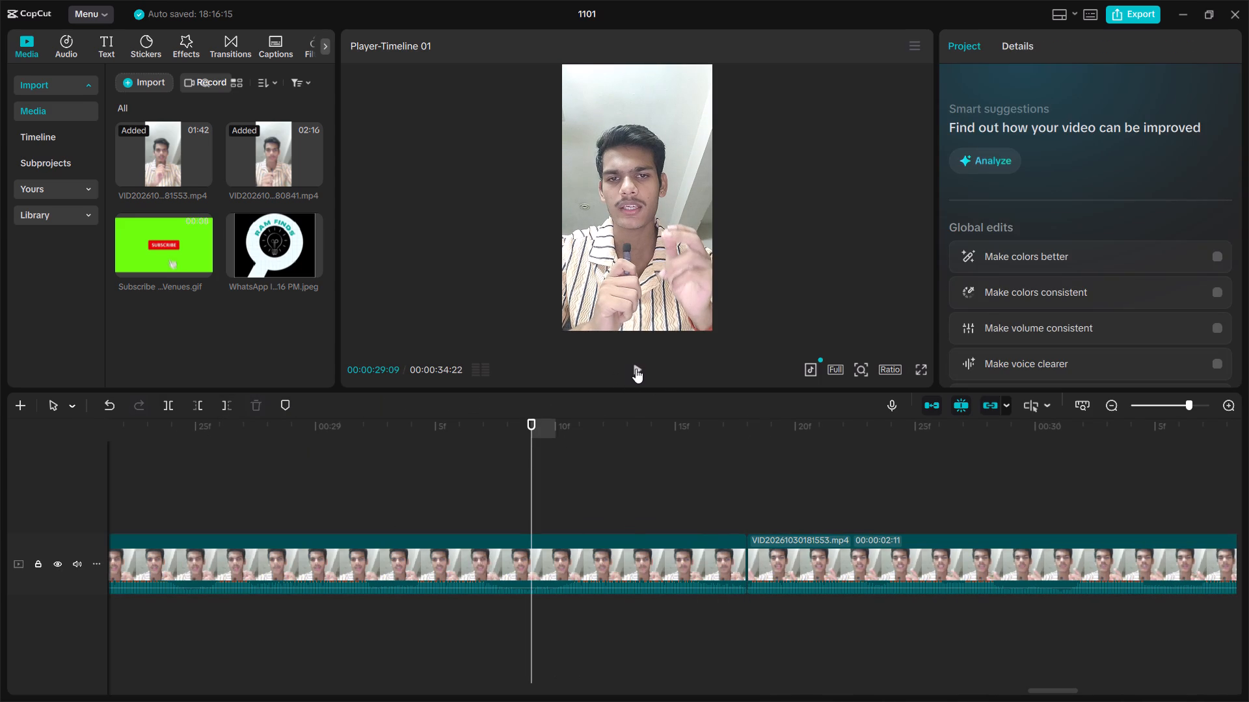
{"action": "left_click", "coordinate": [636, 363]}
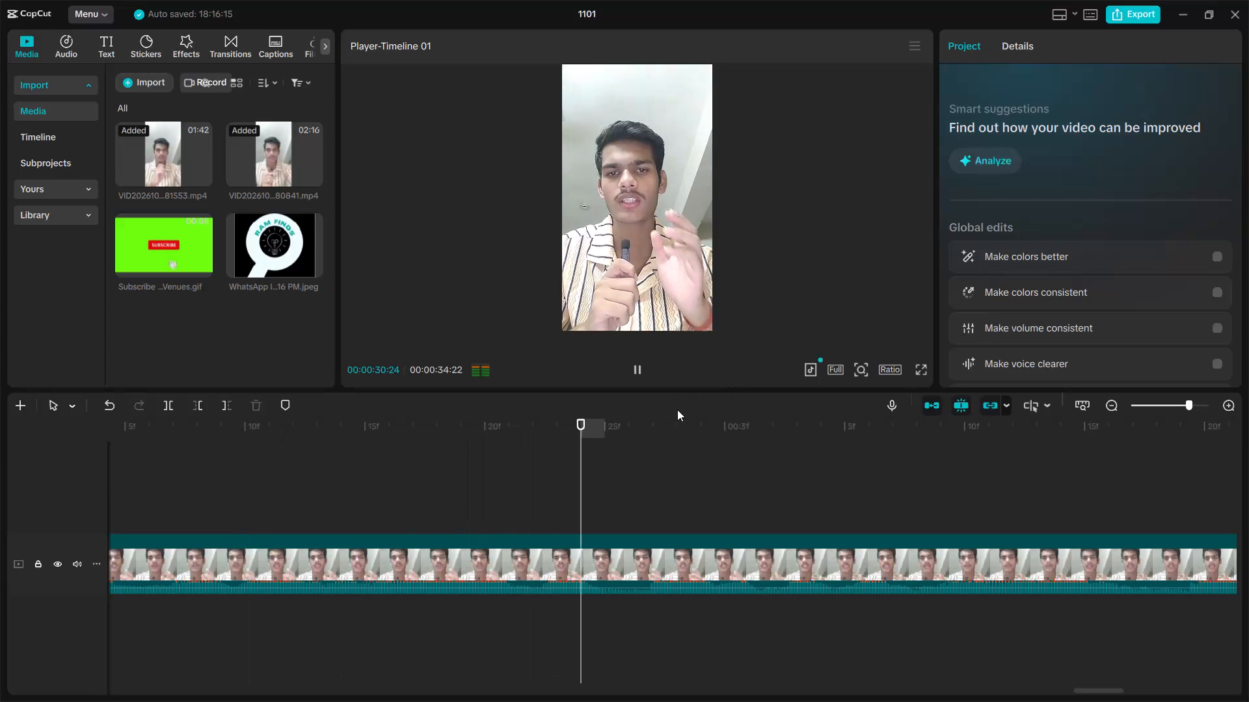
{"action": "left_click", "coordinate": [641, 374]}
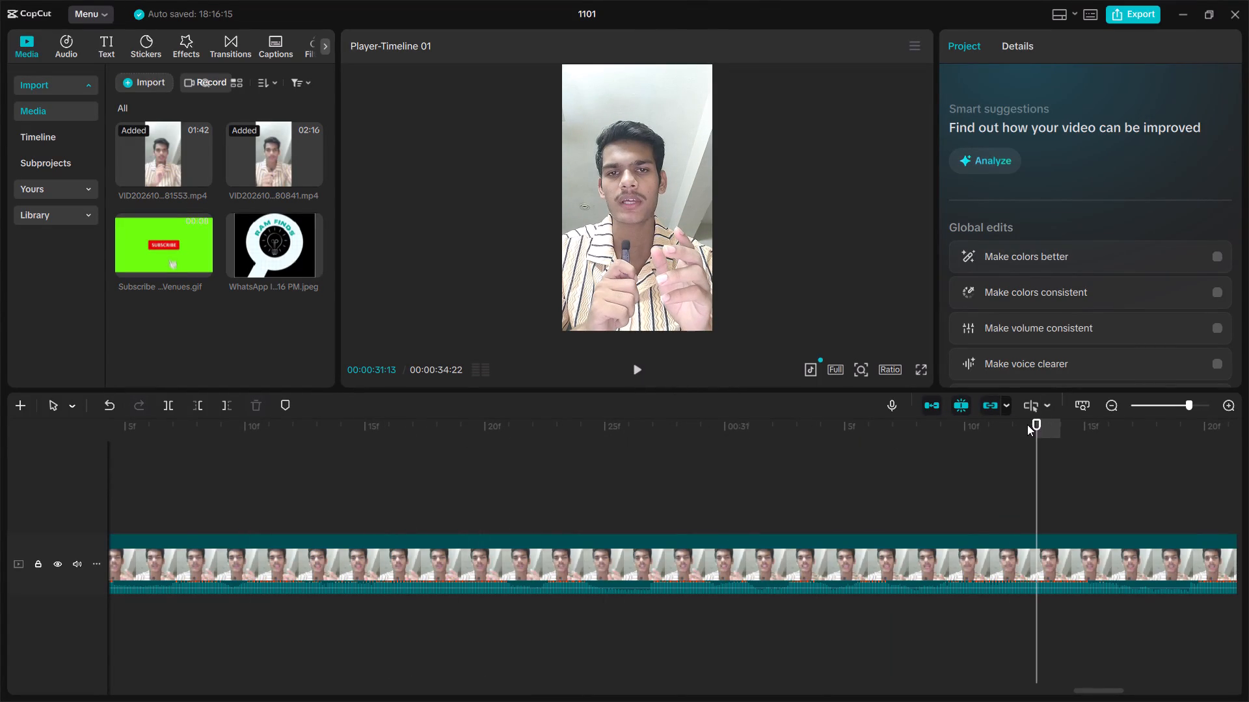
{"action": "left_click_drag", "start_coordinate": [1035, 418], "coordinate": [1235, 444]}
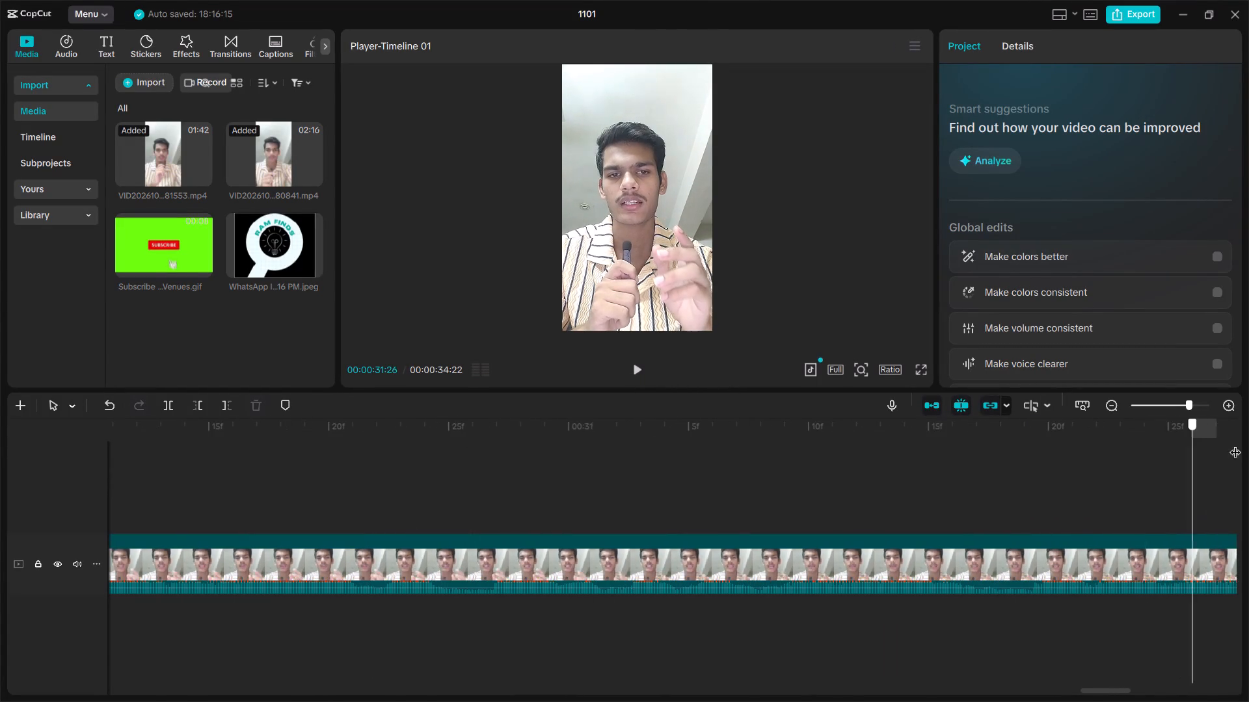
{"action": "left_click_drag", "start_coordinate": [1235, 444], "coordinate": [1121, 463]}
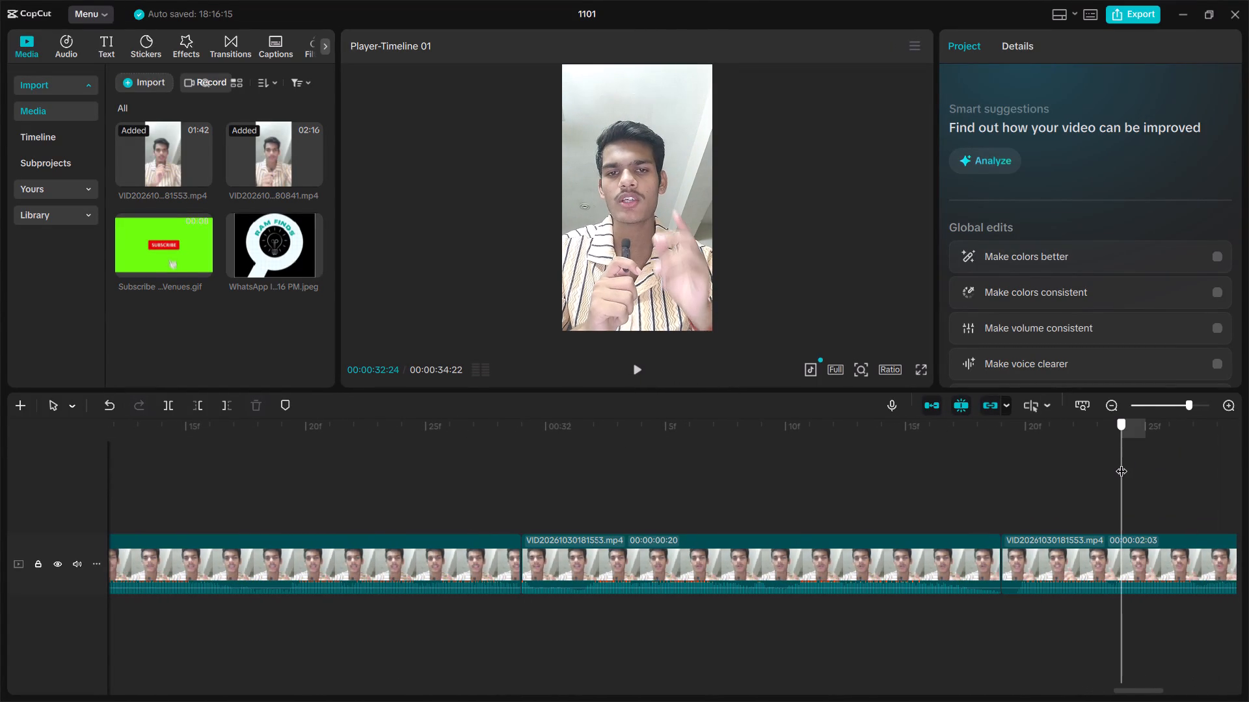
{"action": "left_click_drag", "start_coordinate": [1121, 463], "coordinate": [1025, 463]}
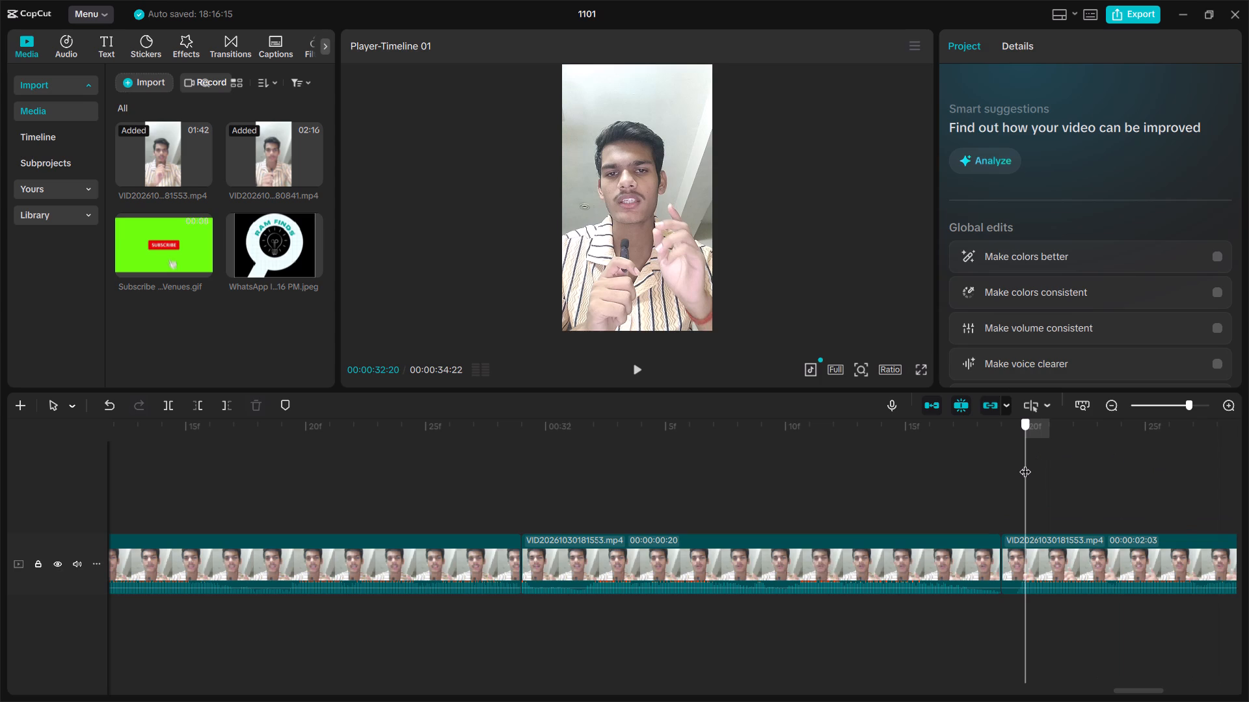
{"action": "left_click_drag", "start_coordinate": [1025, 463], "coordinate": [1022, 465]}
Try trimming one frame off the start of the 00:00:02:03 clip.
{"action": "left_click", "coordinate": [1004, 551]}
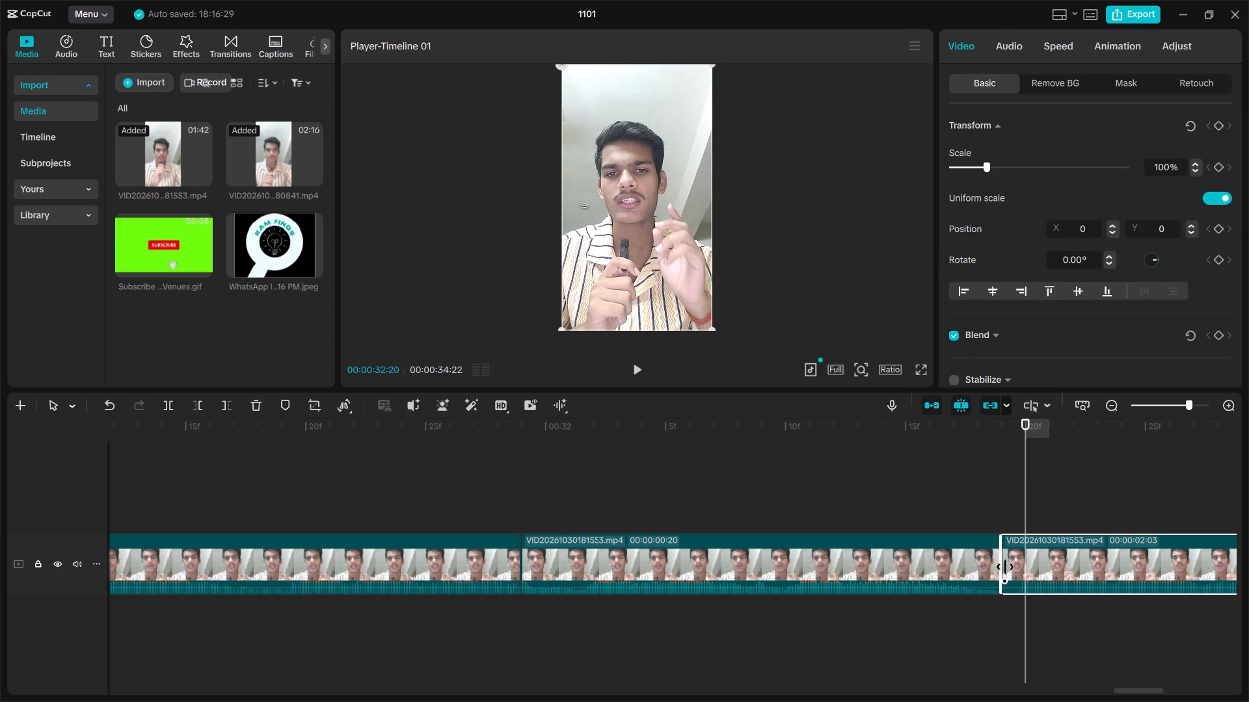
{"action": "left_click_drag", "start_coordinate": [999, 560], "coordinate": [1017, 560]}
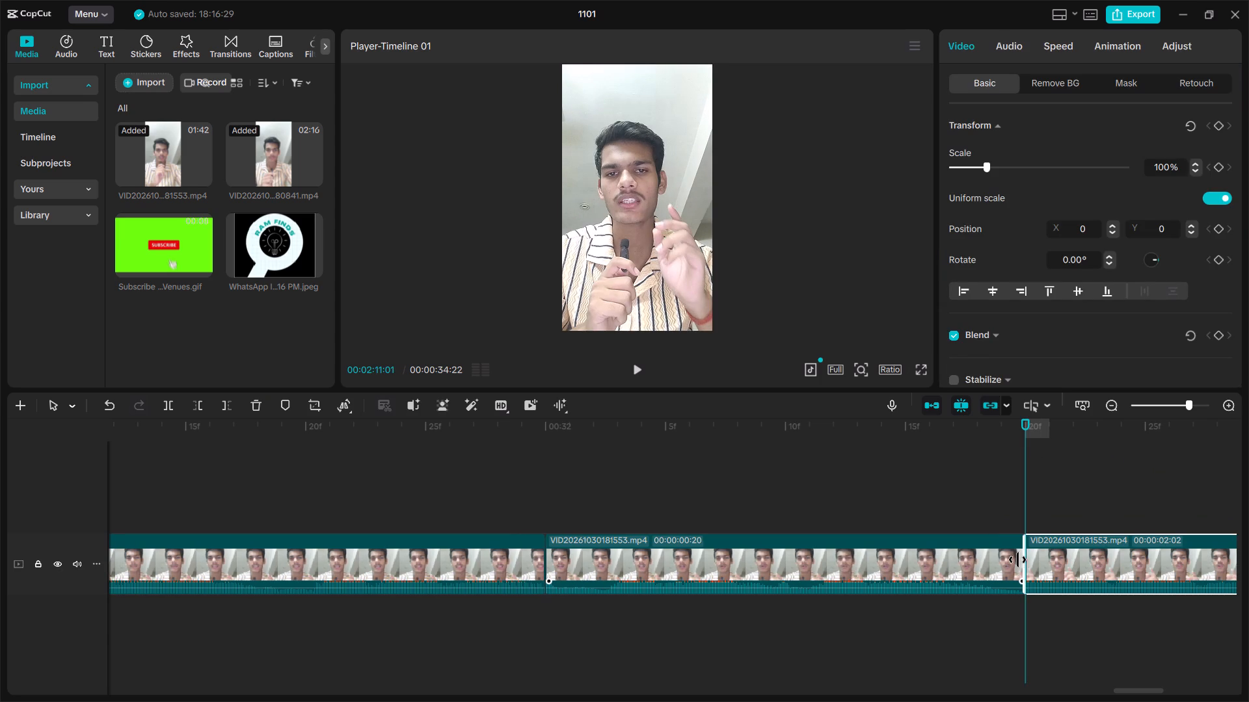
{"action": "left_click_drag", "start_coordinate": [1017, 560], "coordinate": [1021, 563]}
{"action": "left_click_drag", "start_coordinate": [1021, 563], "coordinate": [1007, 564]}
Scrub through the last clip to the end of the timeline, and play the edit from 00:00:00:00 to check the speech.
{"action": "left_click_drag", "start_coordinate": [1022, 422], "coordinate": [1058, 430]}
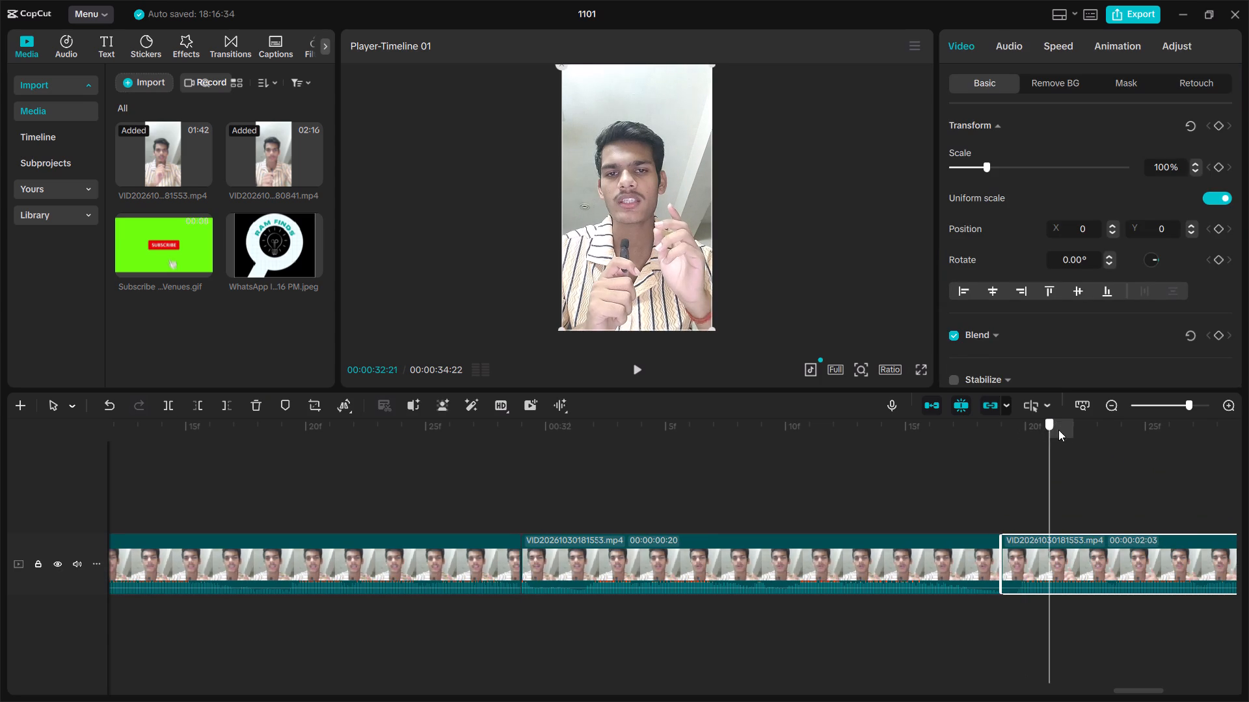
{"action": "left_click_drag", "start_coordinate": [1058, 430], "coordinate": [1189, 443]}
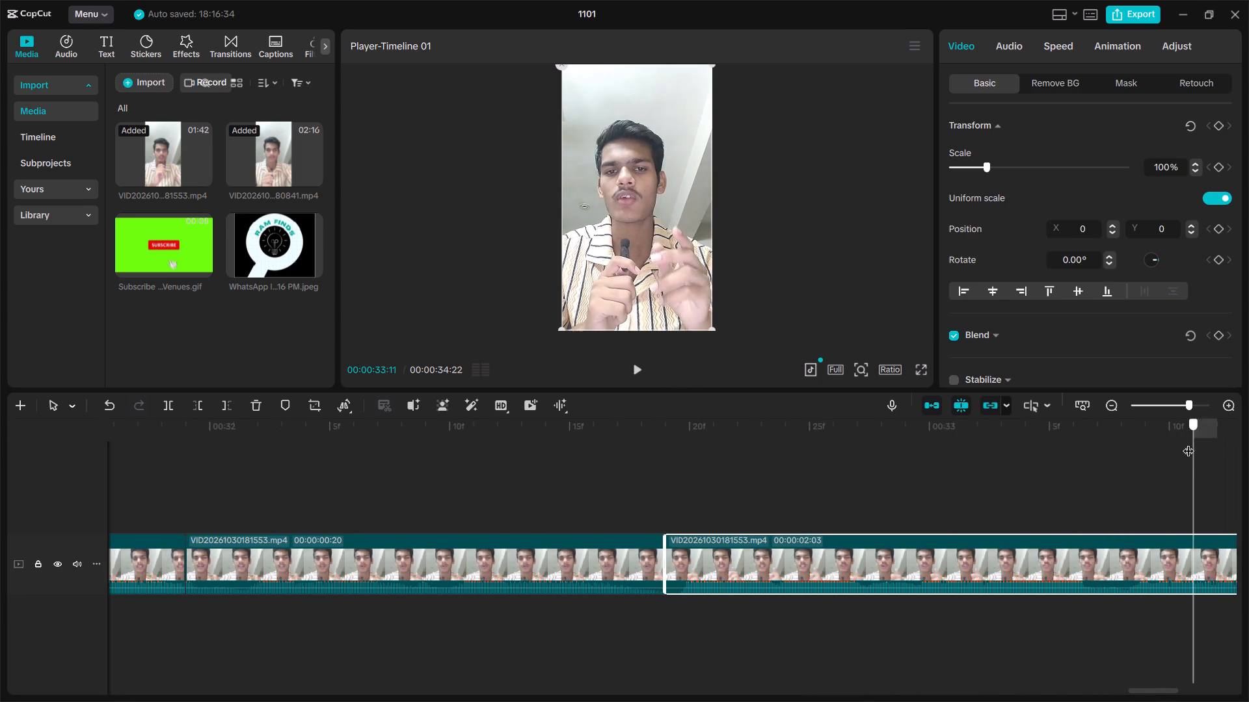
{"action": "left_click_drag", "start_coordinate": [1189, 443], "coordinate": [1243, 447]}
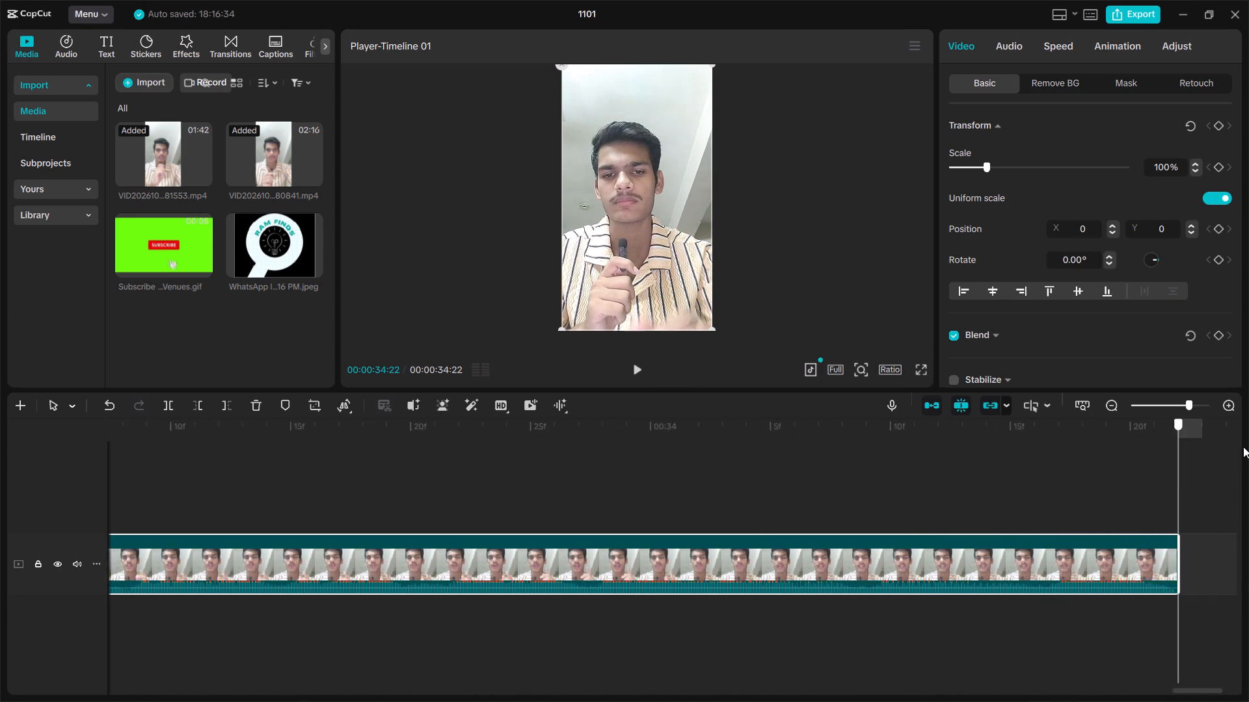
{"action": "left_click_drag", "start_coordinate": [1243, 447], "coordinate": [1189, 452]}
{"action": "left_click", "coordinate": [1155, 402]}
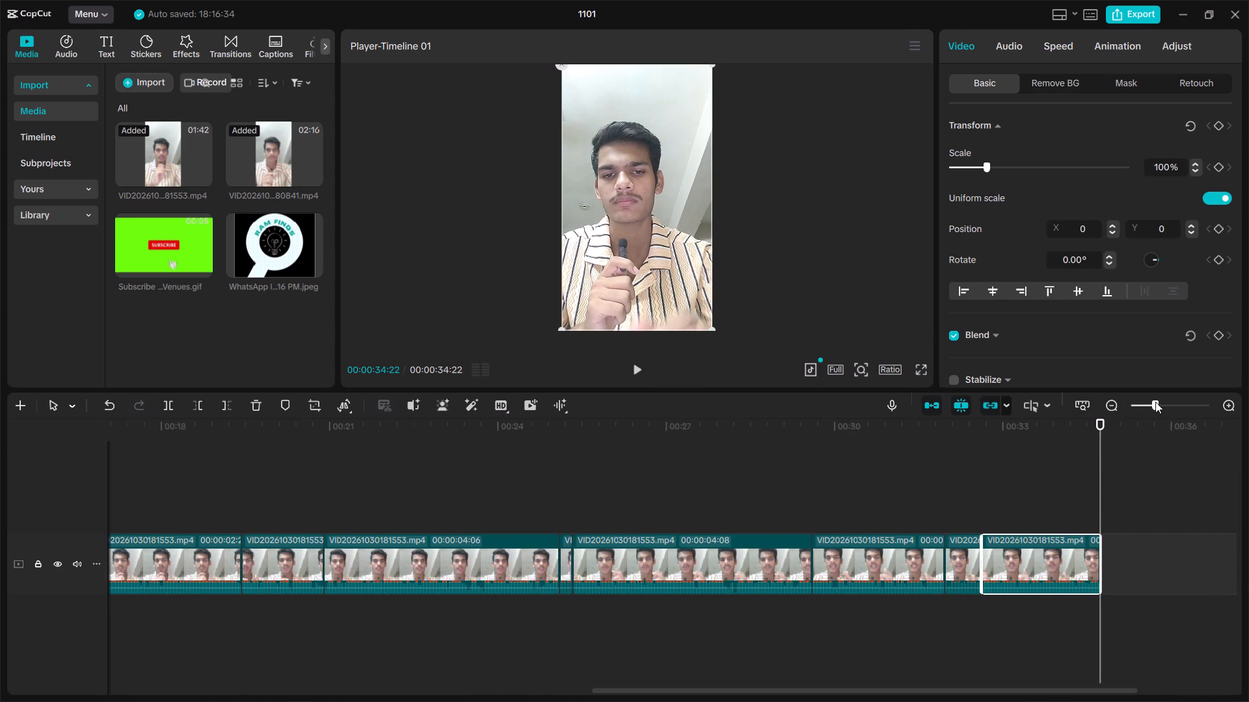
{"action": "left_click_drag", "start_coordinate": [1098, 429], "coordinate": [244, 522]}
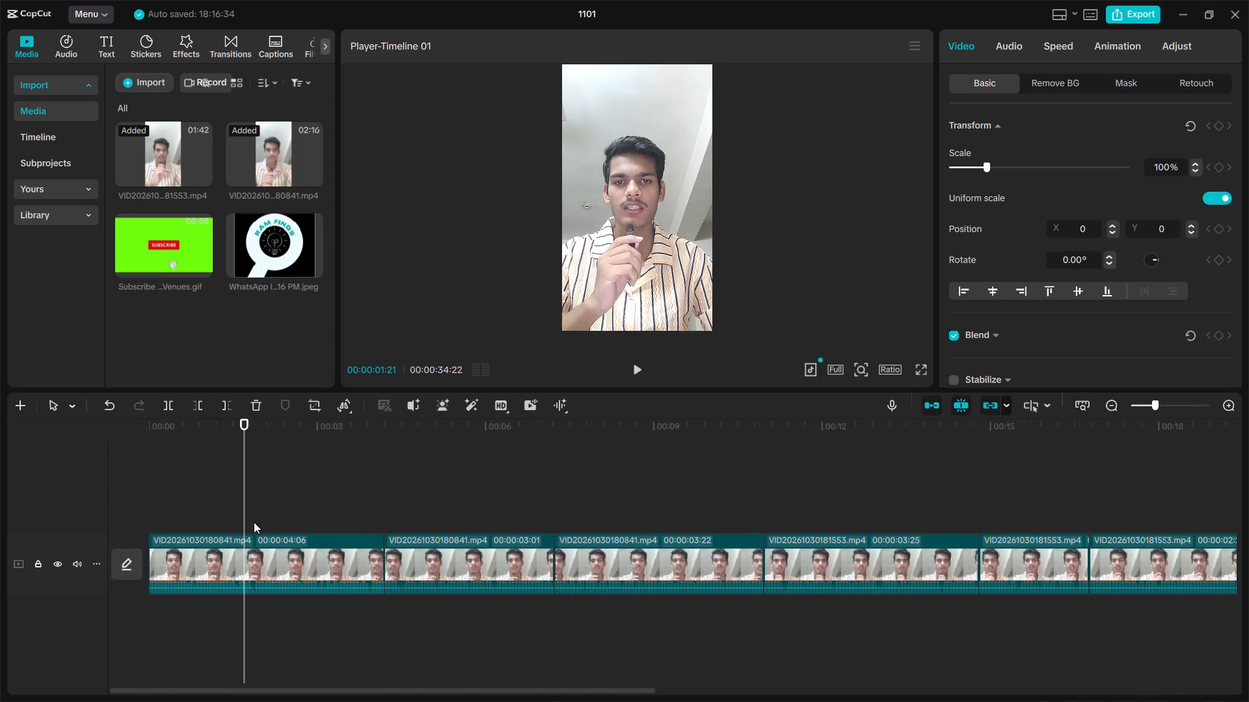
{"action": "left_click", "coordinate": [1149, 406]}
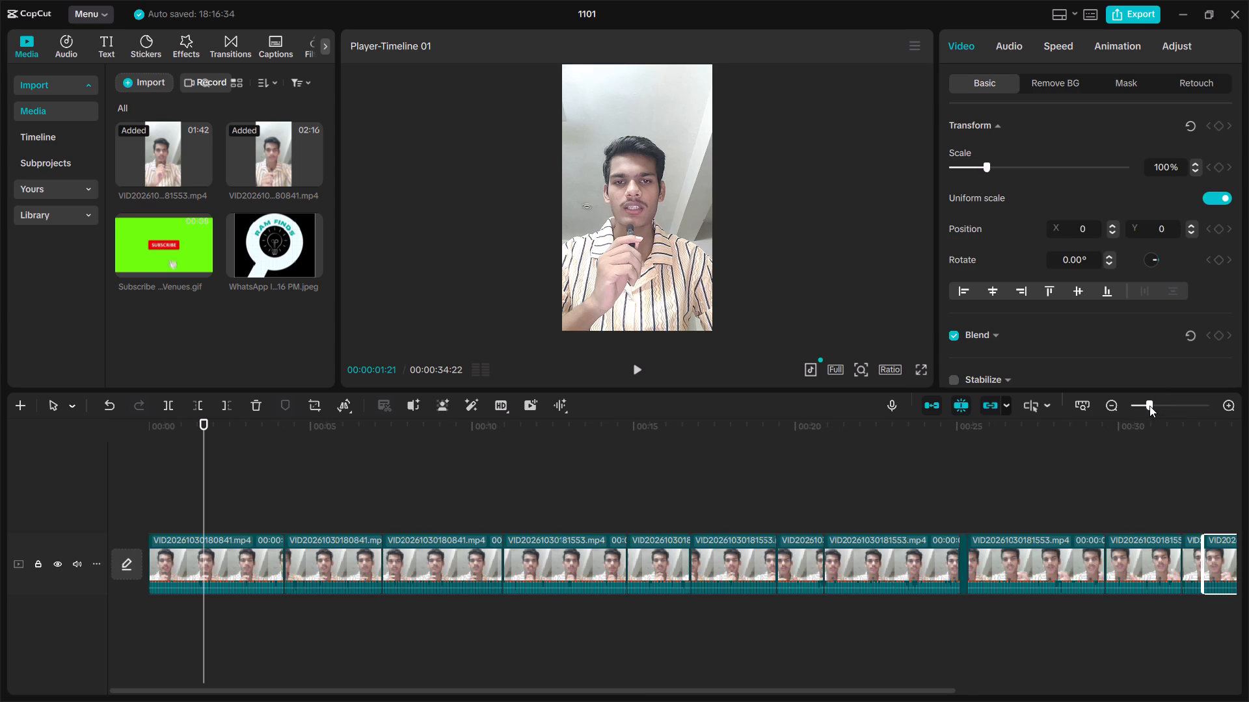
{"action": "left_click_drag", "start_coordinate": [206, 419], "coordinate": [0, 467]}
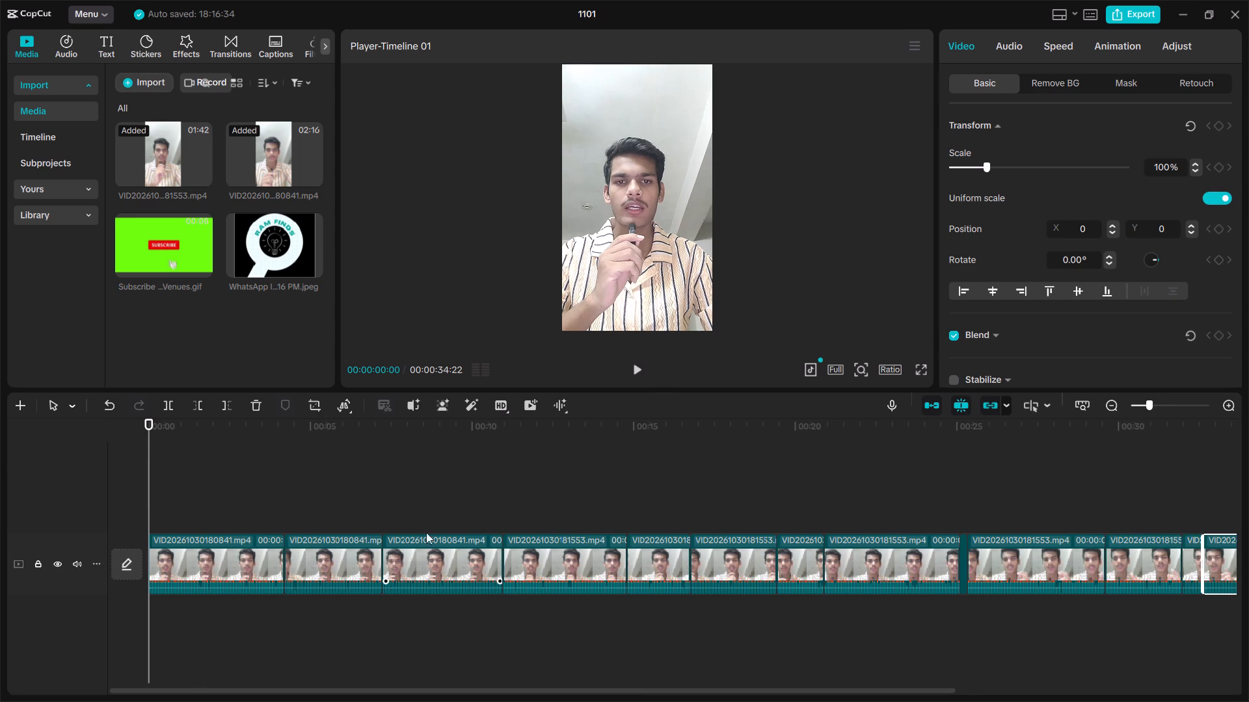
{"action": "left_click", "coordinate": [638, 372]}
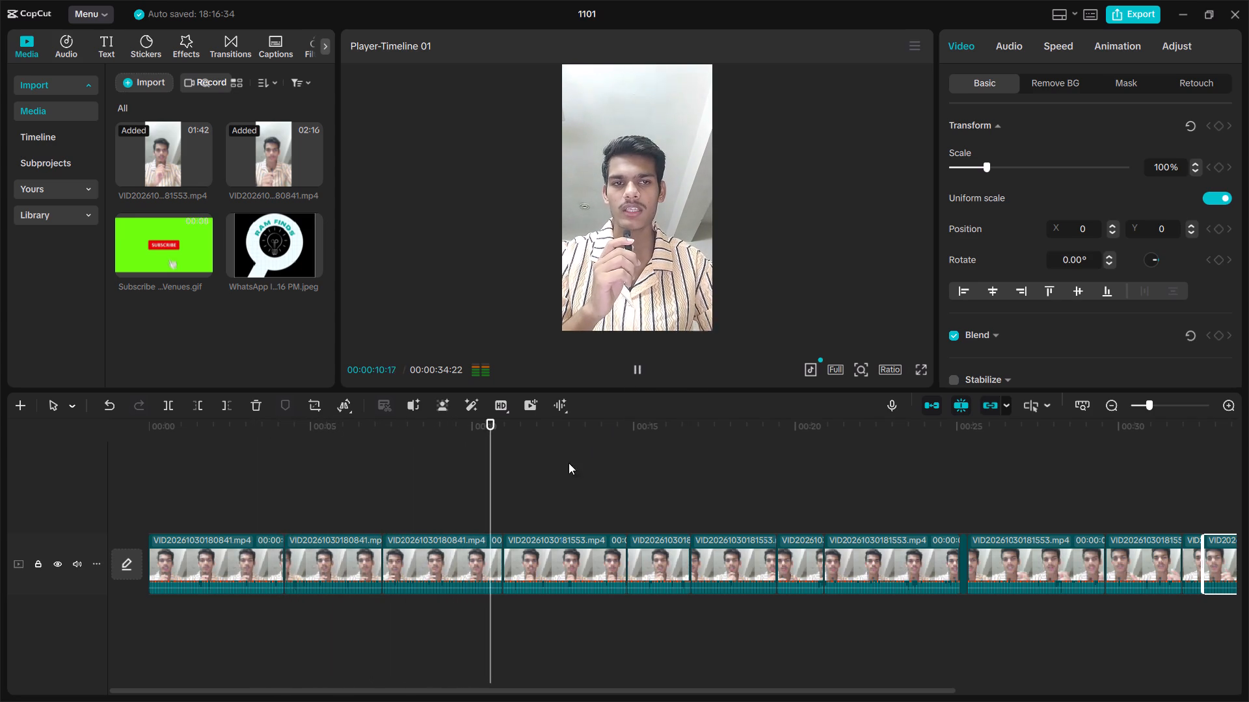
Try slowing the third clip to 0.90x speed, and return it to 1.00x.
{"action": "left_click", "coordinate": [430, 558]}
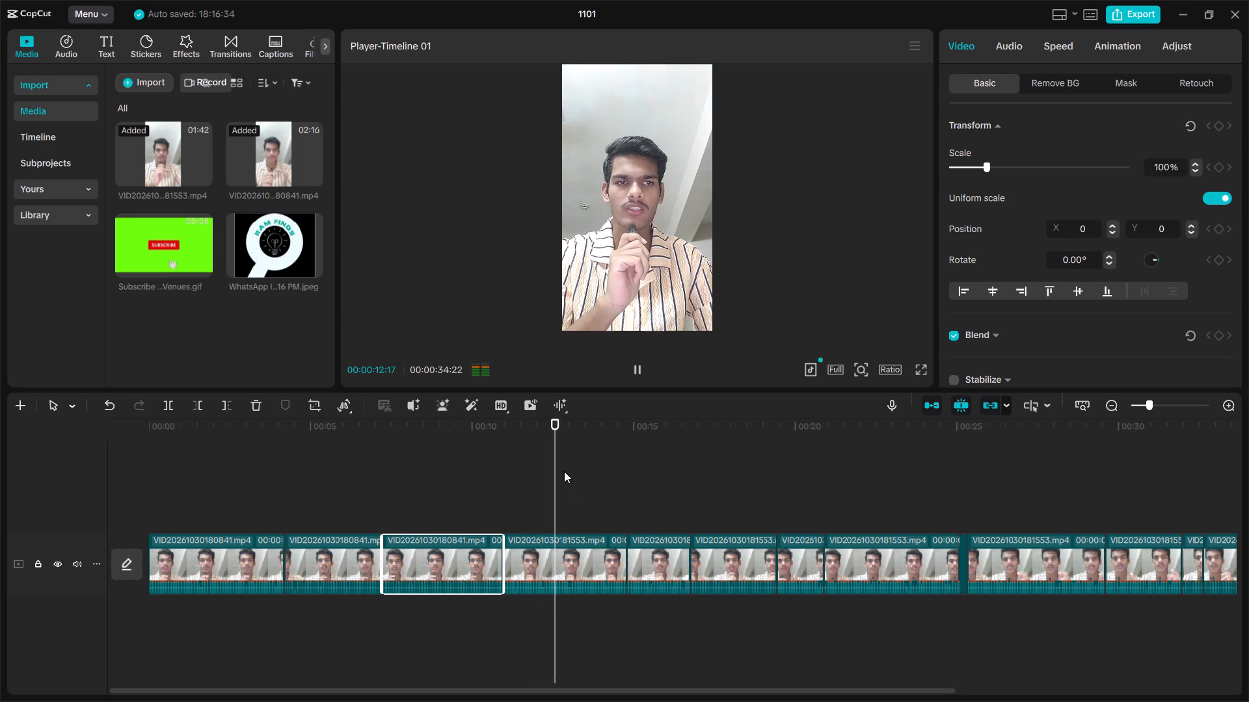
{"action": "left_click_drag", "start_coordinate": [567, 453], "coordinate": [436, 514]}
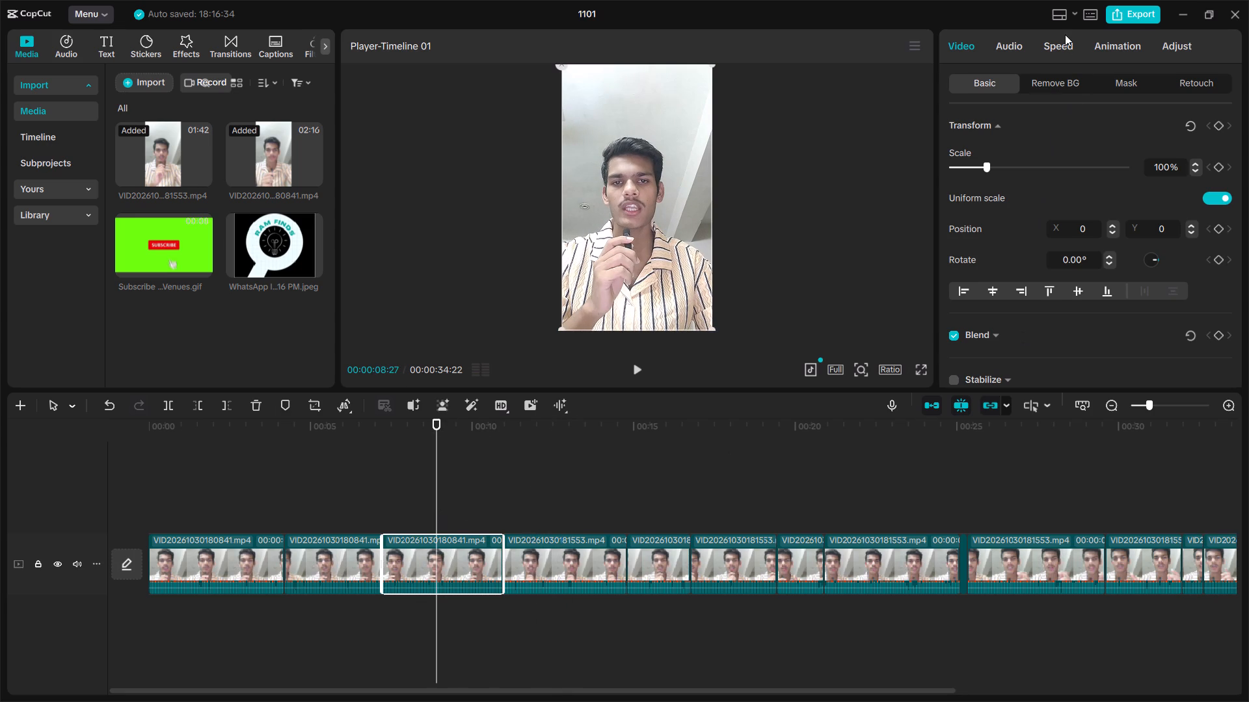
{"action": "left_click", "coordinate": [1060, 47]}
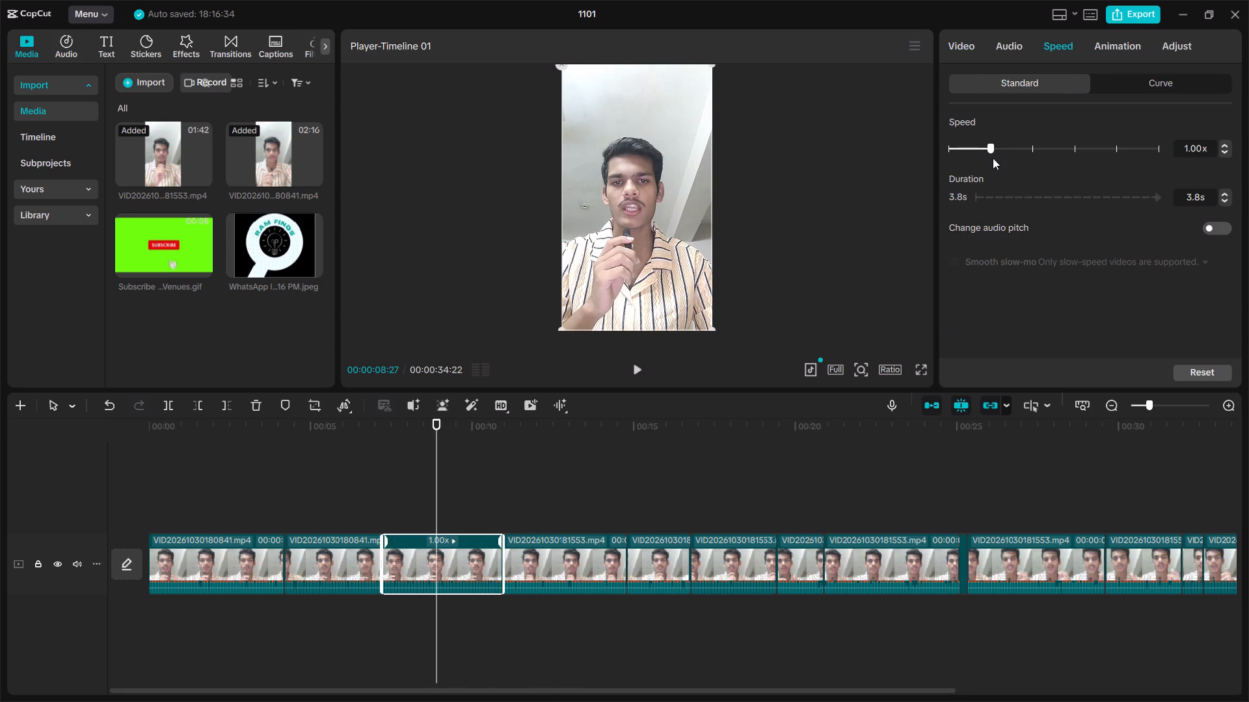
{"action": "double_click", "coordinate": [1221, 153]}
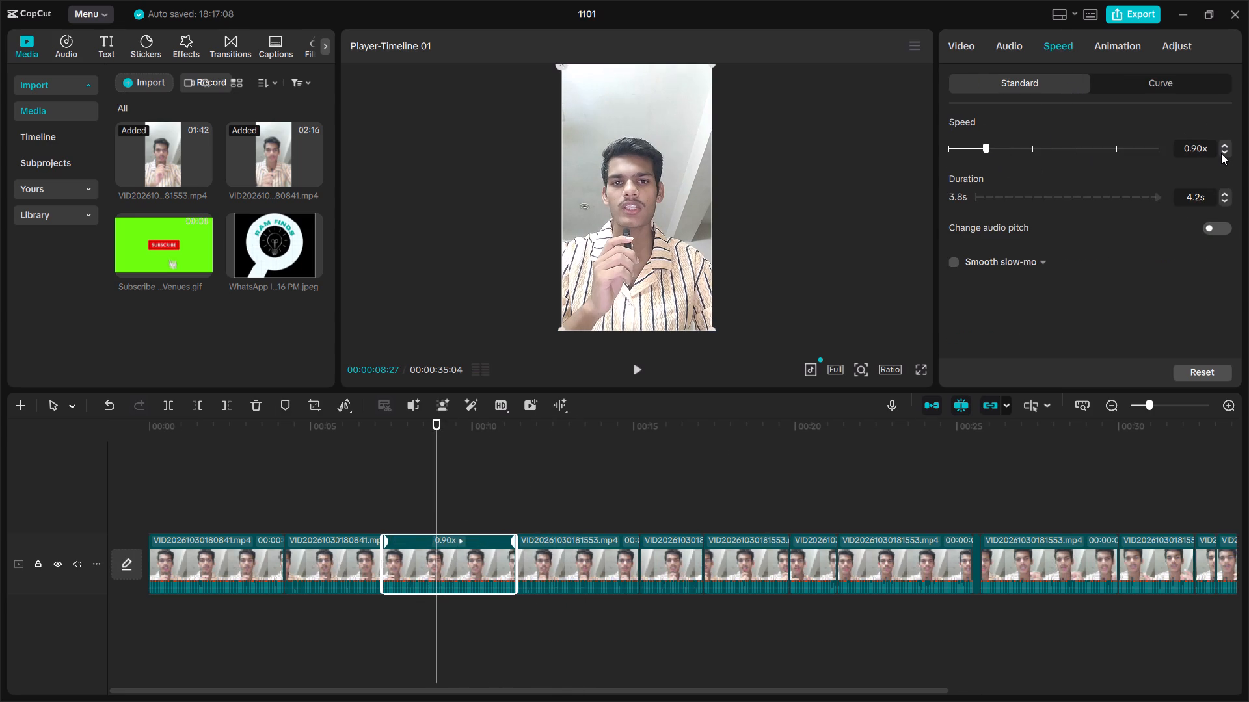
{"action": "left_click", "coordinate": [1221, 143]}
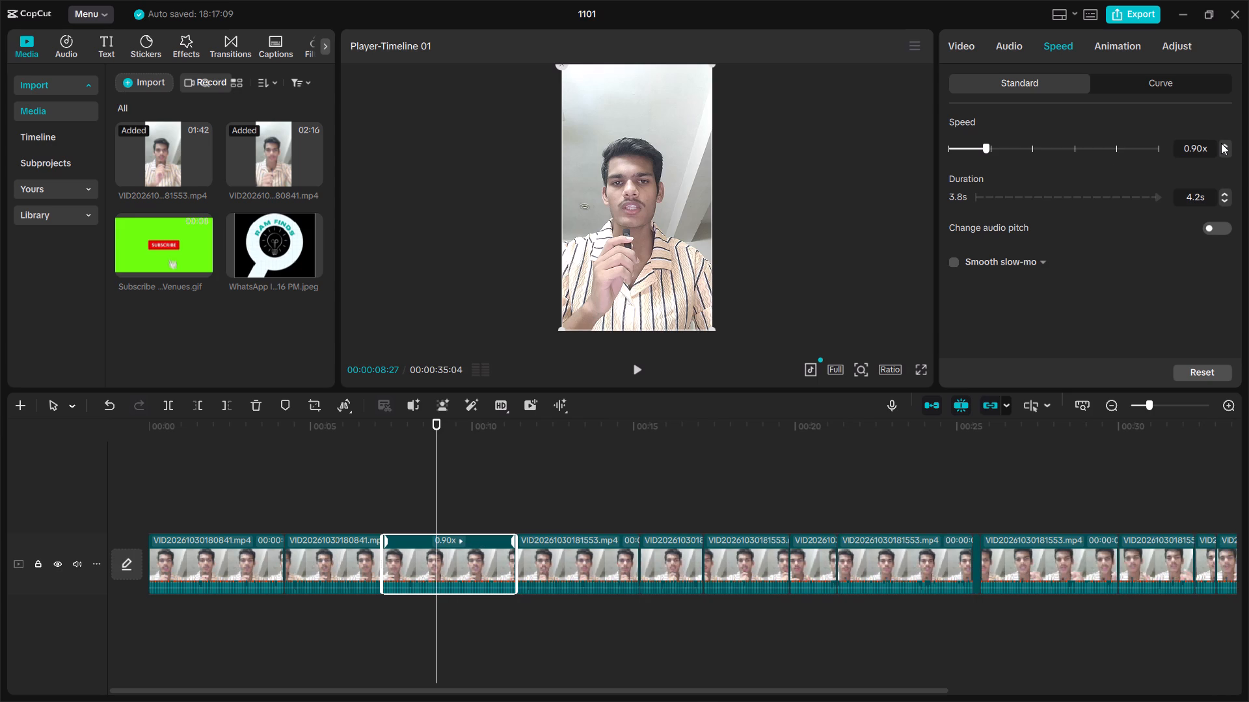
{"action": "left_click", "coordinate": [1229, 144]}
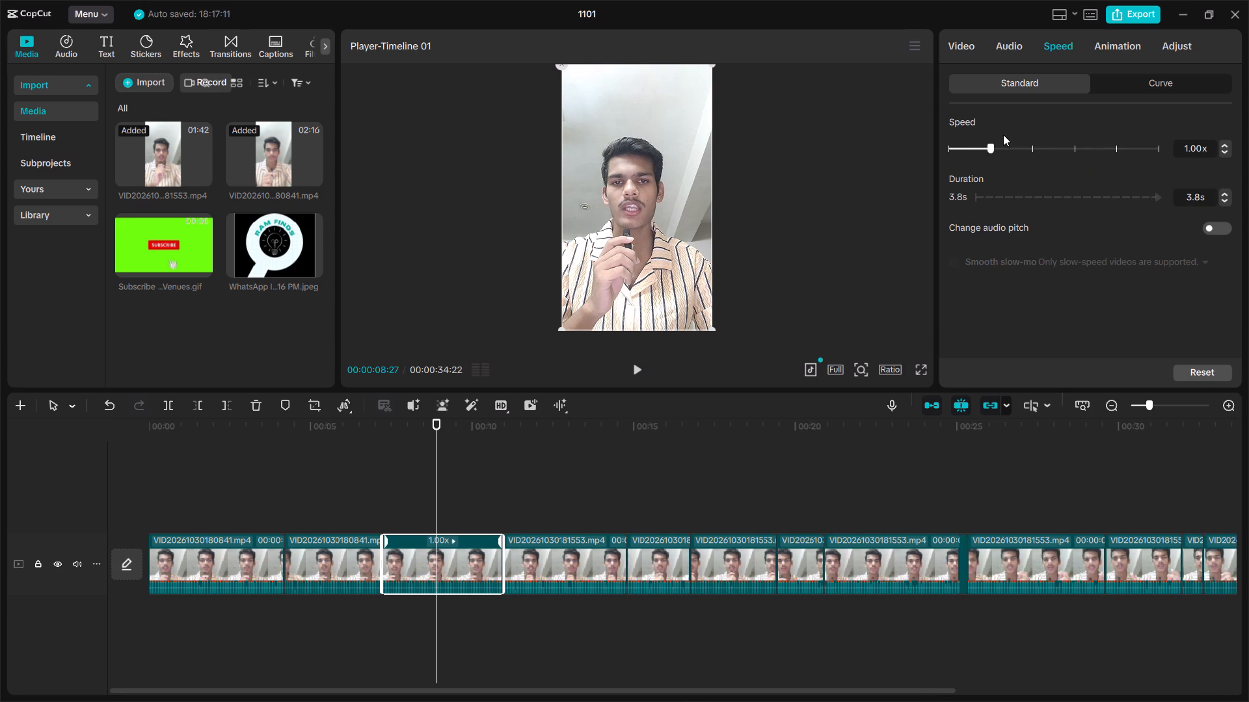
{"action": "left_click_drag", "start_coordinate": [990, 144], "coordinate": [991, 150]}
Try a duration of 4.1 s for the third clip, settle on 4.0 s, and replay the clip from near its start.
{"action": "left_click", "coordinate": [1226, 192]}
{"action": "double_click", "coordinate": [1226, 192]}
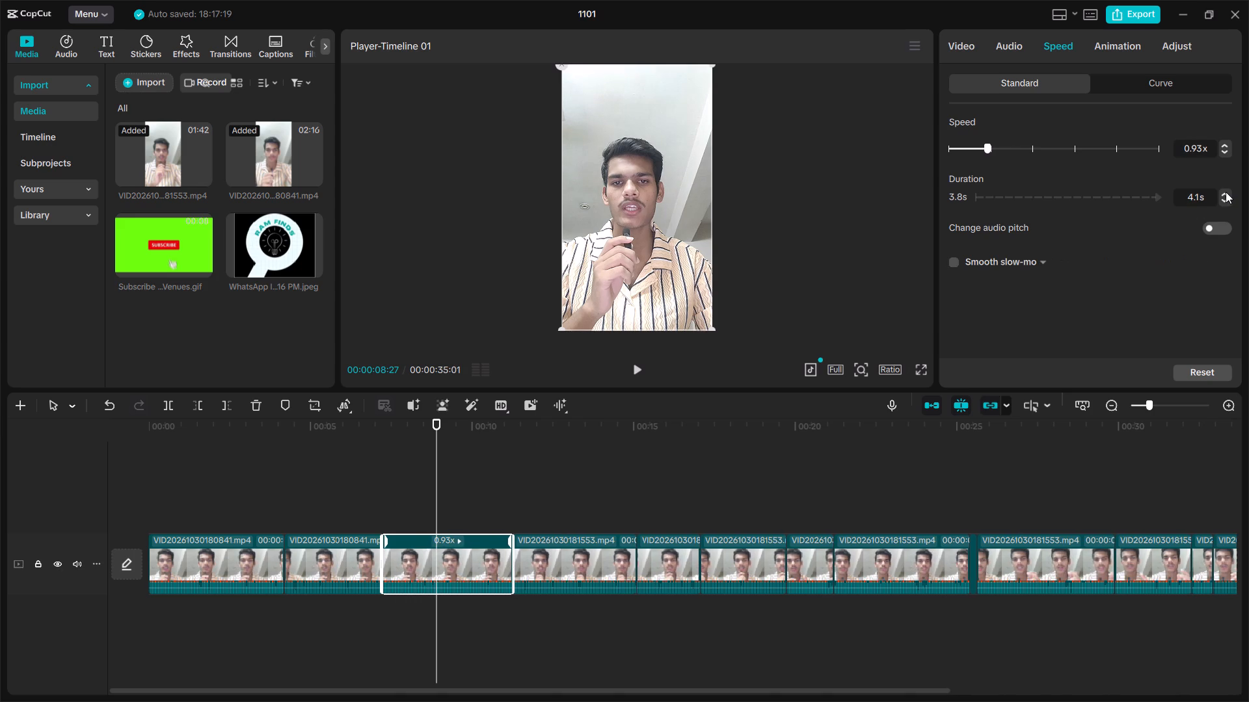
{"action": "left_click_drag", "start_coordinate": [441, 417], "coordinate": [416, 433]}
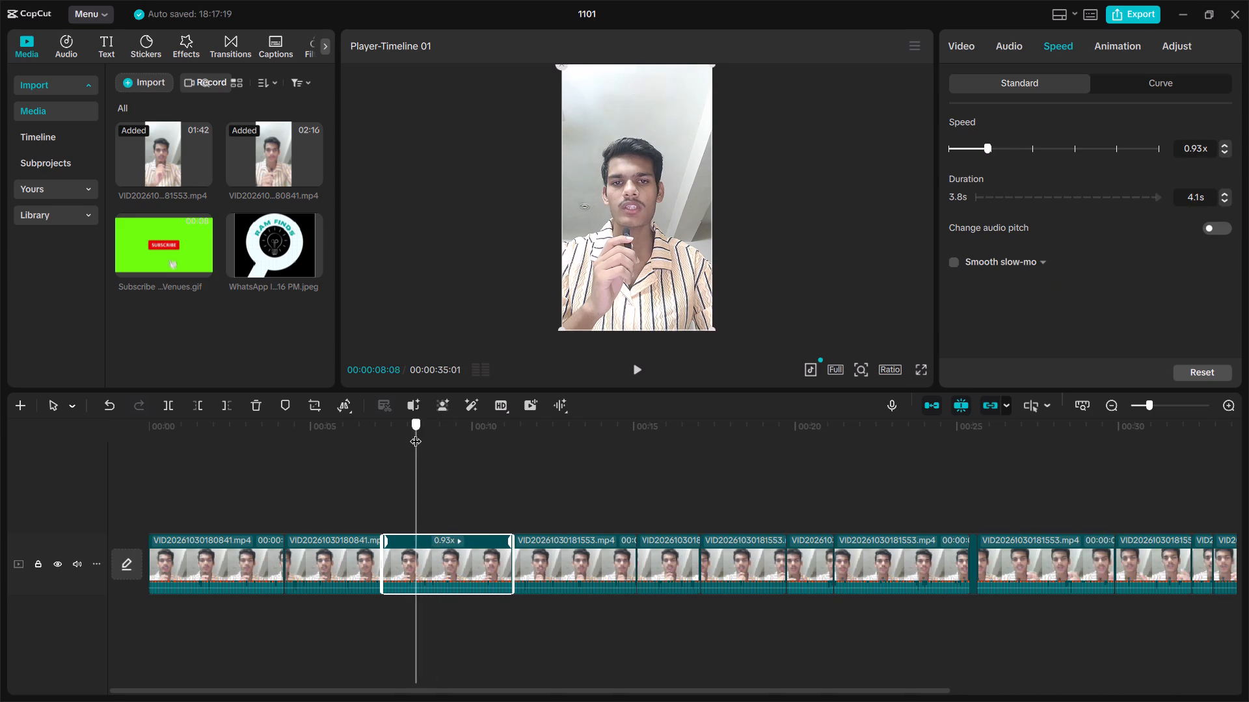
{"action": "left_click_drag", "start_coordinate": [416, 433], "coordinate": [380, 439]}
{"action": "left_click", "coordinate": [634, 364]}
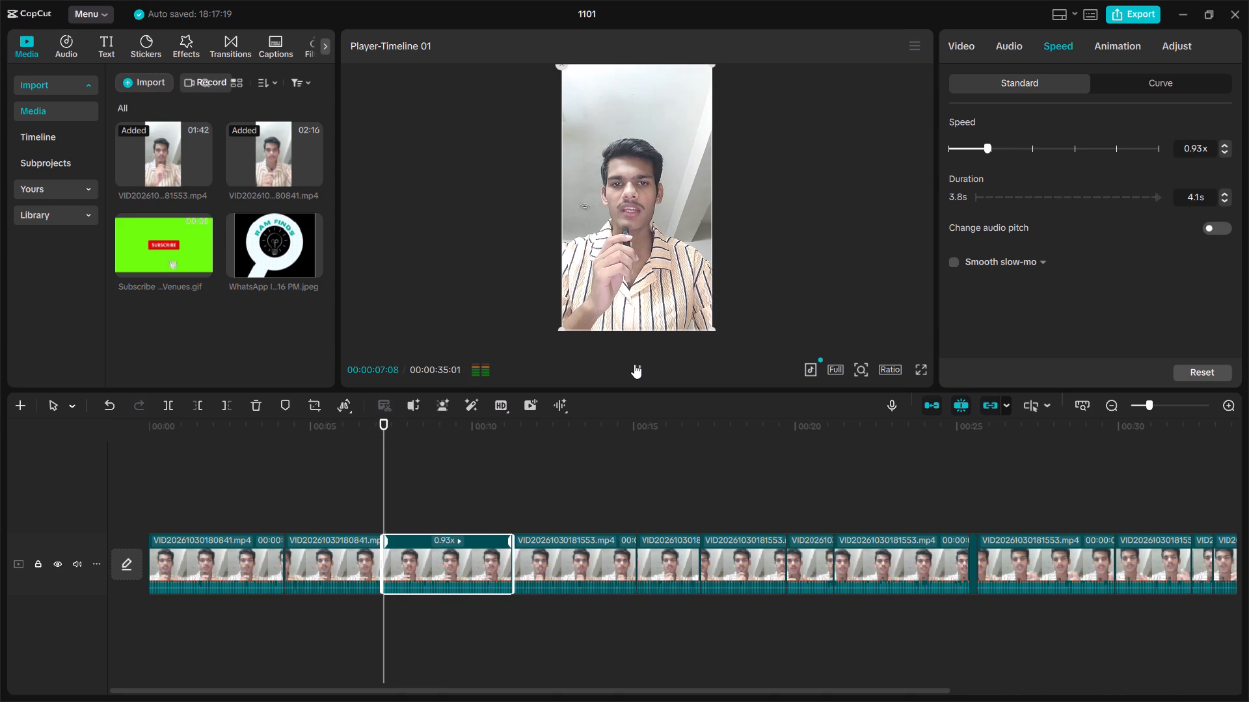
{"action": "left_click", "coordinate": [1226, 201]}
{"action": "left_click_drag", "start_coordinate": [474, 416], "coordinate": [396, 447]}
{"action": "left_click_drag", "start_coordinate": [475, 420], "coordinate": [402, 460]}
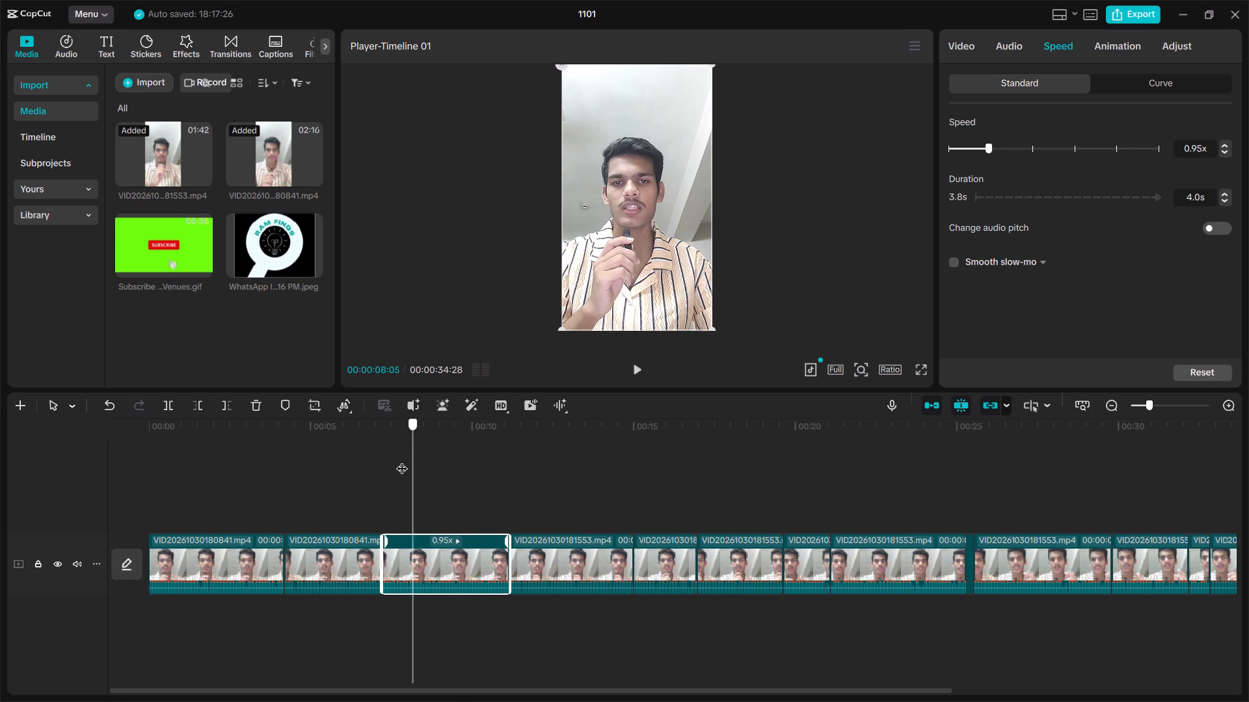
{"action": "left_click_drag", "start_coordinate": [402, 460], "coordinate": [384, 464]}
{"action": "left_click", "coordinate": [640, 367]}
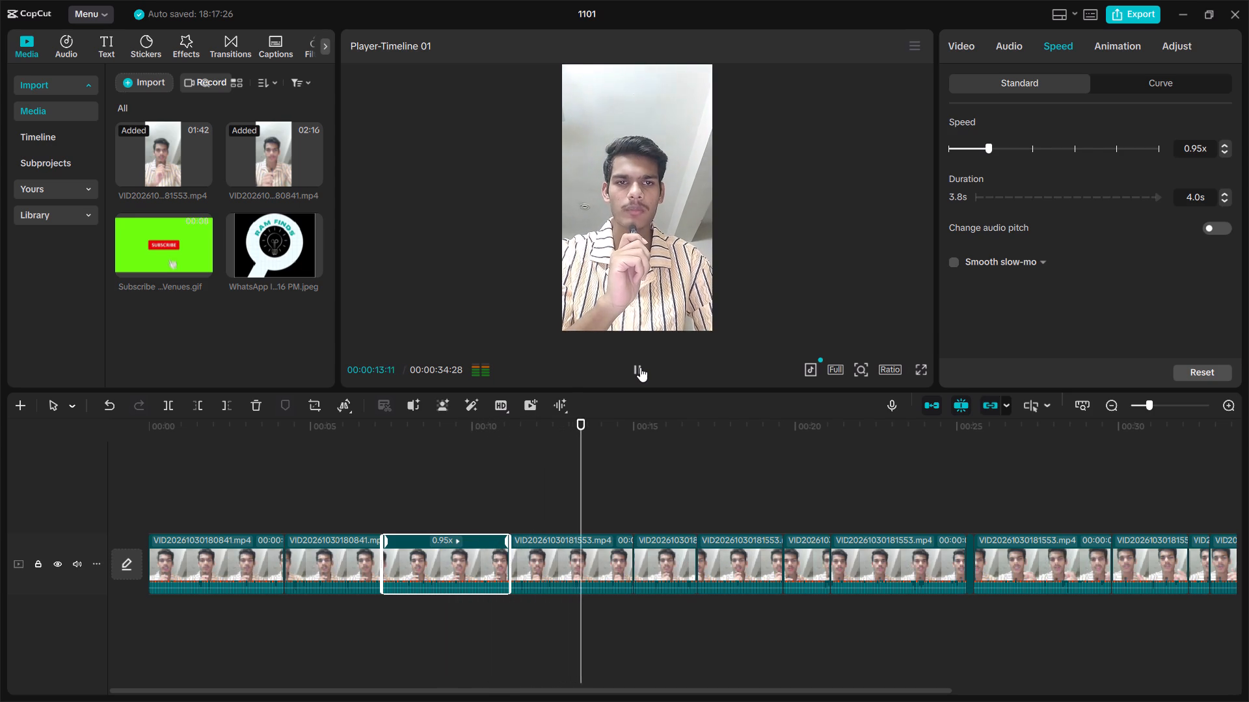
Lower the fourth clip's volume to -1.0 dB, and replay from the start of that clip.
{"action": "left_click", "coordinate": [574, 577]}
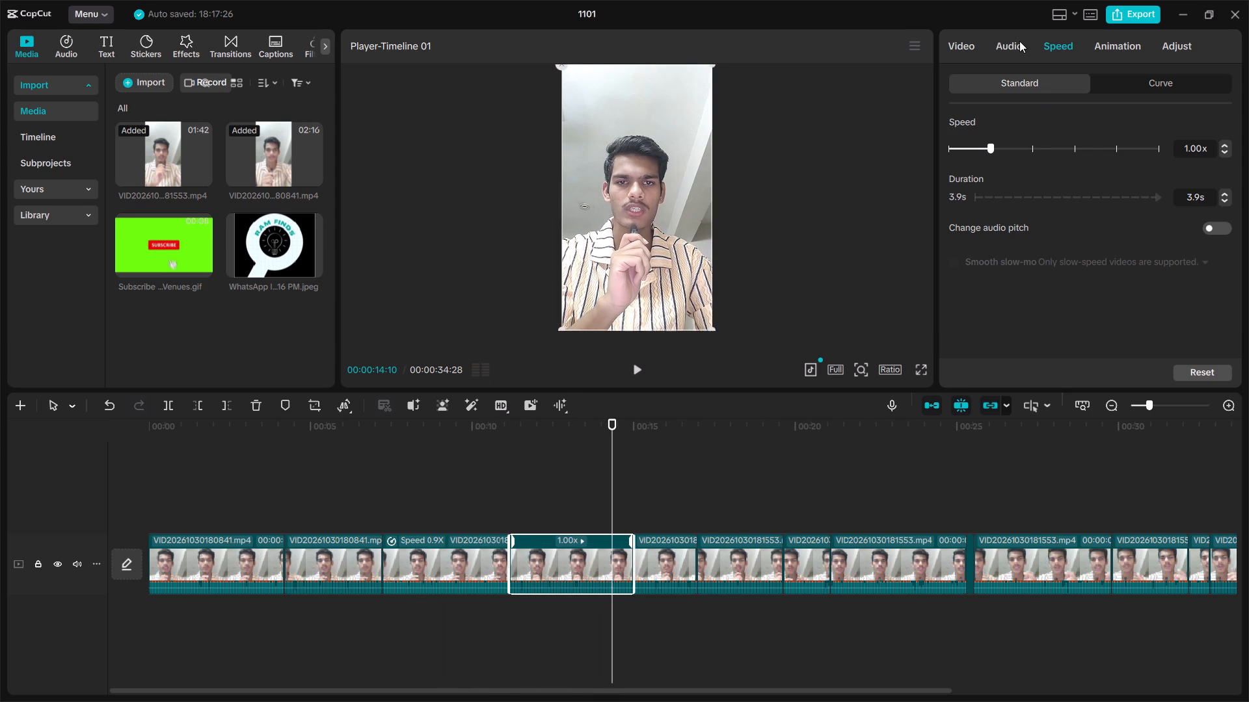
{"action": "left_click", "coordinate": [1019, 41]}
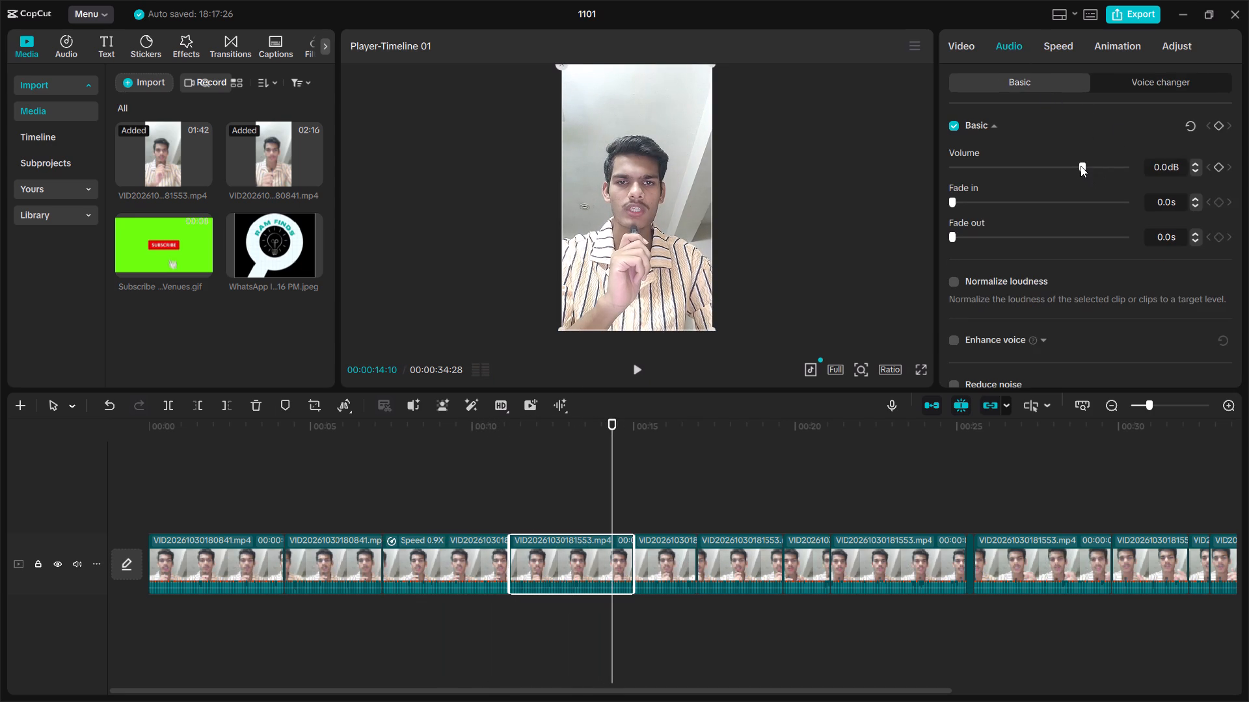
{"action": "left_click_drag", "start_coordinate": [1081, 166], "coordinate": [1064, 179]}
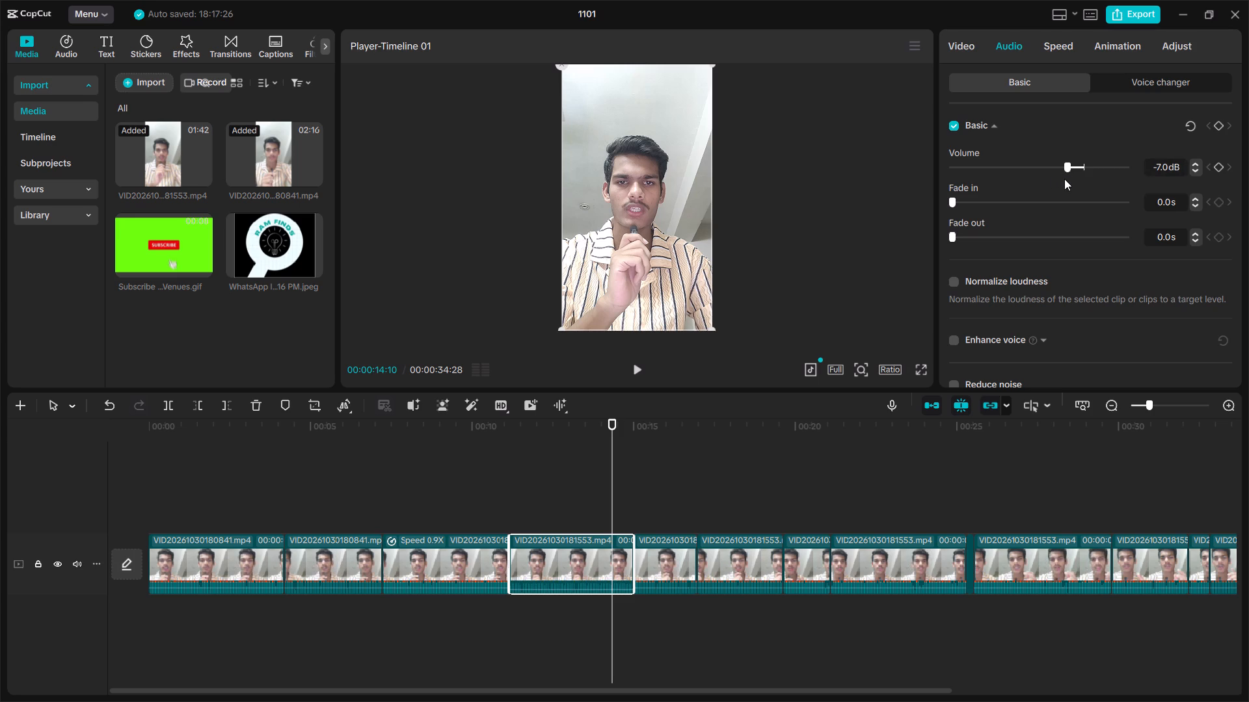
{"action": "left_click_drag", "start_coordinate": [1064, 179], "coordinate": [1073, 187]}
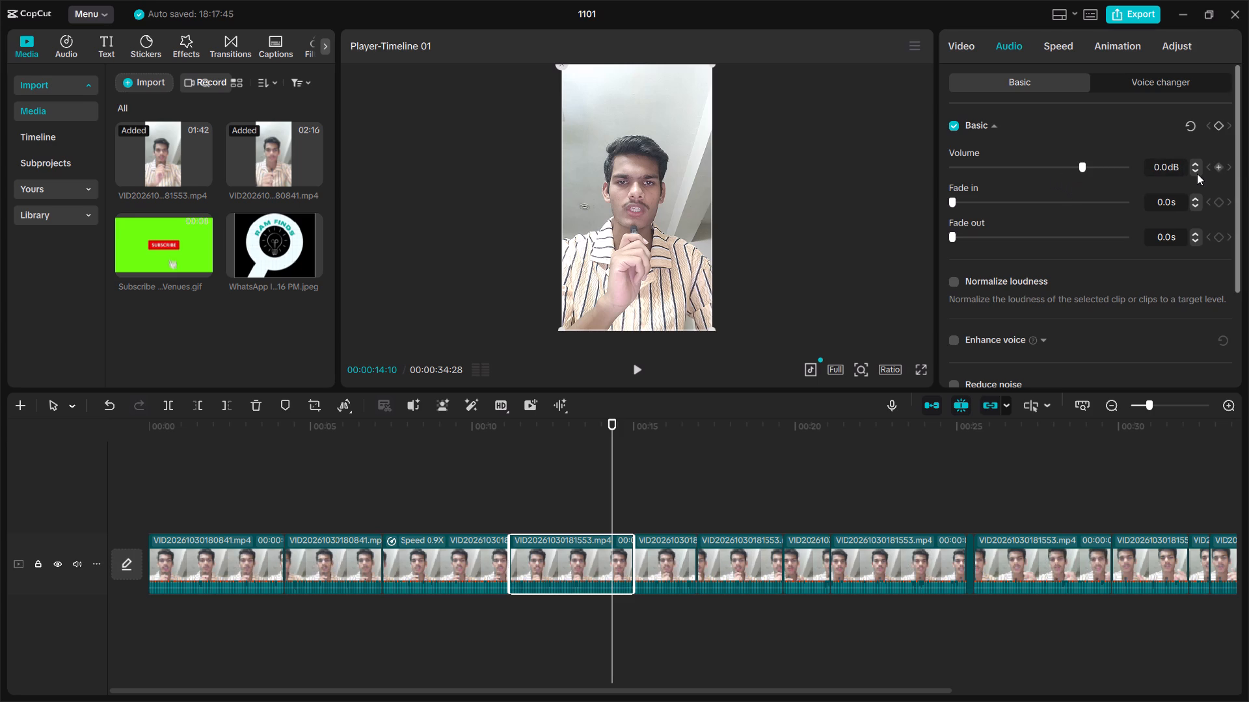
{"action": "triple_click", "coordinate": [1197, 174]}
{"action": "triple_click", "coordinate": [1197, 174]}
{"action": "triple_click", "coordinate": [1197, 174]}
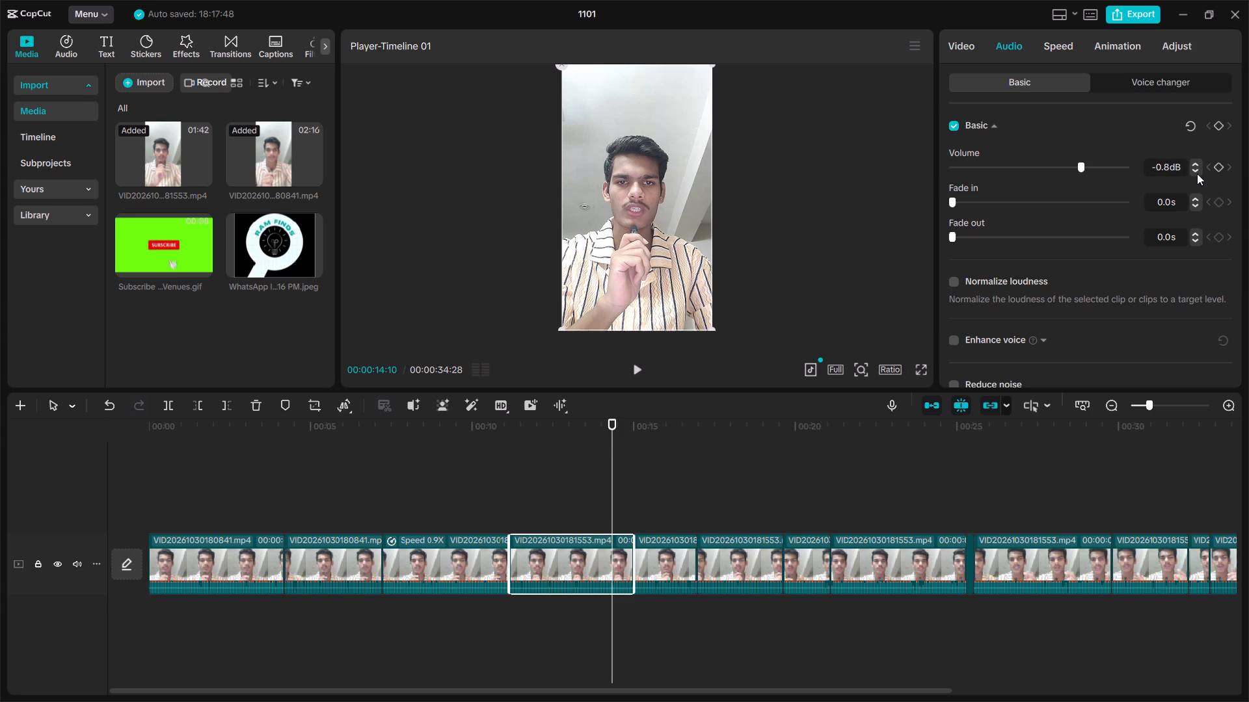
{"action": "left_click", "coordinate": [1197, 174]}
{"action": "left_click_drag", "start_coordinate": [613, 418], "coordinate": [504, 460]}
{"action": "left_click", "coordinate": [643, 367]}
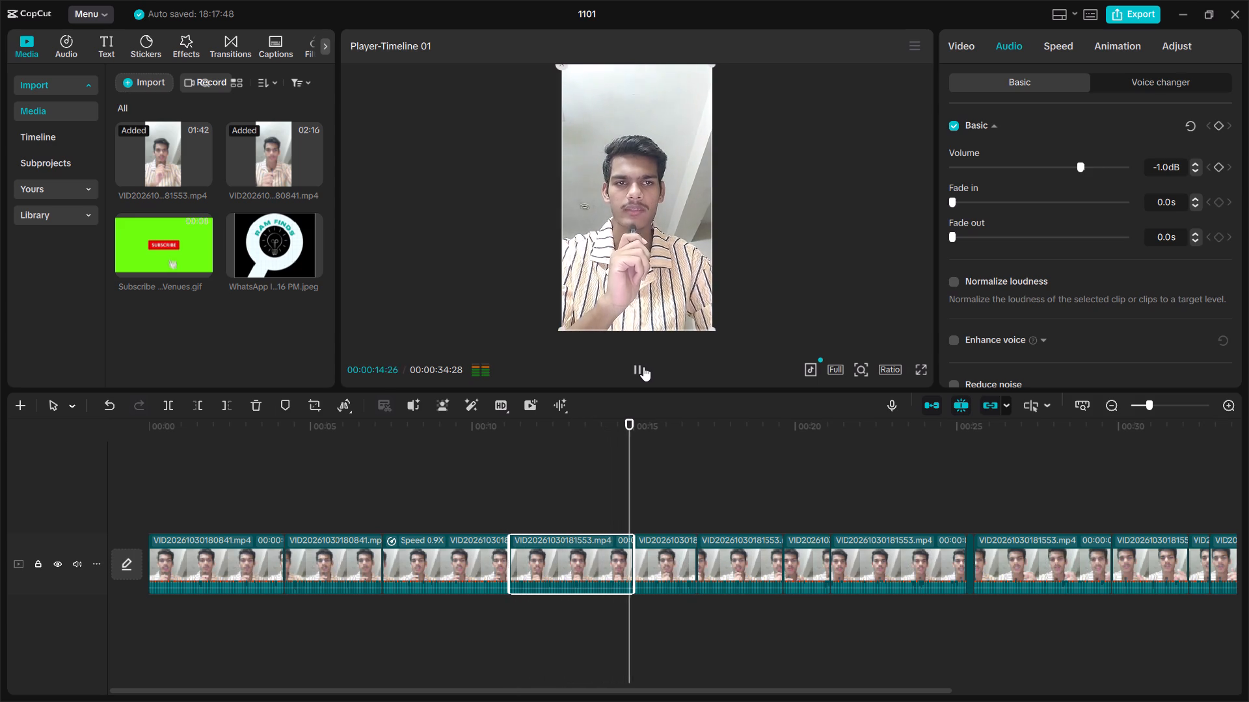
Raise the fifth clip's volume to 0.5 dB, and replay it from 00:00:16:03.
{"action": "left_click", "coordinate": [669, 544]}
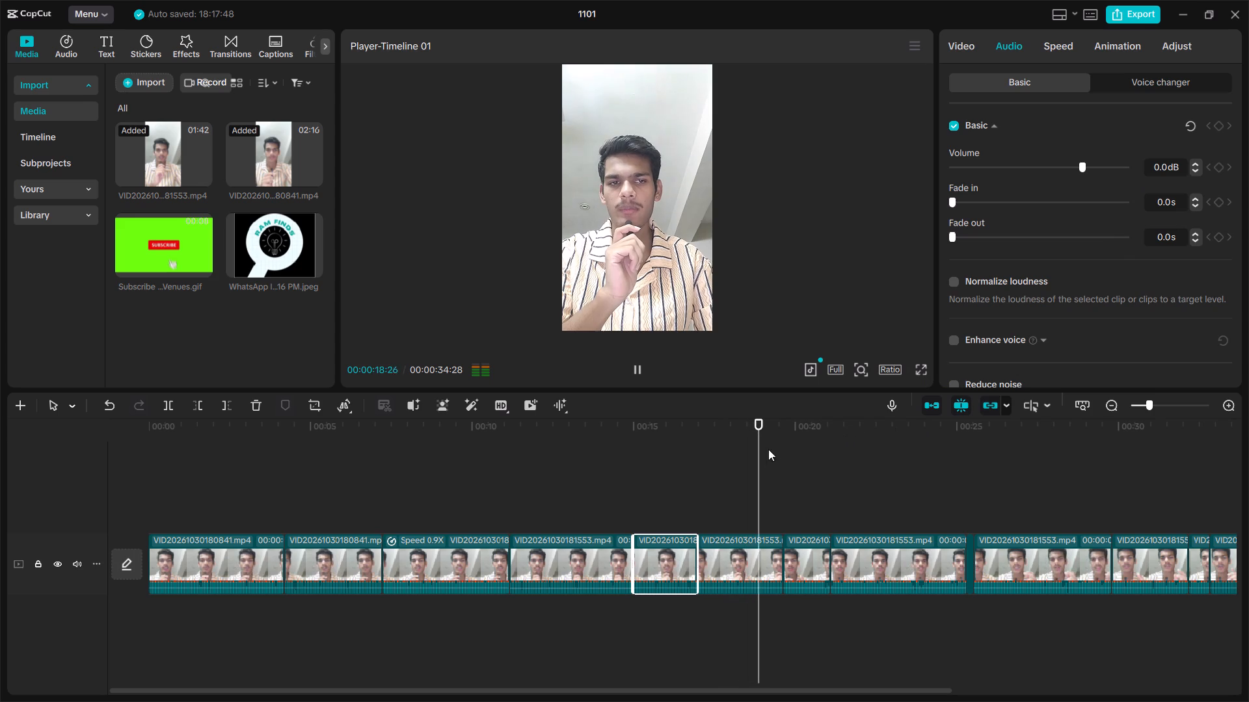
{"action": "left_click", "coordinate": [1200, 209]}
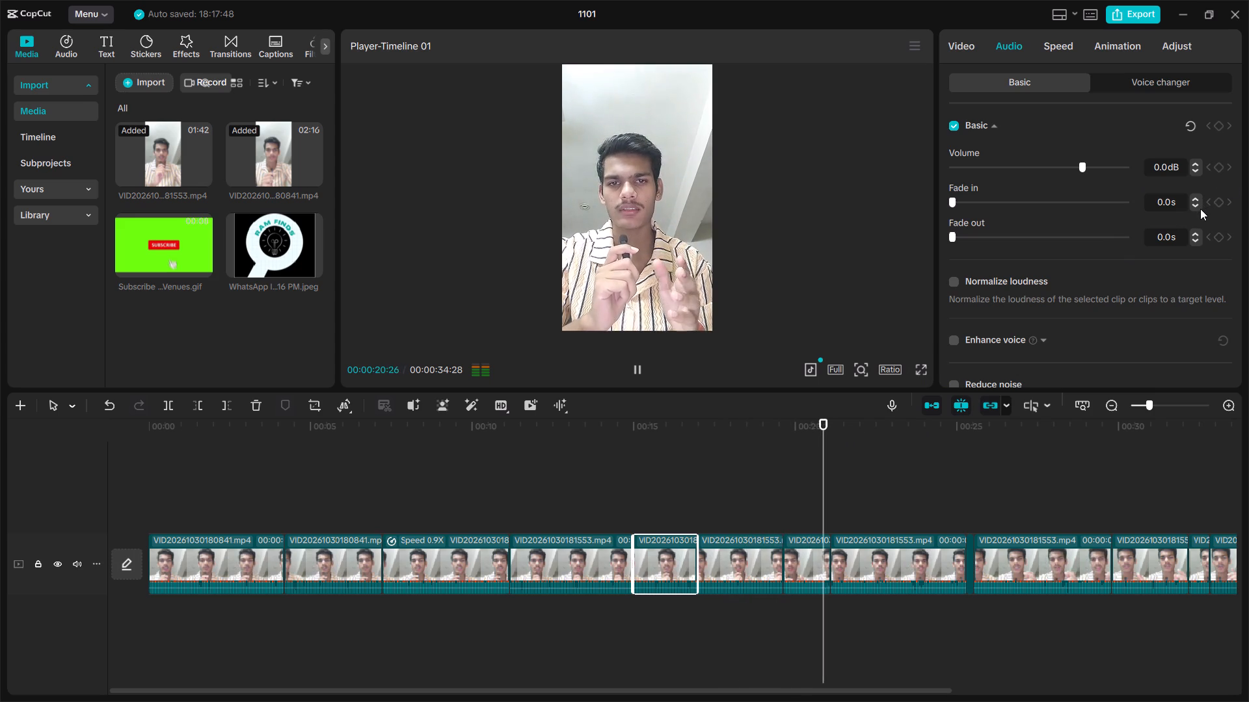
{"action": "left_click_drag", "start_coordinate": [870, 440], "coordinate": [721, 465]}
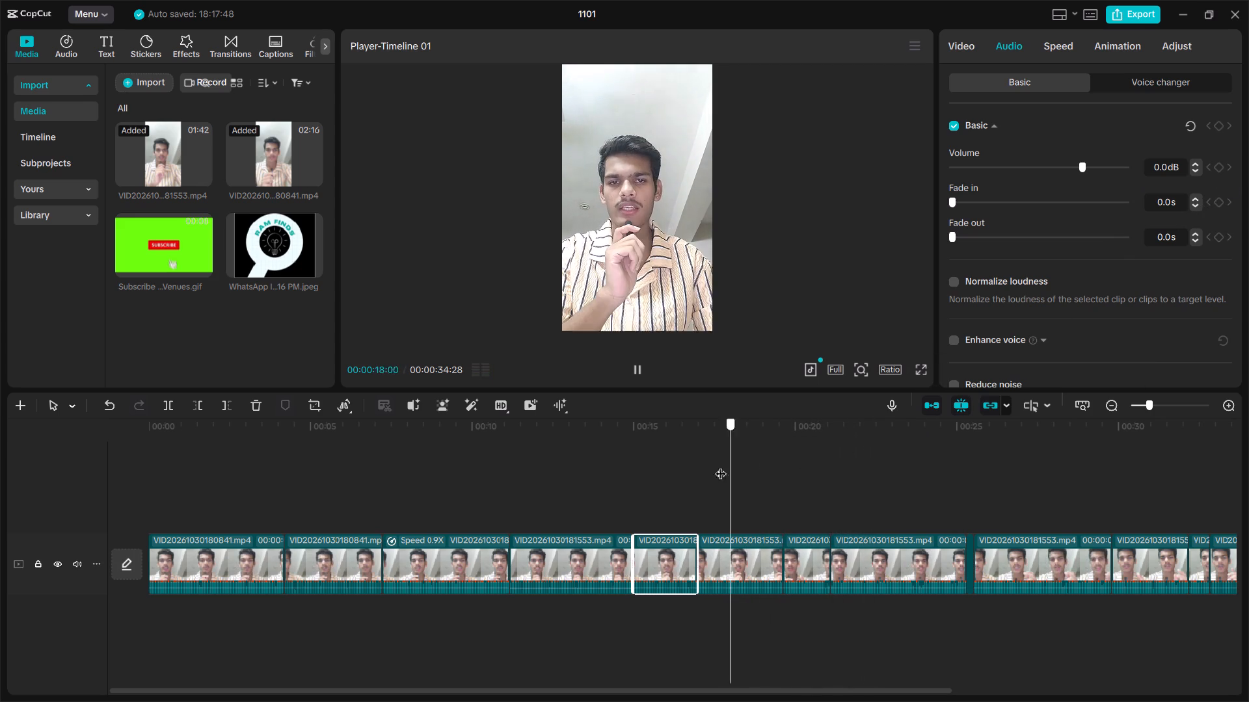
{"action": "left_click_drag", "start_coordinate": [721, 465], "coordinate": [669, 480]}
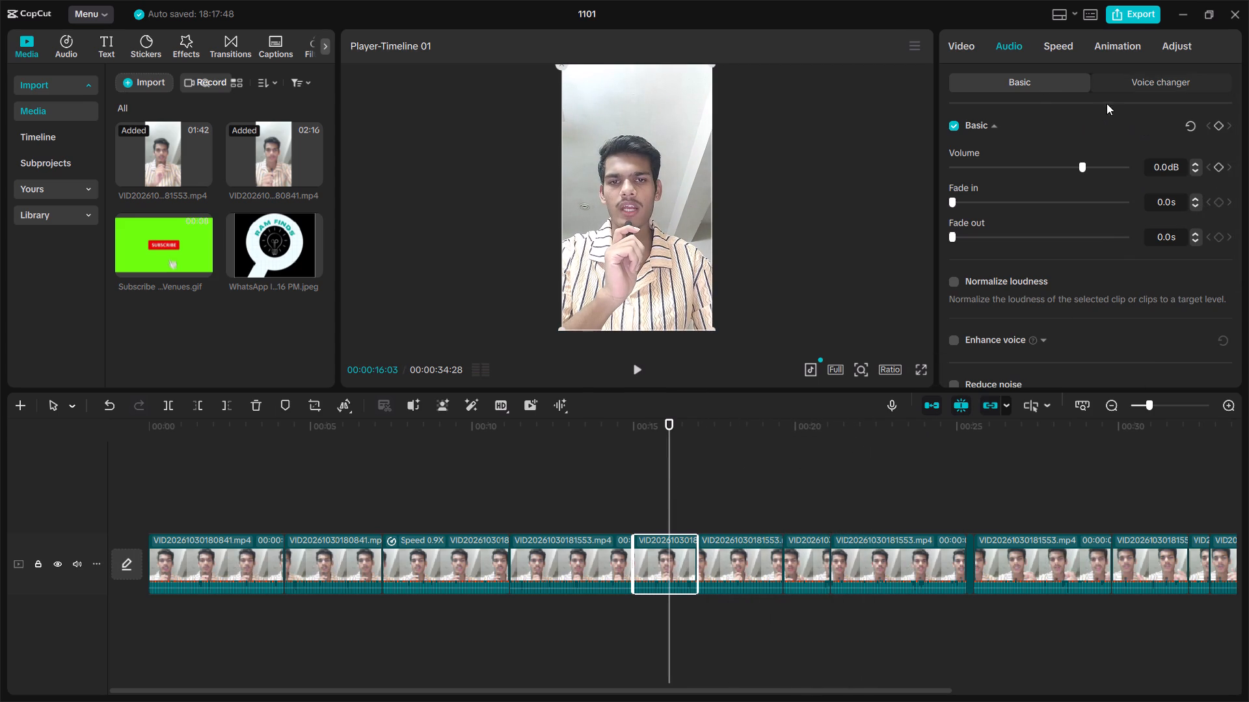
{"action": "left_click", "coordinate": [1190, 166]}
{"action": "triple_click", "coordinate": [1190, 166]}
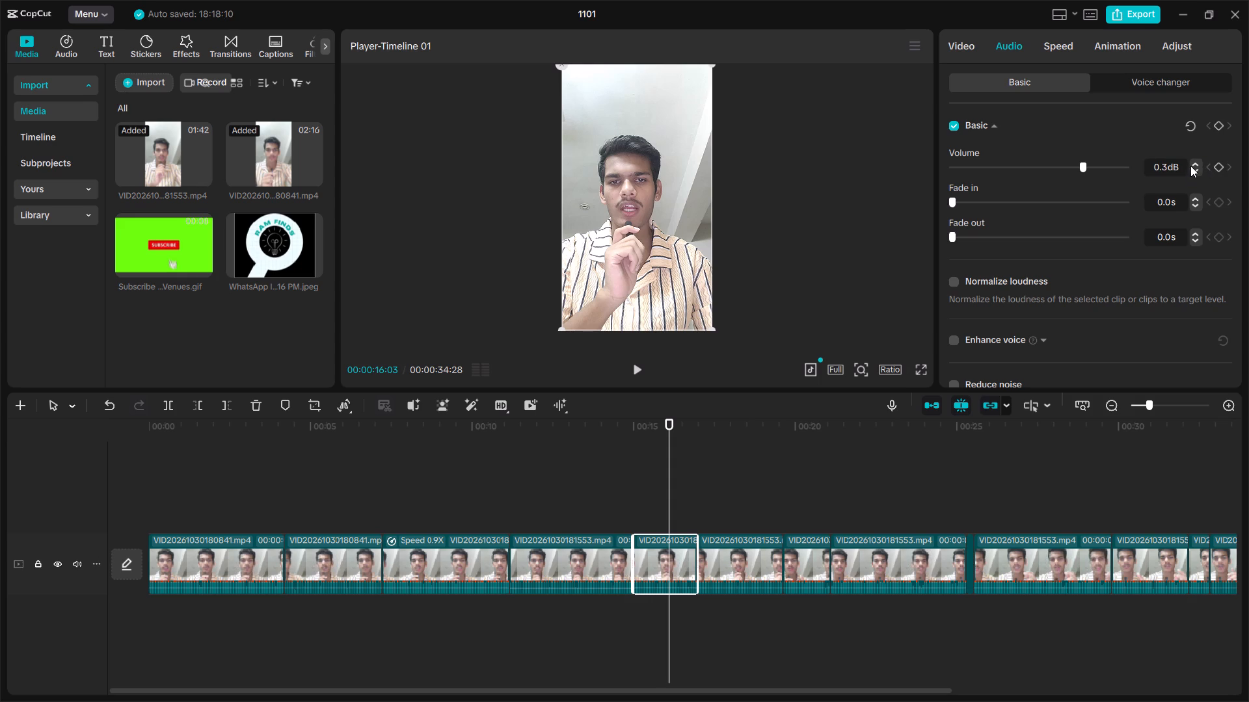
{"action": "left_click", "coordinate": [1190, 166]}
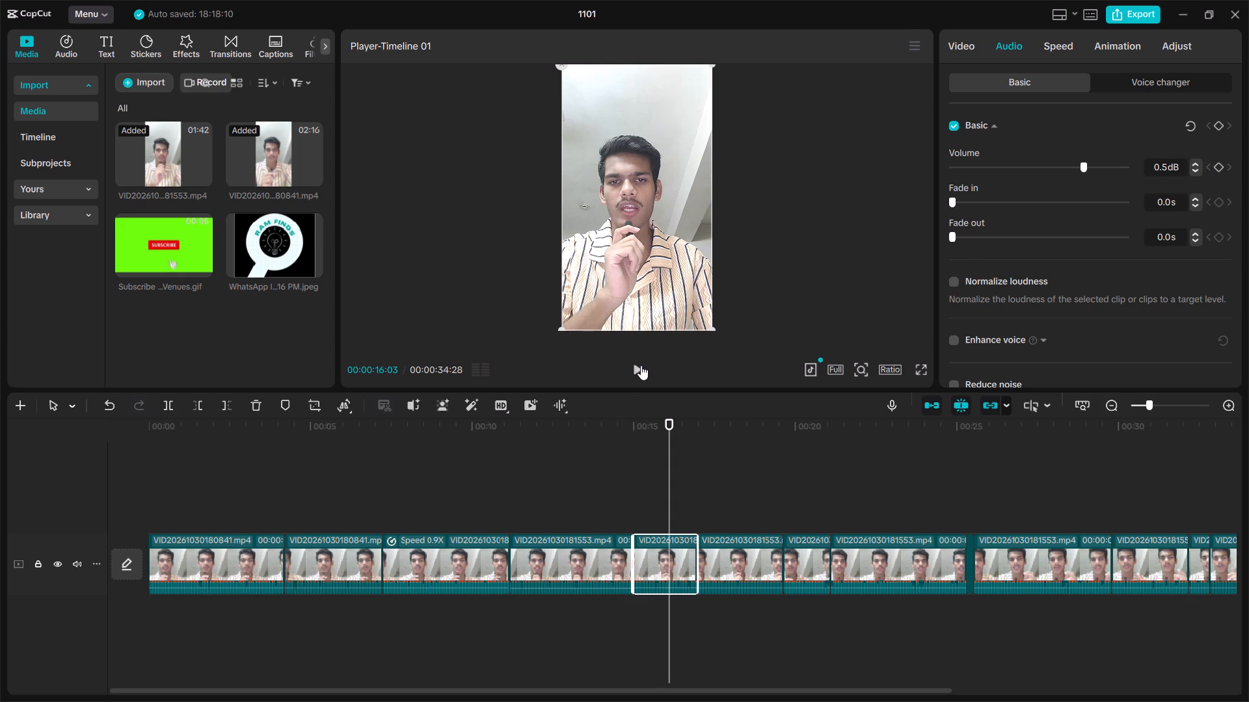
{"action": "left_click", "coordinate": [638, 370]}
Lower the sixth clip's volume to -0.3 dB while the edit keeps playing.
{"action": "left_click", "coordinate": [747, 553]}
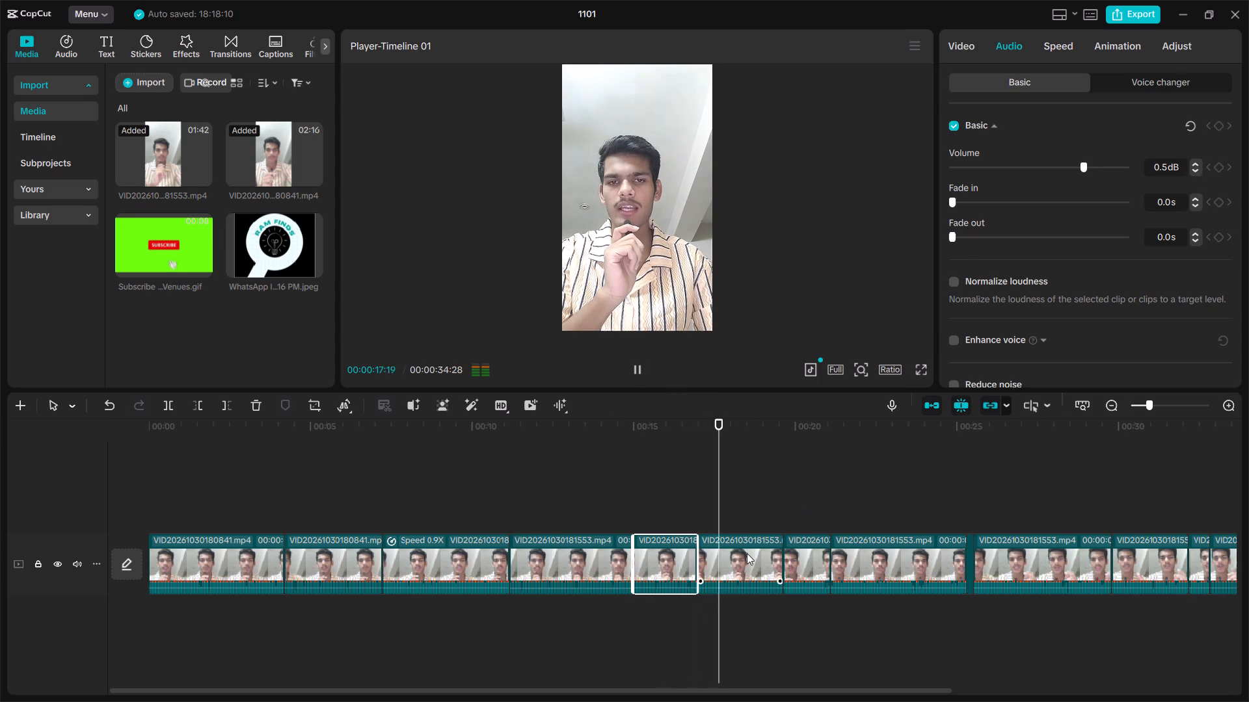
{"action": "left_click", "coordinate": [1188, 172]}
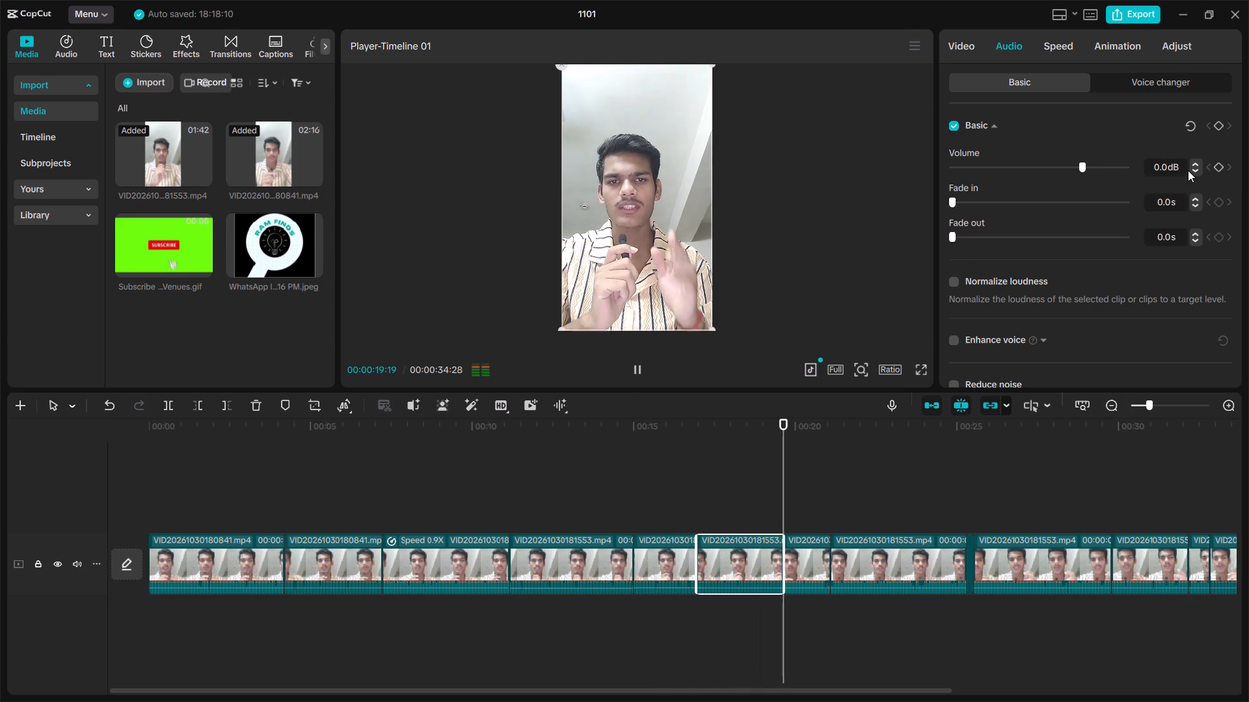
{"action": "triple_click", "coordinate": [1196, 168]}
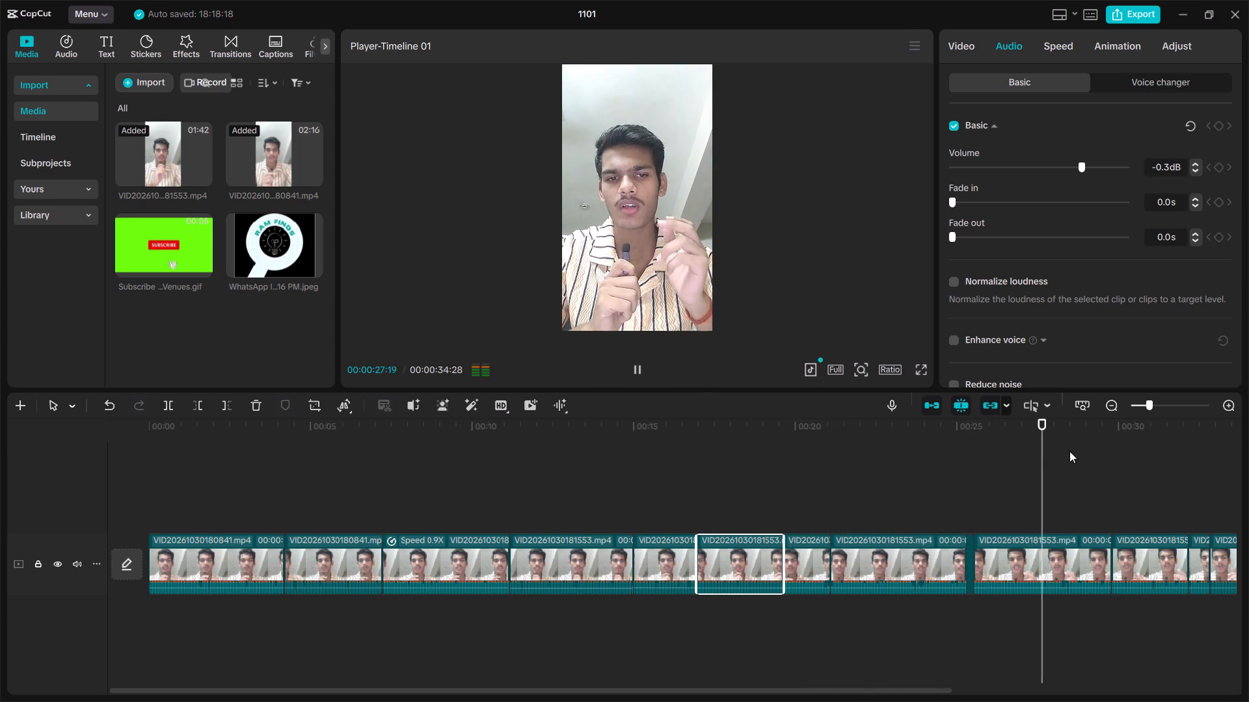
Delete the tiny leftover clip between the eighth clip and the clip starting at 00:00:25:16, after playing across it.
{"action": "left_click", "coordinate": [1027, 549]}
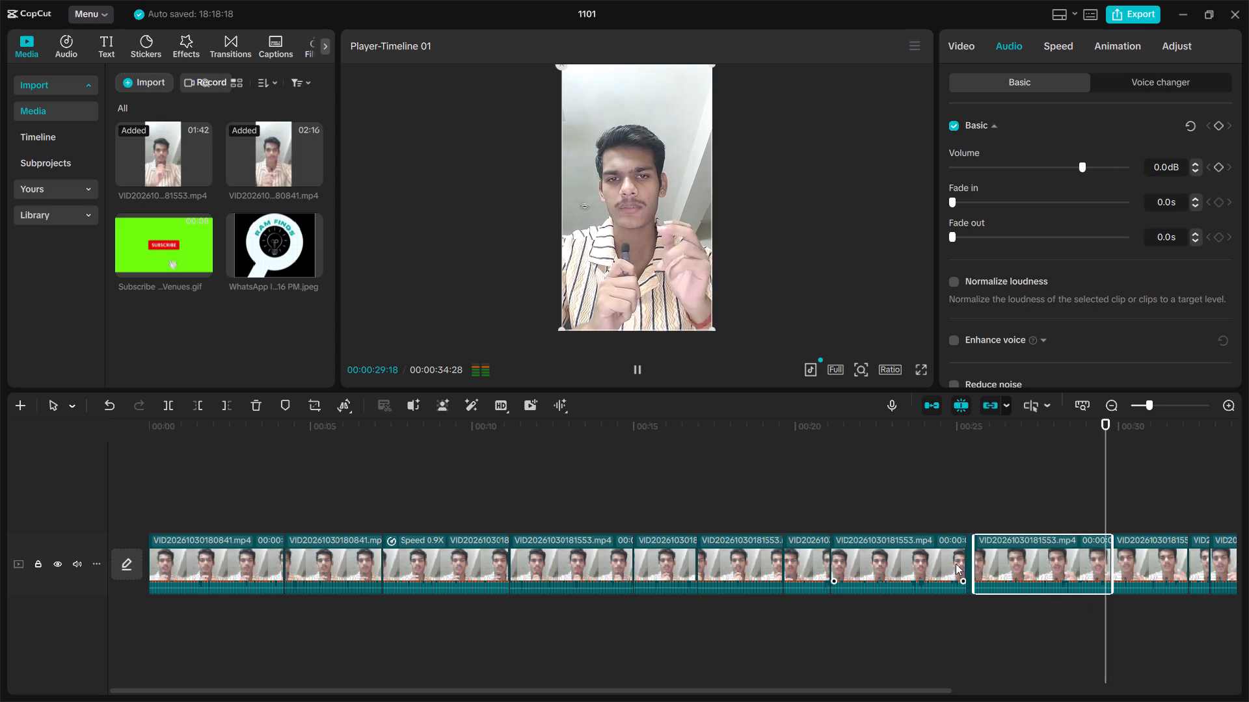
{"action": "left_click", "coordinate": [972, 546]}
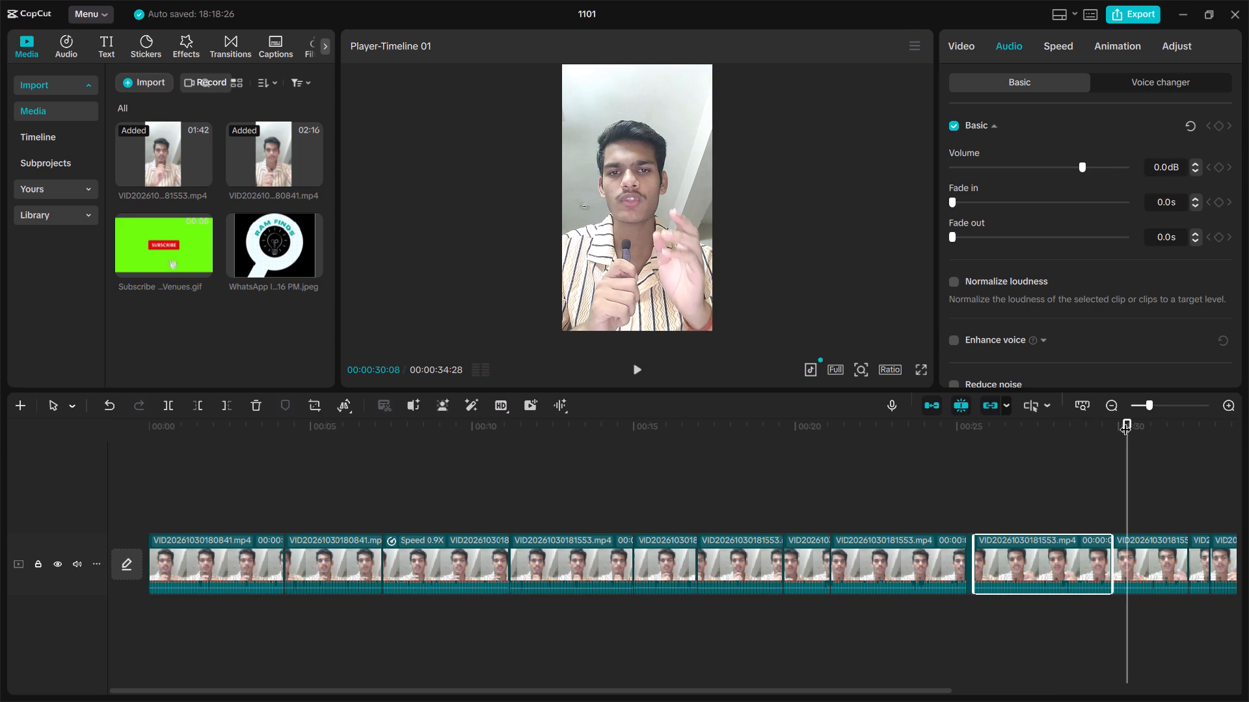
{"action": "left_click_drag", "start_coordinate": [1125, 421], "coordinate": [978, 473]}
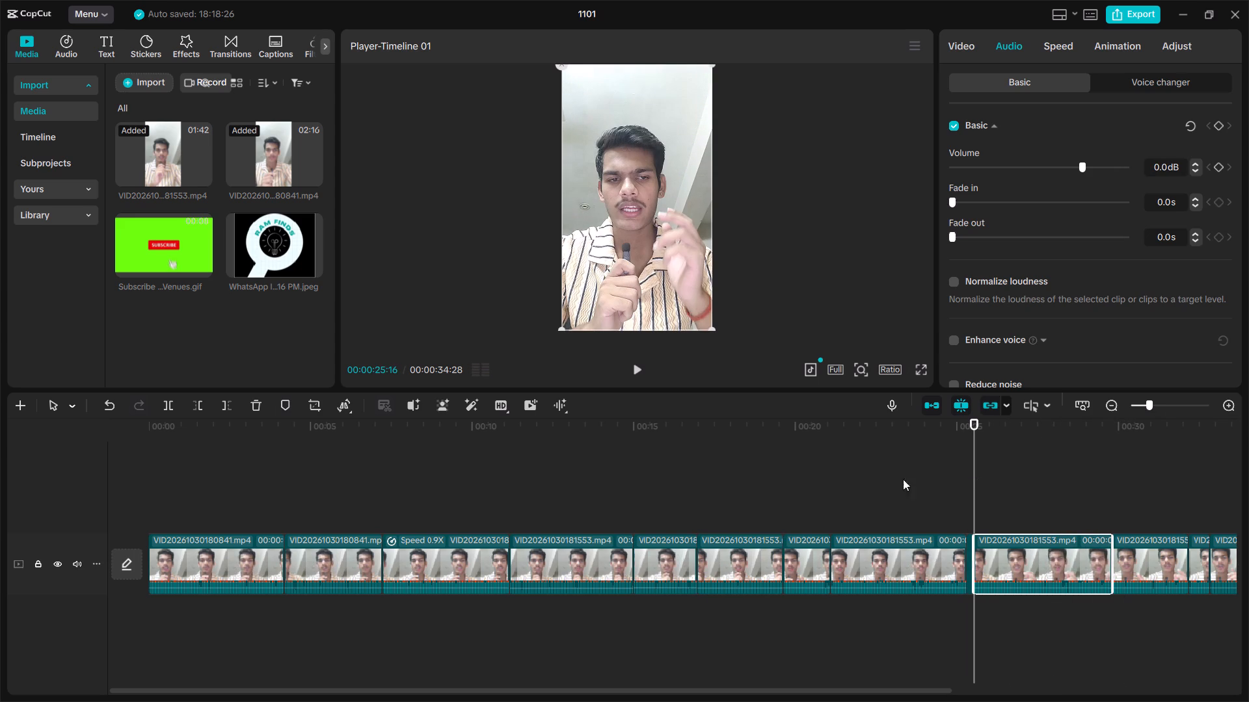
{"action": "left_click", "coordinate": [1172, 404]}
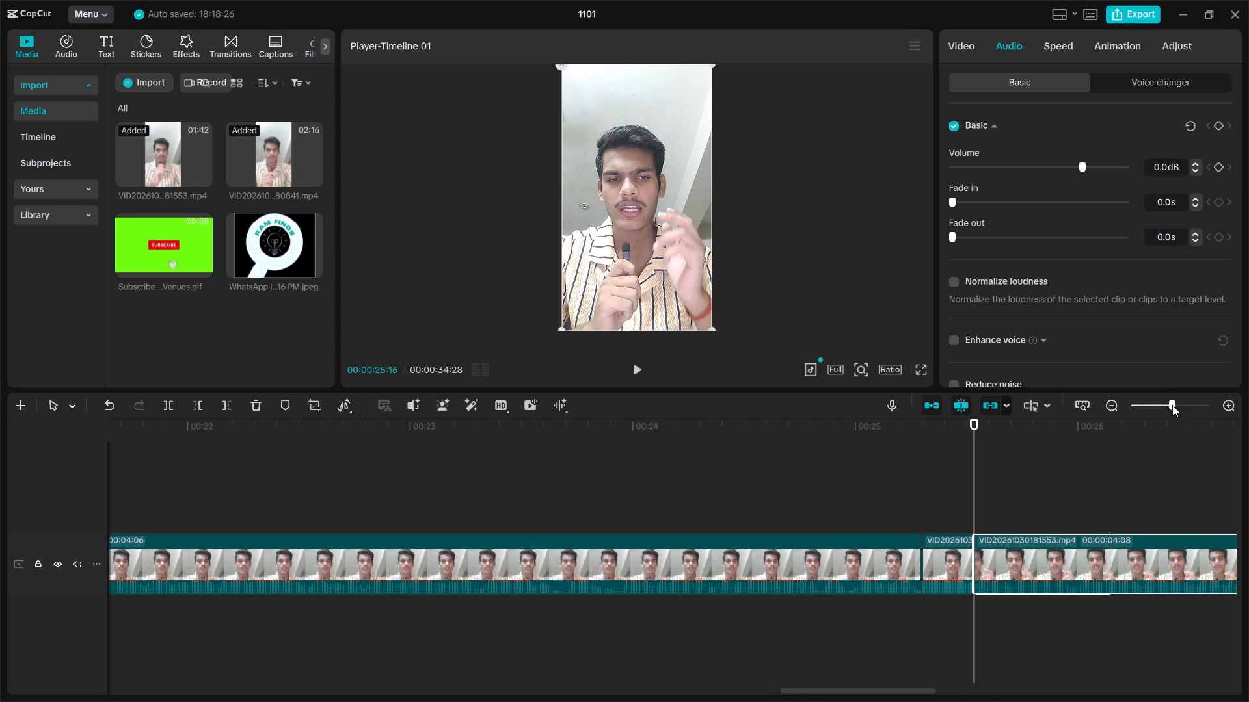
{"action": "left_click", "coordinate": [951, 559]}
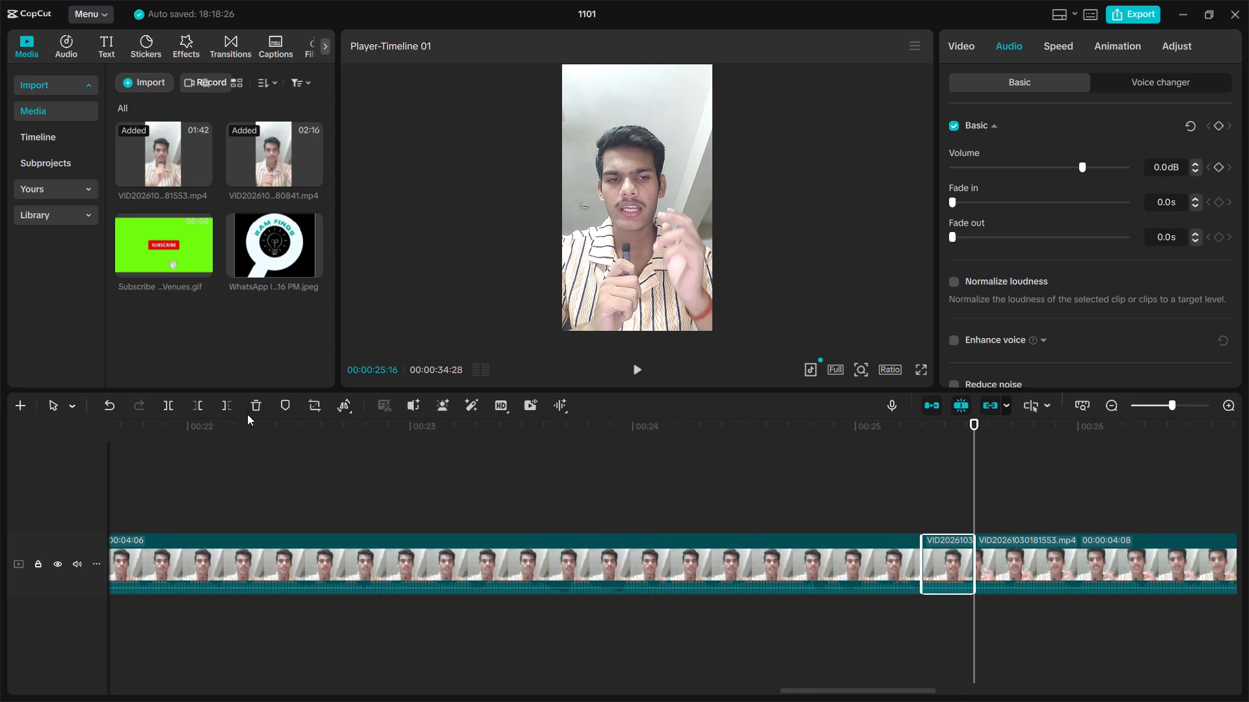
{"action": "left_click_drag", "start_coordinate": [975, 421], "coordinate": [770, 463]}
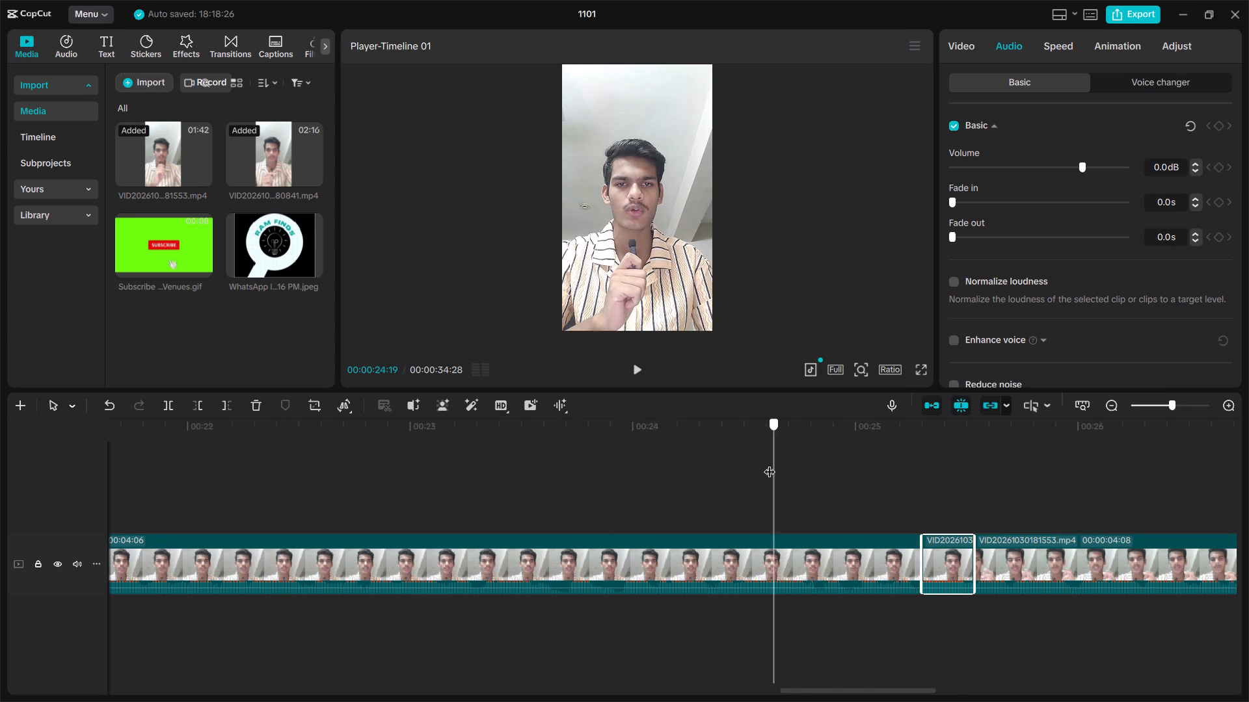
{"action": "left_click_drag", "start_coordinate": [770, 463], "coordinate": [769, 463]}
{"action": "left_click", "coordinate": [639, 369]}
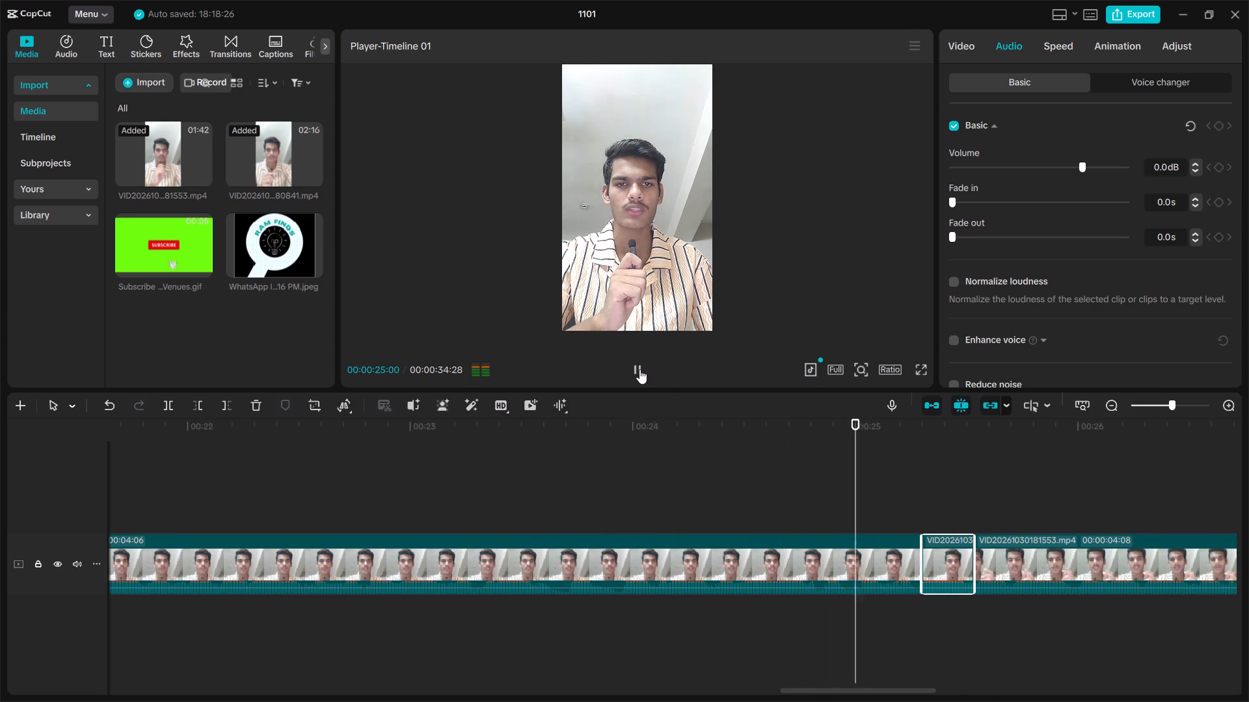
{"action": "left_click", "coordinate": [639, 369]}
{"action": "left_click", "coordinate": [961, 562]}
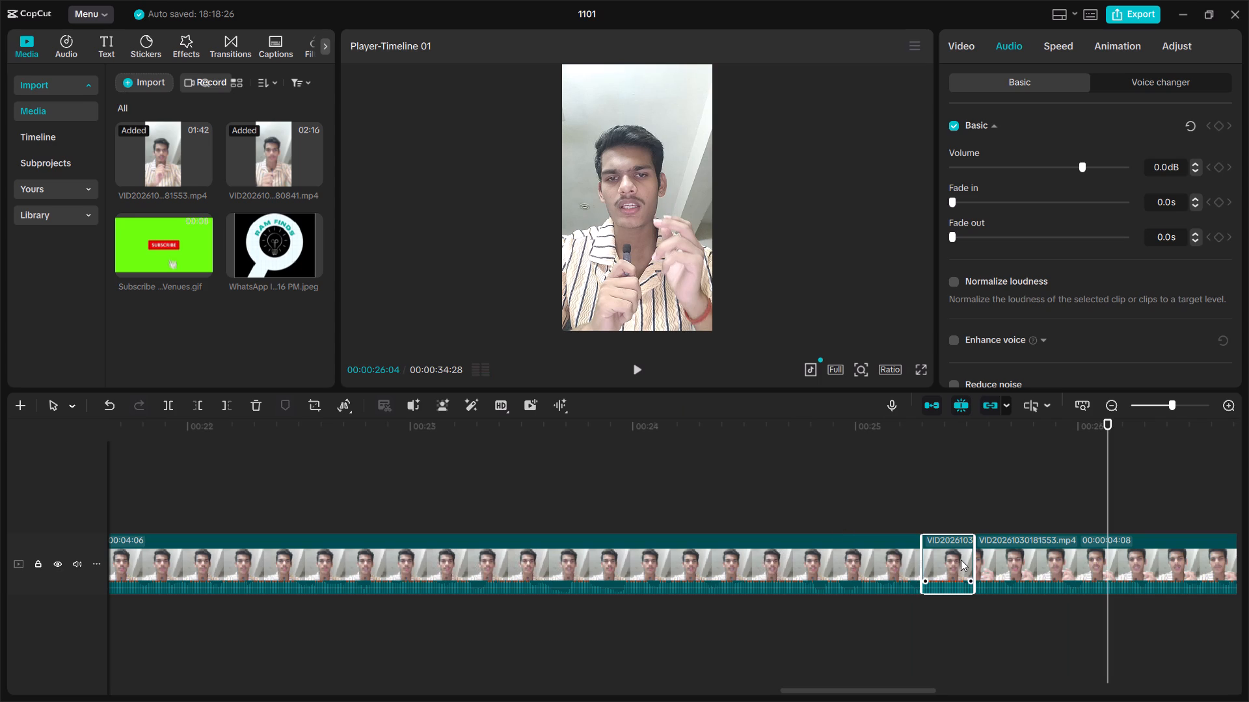
{"action": "left_click", "coordinate": [248, 406]}
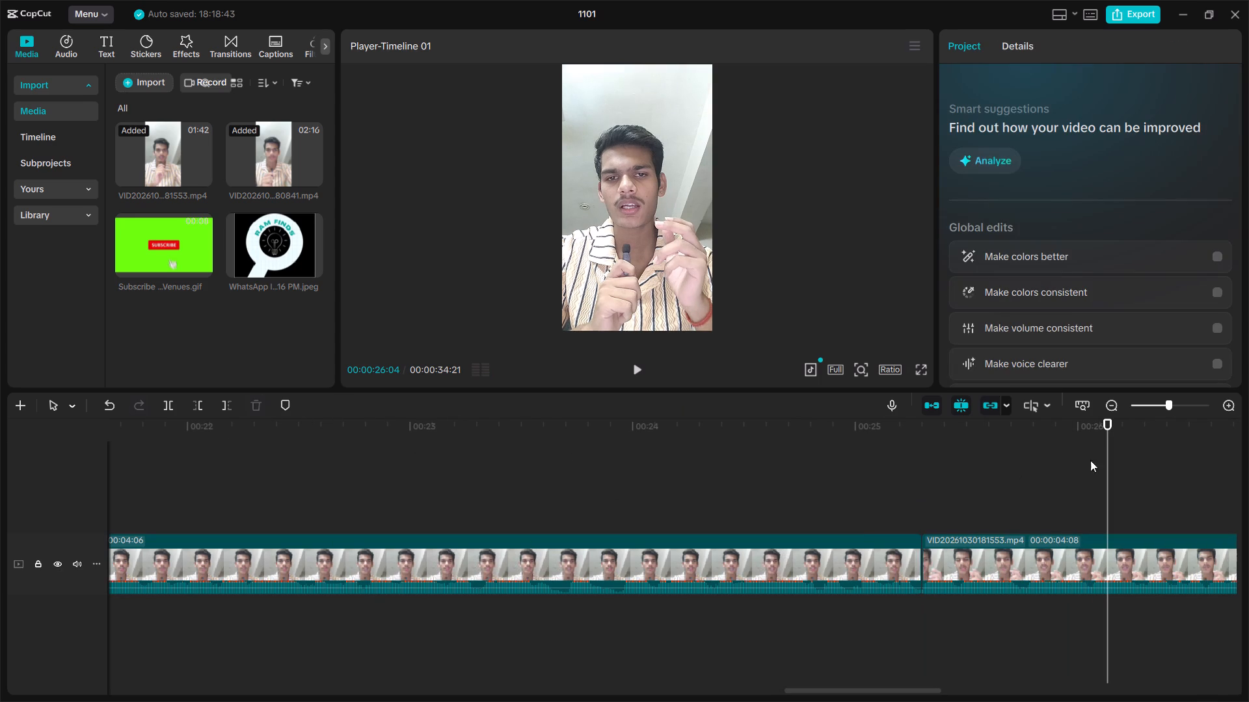
Replay the cut after the eighth clip from 00:00:23:19, extend that clip's end to a 00:00:04:10 length, and check the join.
{"action": "left_click_drag", "start_coordinate": [1112, 424], "coordinate": [553, 467]}
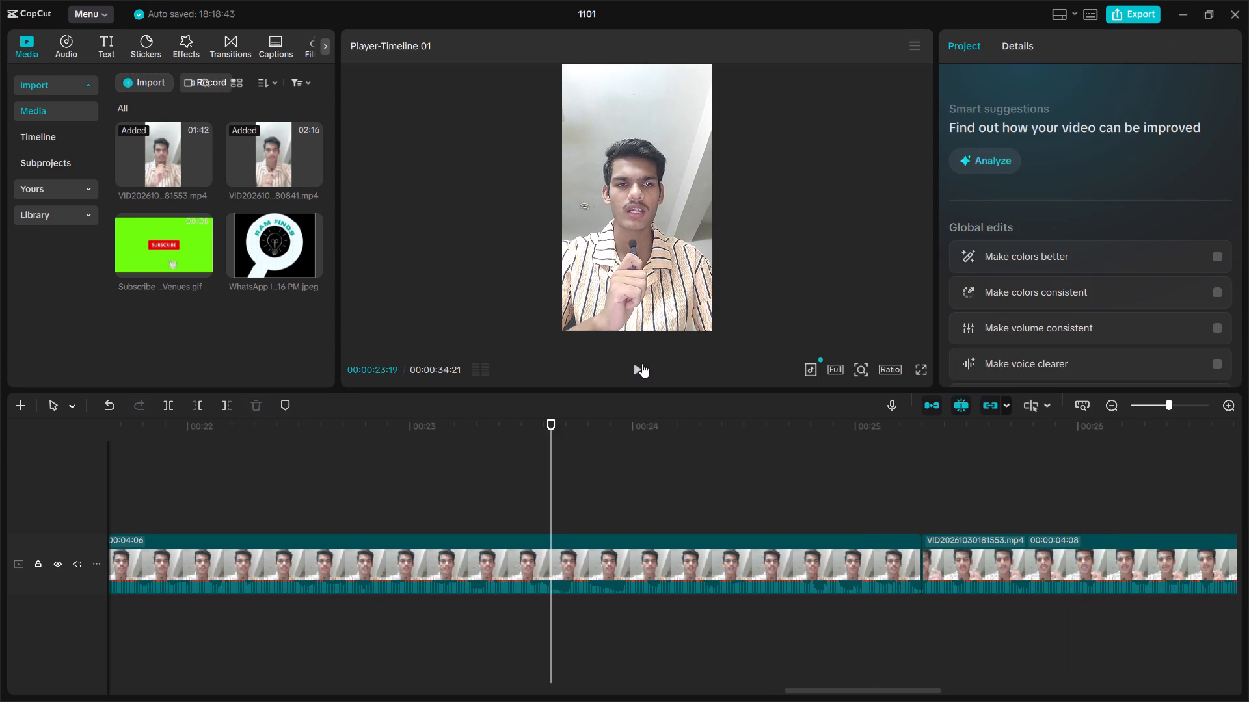
{"action": "left_click", "coordinate": [642, 363]}
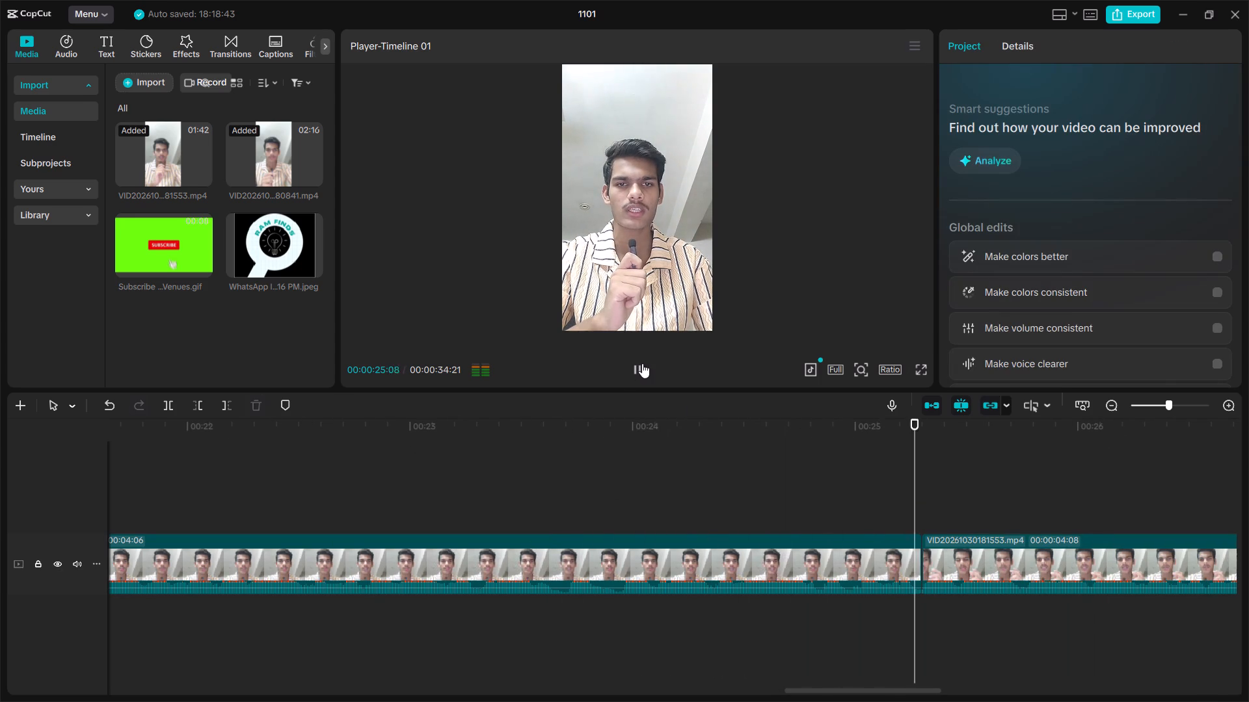
{"action": "left_click", "coordinate": [840, 589]}
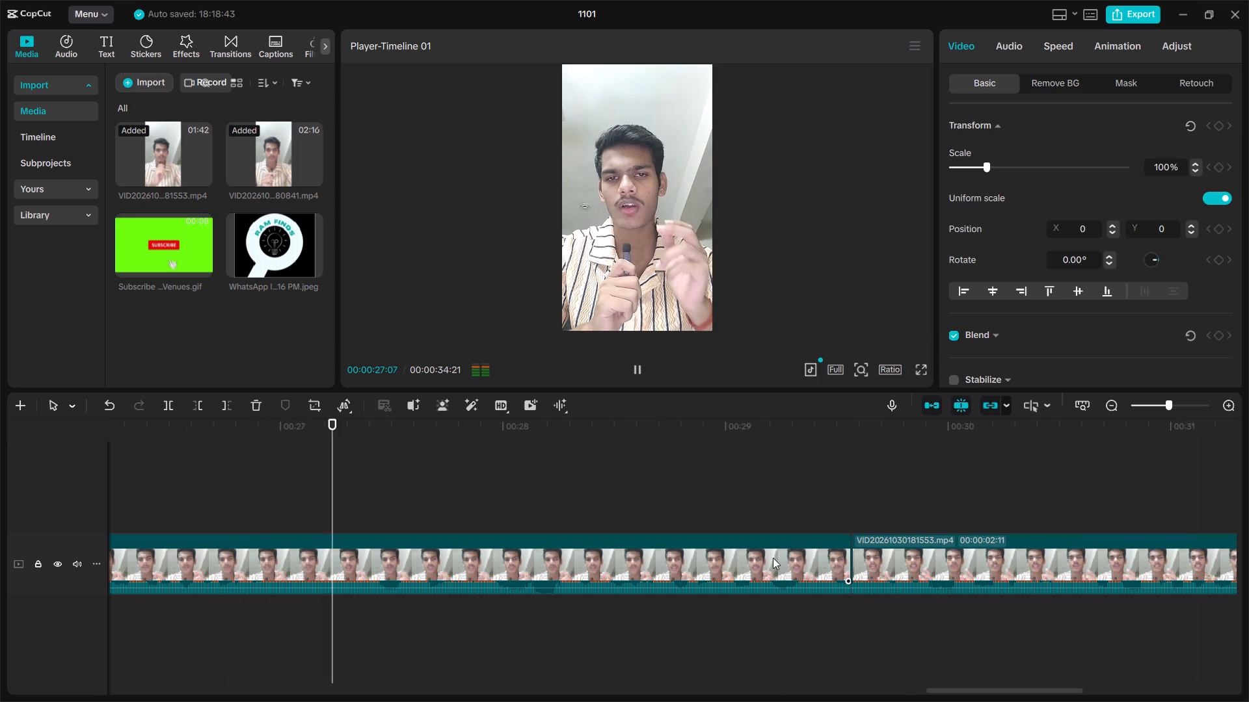
{"action": "left_click", "coordinate": [634, 369]}
{"action": "left_click_drag", "start_coordinate": [626, 469], "coordinate": [250, 528]}
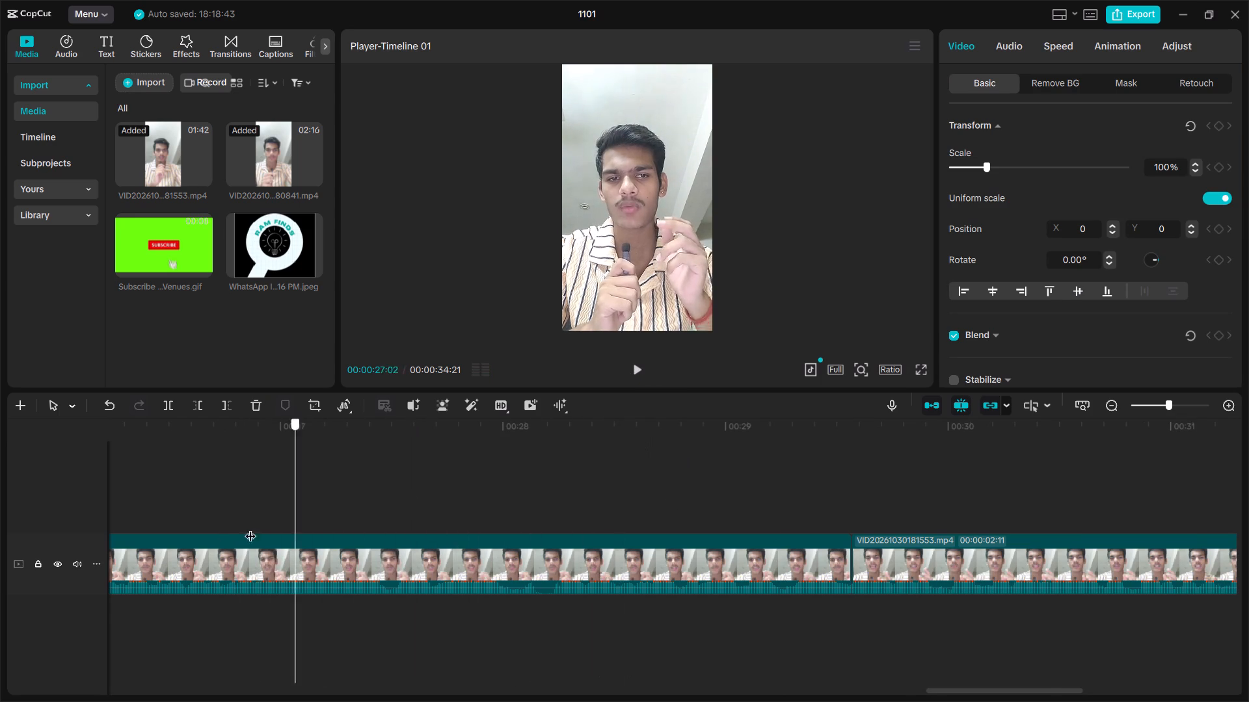
{"action": "left_click_drag", "start_coordinate": [250, 528], "coordinate": [323, 588]}
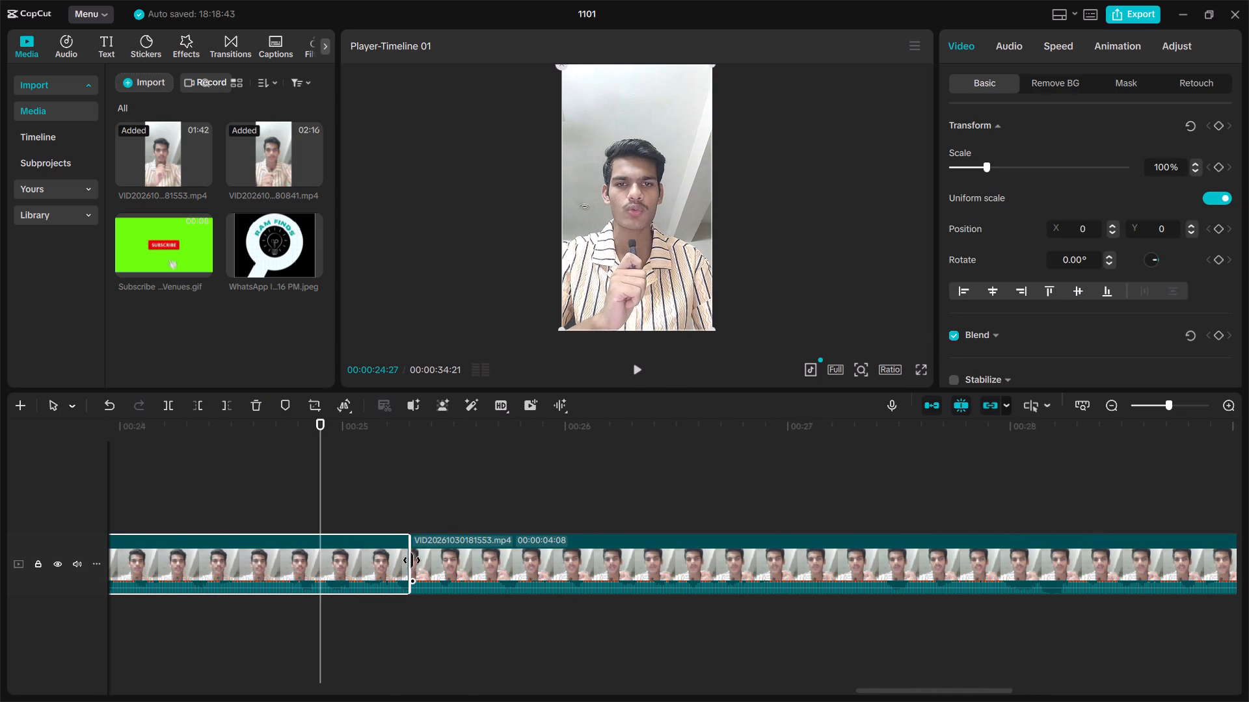
{"action": "left_click_drag", "start_coordinate": [412, 560], "coordinate": [435, 567]}
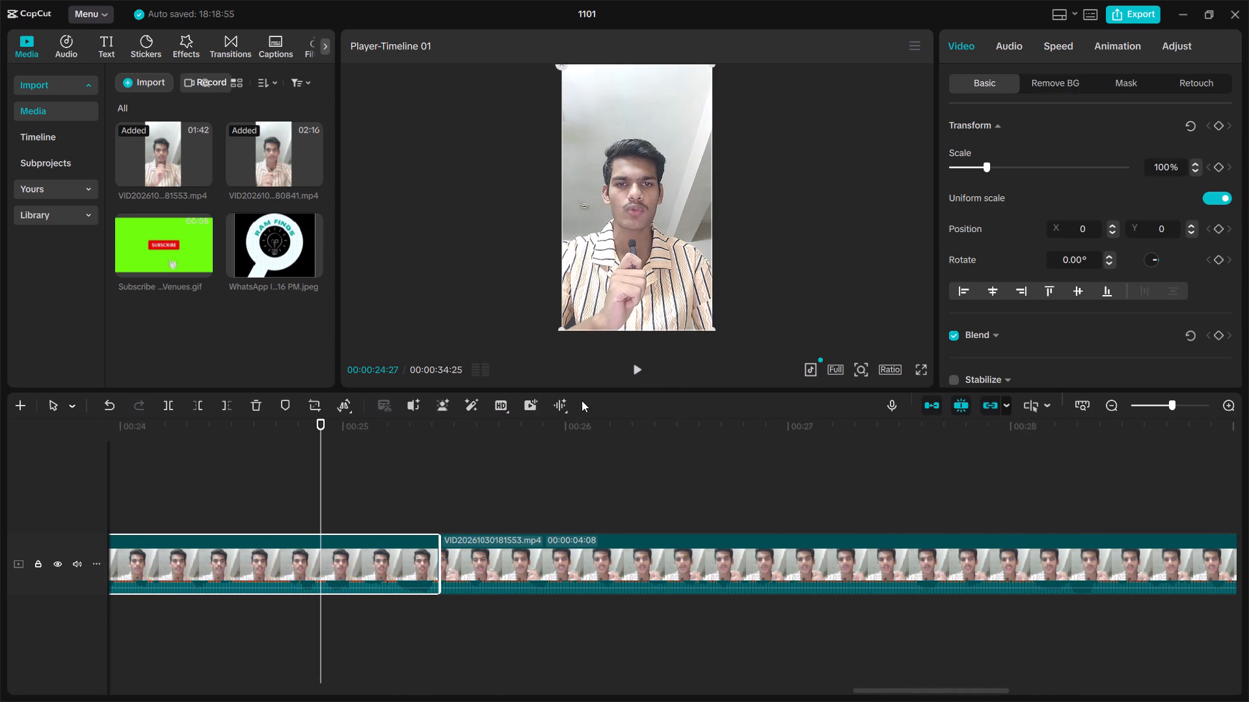
{"action": "left_click", "coordinate": [638, 367]}
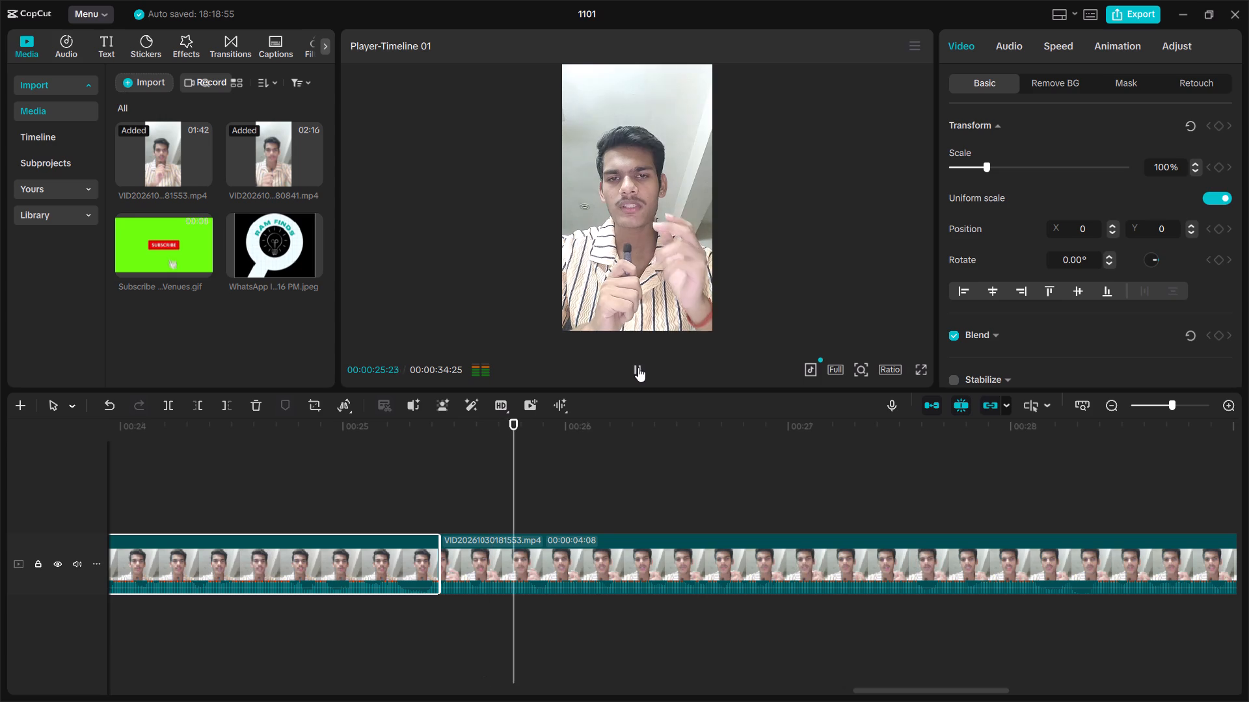
{"action": "left_click_drag", "start_coordinate": [369, 569], "coordinate": [375, 565]}
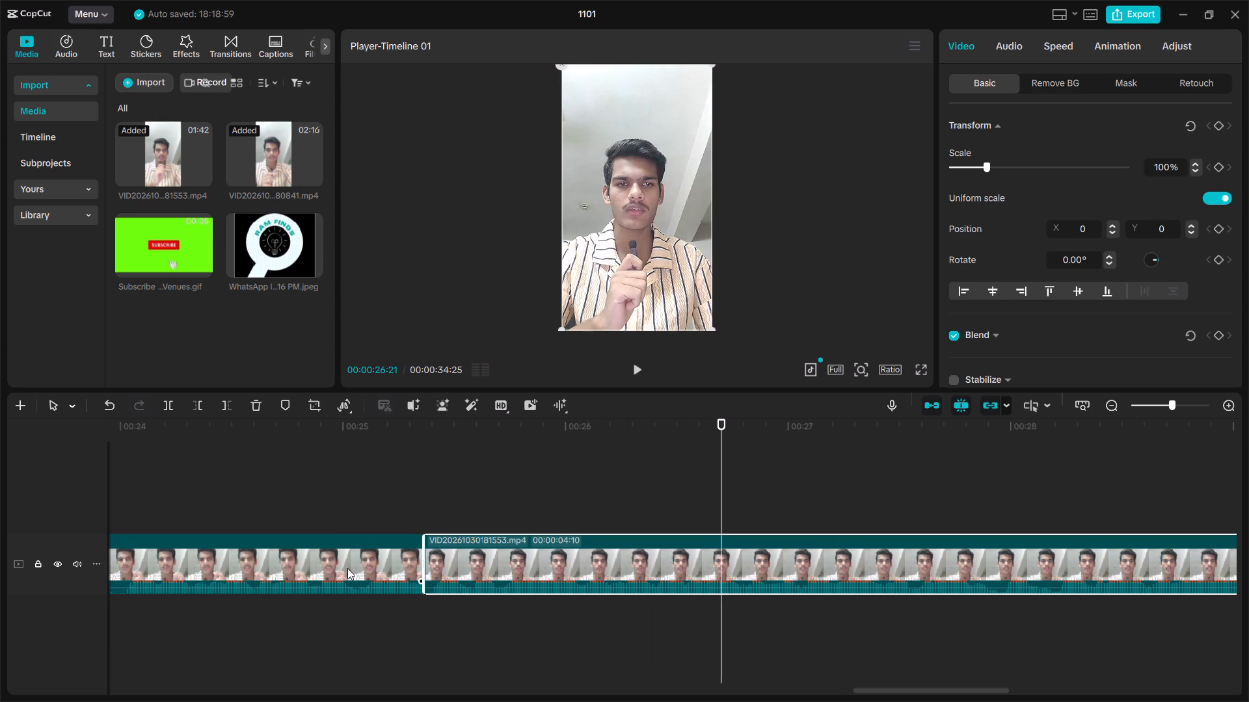
{"action": "left_click", "coordinate": [107, 407]}
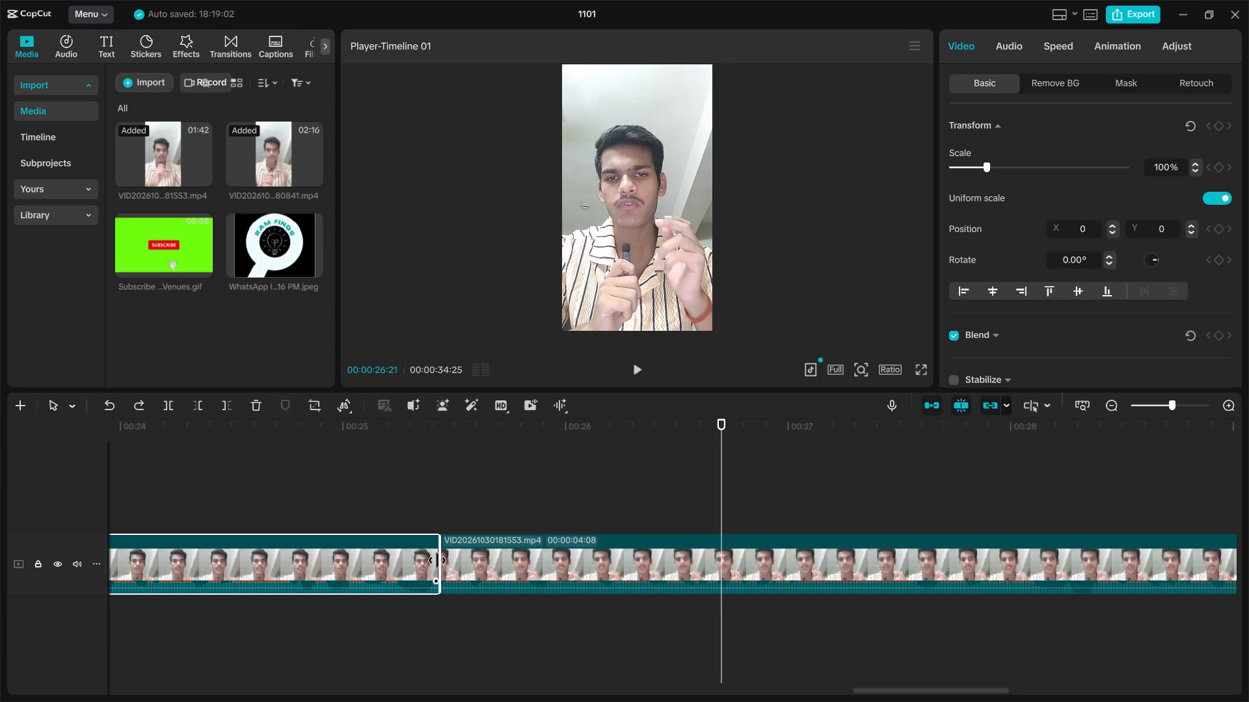
Extend the end of the eighth clip to a 00:00:04:15 length and replay across its cut into the ninth clip.
{"action": "left_click_drag", "start_coordinate": [437, 560], "coordinate": [471, 556]}
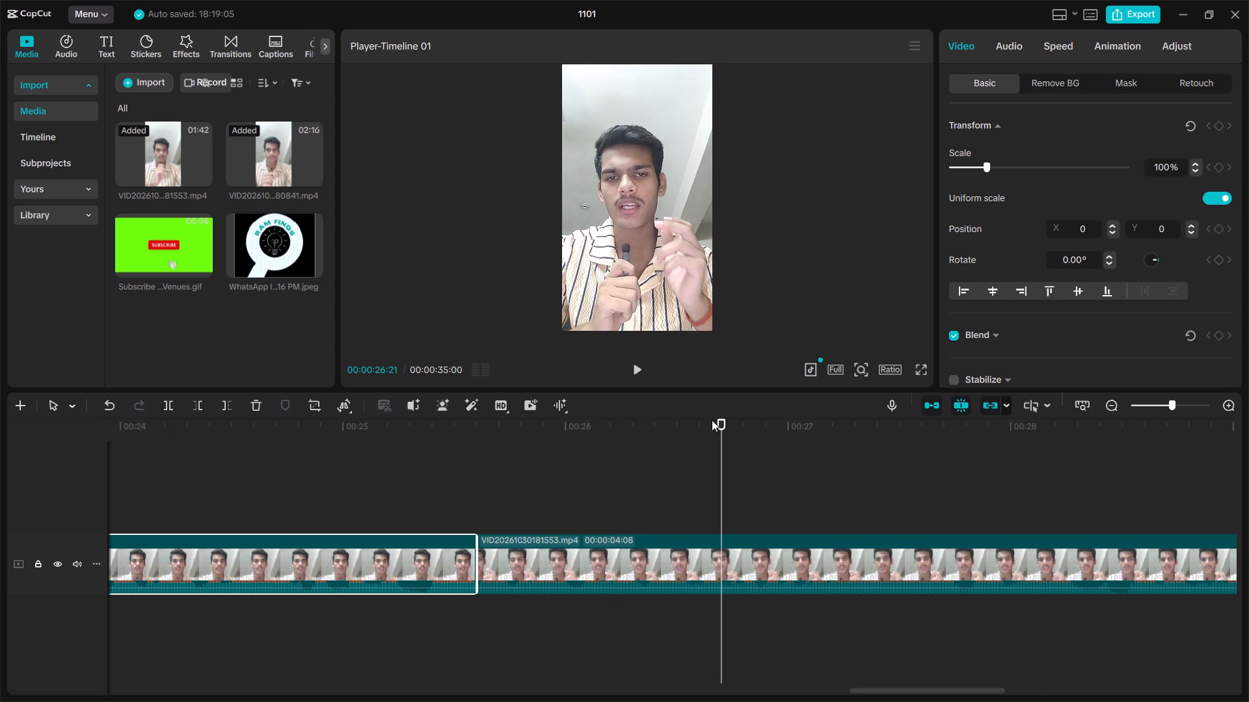
{"action": "left_click_drag", "start_coordinate": [718, 417], "coordinate": [383, 502]}
{"action": "left_click_drag", "start_coordinate": [718, 421], "coordinate": [291, 494]}
{"action": "left_click", "coordinate": [642, 366]}
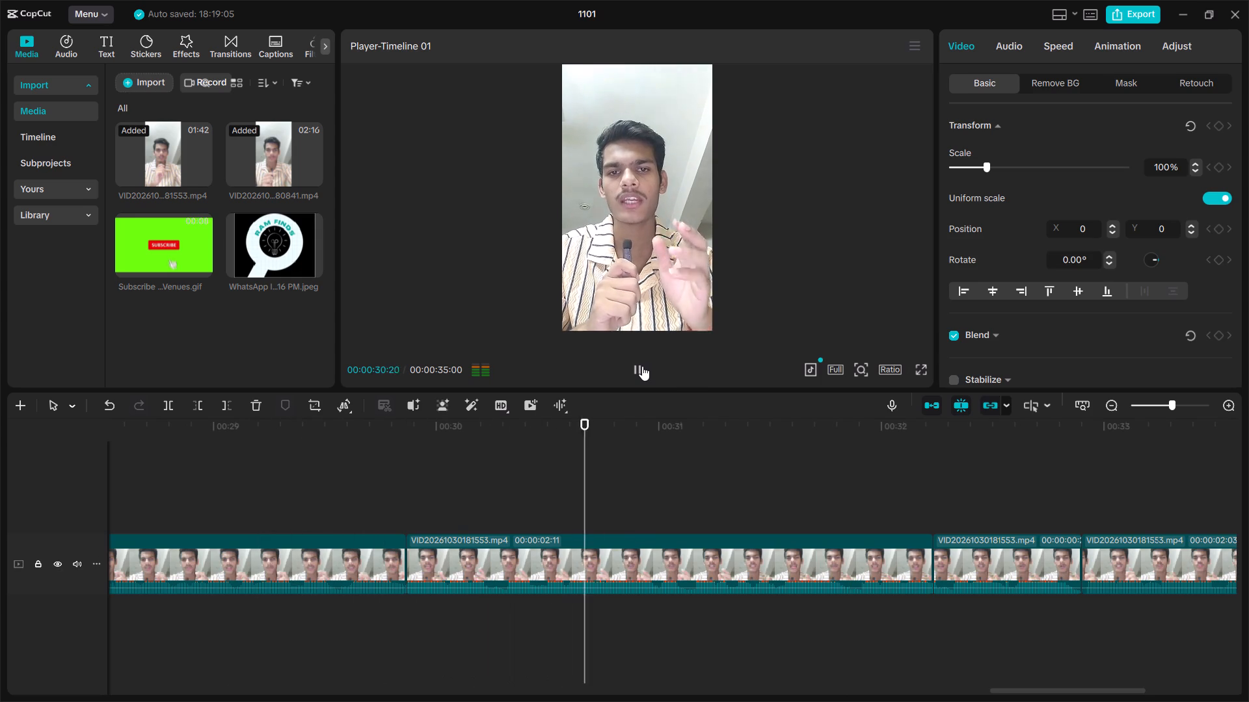
Slow the tenth clip by setting its duration to 2.6 s without changing audio pitch, and replay it from its start.
{"action": "left_click", "coordinate": [684, 550]}
{"action": "left_click", "coordinate": [905, 493]}
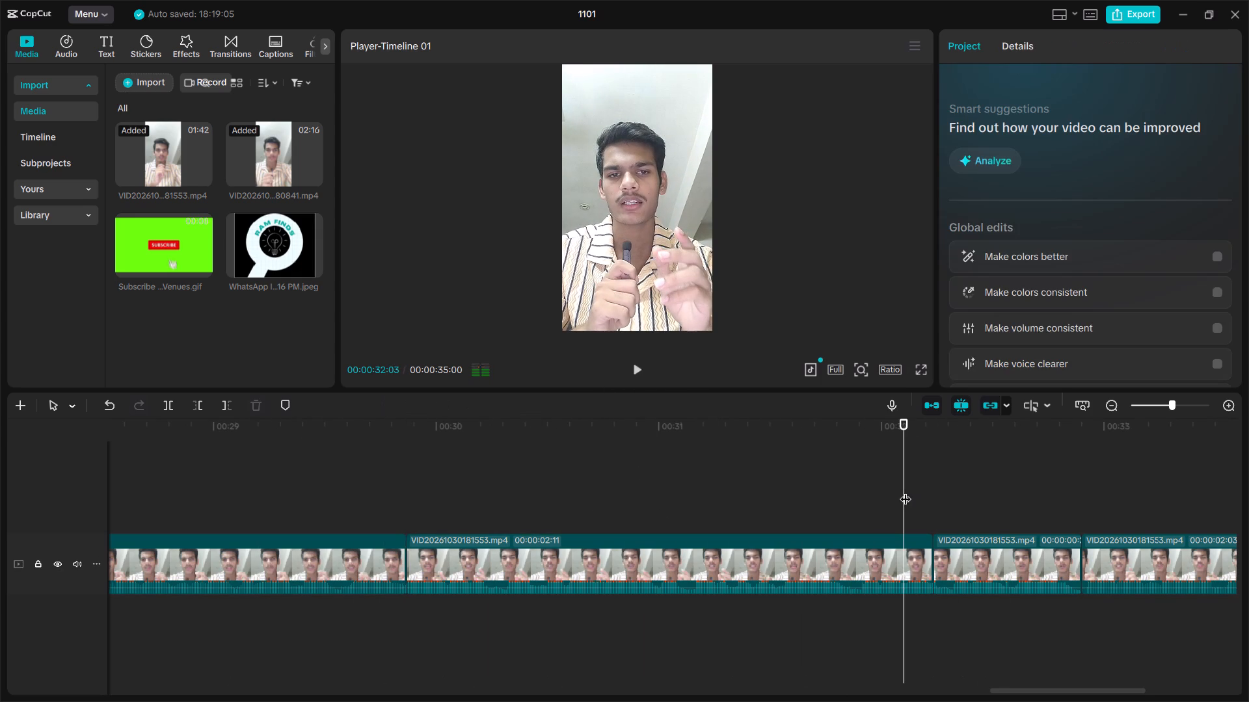
{"action": "left_click", "coordinate": [572, 569]}
{"action": "left_click", "coordinate": [642, 374]}
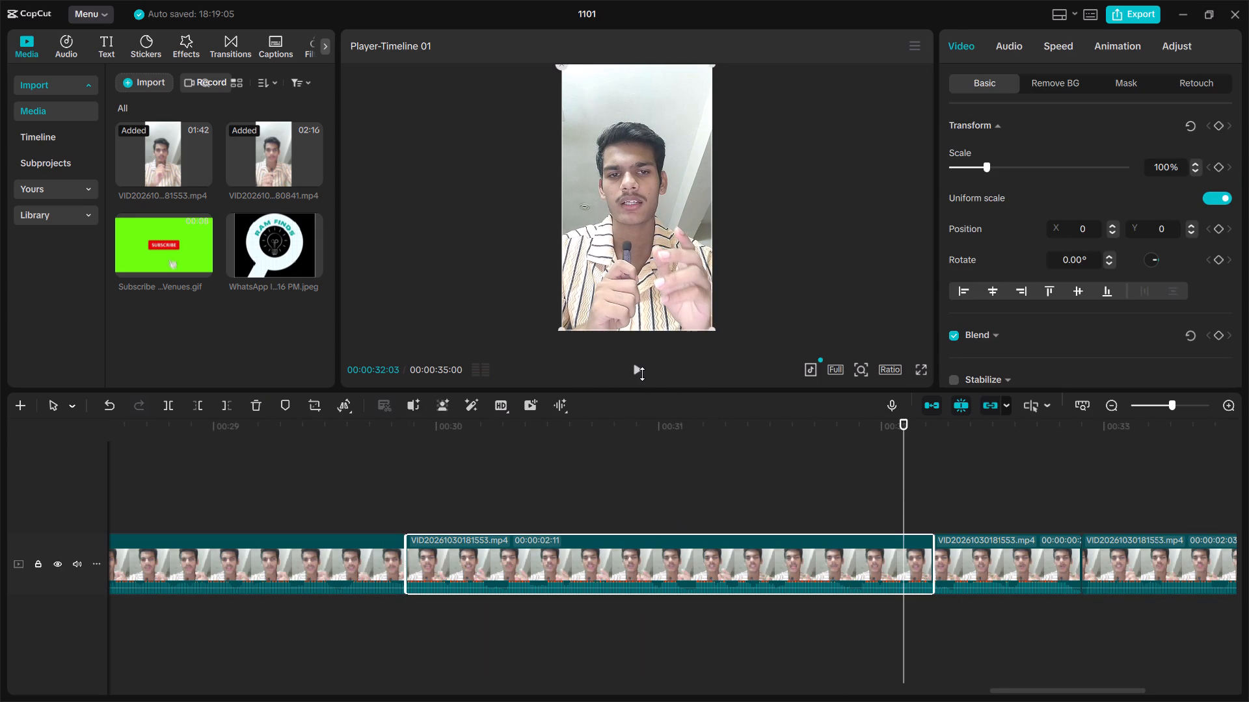
{"action": "left_click", "coordinate": [757, 573]}
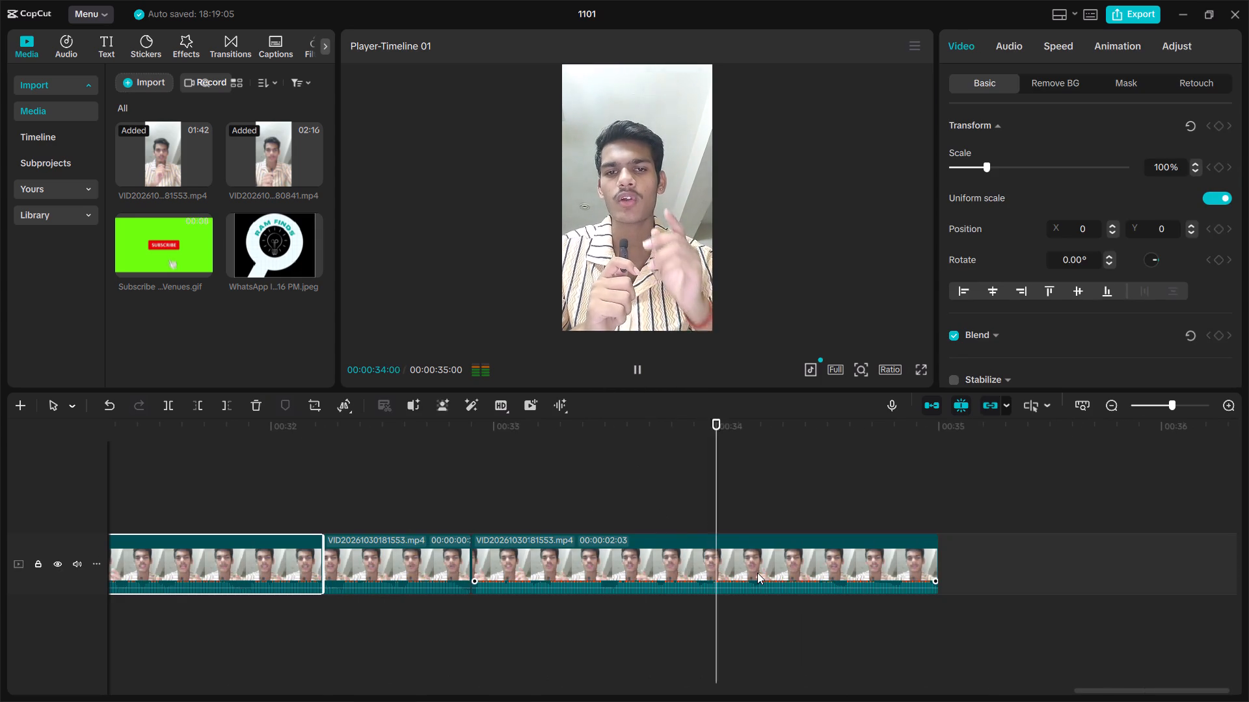
{"action": "left_click", "coordinate": [1066, 48]}
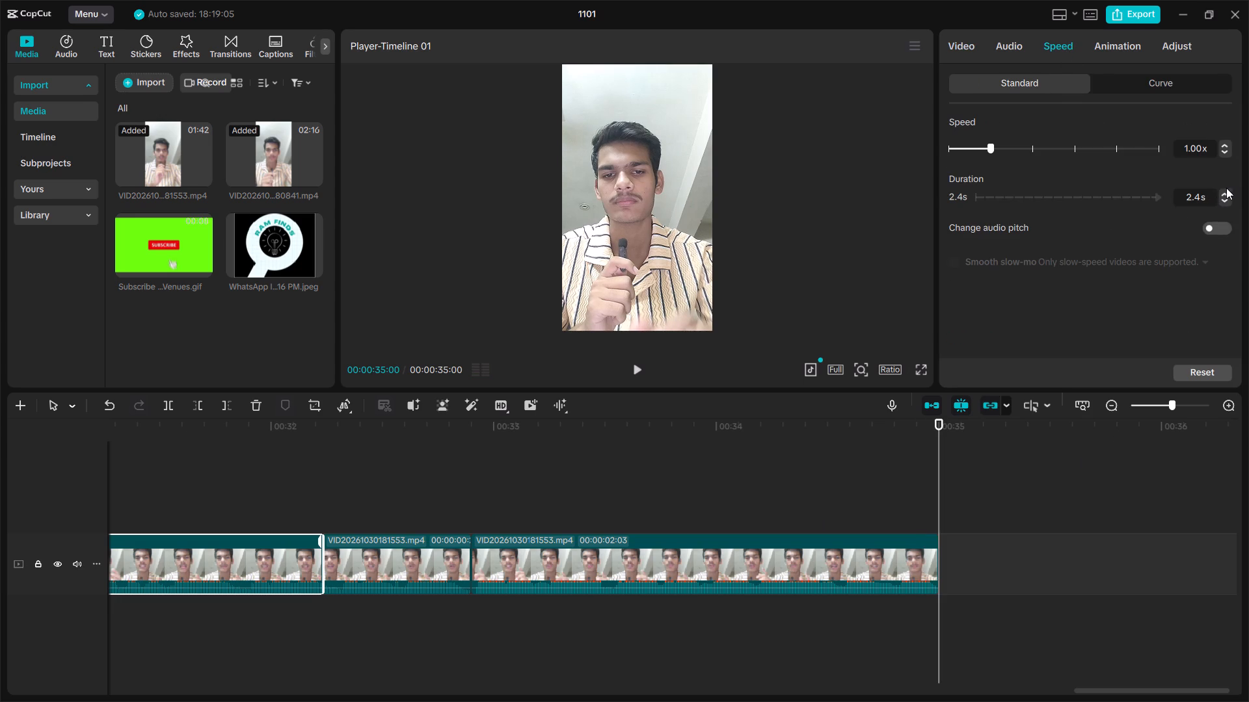
{"action": "left_click", "coordinate": [1228, 191]}
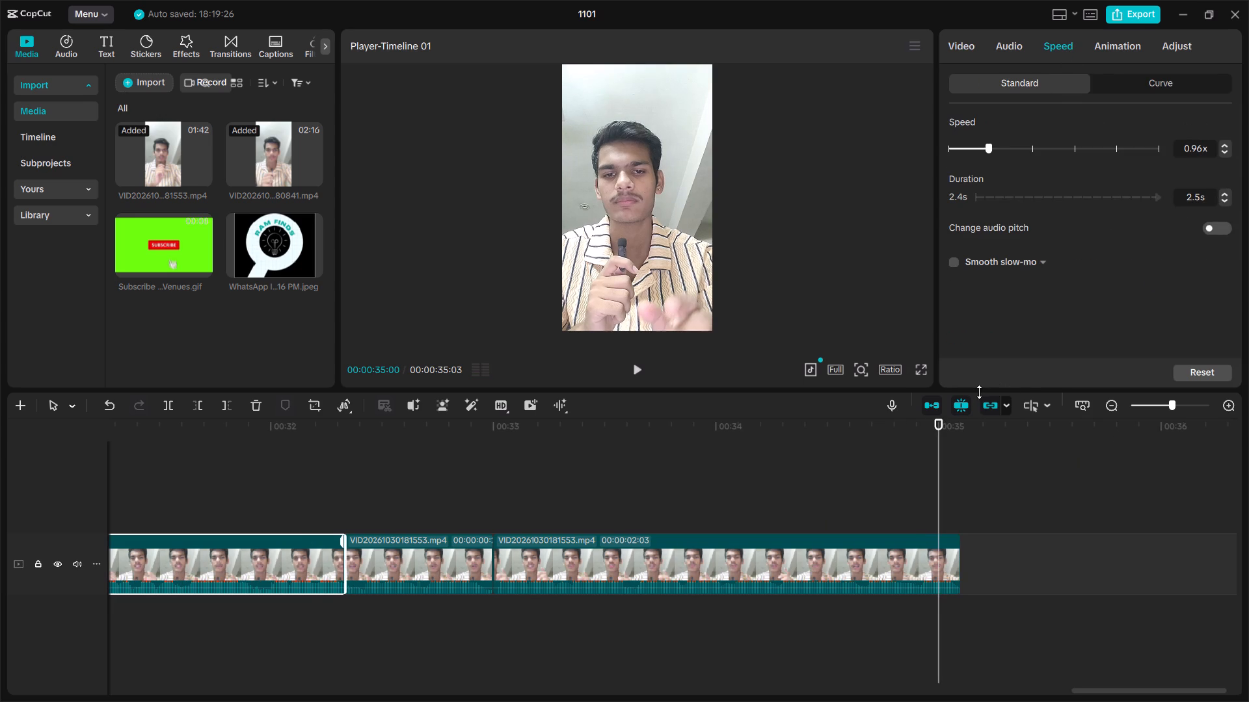
{"action": "left_click", "coordinate": [1225, 189]}
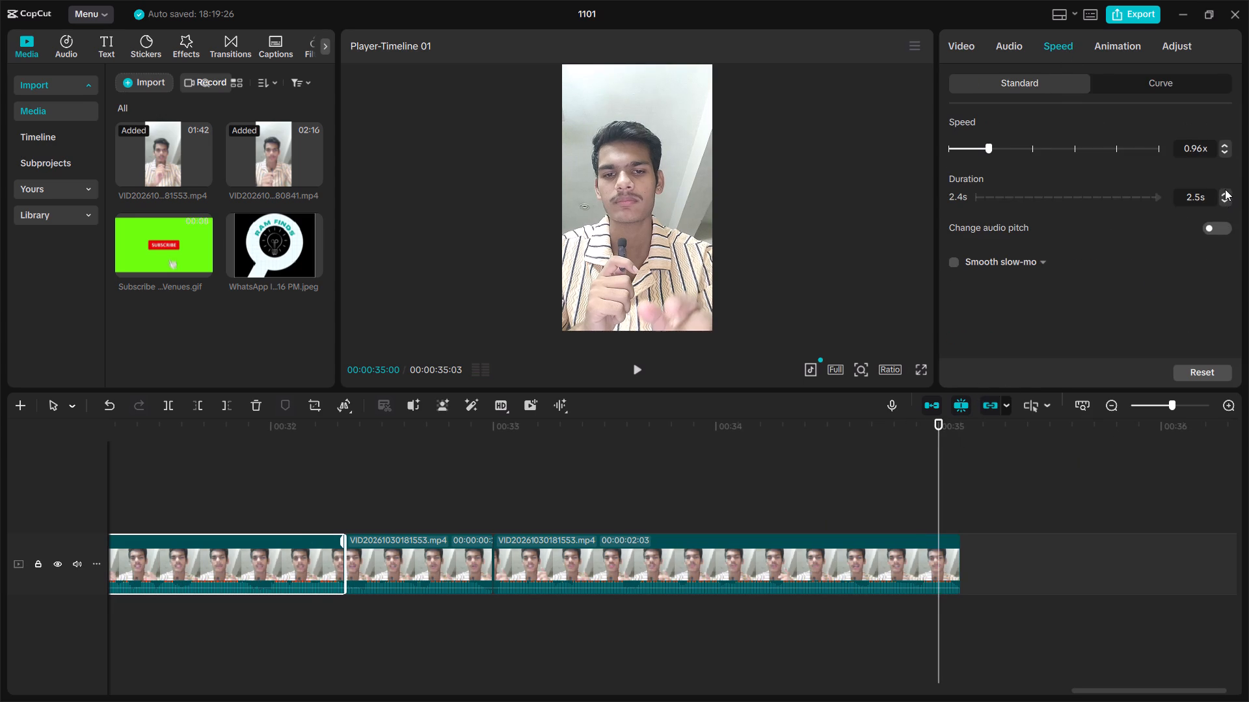
{"action": "left_click", "coordinate": [1224, 191]}
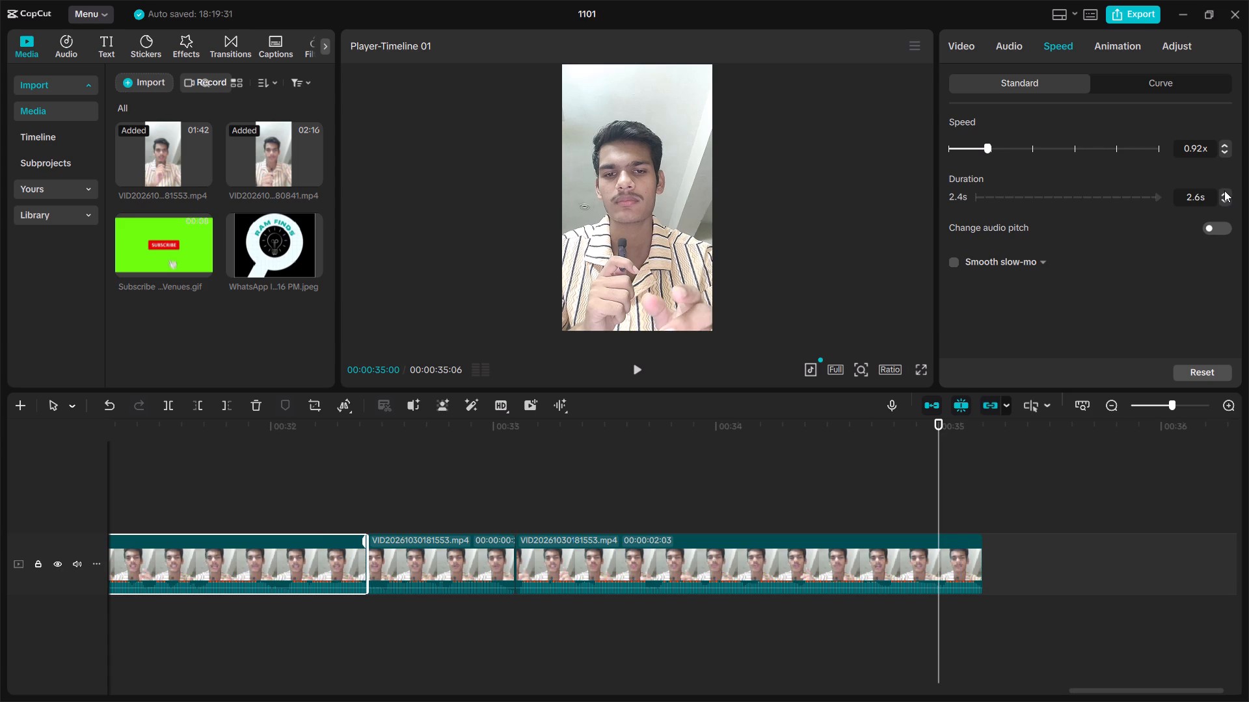
{"action": "left_click_drag", "start_coordinate": [943, 431], "coordinate": [366, 522]}
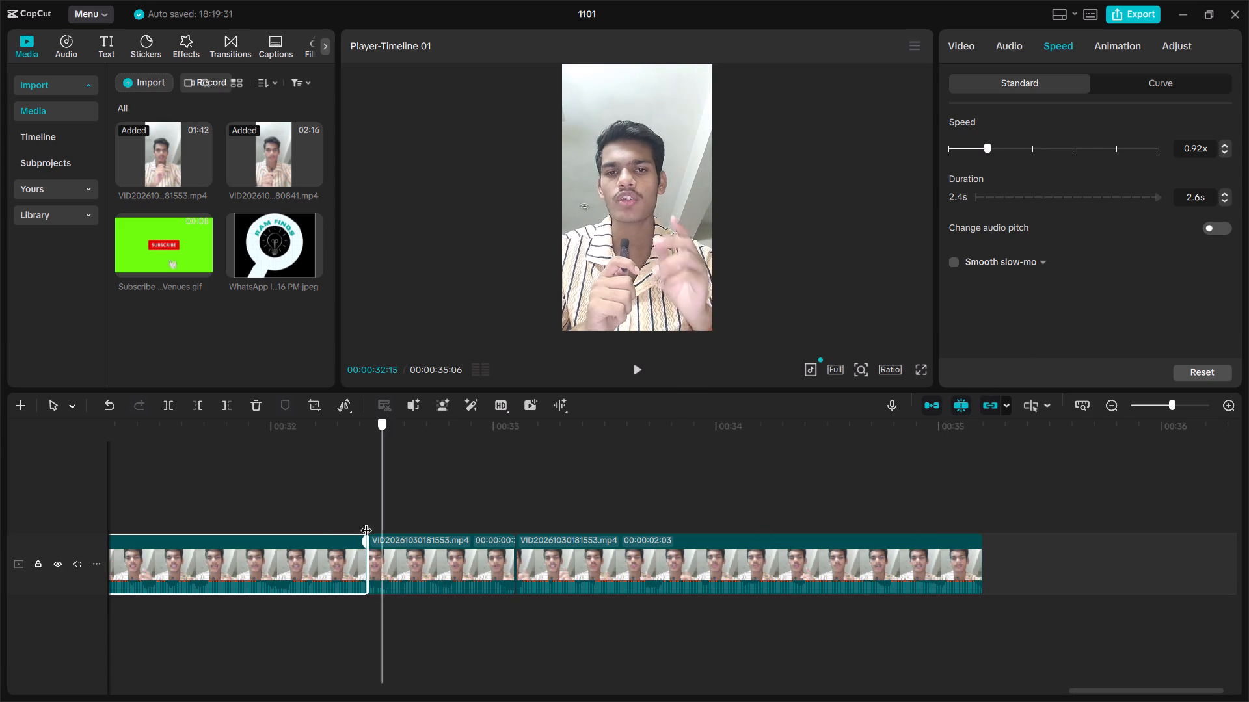
{"action": "left_click_drag", "start_coordinate": [366, 522], "coordinate": [282, 553]}
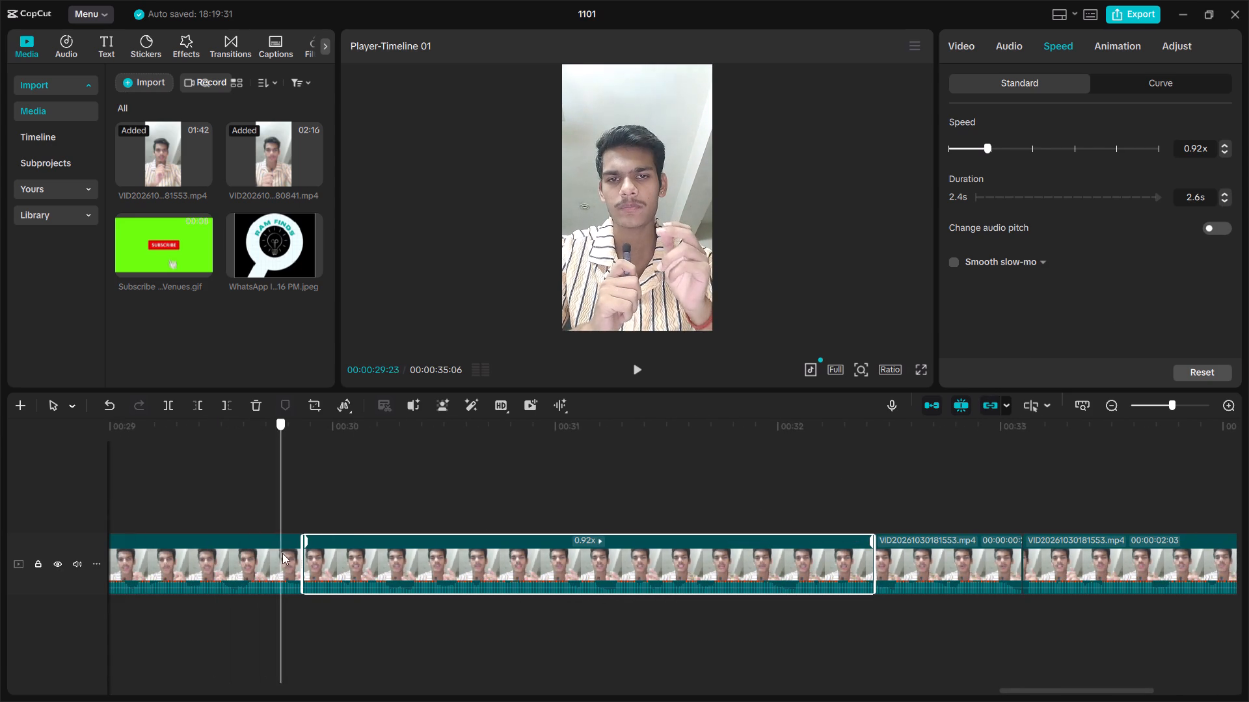
{"action": "left_click_drag", "start_coordinate": [282, 553], "coordinate": [299, 551]}
{"action": "left_click", "coordinate": [636, 365]}
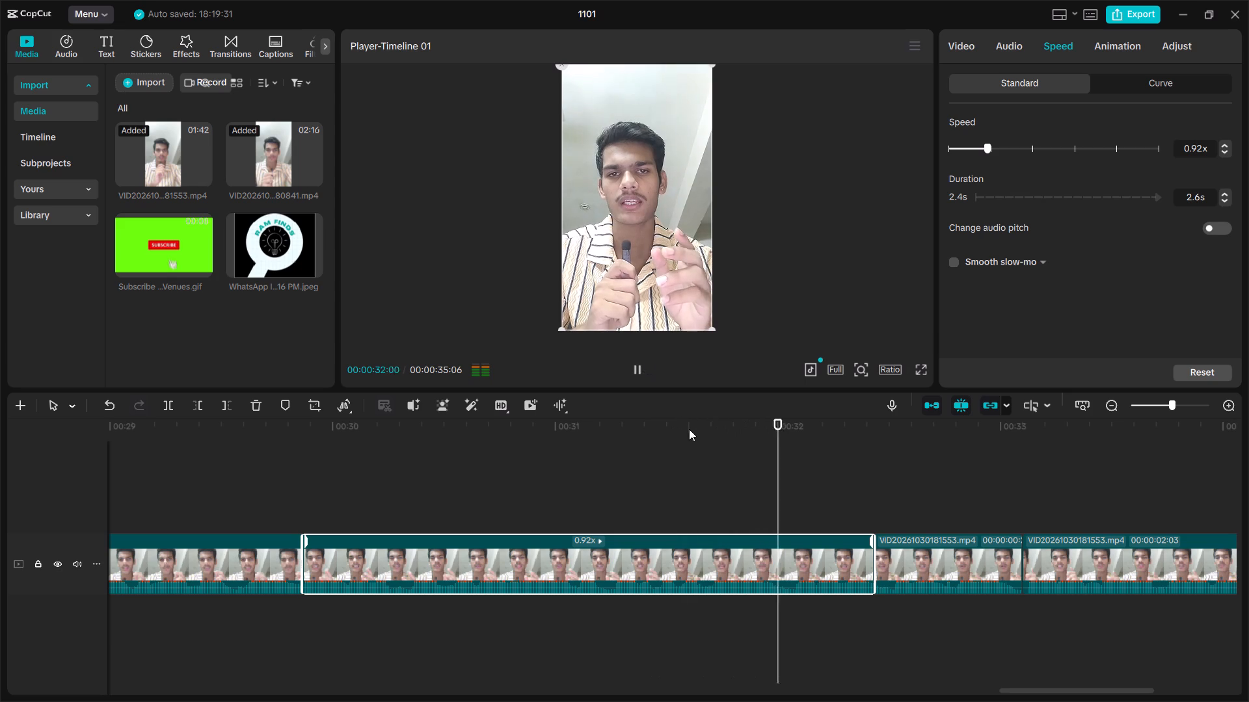
Set the tenth clip's duration to 2.7 s, and replay the edit from 00:00:21:02, just before the eighth clip.
{"action": "left_click_drag", "start_coordinate": [942, 463], "coordinate": [725, 480]}
{"action": "left_click", "coordinate": [670, 556]}
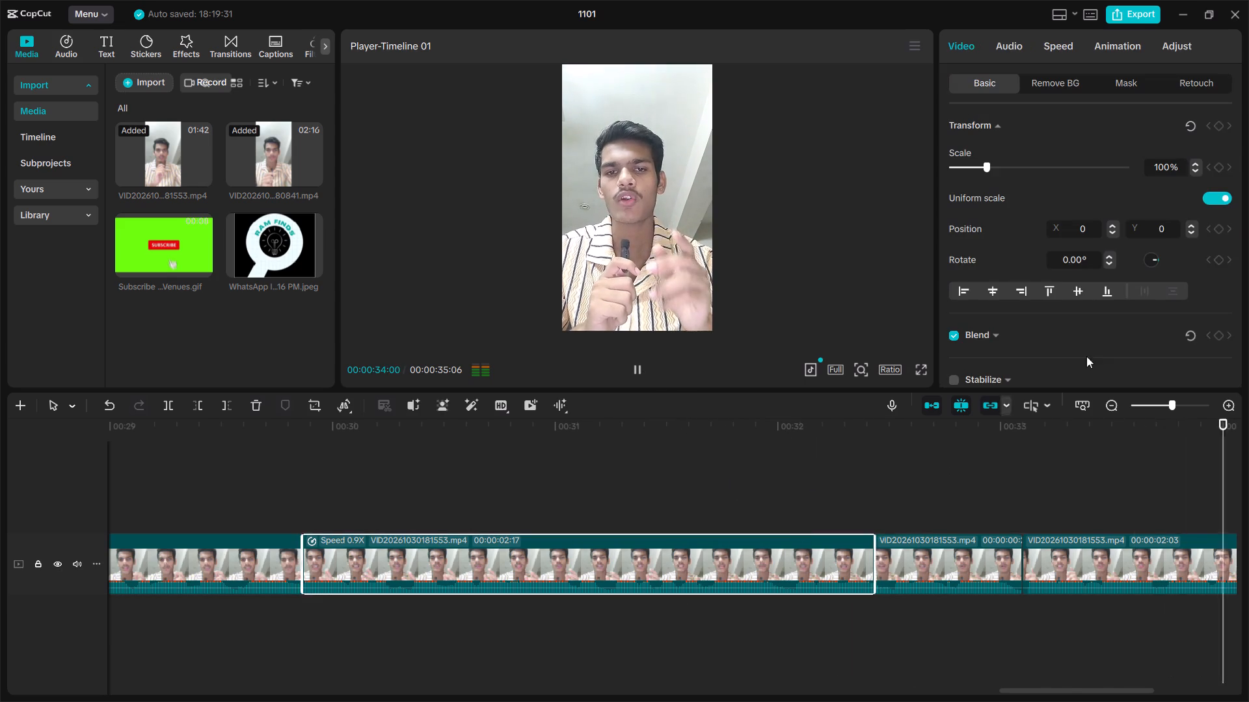
{"action": "left_click", "coordinate": [1061, 44]}
{"action": "left_click", "coordinate": [1225, 189]}
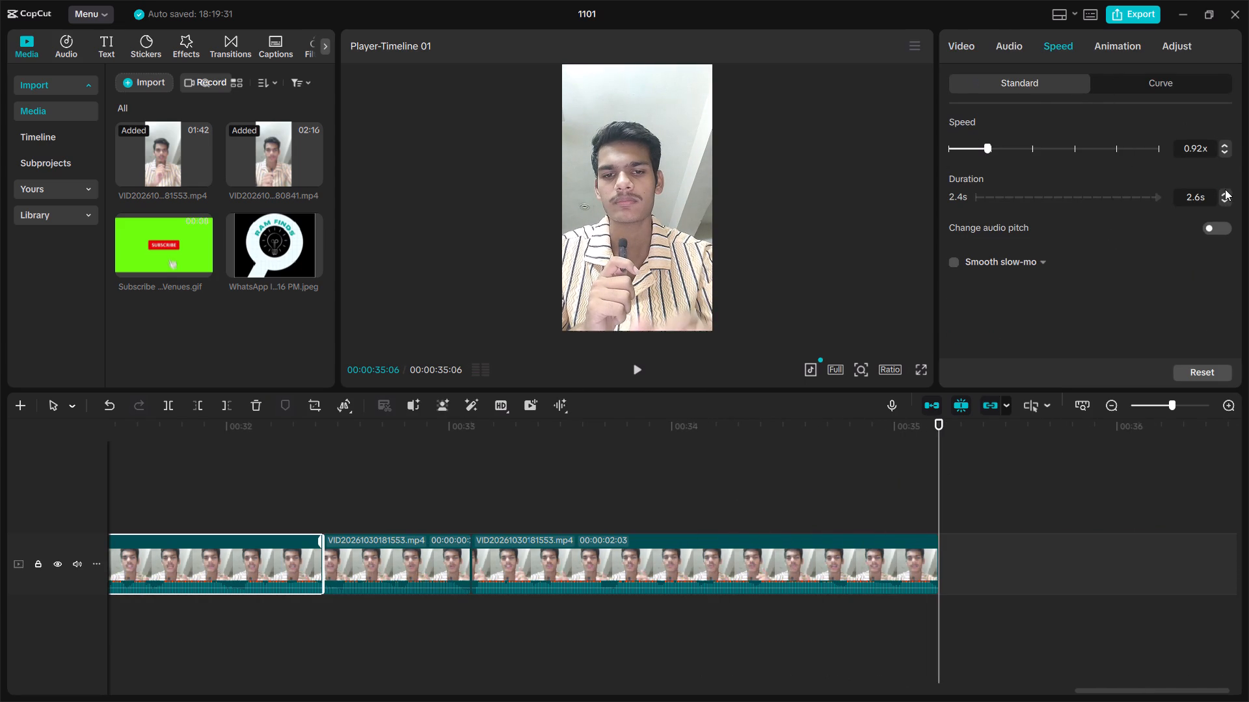
{"action": "left_click", "coordinate": [1225, 194]}
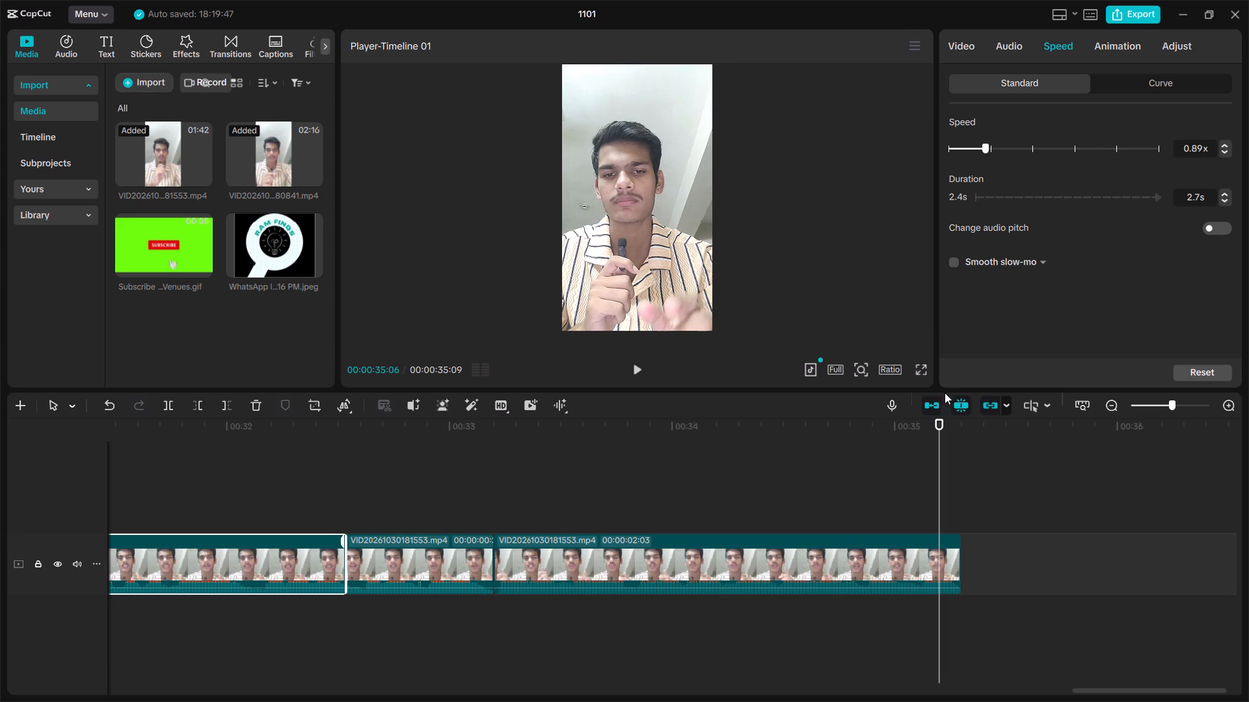
{"action": "left_click_drag", "start_coordinate": [941, 417], "coordinate": [344, 491]}
{"action": "left_click_drag", "start_coordinate": [938, 422], "coordinate": [490, 501]}
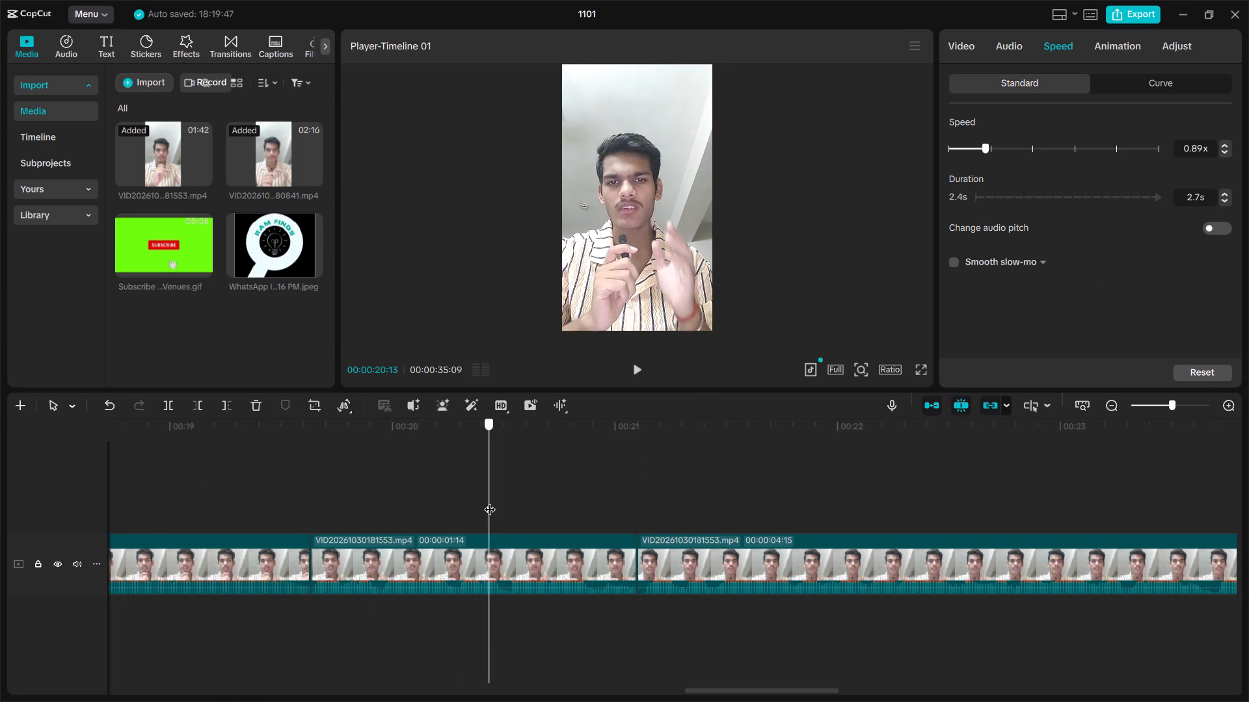
{"action": "left_click_drag", "start_coordinate": [490, 501], "coordinate": [630, 524]}
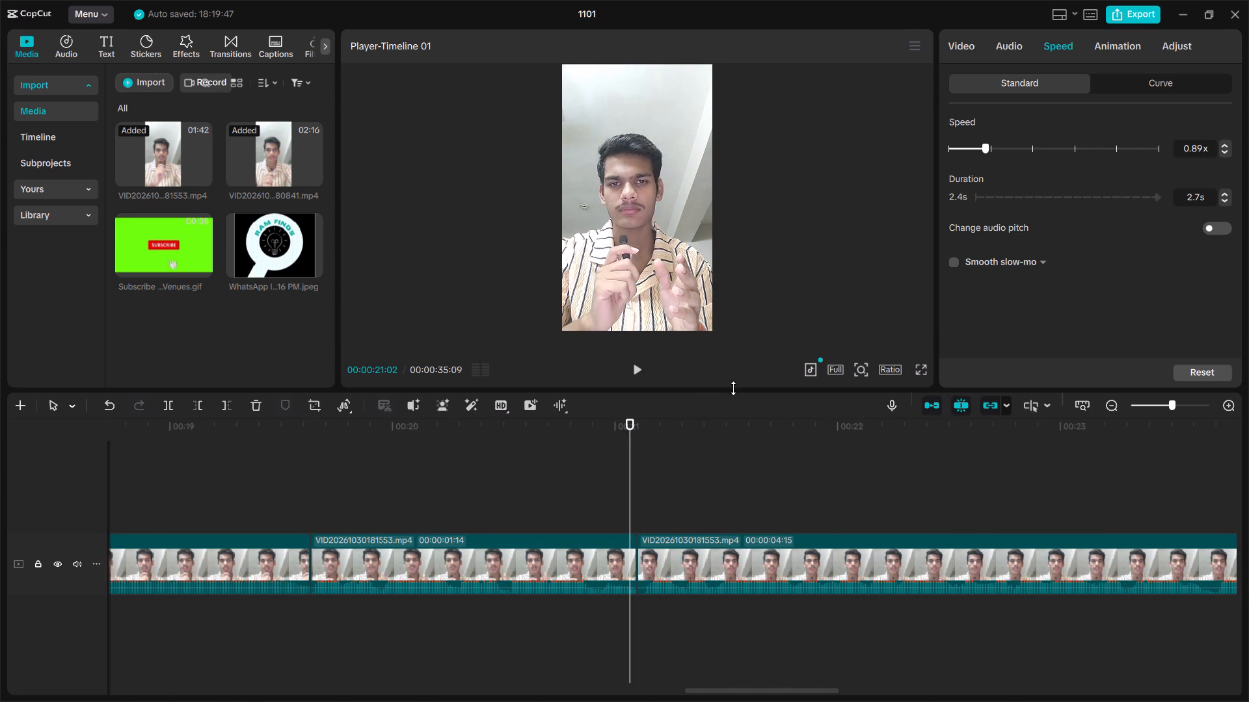
{"action": "left_click", "coordinate": [641, 363]}
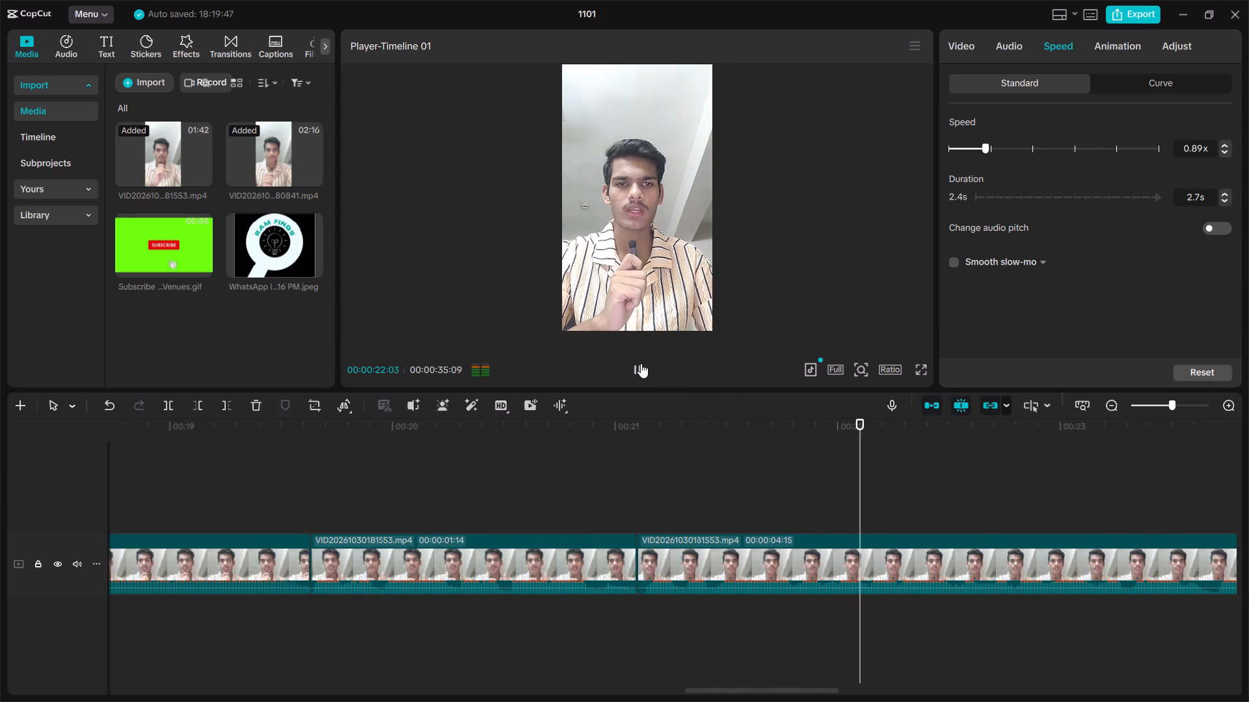
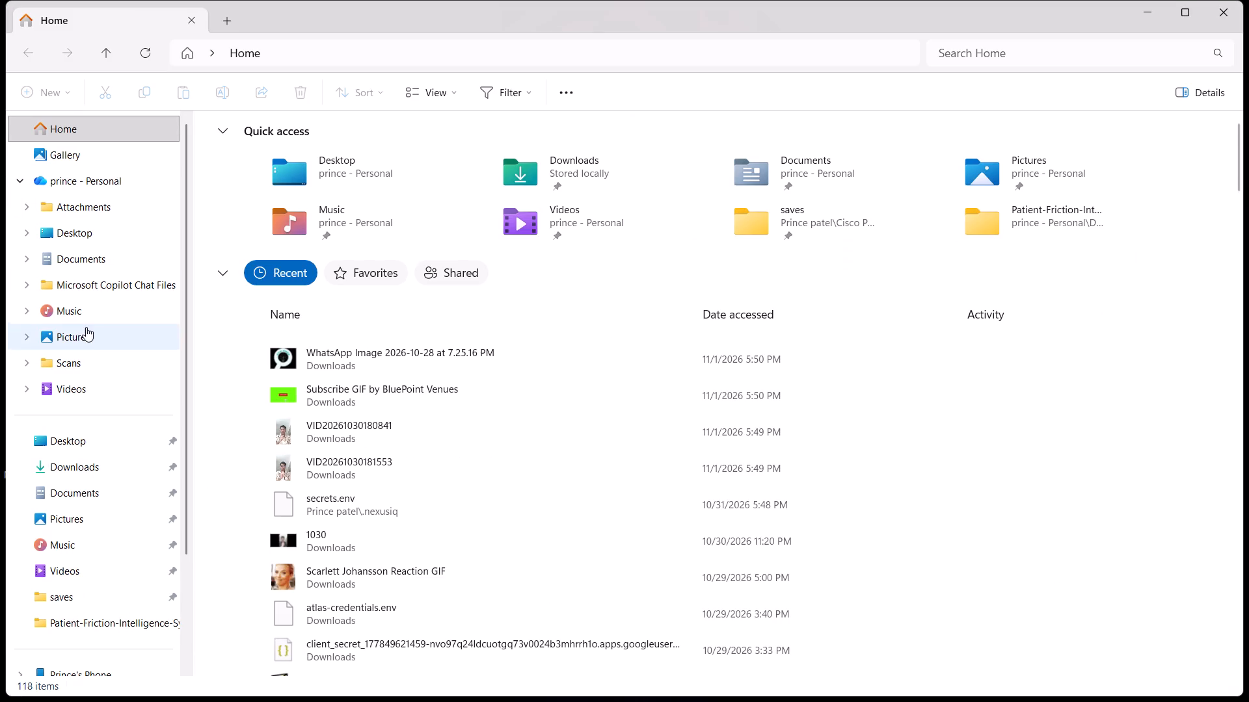
{"action": "left_click", "coordinate": [94, 479]}
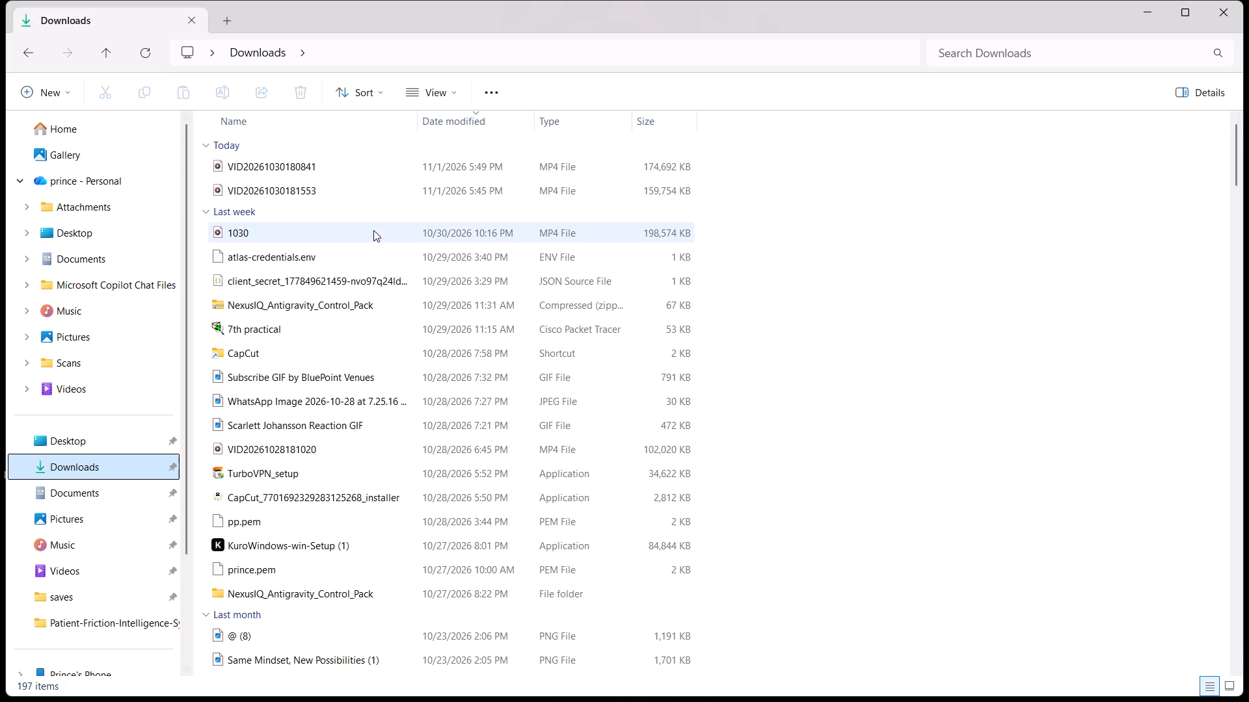
{"action": "left_click", "coordinate": [149, 55]}
{"action": "scroll", "coordinate": [106, 182], "scroll_direction": "up", "scroll_amount": 2}
{"action": "left_click", "coordinate": [145, 133]}
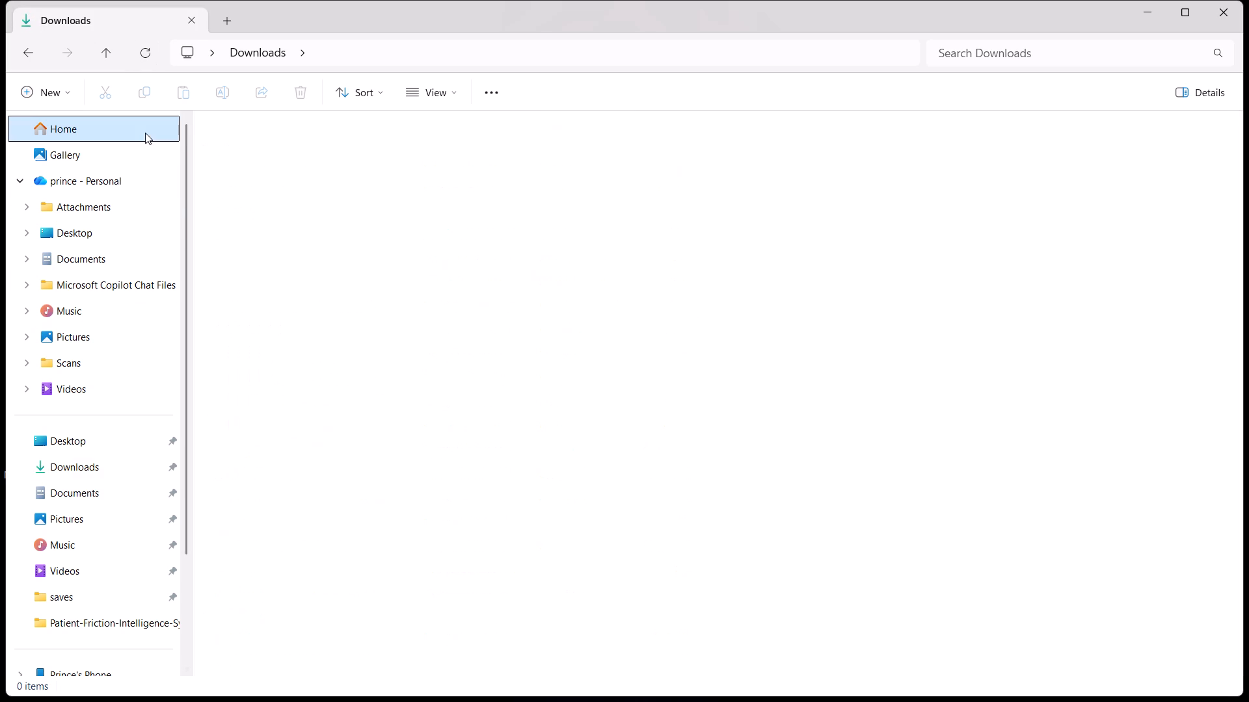
{"action": "left_click", "coordinate": [100, 161]}
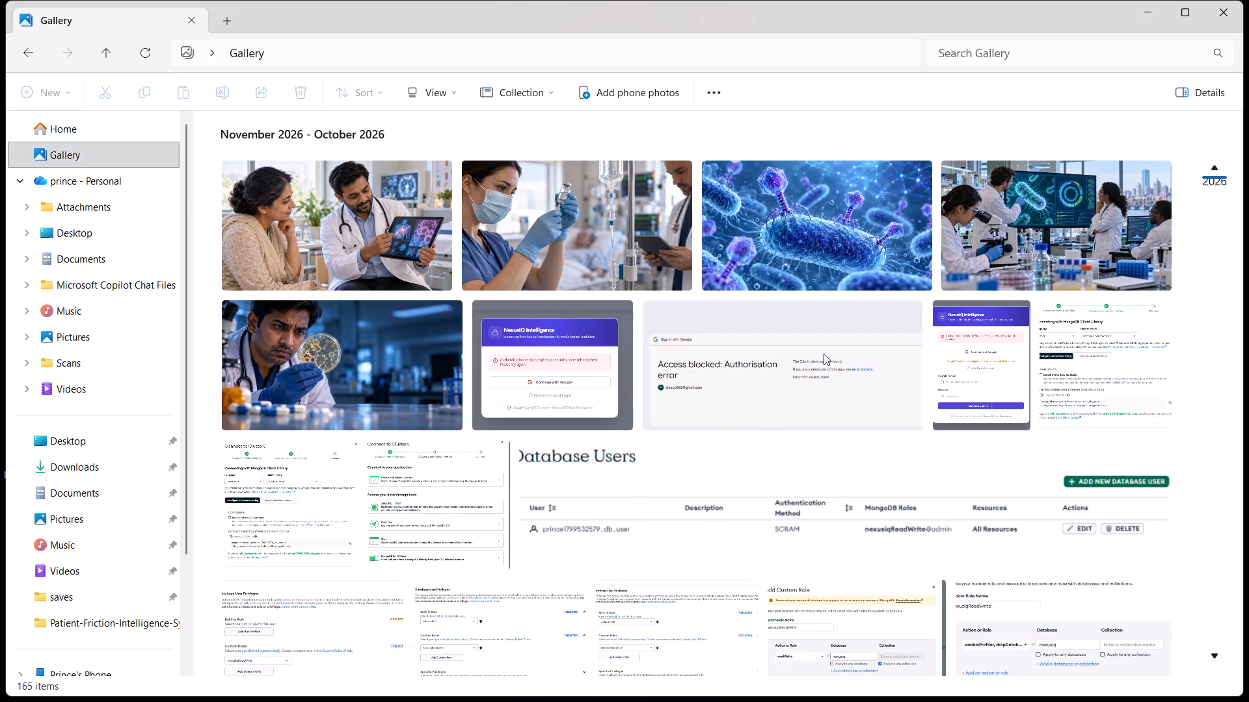
{"action": "left_click", "coordinate": [1218, 0]}
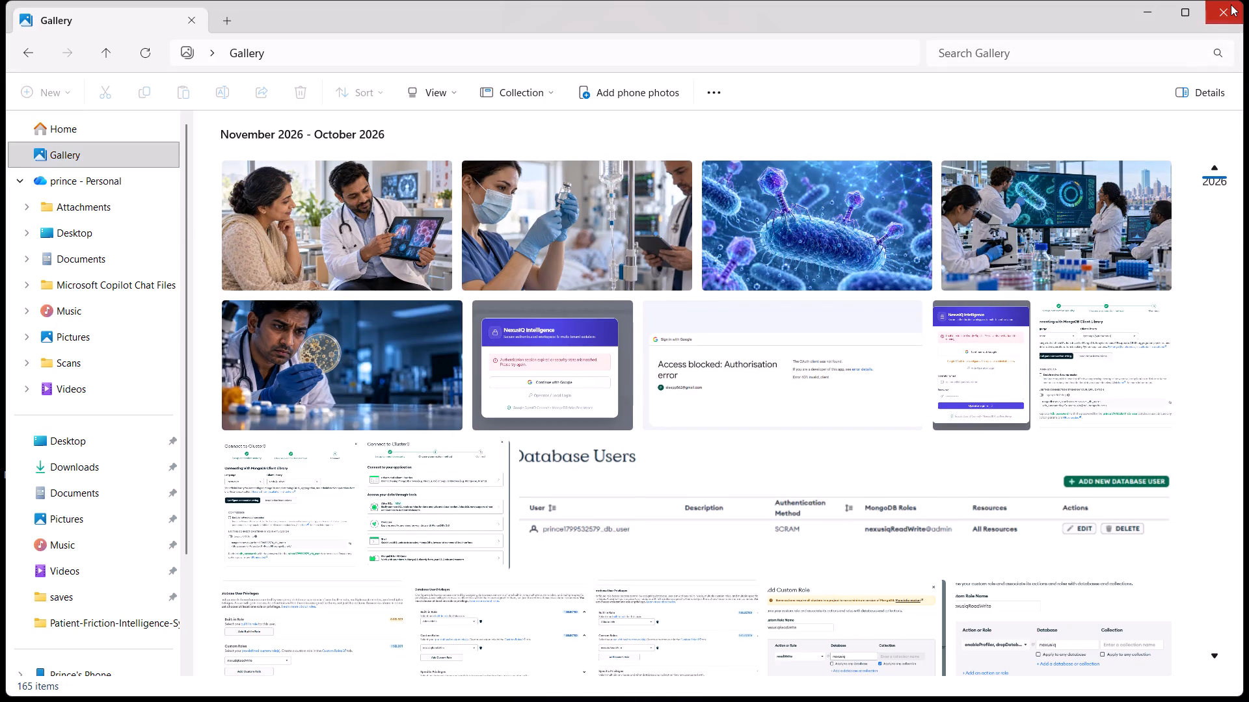
{"action": "left_click", "coordinate": [1231, 5]}
Switch to CapCut and import the five generated ChatGPT images from the Gallery, together with the login-page screenshot beside them.
{"action": "left_click", "coordinate": [887, 675]}
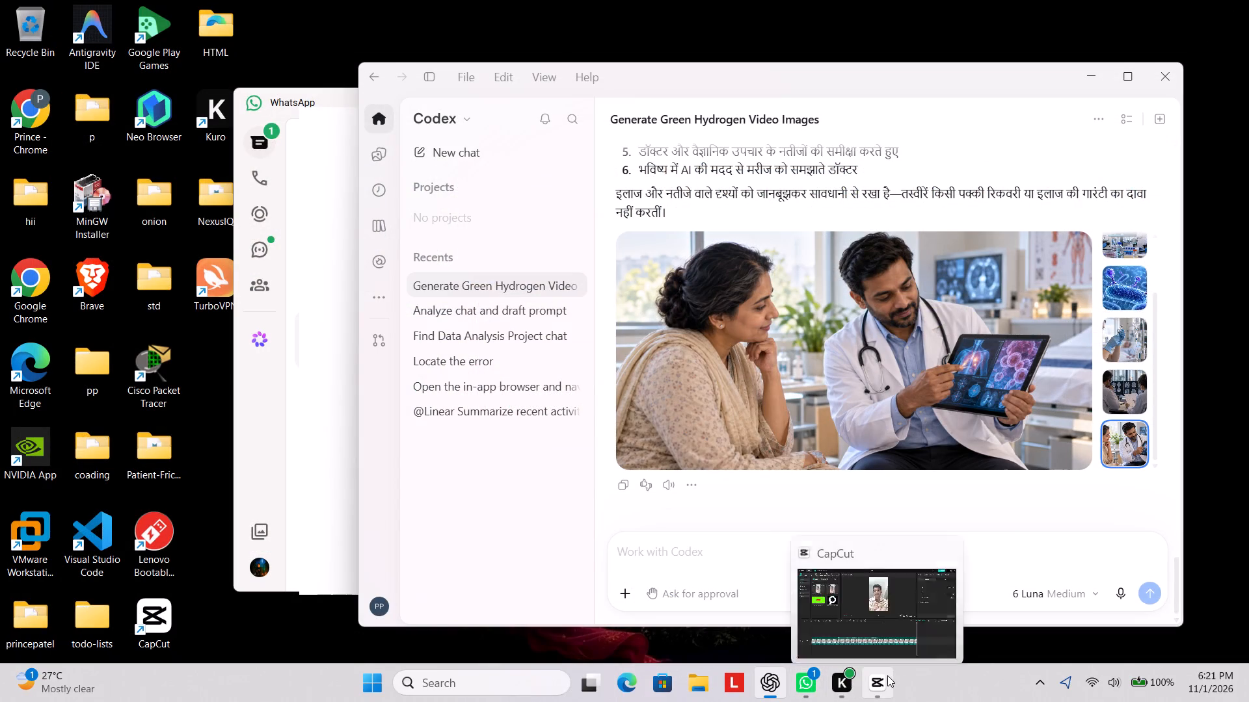
{"action": "left_click", "coordinate": [154, 77]}
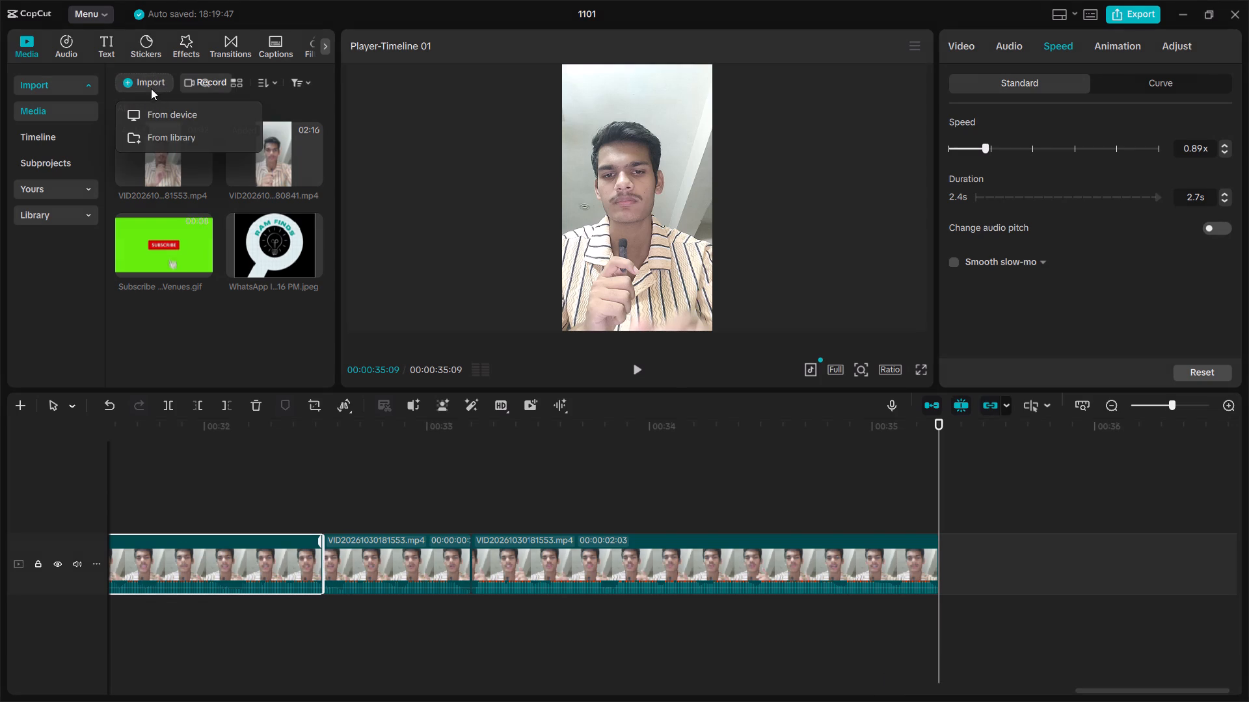
{"action": "left_click", "coordinate": [161, 105]}
{"action": "left_click", "coordinate": [60, 142]}
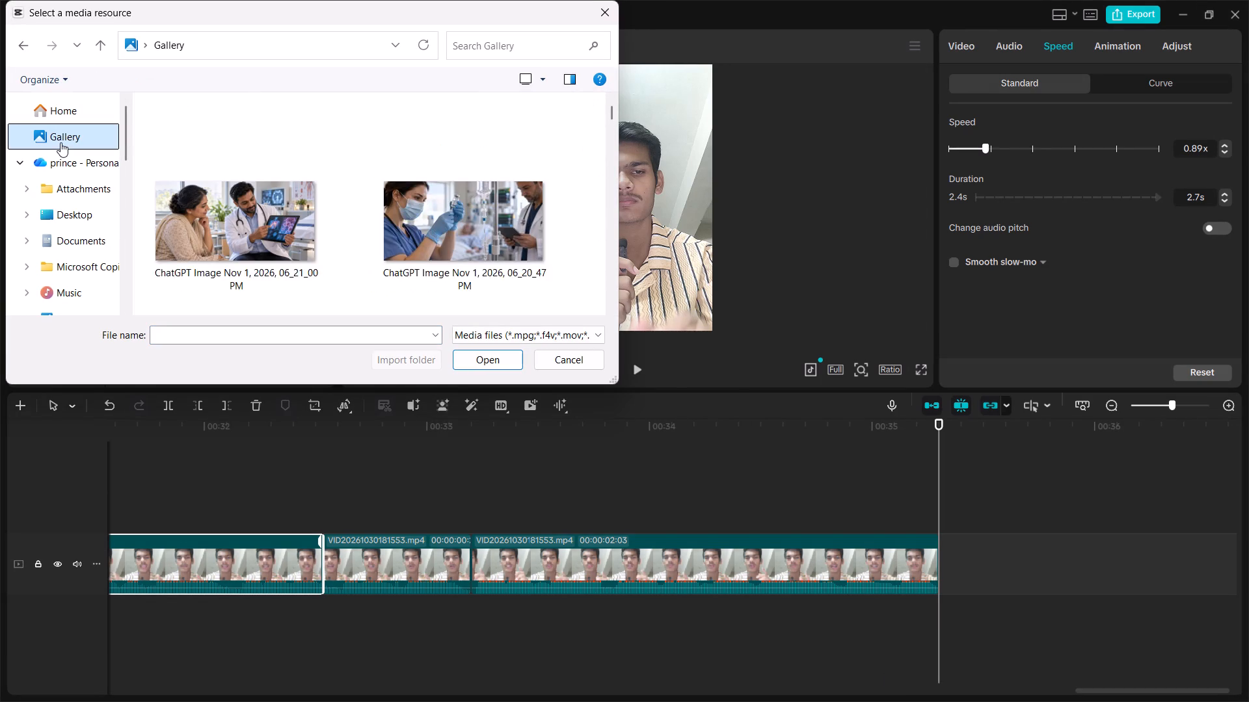
{"action": "scroll", "coordinate": [375, 255], "scroll_direction": "down", "scroll_amount": 1}
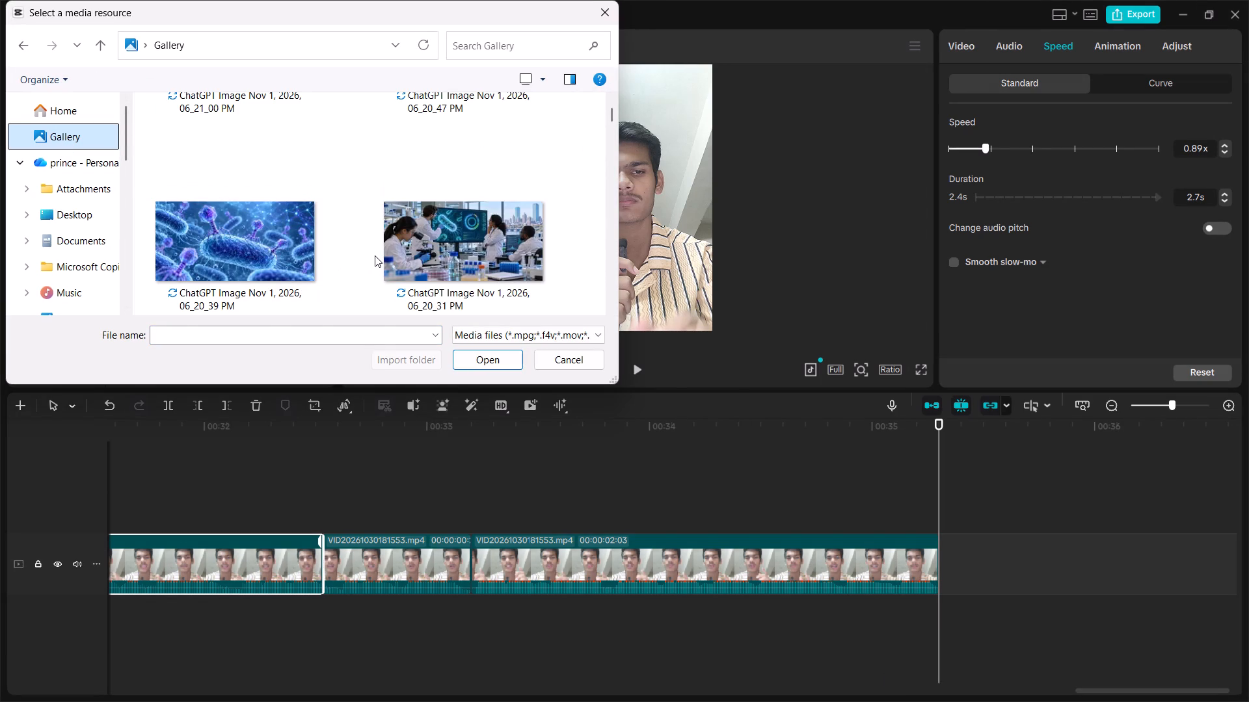
{"action": "scroll", "coordinate": [375, 255], "scroll_direction": "down", "scroll_amount": 1}
{"action": "left_click_drag", "start_coordinate": [307, 253], "coordinate": [213, 205]}
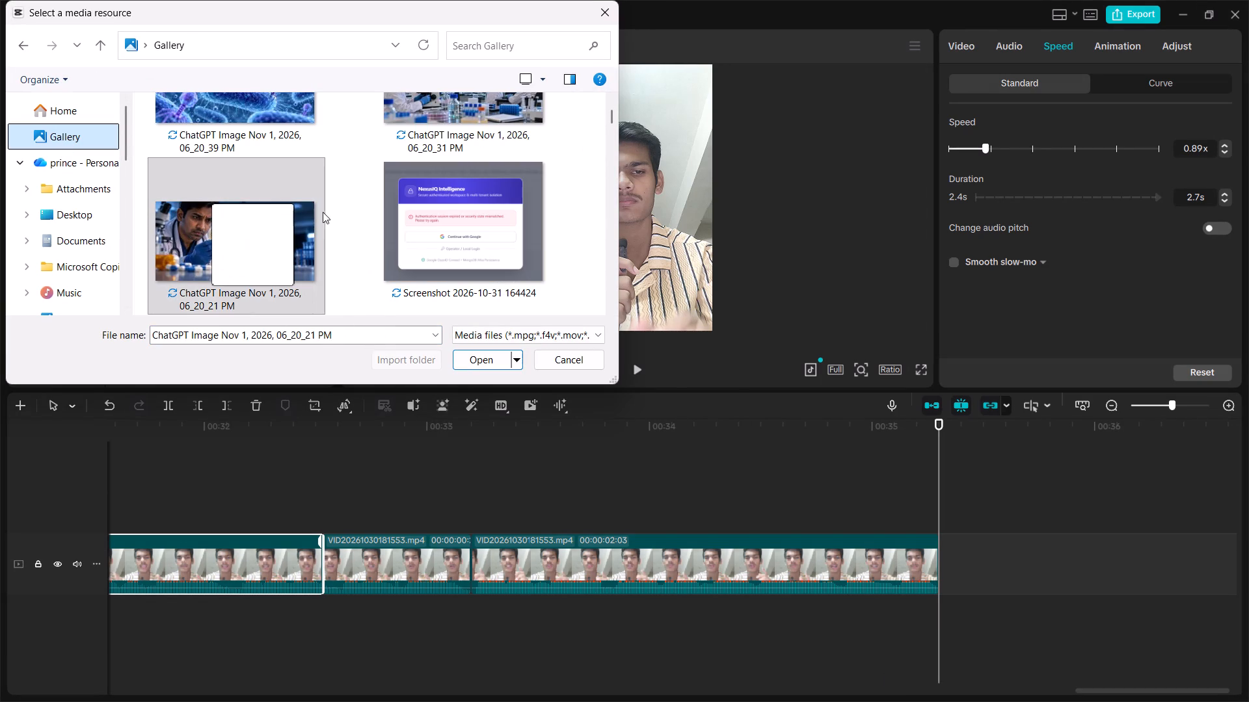
{"action": "left_click_drag", "start_coordinate": [343, 212], "coordinate": [370, 116]}
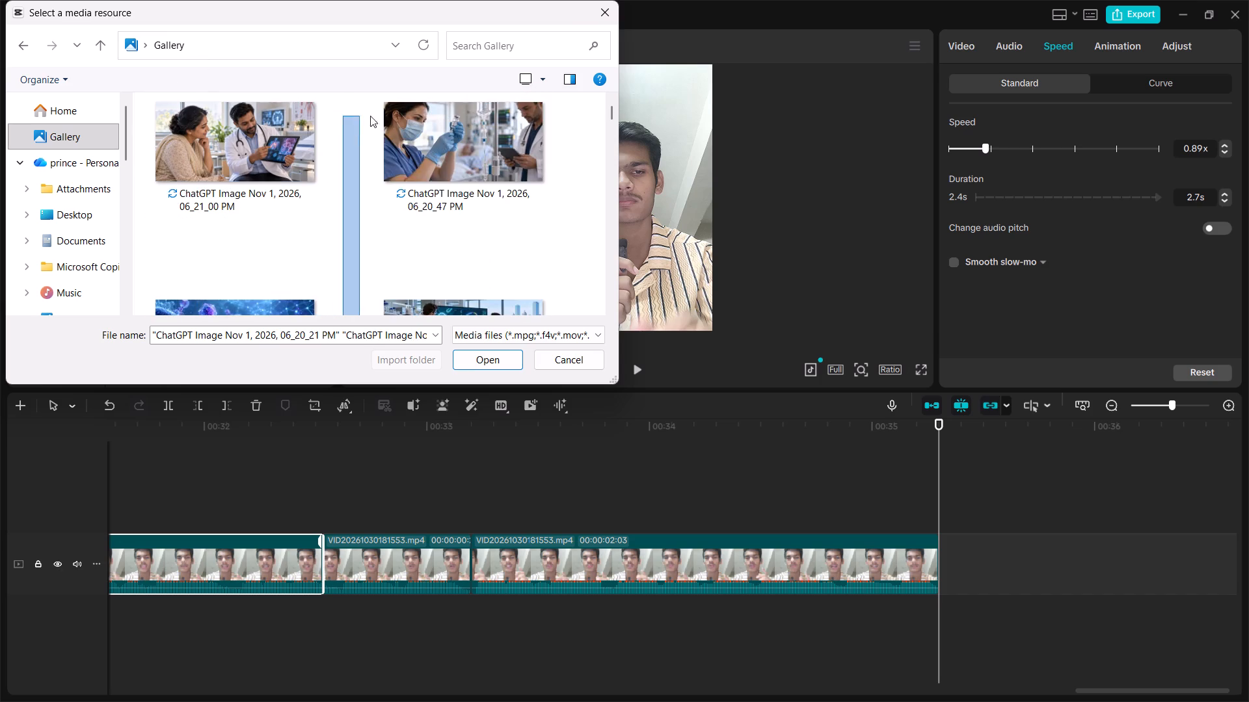
{"action": "left_click_drag", "start_coordinate": [370, 116], "coordinate": [202, 138]}
{"action": "scroll", "coordinate": [299, 200], "scroll_direction": "down", "scroll_amount": 2}
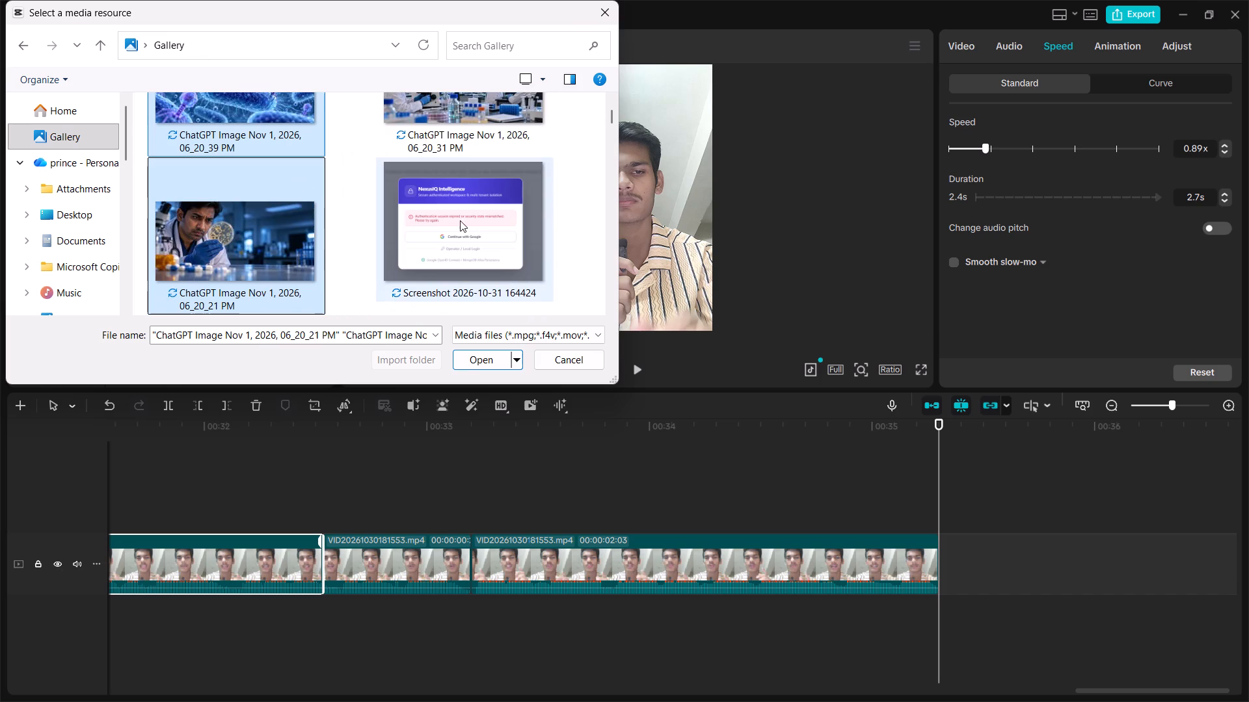
{"action": "left_click_drag", "start_coordinate": [582, 226], "coordinate": [191, 21]}
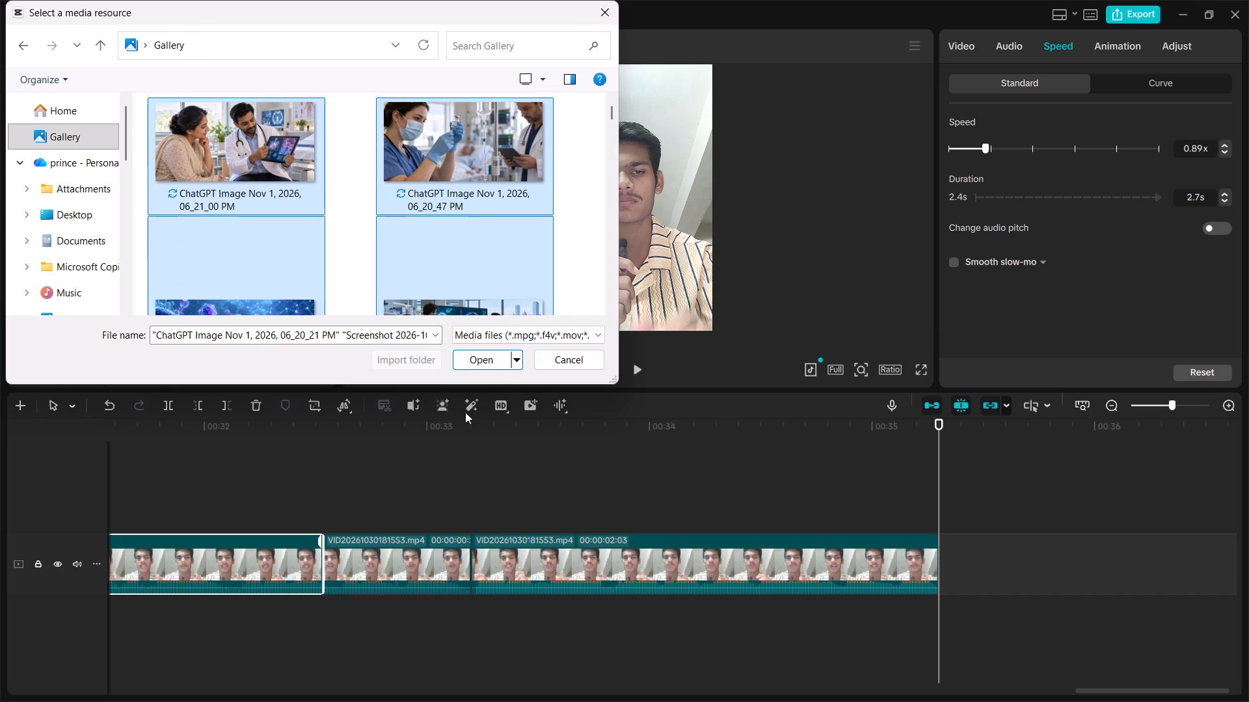
{"action": "left_click", "coordinate": [489, 355]}
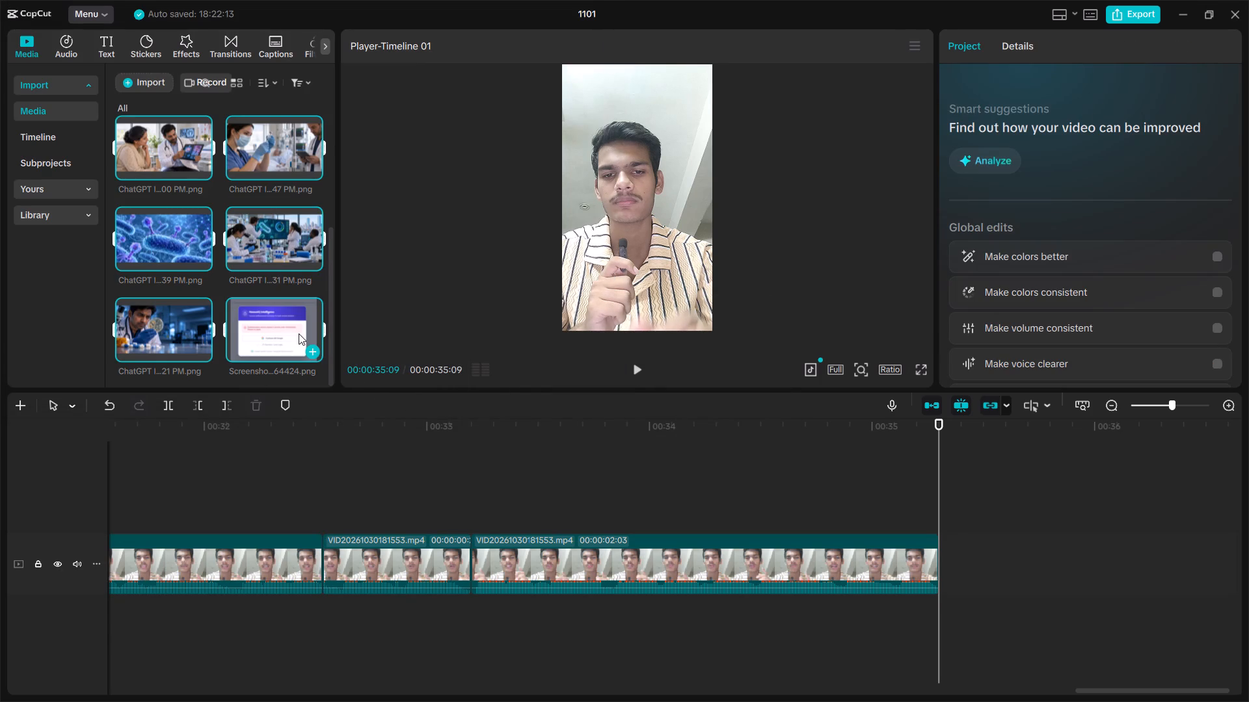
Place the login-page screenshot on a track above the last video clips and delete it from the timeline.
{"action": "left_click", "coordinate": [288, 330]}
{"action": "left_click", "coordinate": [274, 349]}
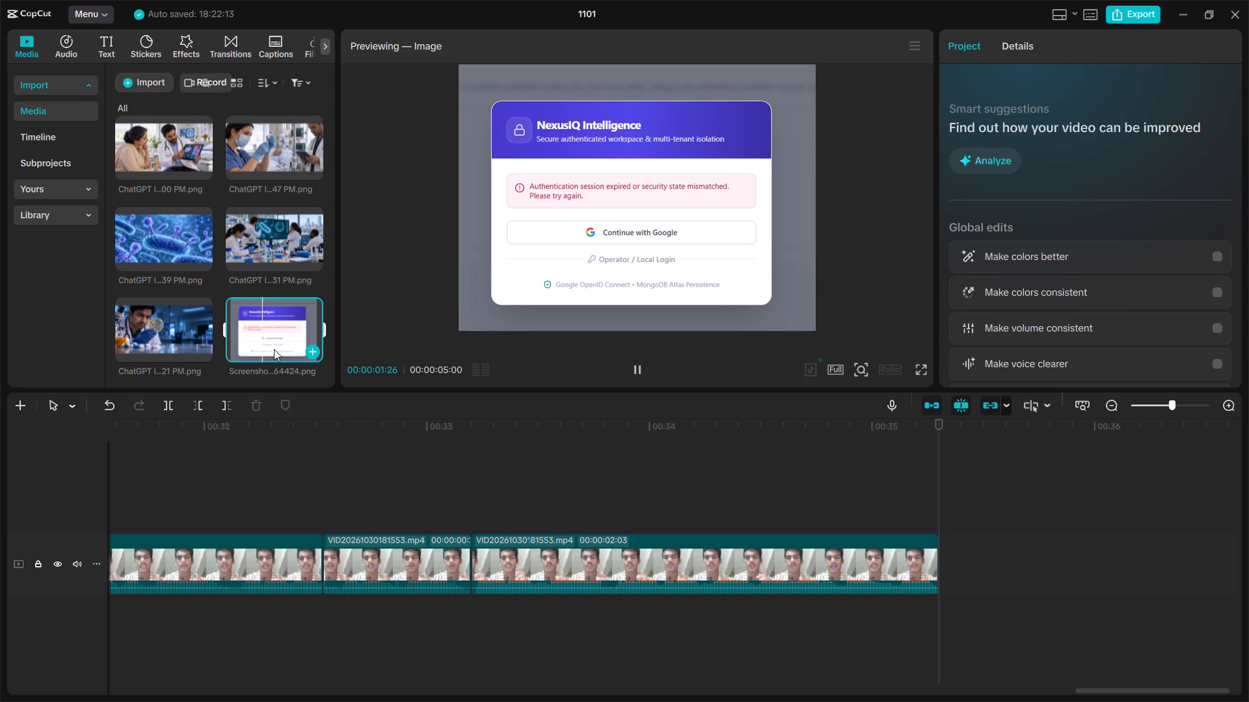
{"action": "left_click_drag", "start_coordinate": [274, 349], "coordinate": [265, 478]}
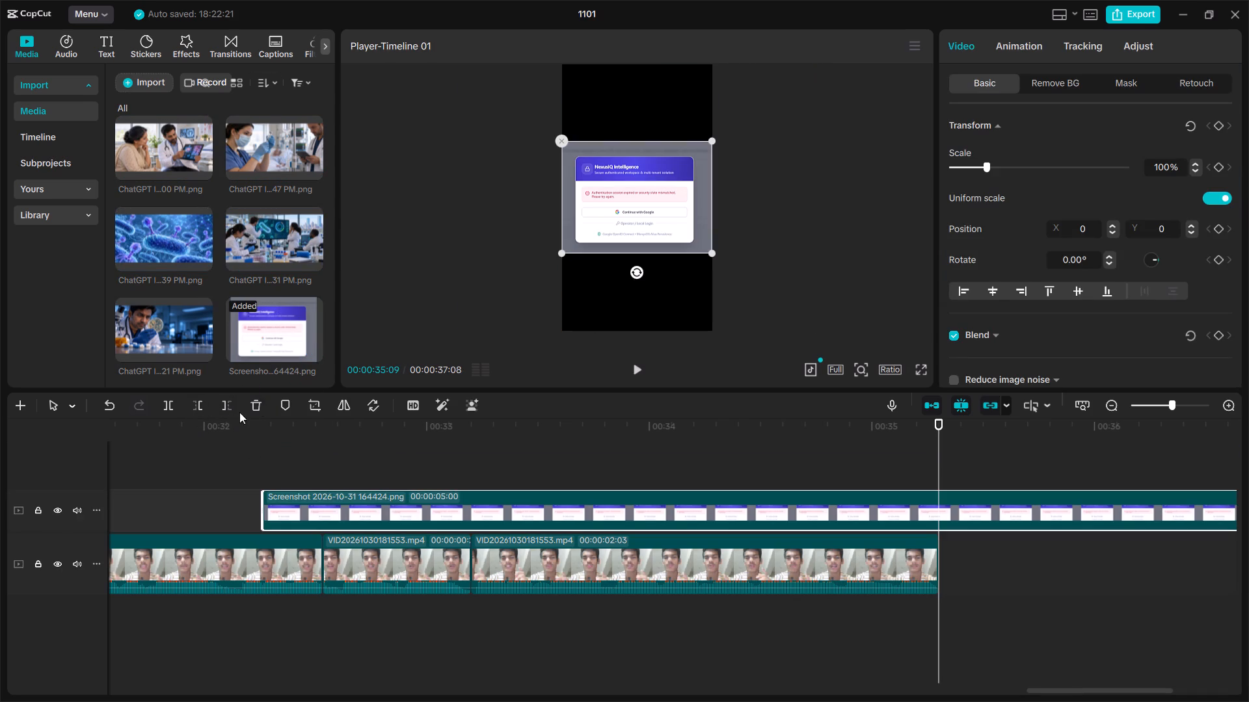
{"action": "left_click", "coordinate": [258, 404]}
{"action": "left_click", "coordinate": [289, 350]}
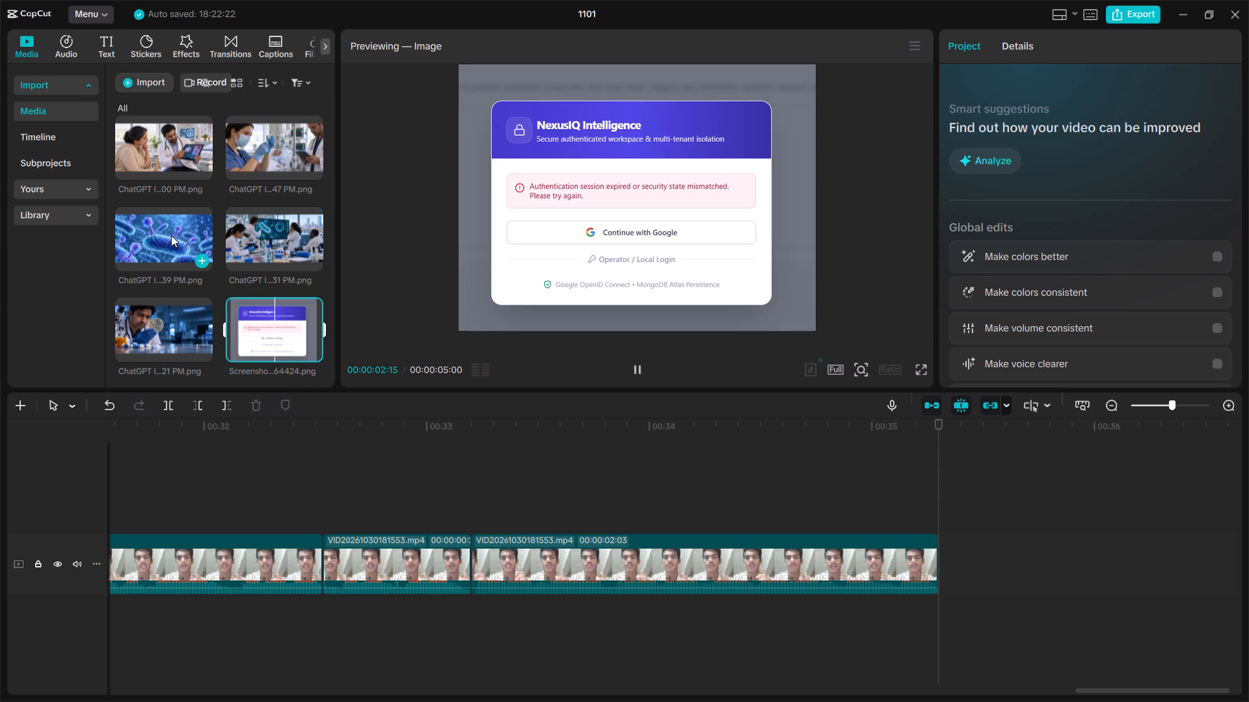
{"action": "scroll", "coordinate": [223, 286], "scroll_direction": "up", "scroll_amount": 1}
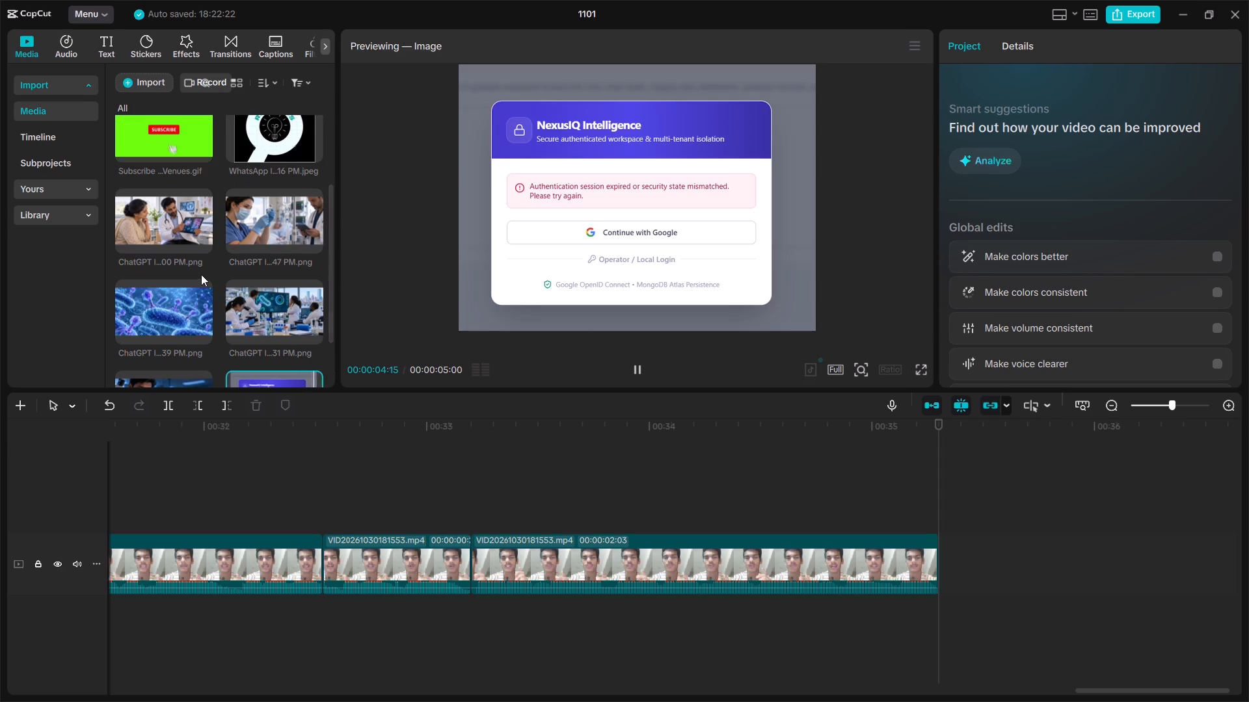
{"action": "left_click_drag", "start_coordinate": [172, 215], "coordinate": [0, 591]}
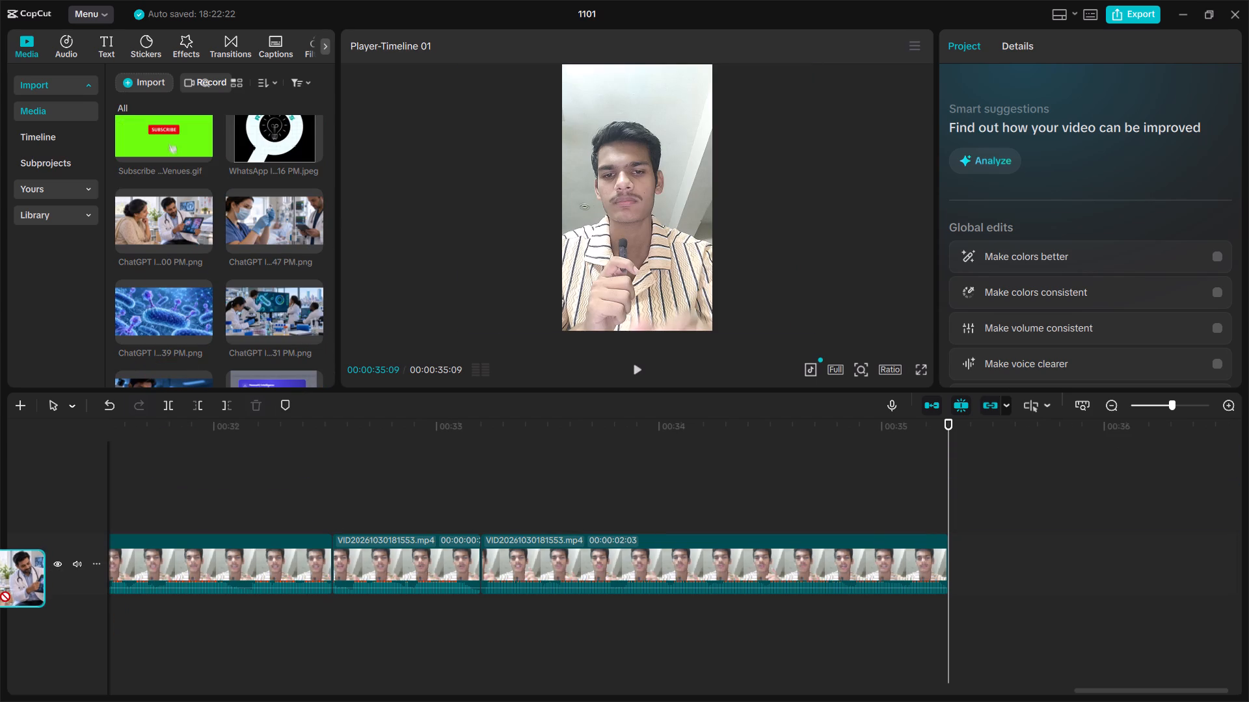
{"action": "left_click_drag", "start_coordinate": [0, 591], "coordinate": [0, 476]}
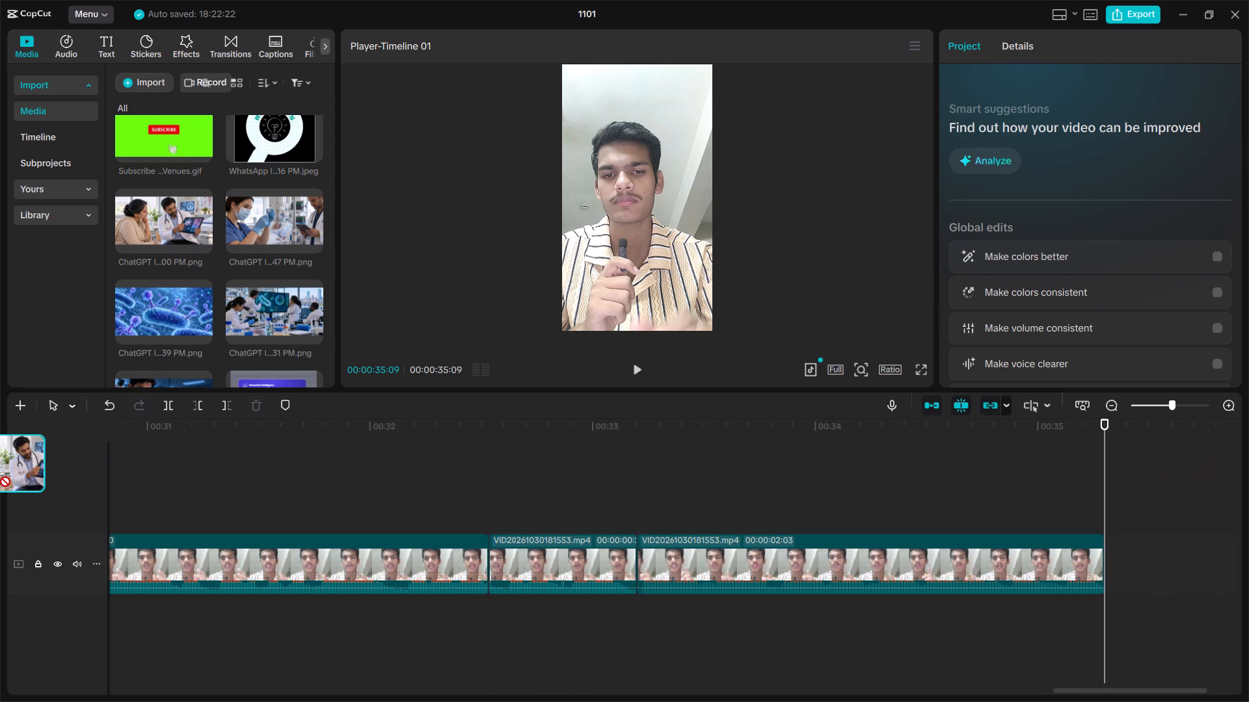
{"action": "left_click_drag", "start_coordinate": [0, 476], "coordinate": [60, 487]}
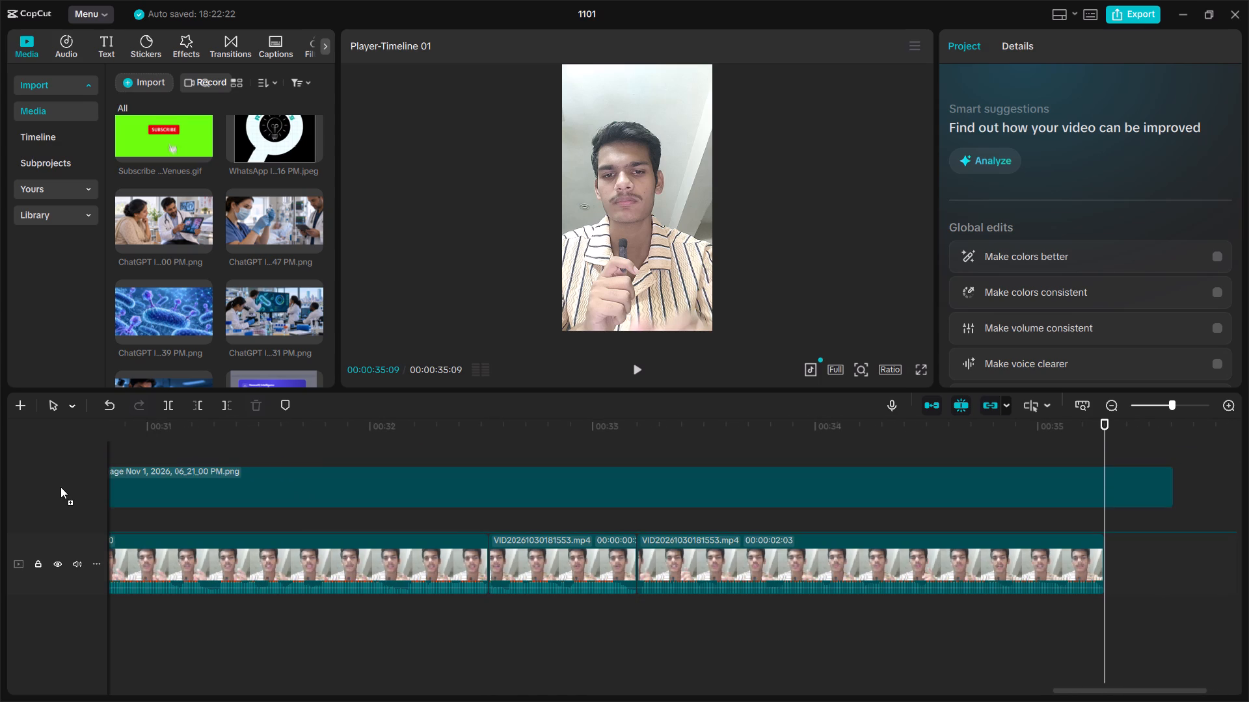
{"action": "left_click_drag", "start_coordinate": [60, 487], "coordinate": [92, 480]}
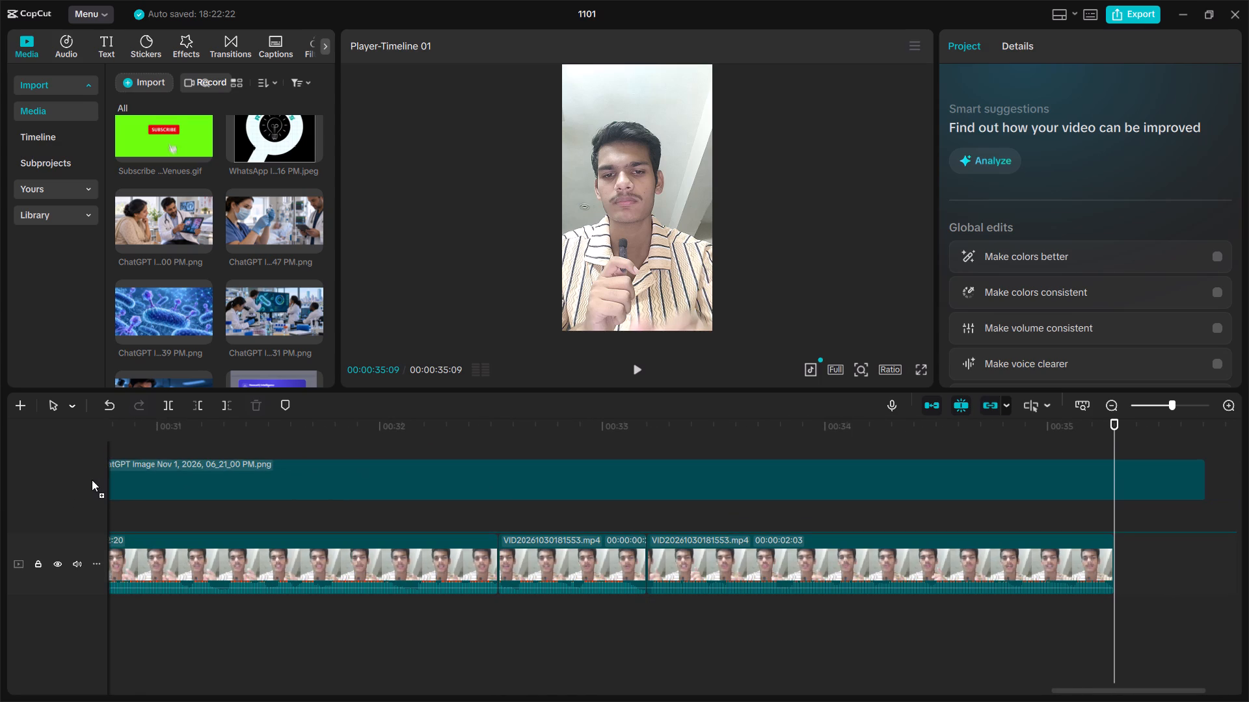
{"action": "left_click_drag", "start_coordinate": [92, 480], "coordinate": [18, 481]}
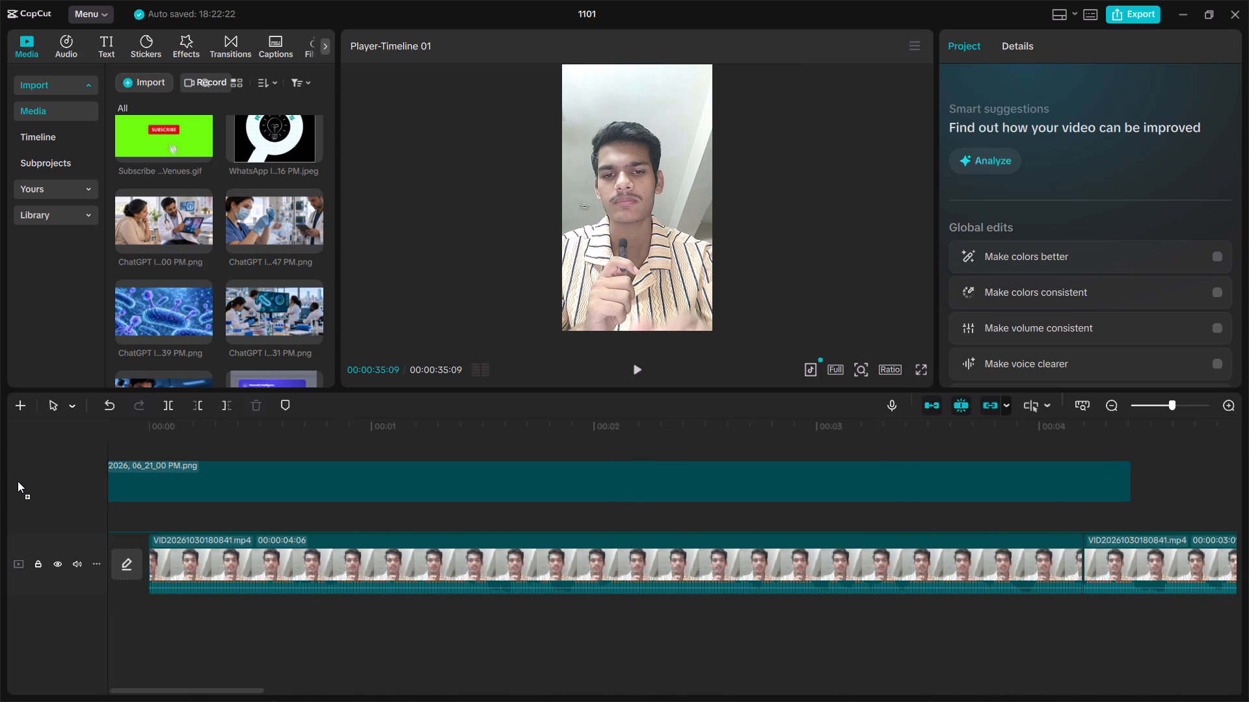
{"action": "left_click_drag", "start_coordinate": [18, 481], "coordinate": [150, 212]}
Place the image of the scientist examining a petri dish on an overlay track, near the start of the second video clip.
{"action": "scroll", "coordinate": [237, 277], "scroll_direction": "down", "scroll_amount": 1}
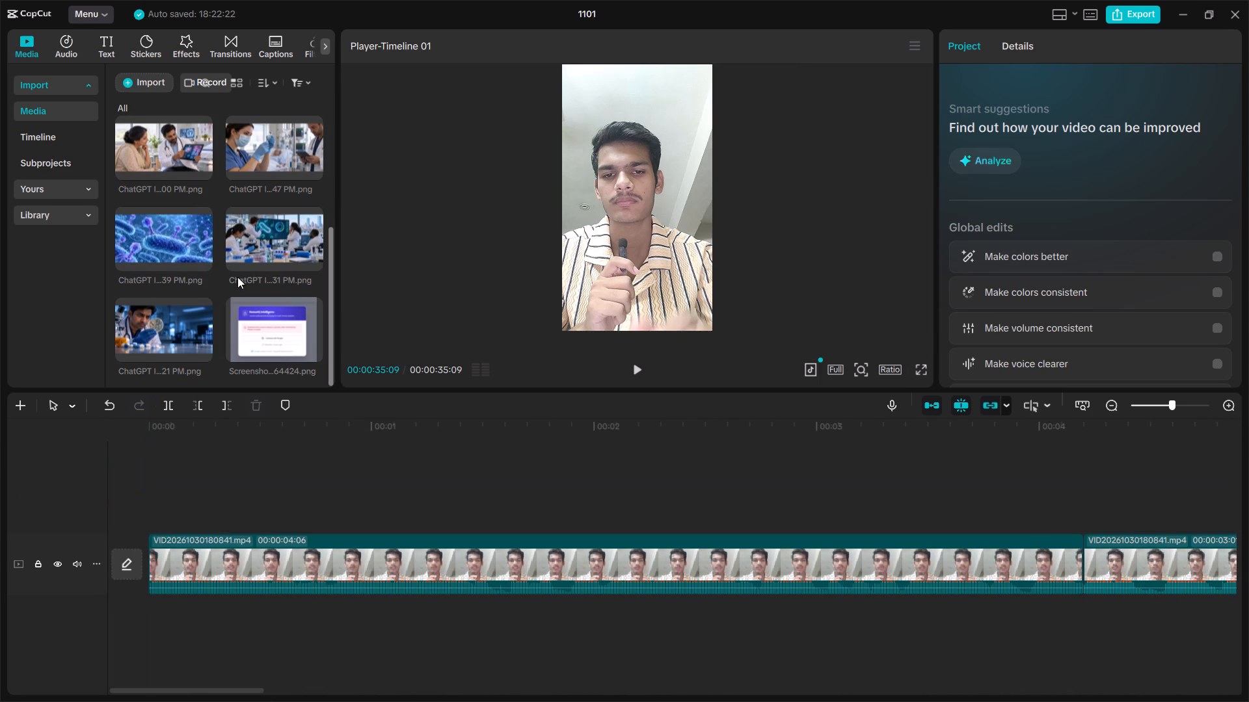
{"action": "left_click_drag", "start_coordinate": [151, 331], "coordinate": [202, 471]}
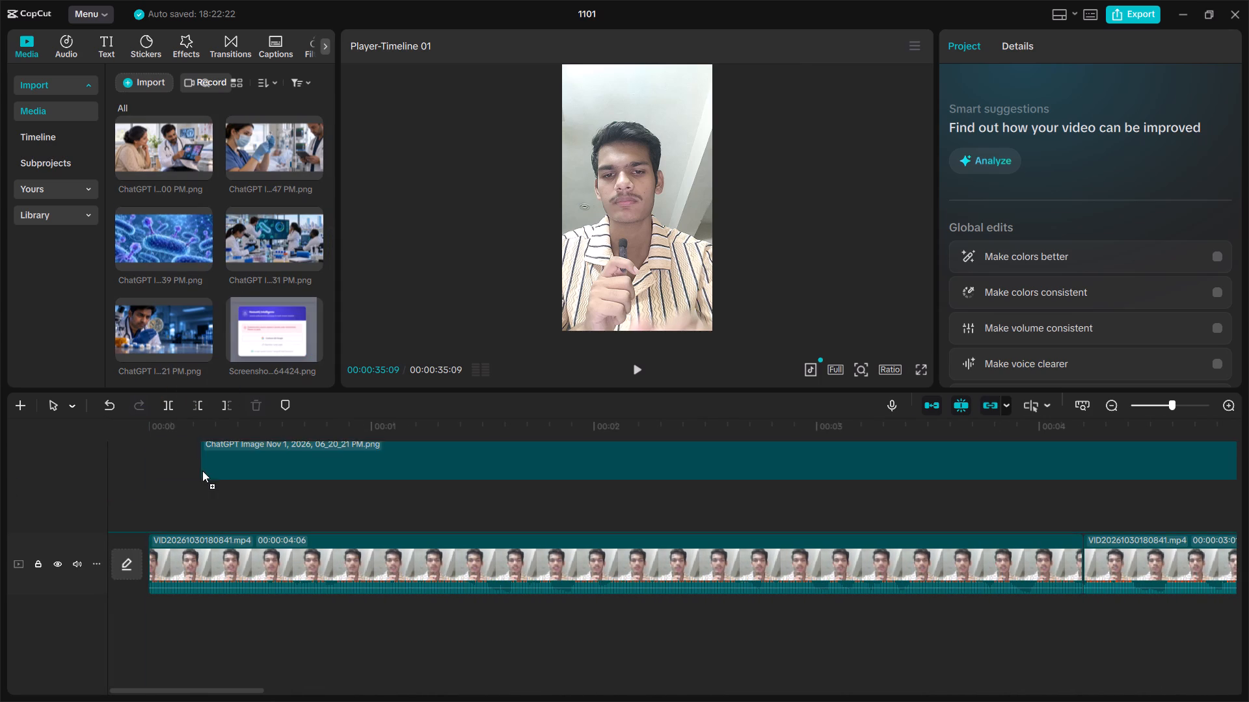
{"action": "left_click_drag", "start_coordinate": [202, 471], "coordinate": [1086, 519]}
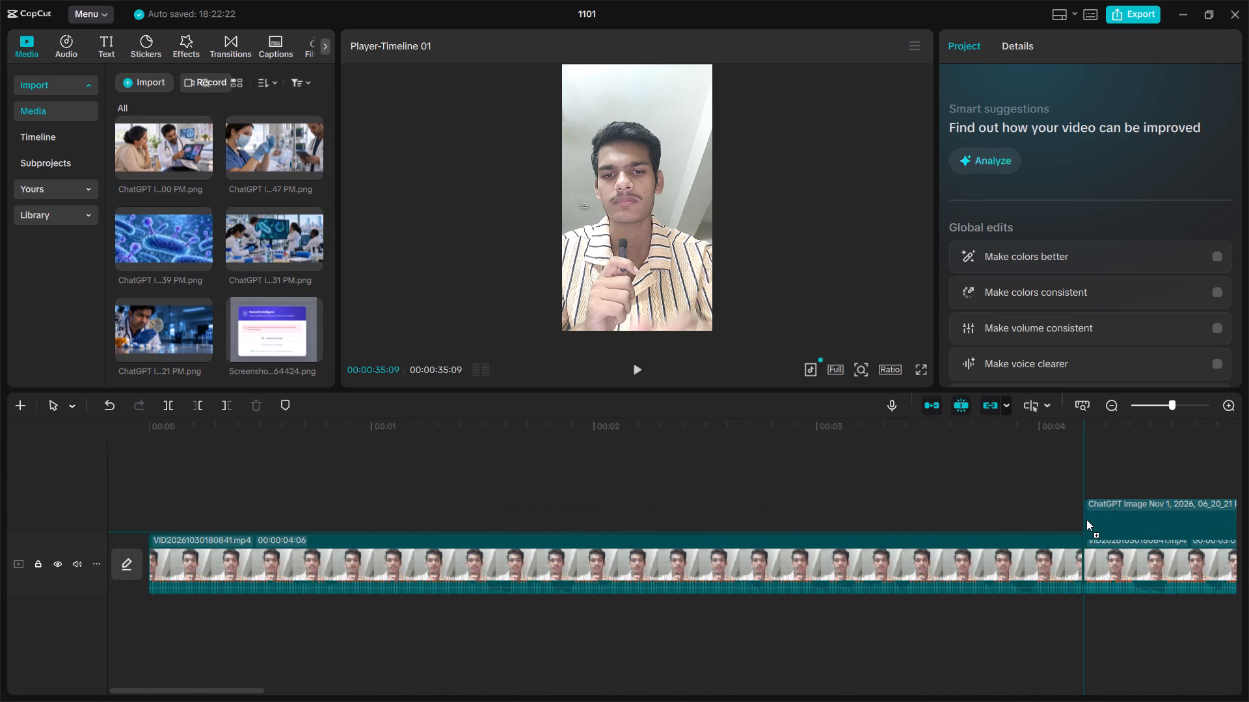
{"action": "left_click_drag", "start_coordinate": [1086, 519], "coordinate": [1082, 521]}
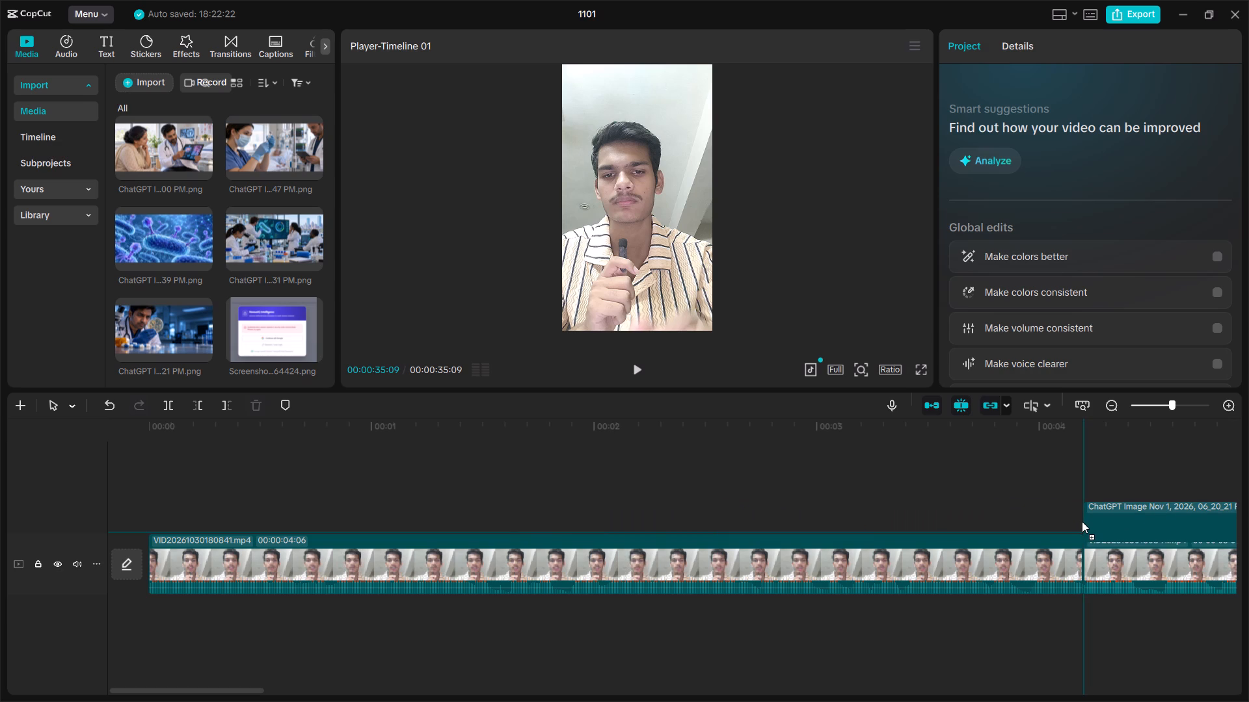
{"action": "left_click_drag", "start_coordinate": [1082, 521], "coordinate": [1087, 507]}
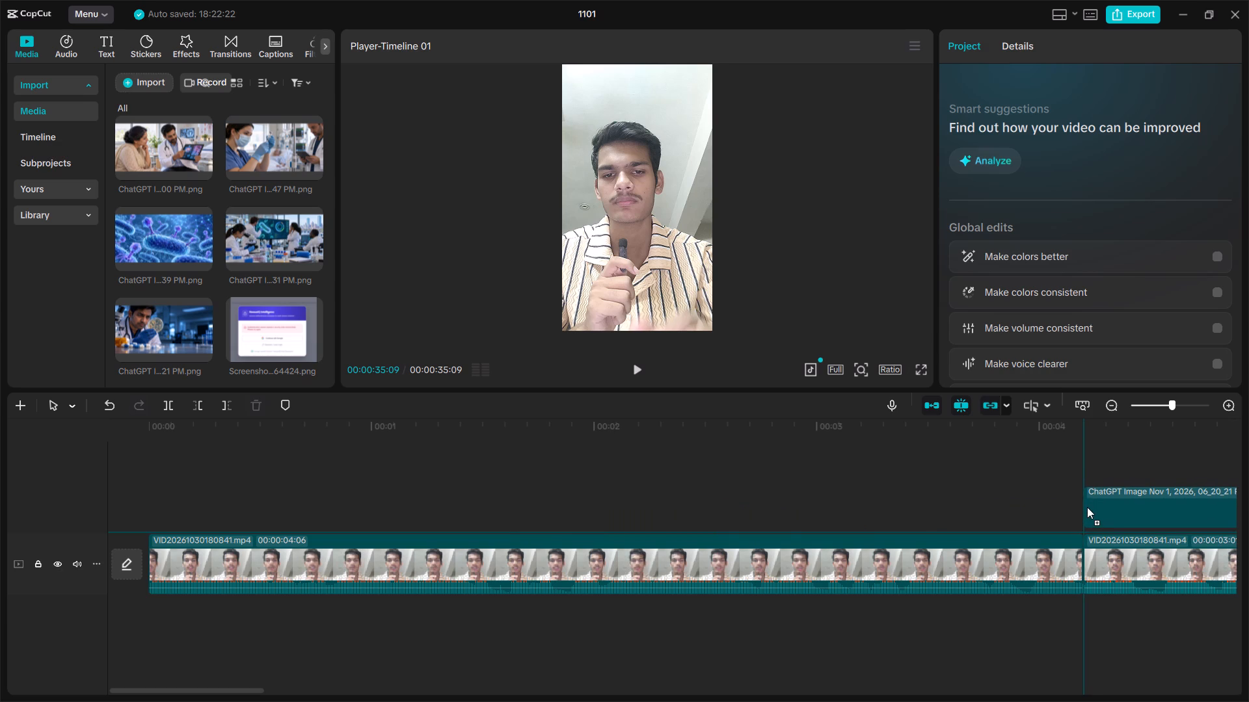
{"action": "left_click_drag", "start_coordinate": [1087, 507], "coordinate": [1092, 507]}
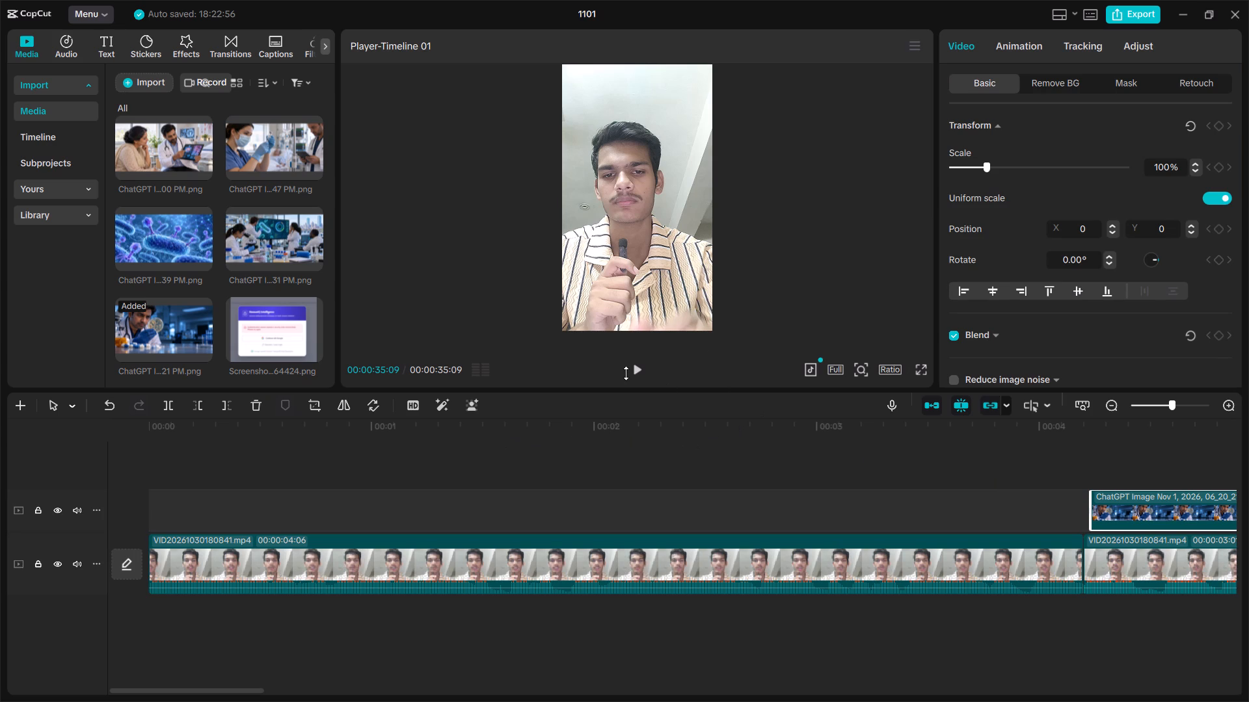
{"action": "left_click", "coordinate": [414, 539]}
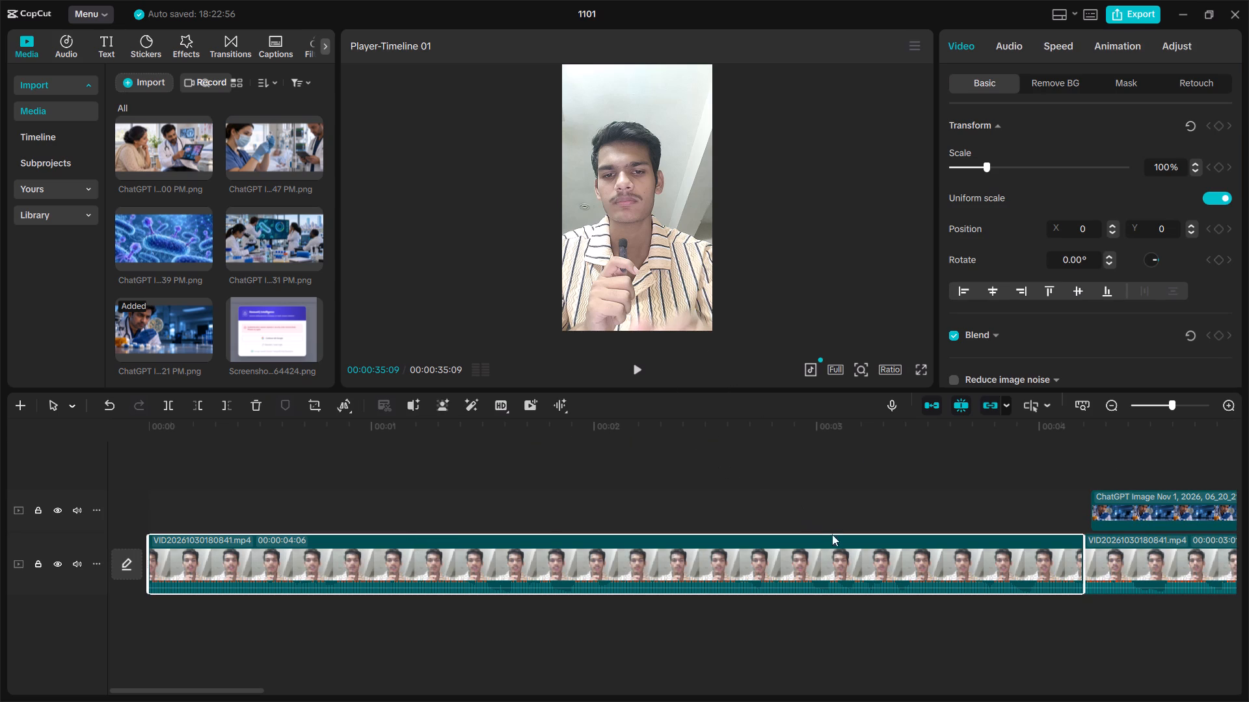
{"action": "left_click_drag", "start_coordinate": [1053, 696], "coordinate": [1040, 675]}
{"action": "left_click_drag", "start_coordinate": [193, 694], "coordinate": [1237, 692]}
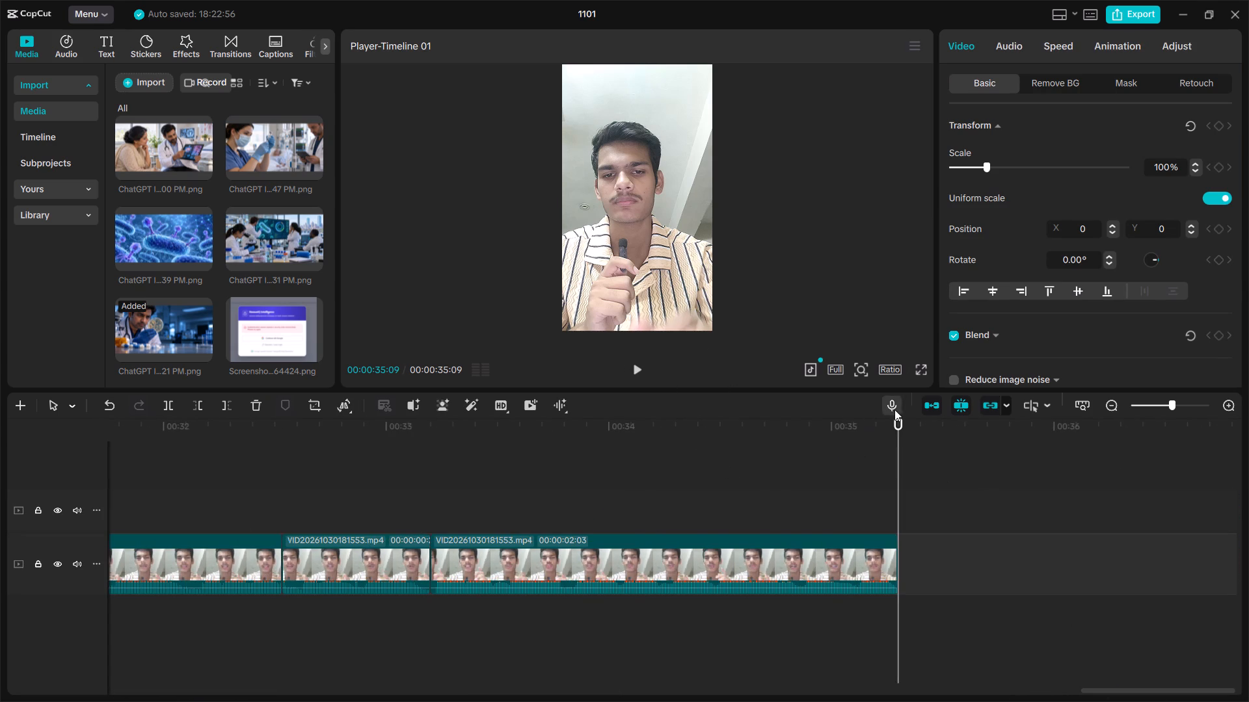
{"action": "left_click_drag", "start_coordinate": [897, 424], "coordinate": [0, 538]}
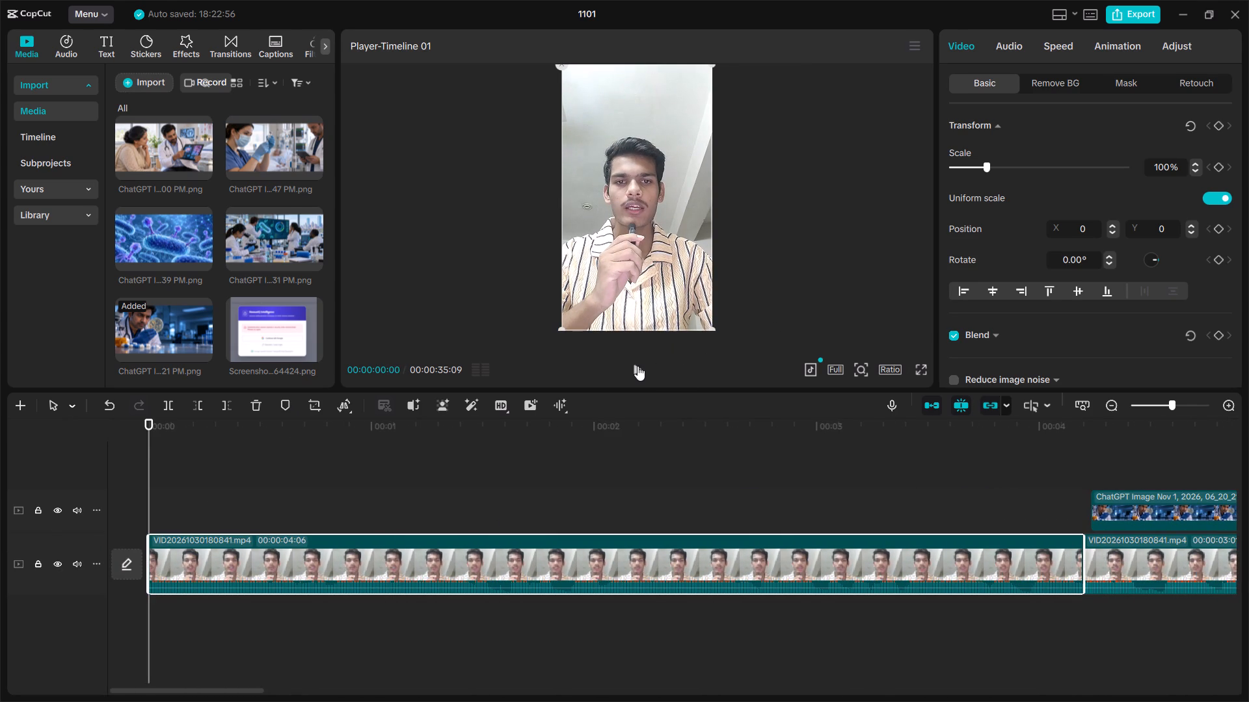
{"action": "left_click", "coordinate": [638, 366]}
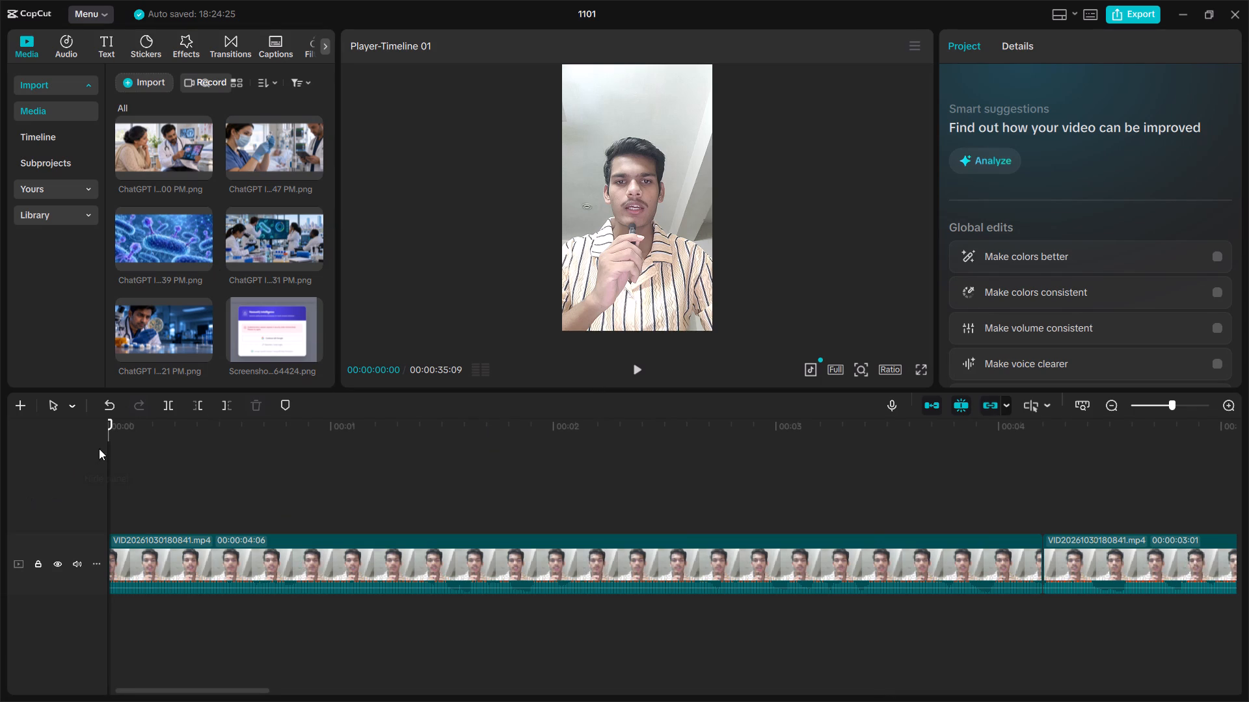
Add the RAM FINDS logo image on a track above the first presenter clip, aligned with the start of the timeline.
{"action": "left_click_drag", "start_coordinate": [110, 422], "coordinate": [0, 465]}
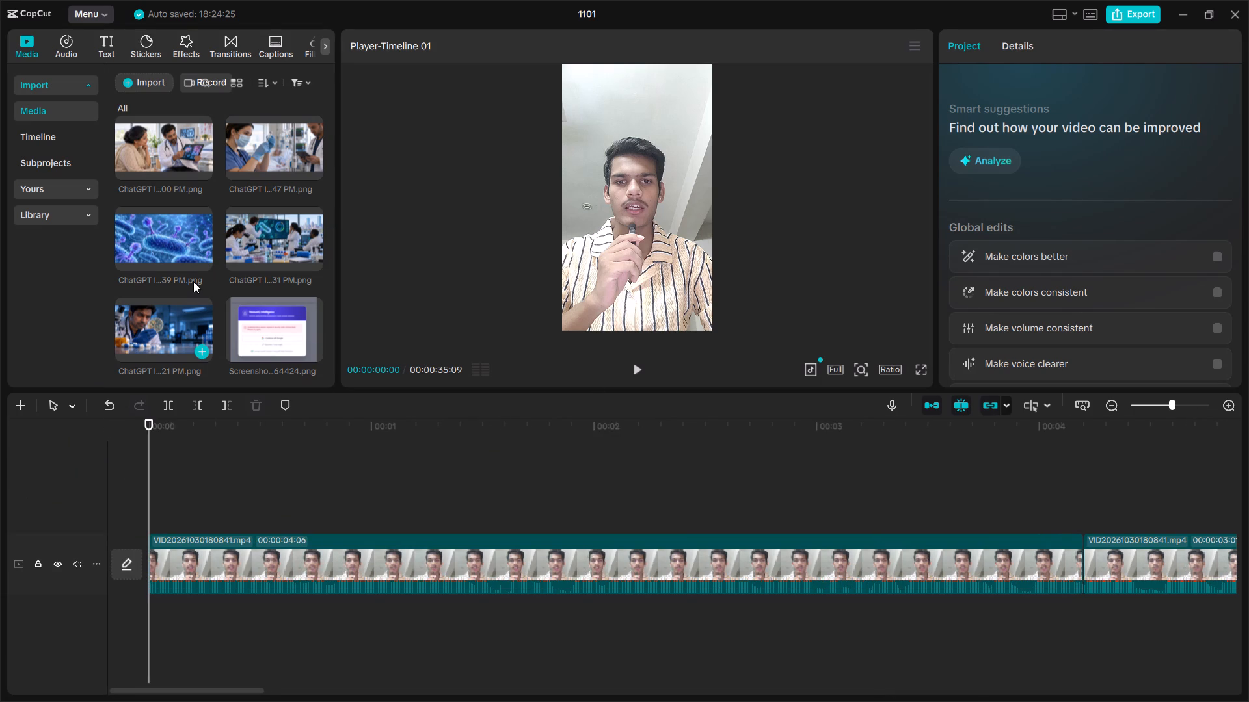
{"action": "scroll", "coordinate": [193, 281], "scroll_direction": "up", "scroll_amount": 2}
{"action": "left_click_drag", "start_coordinate": [286, 227], "coordinate": [170, 500]}
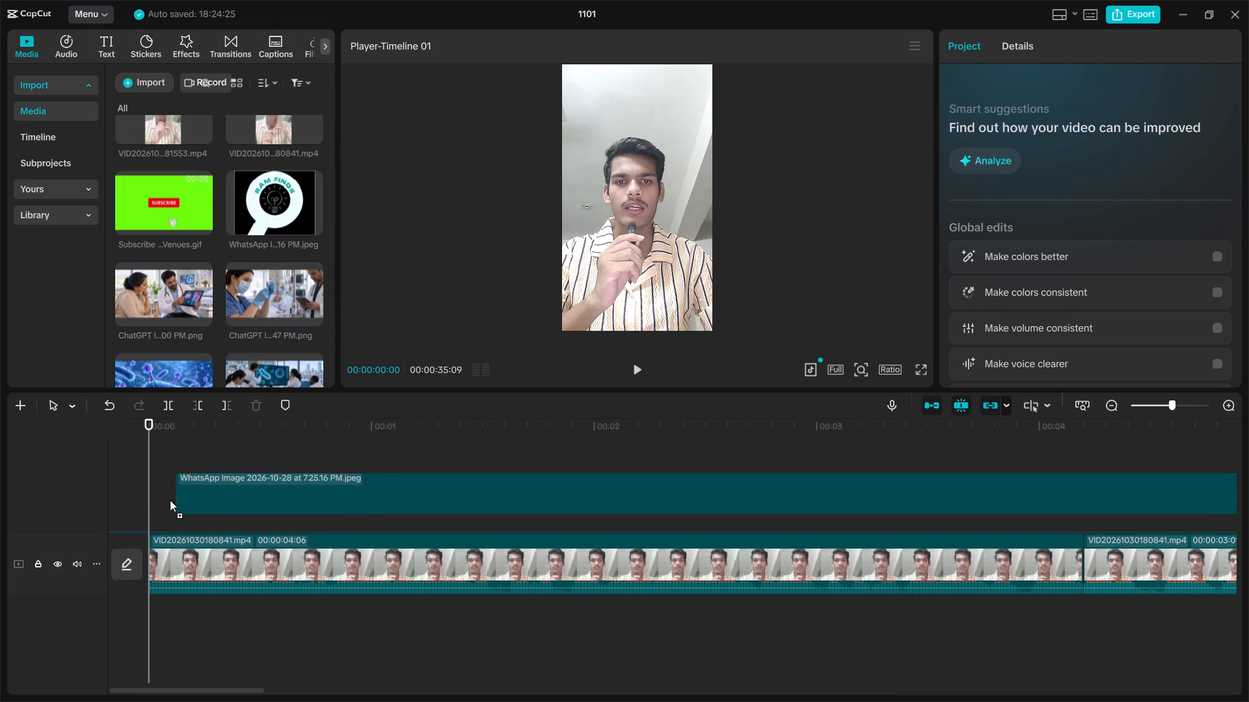
{"action": "left_click_drag", "start_coordinate": [170, 500], "coordinate": [148, 456]}
{"action": "left_click_drag", "start_coordinate": [188, 521], "coordinate": [191, 467]}
{"action": "left_click_drag", "start_coordinate": [199, 513], "coordinate": [195, 560]}
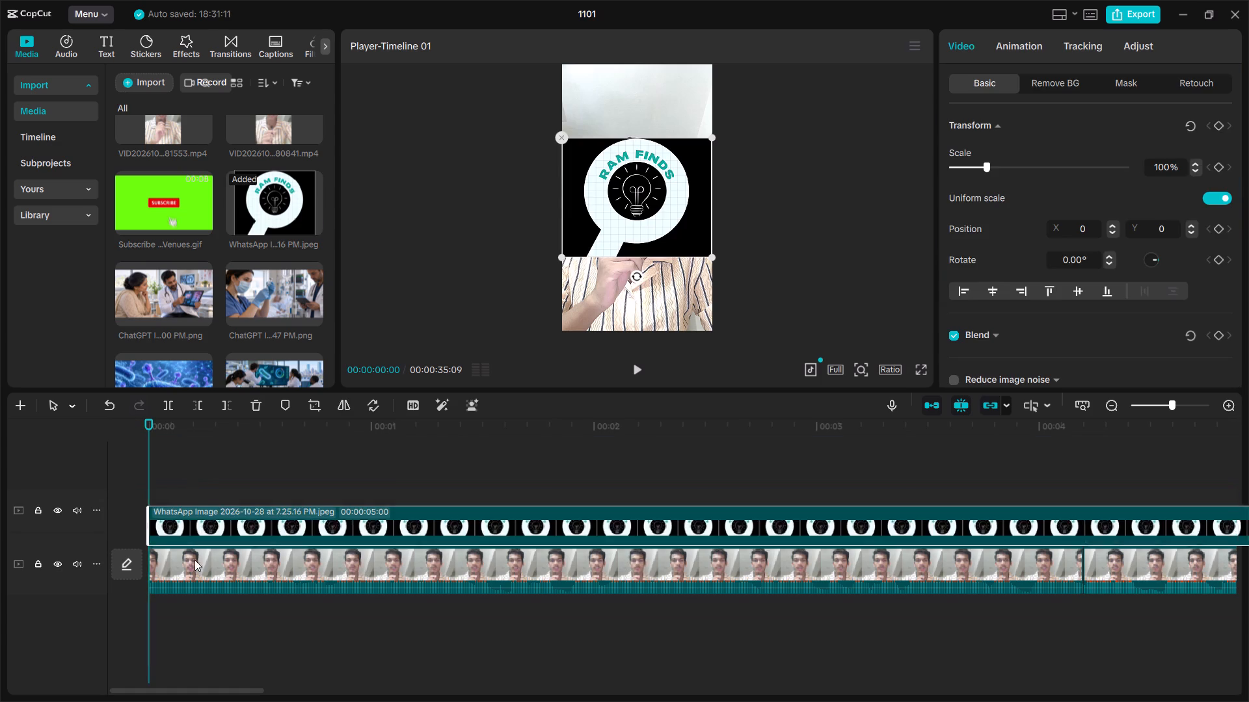
{"action": "left_click_drag", "start_coordinate": [195, 560], "coordinate": [214, 620]}
{"action": "left_click_drag", "start_coordinate": [249, 504], "coordinate": [242, 627]}
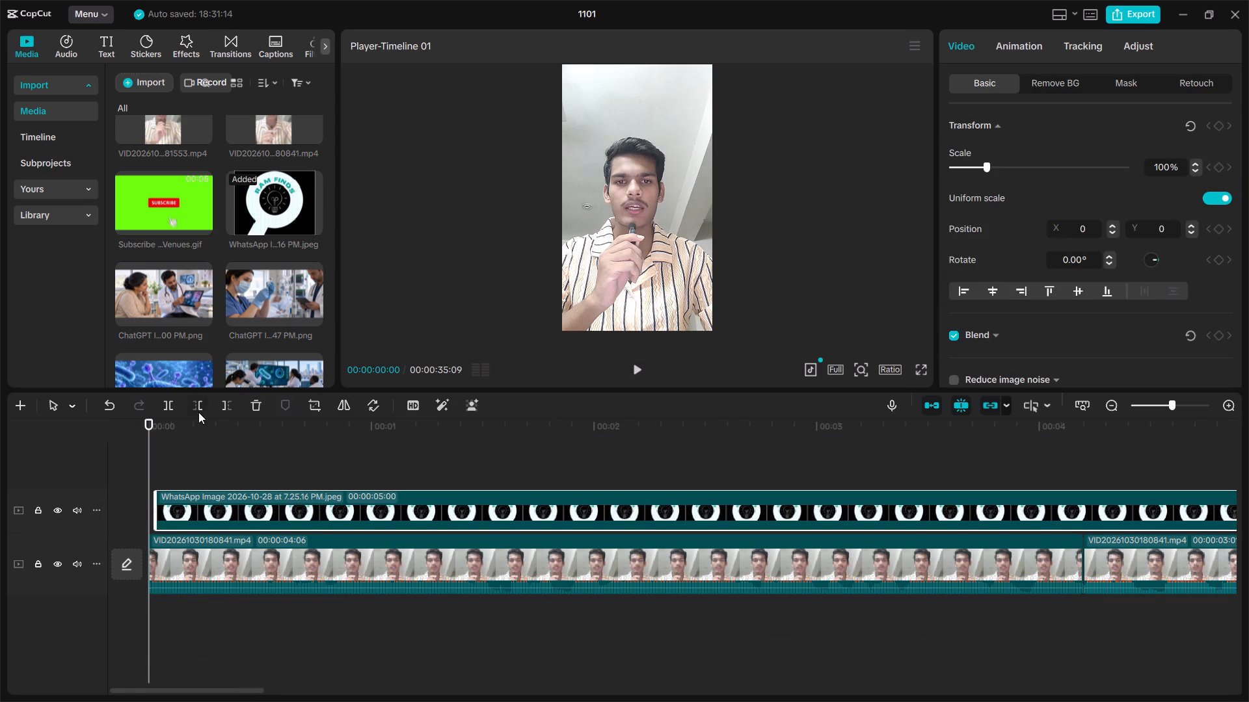
{"action": "left_click_drag", "start_coordinate": [221, 537], "coordinate": [215, 547]}
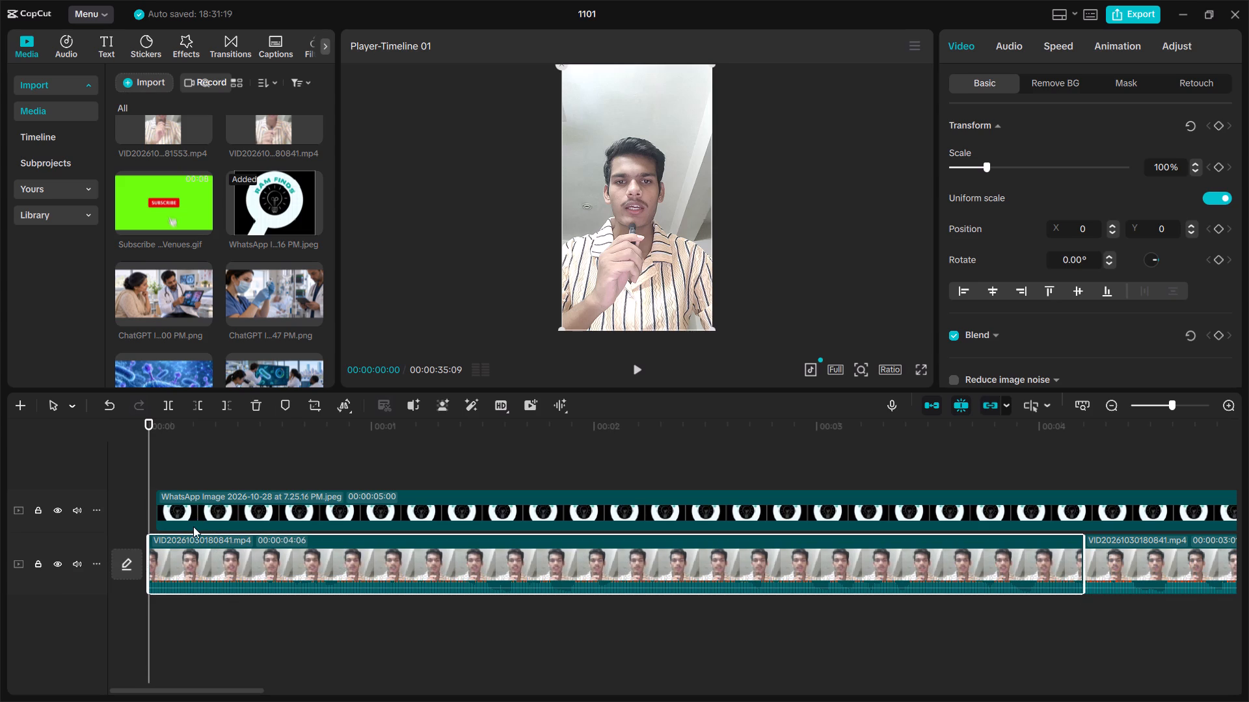
{"action": "left_click_drag", "start_coordinate": [144, 416], "coordinate": [128, 441]}
{"action": "left_click_drag", "start_coordinate": [228, 509], "coordinate": [226, 518]}
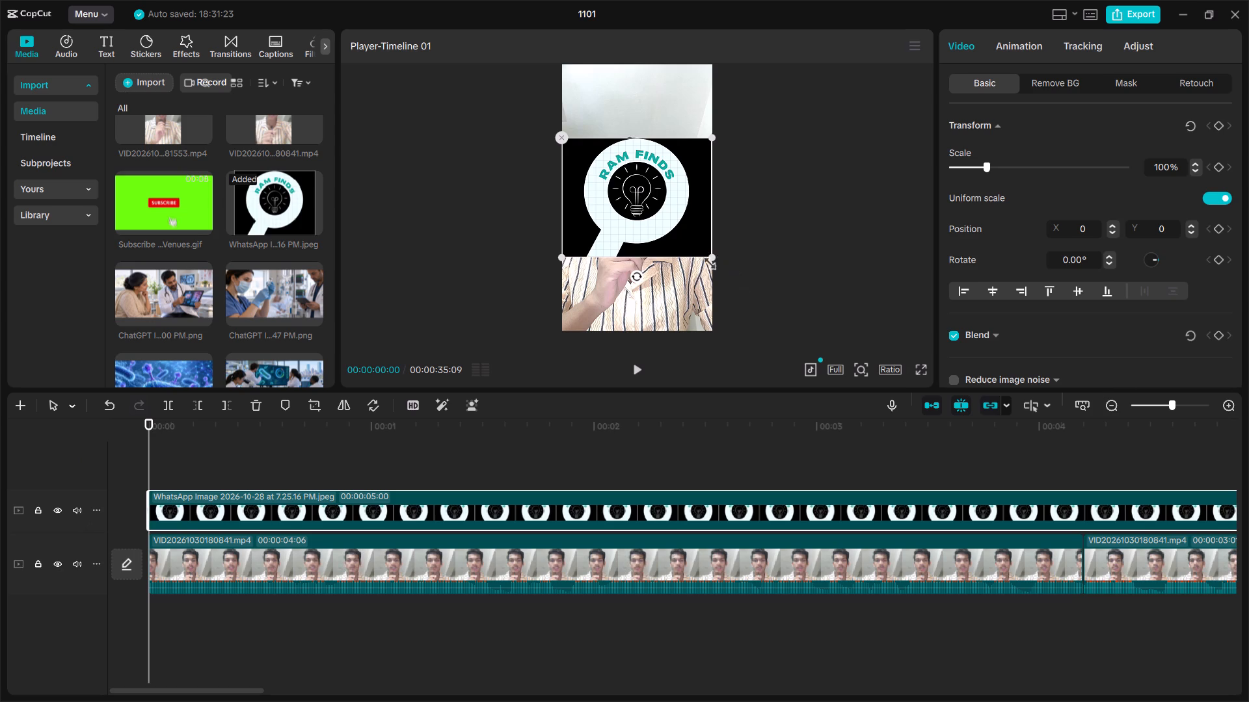
Set the project's aspect ratio to 9:16.
{"action": "left_click", "coordinate": [887, 365]}
{"action": "left_click", "coordinate": [889, 372]}
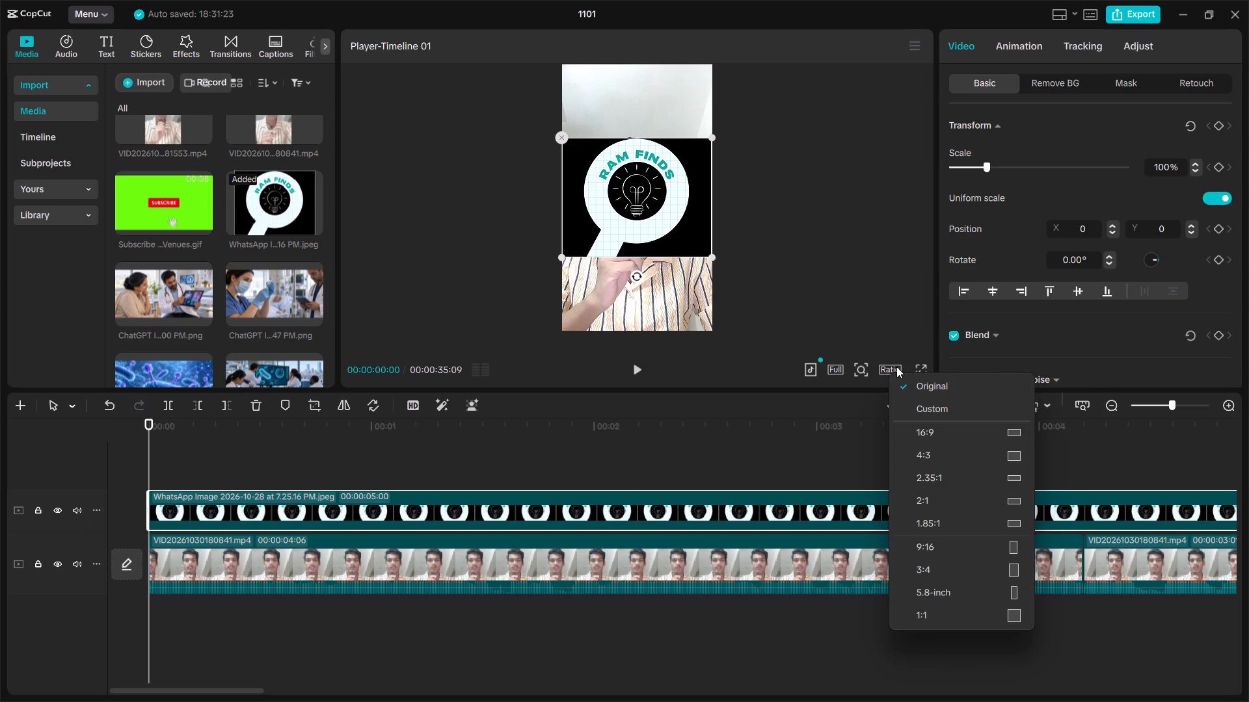
{"action": "left_click", "coordinate": [947, 547]}
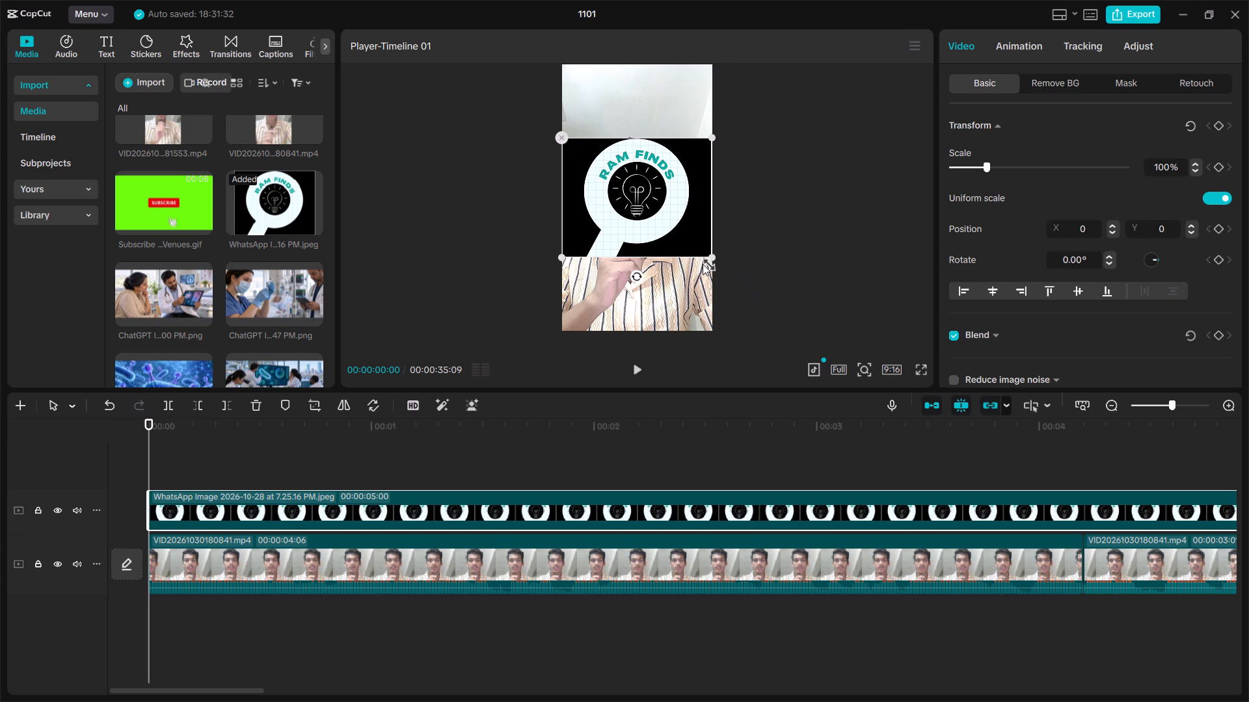
{"action": "left_click", "coordinate": [900, 363]}
{"action": "left_click", "coordinate": [890, 371]}
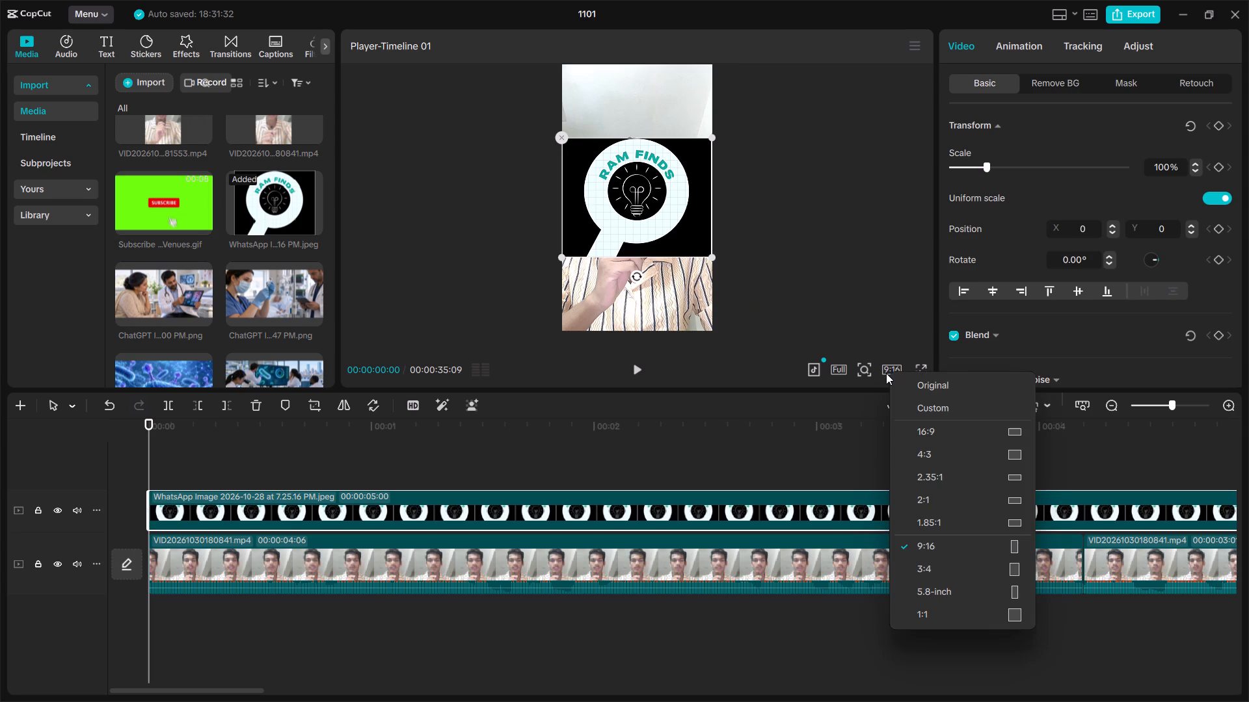
{"action": "left_click", "coordinate": [880, 304]}
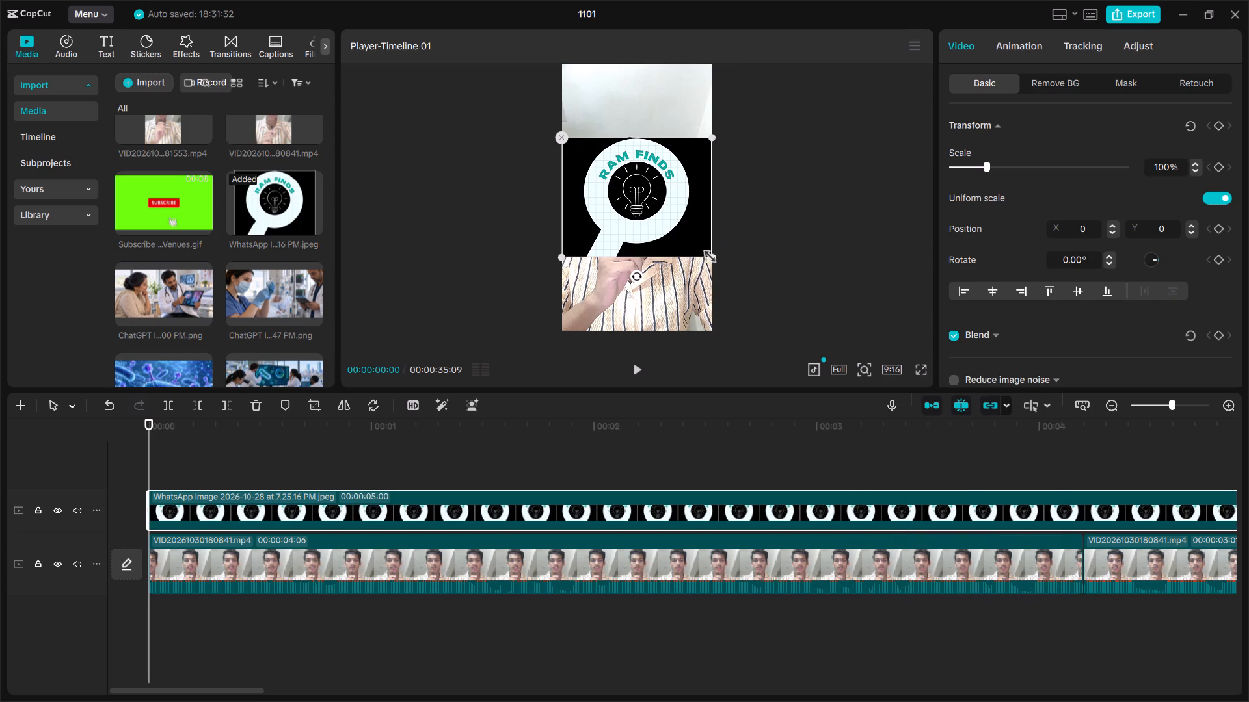
Shrink the RAM FINDS logo to 21% and place it in the video frame's upper-left corner, at about X -848, Y 1734.
{"action": "left_click_drag", "start_coordinate": [709, 261], "coordinate": [630, 187]}
{"action": "left_click_drag", "start_coordinate": [638, 196], "coordinate": [600, 79]}
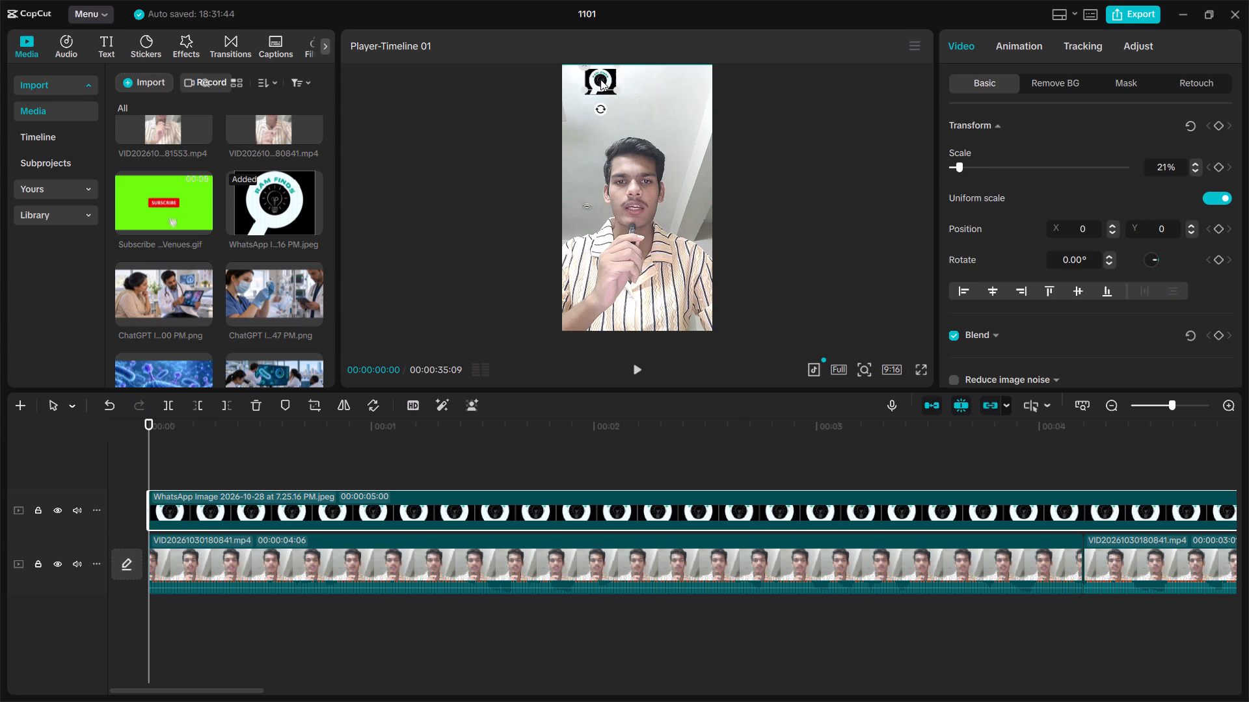
{"action": "left_click_drag", "start_coordinate": [600, 79], "coordinate": [574, 77]}
{"action": "left_click_drag", "start_coordinate": [574, 77], "coordinate": [576, 75]}
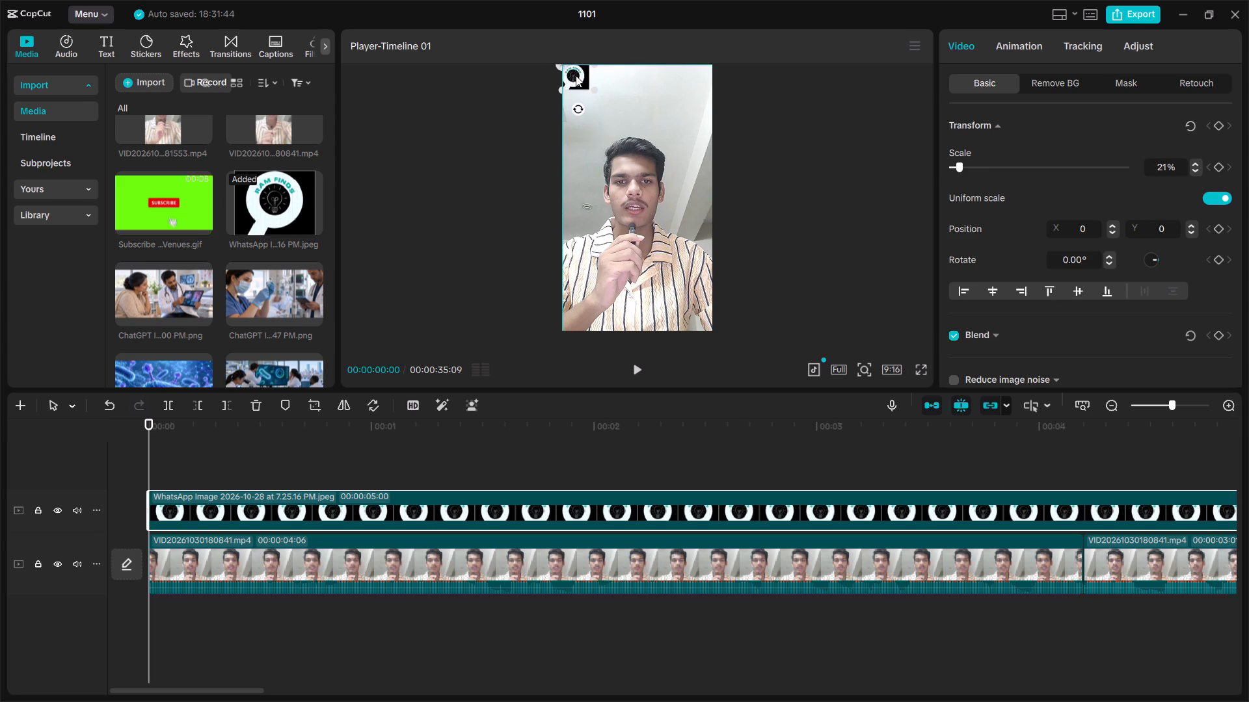
{"action": "left_click_drag", "start_coordinate": [576, 75], "coordinate": [578, 84]}
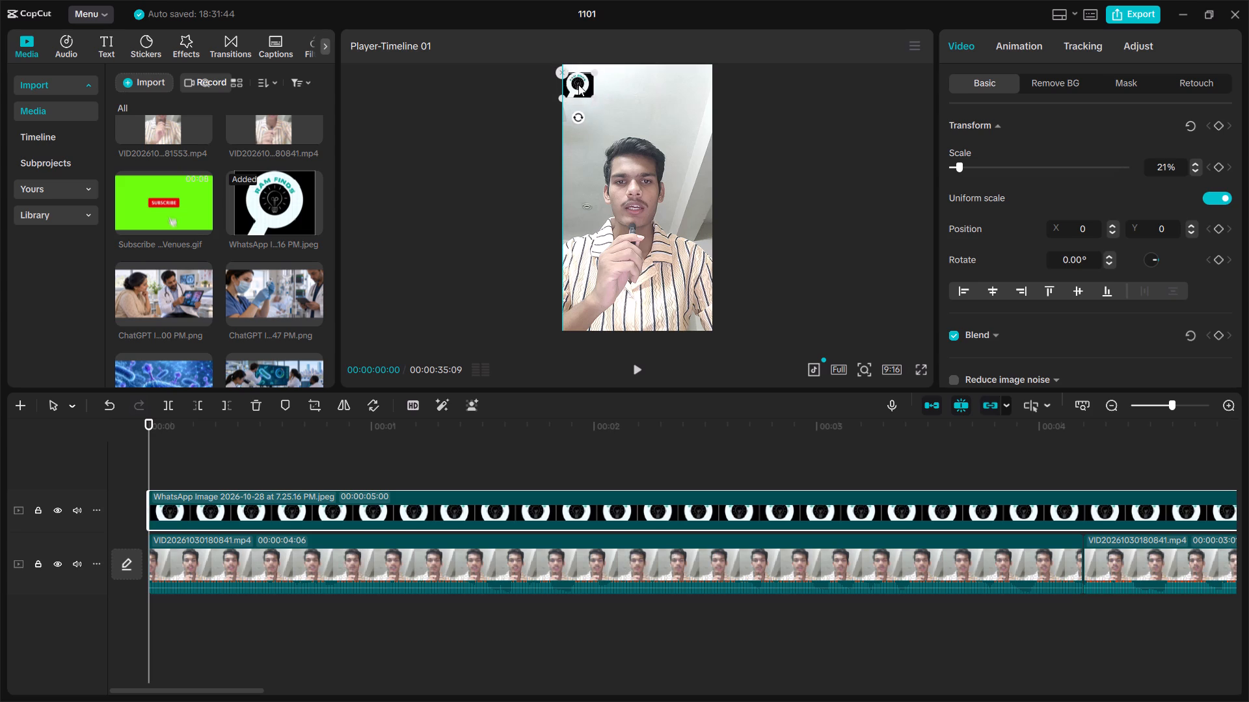
{"action": "left_click_drag", "start_coordinate": [578, 84], "coordinate": [578, 76]}
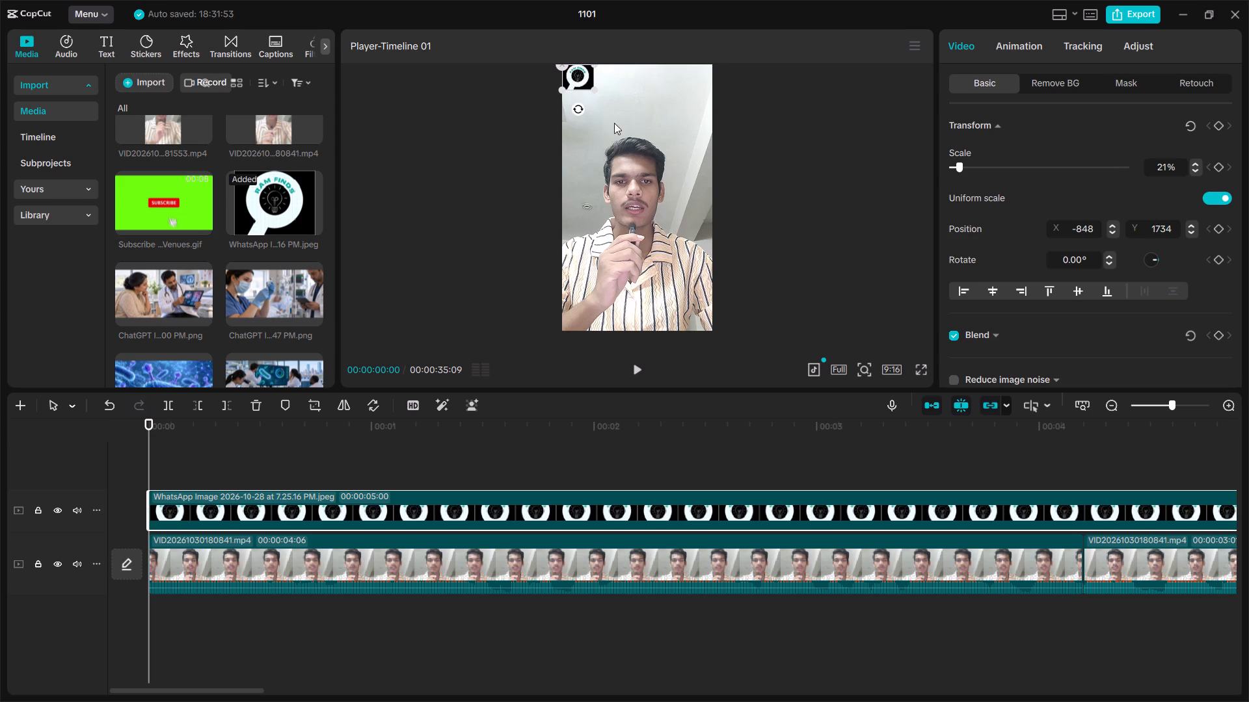
{"action": "left_click", "coordinate": [850, 196]}
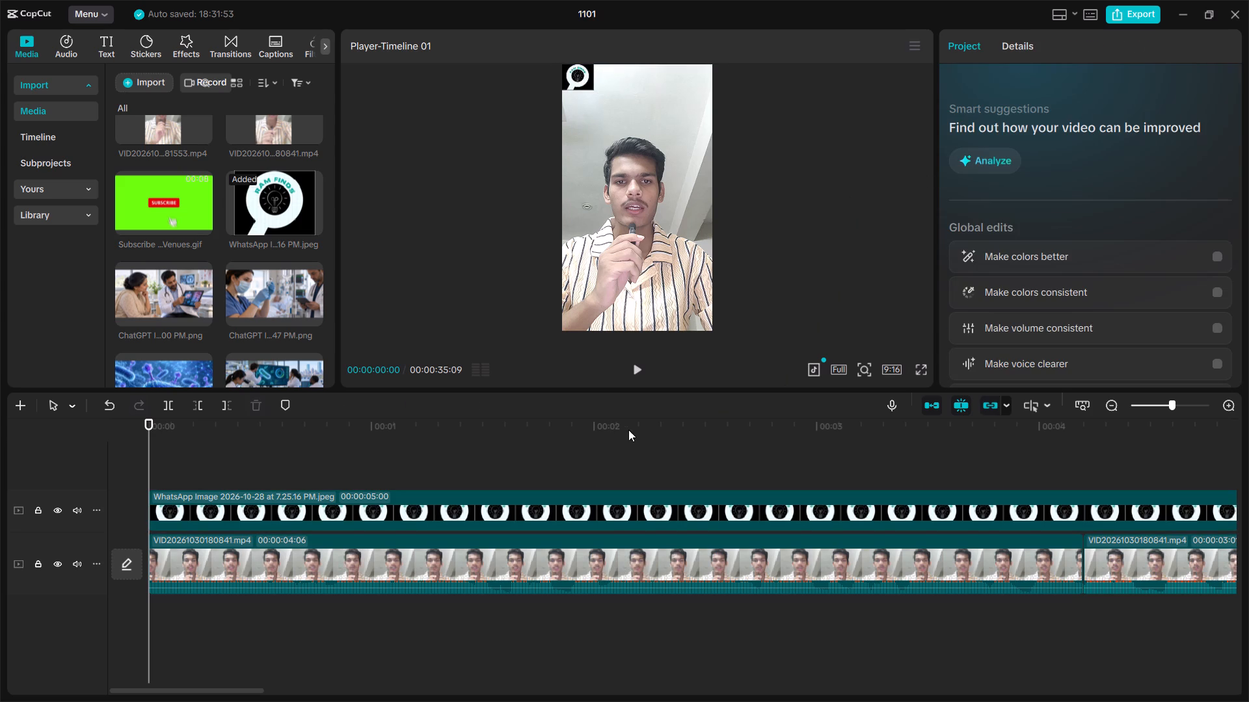
Play back the video's opening and extend the logo overlay clip to the end of the main video at about 00:00:35:09.
{"action": "left_click", "coordinate": [636, 372]}
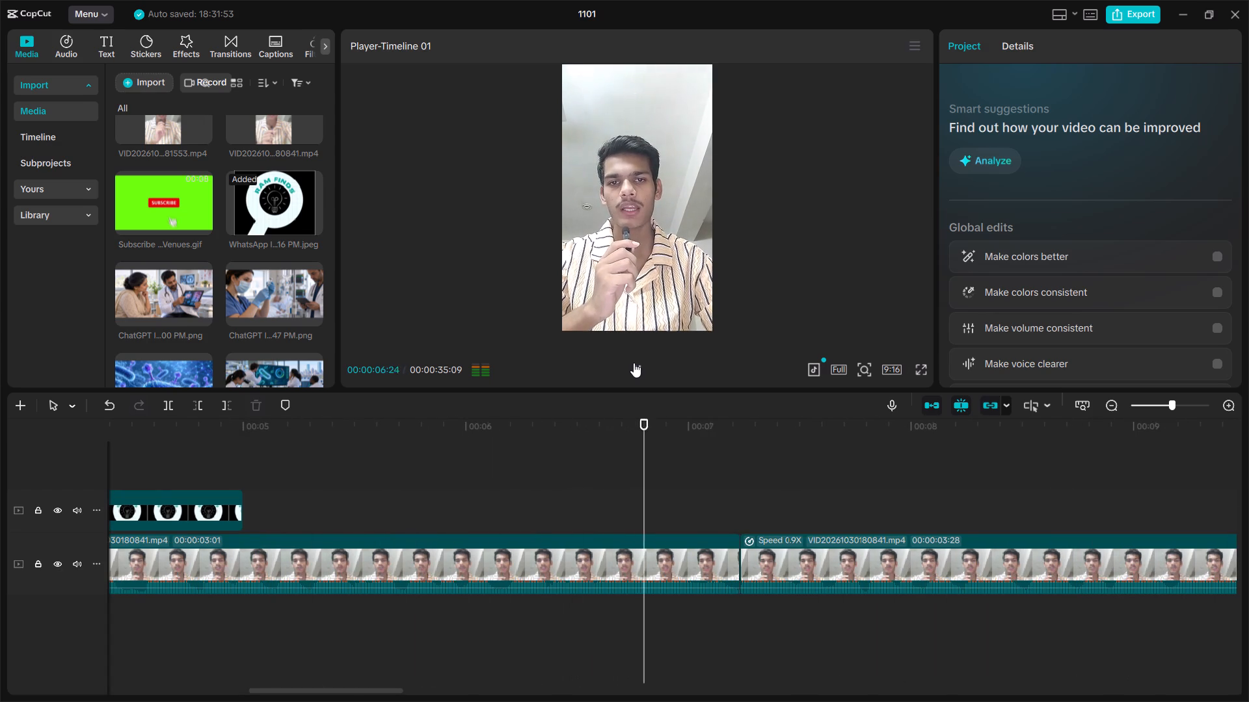
{"action": "left_click", "coordinate": [198, 528]}
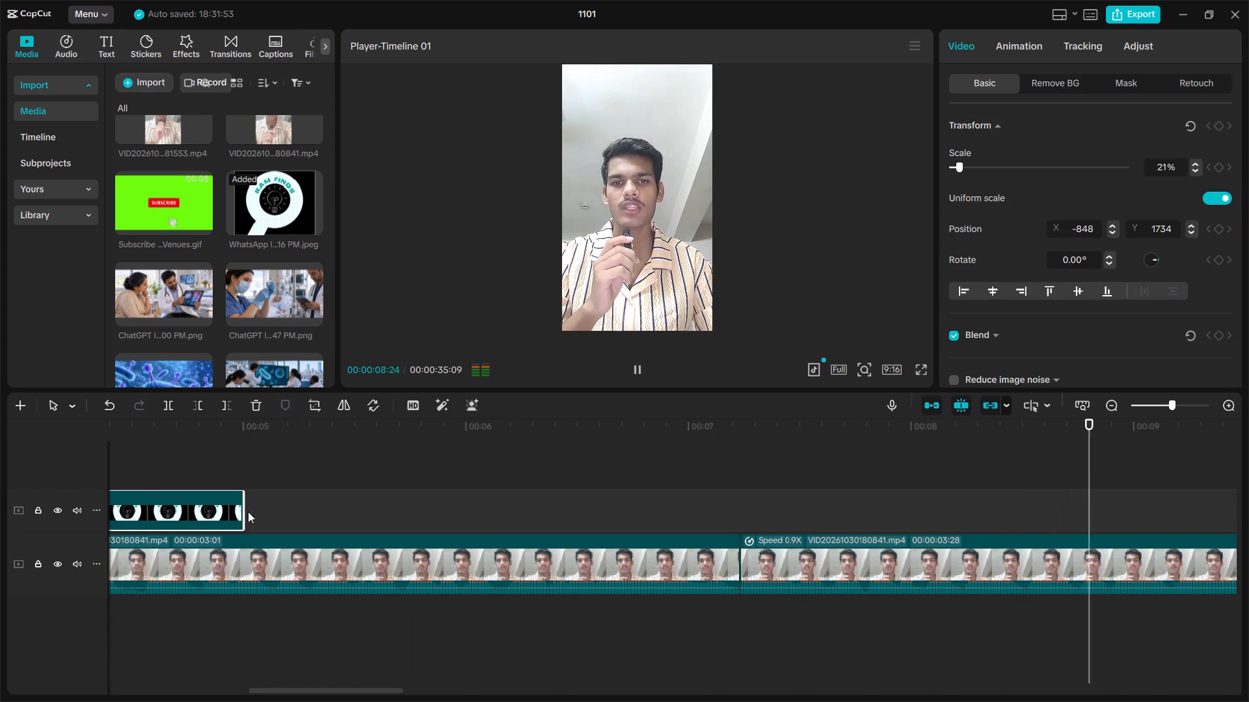
{"action": "left_click", "coordinate": [455, 492]}
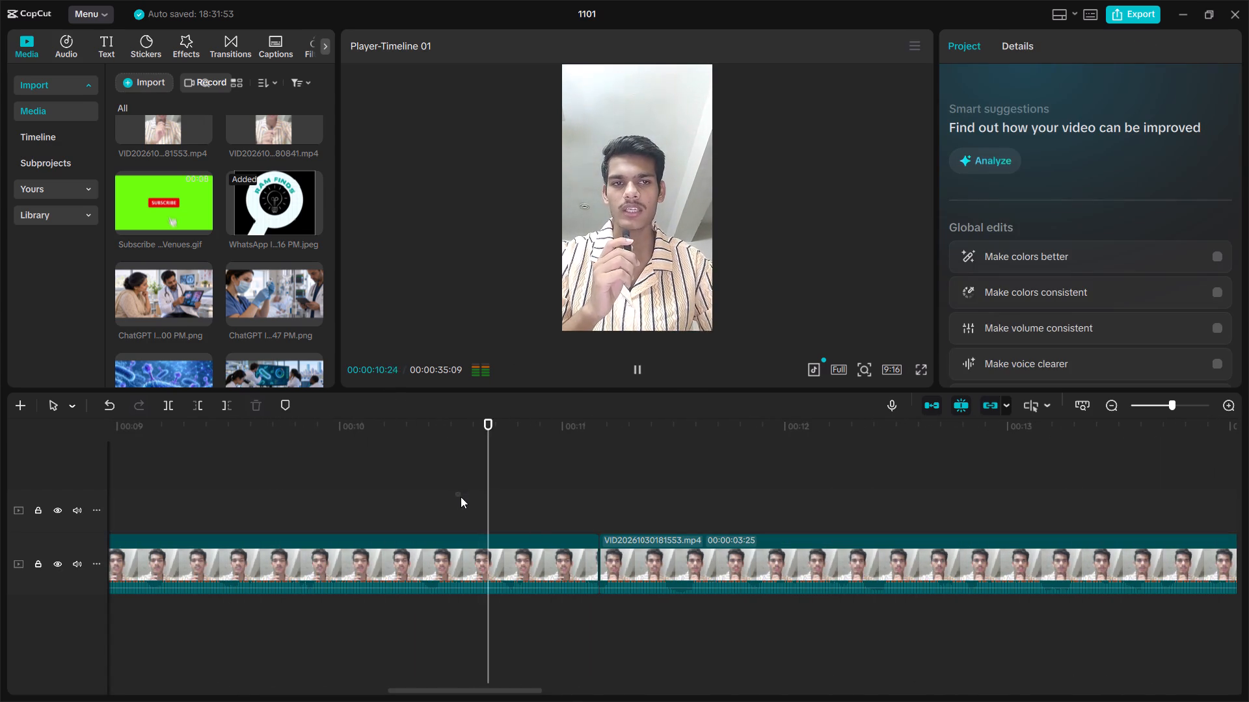
{"action": "left_click", "coordinate": [633, 369]}
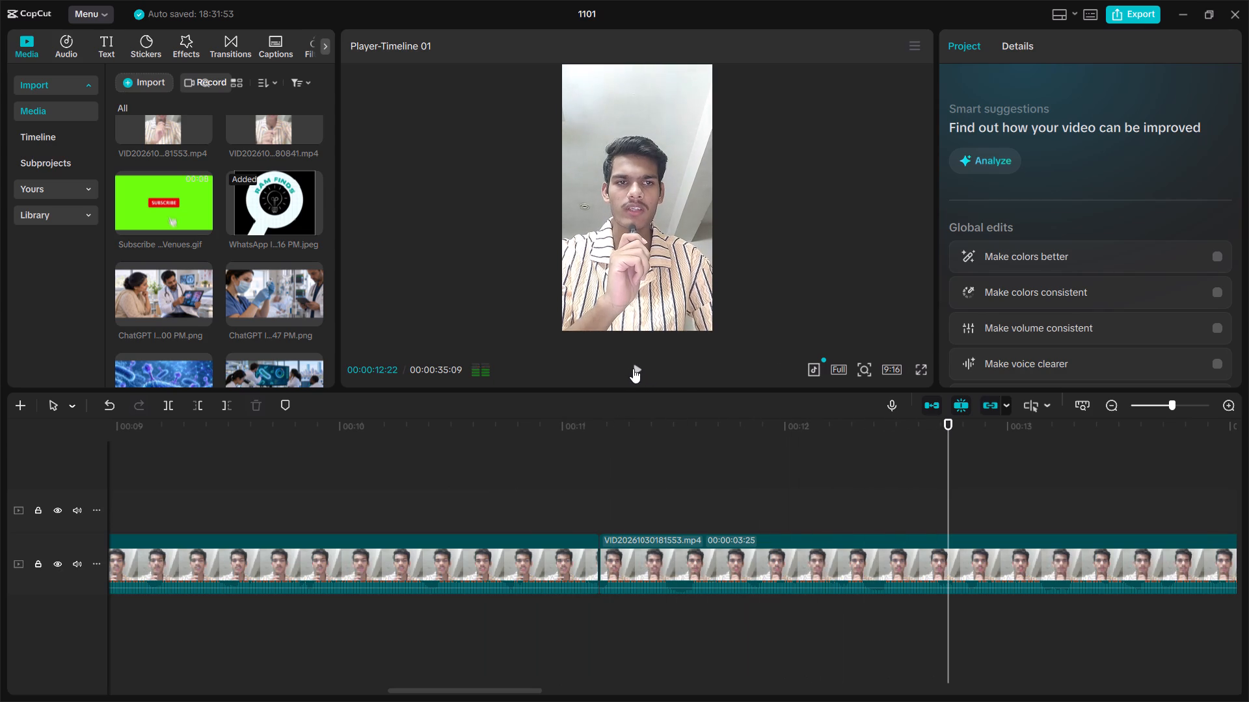
{"action": "left_click_drag", "start_coordinate": [498, 692], "coordinate": [234, 682]}
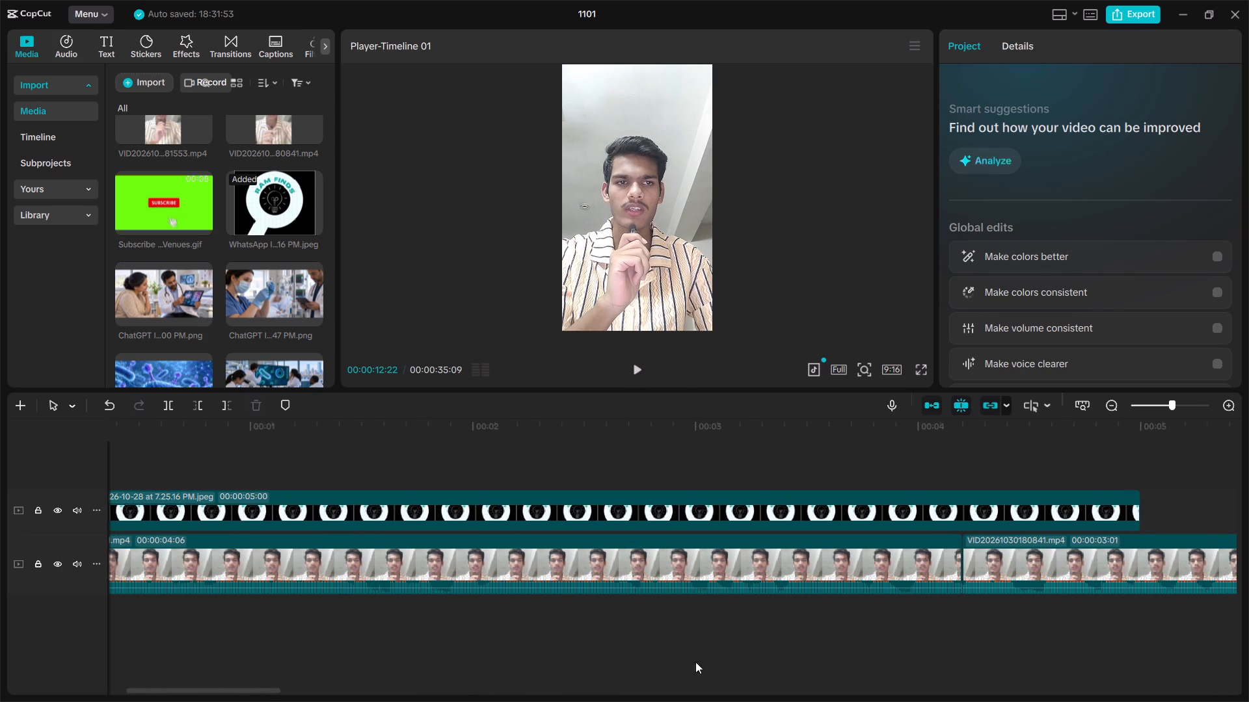
{"action": "left_click", "coordinate": [1151, 506]}
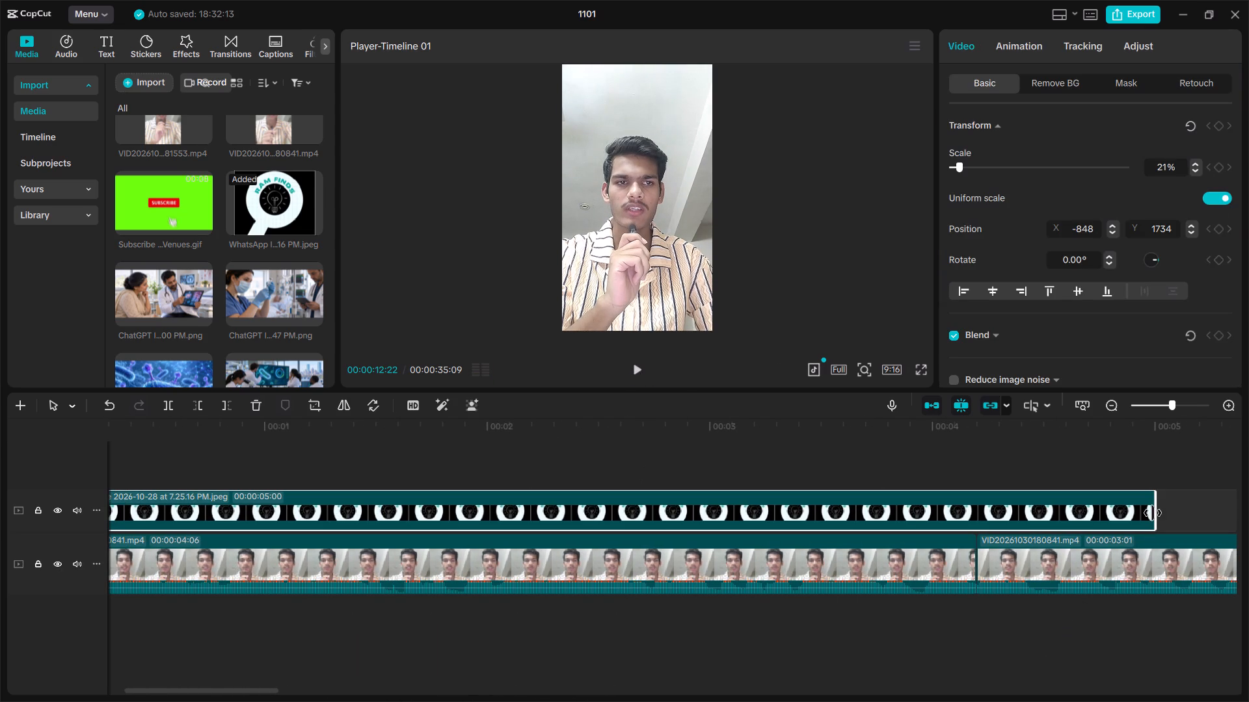
{"action": "left_click_drag", "start_coordinate": [1153, 513], "coordinate": [1248, 518]}
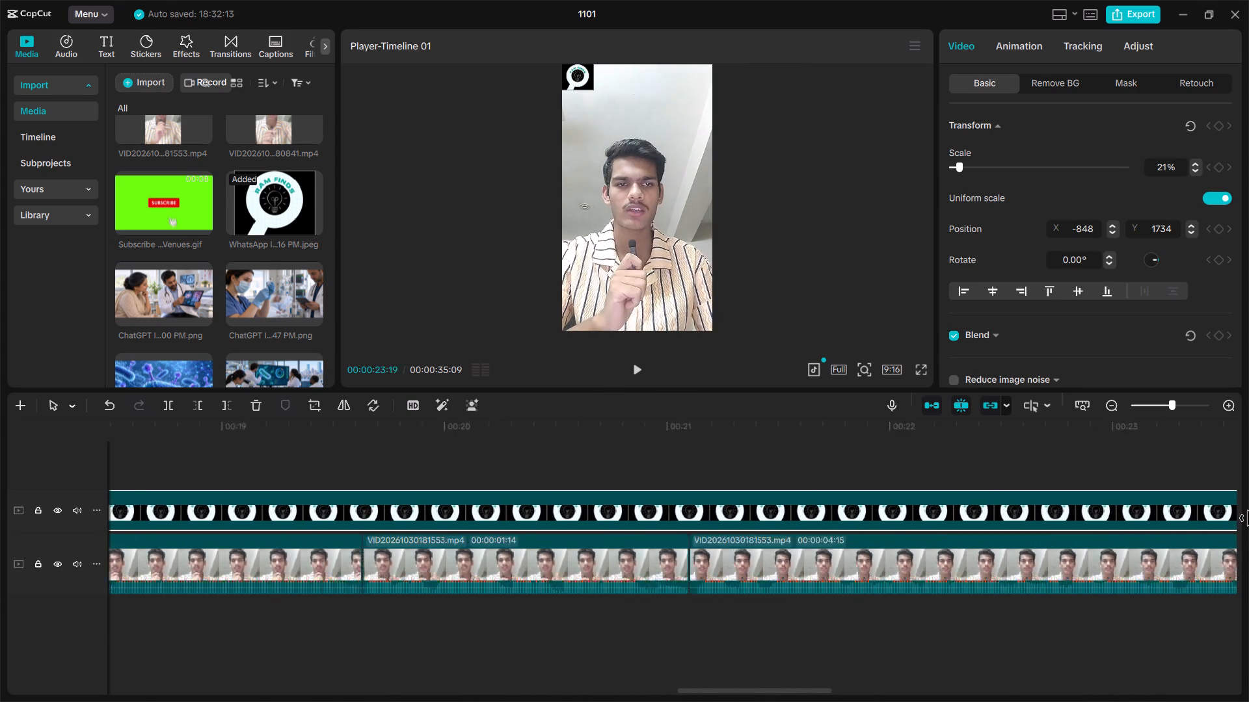
{"action": "left_click_drag", "start_coordinate": [1248, 518], "coordinate": [457, 429]}
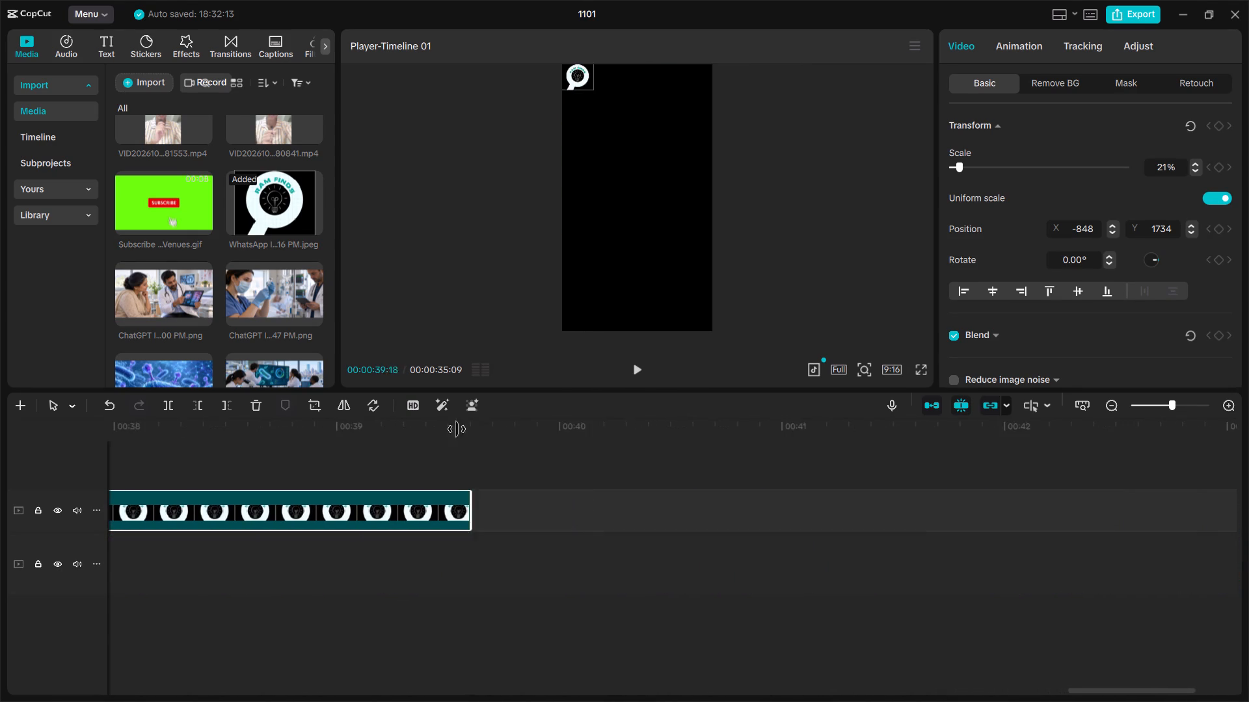
{"action": "left_click_drag", "start_coordinate": [457, 429], "coordinate": [419, 566]}
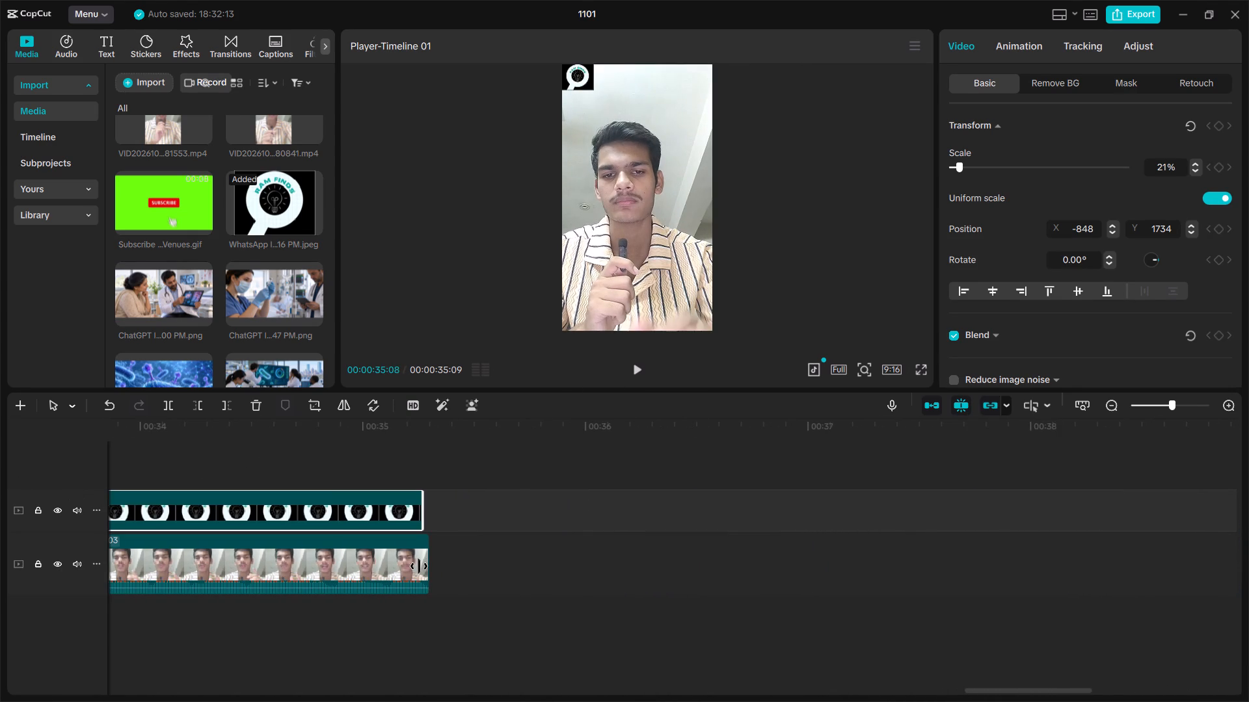
{"action": "left_click_drag", "start_coordinate": [419, 566], "coordinate": [424, 571]}
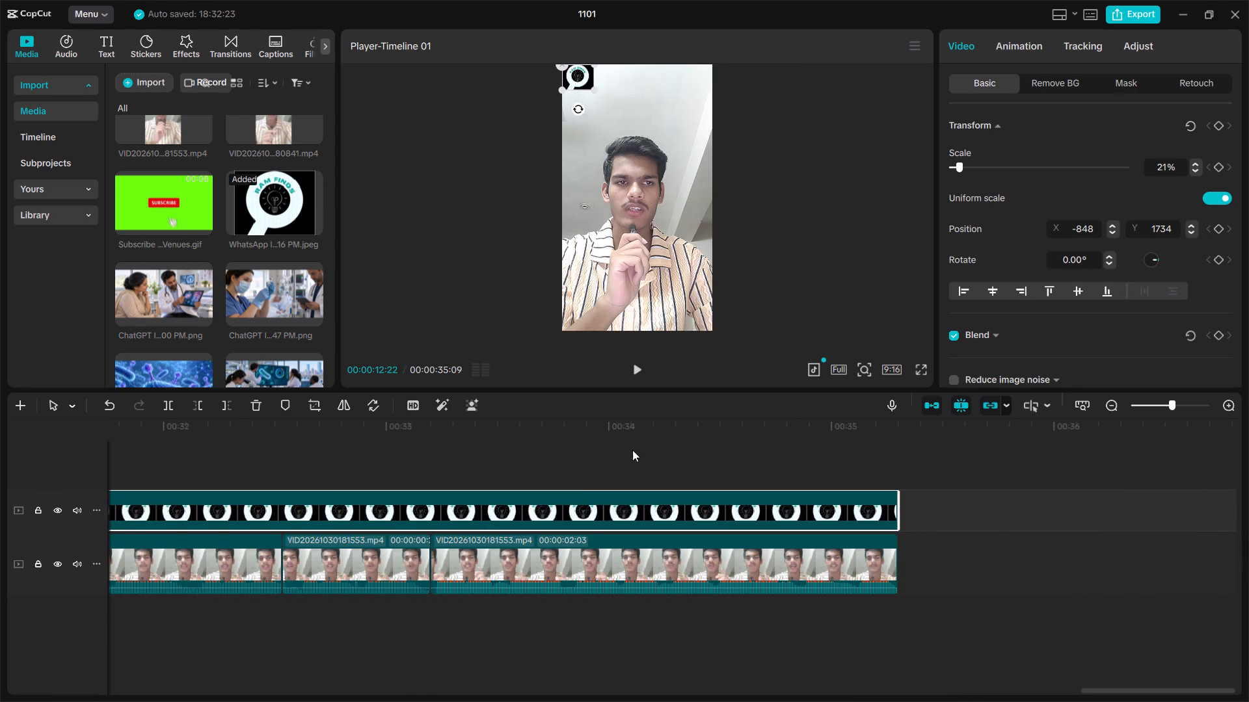
Play back the video's closing part and trim the logo overlay clip's end to 00:00:34:06.
{"action": "left_click", "coordinate": [636, 369]}
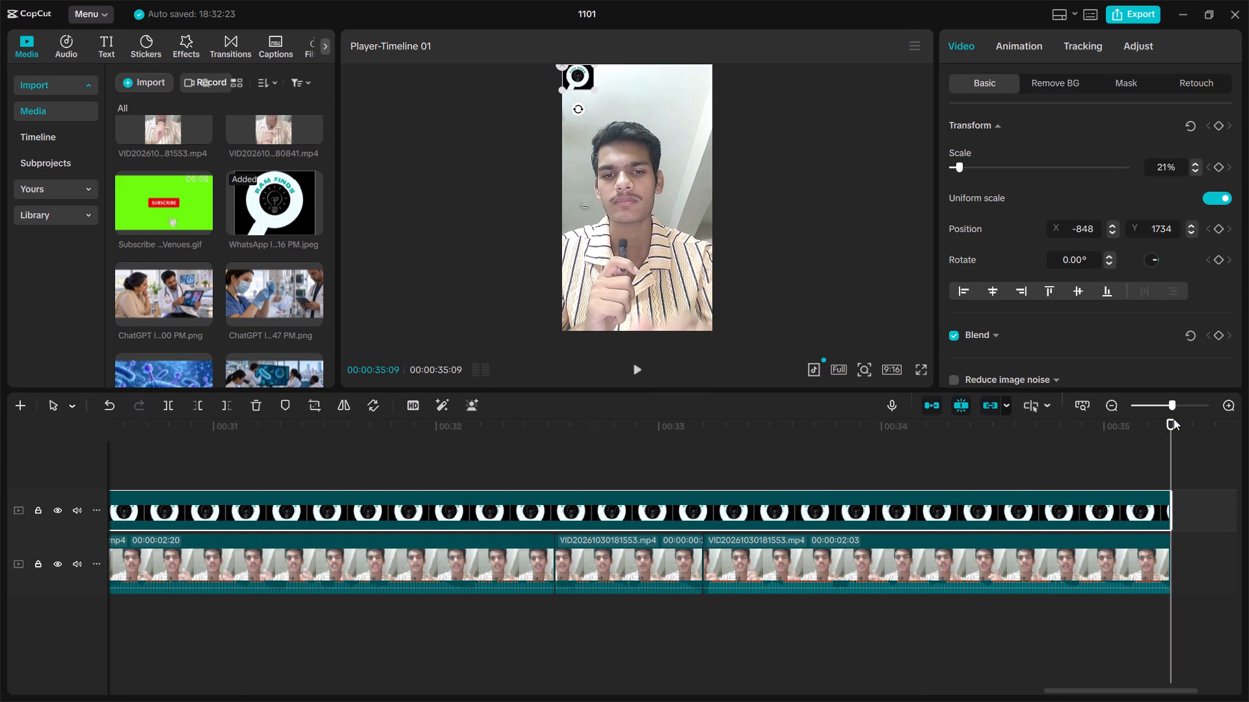
{"action": "left_click_drag", "start_coordinate": [1177, 421], "coordinate": [372, 413]}
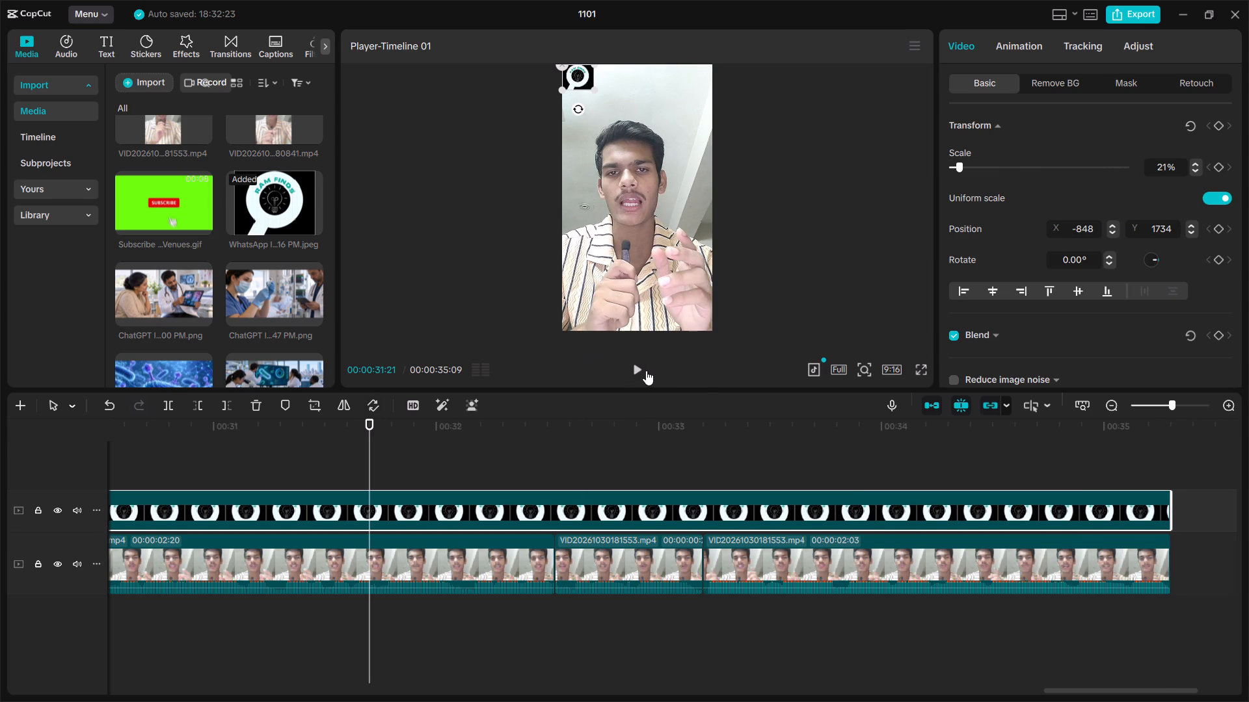
{"action": "left_click", "coordinate": [634, 368]}
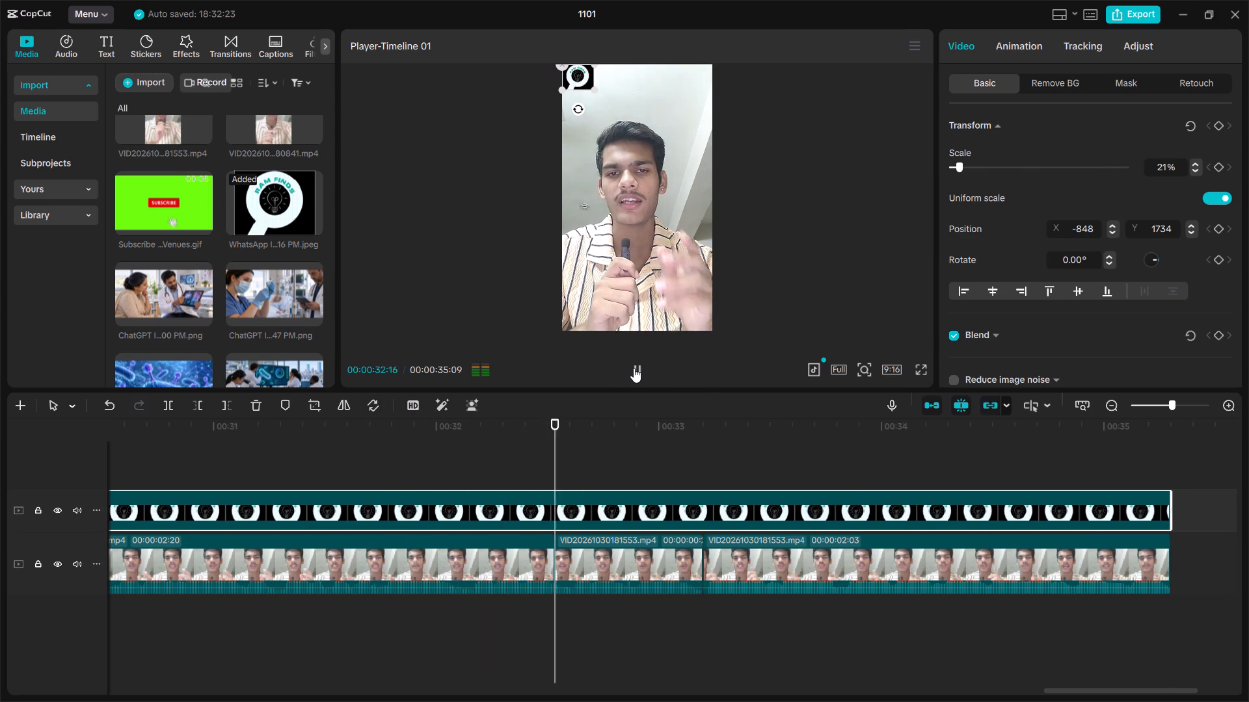
{"action": "left_click", "coordinate": [634, 368]}
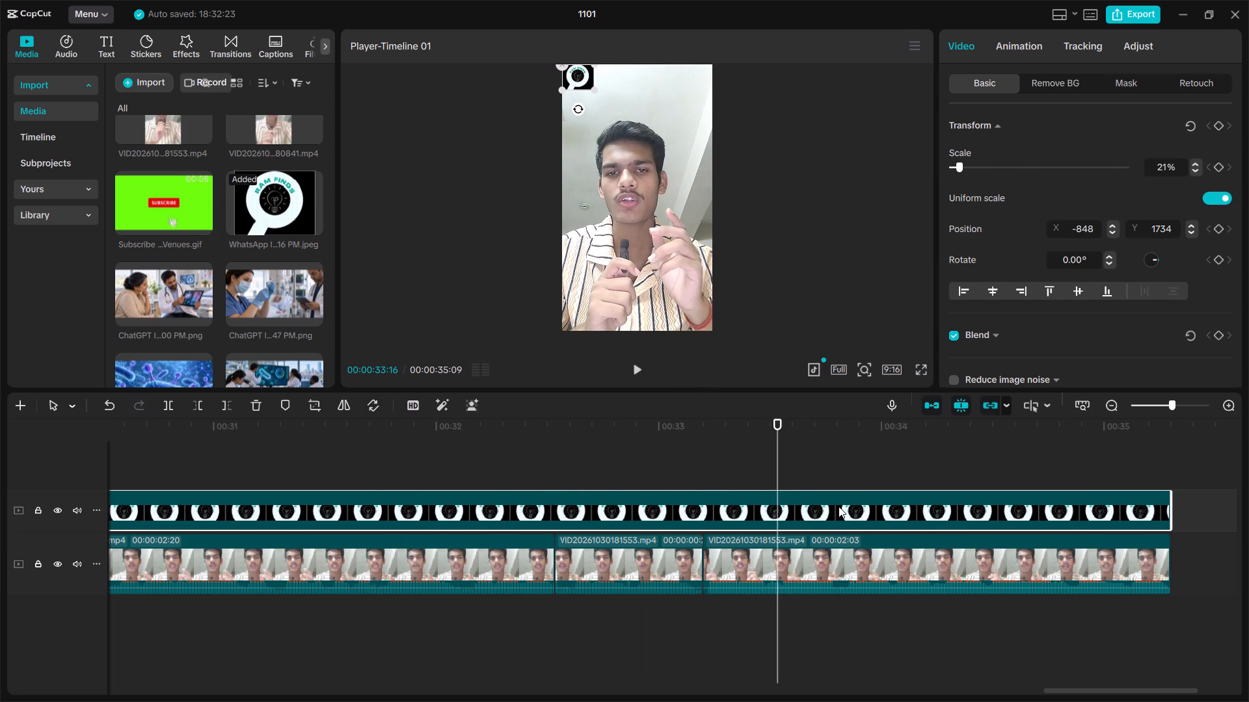
{"action": "double_click", "coordinate": [639, 363]}
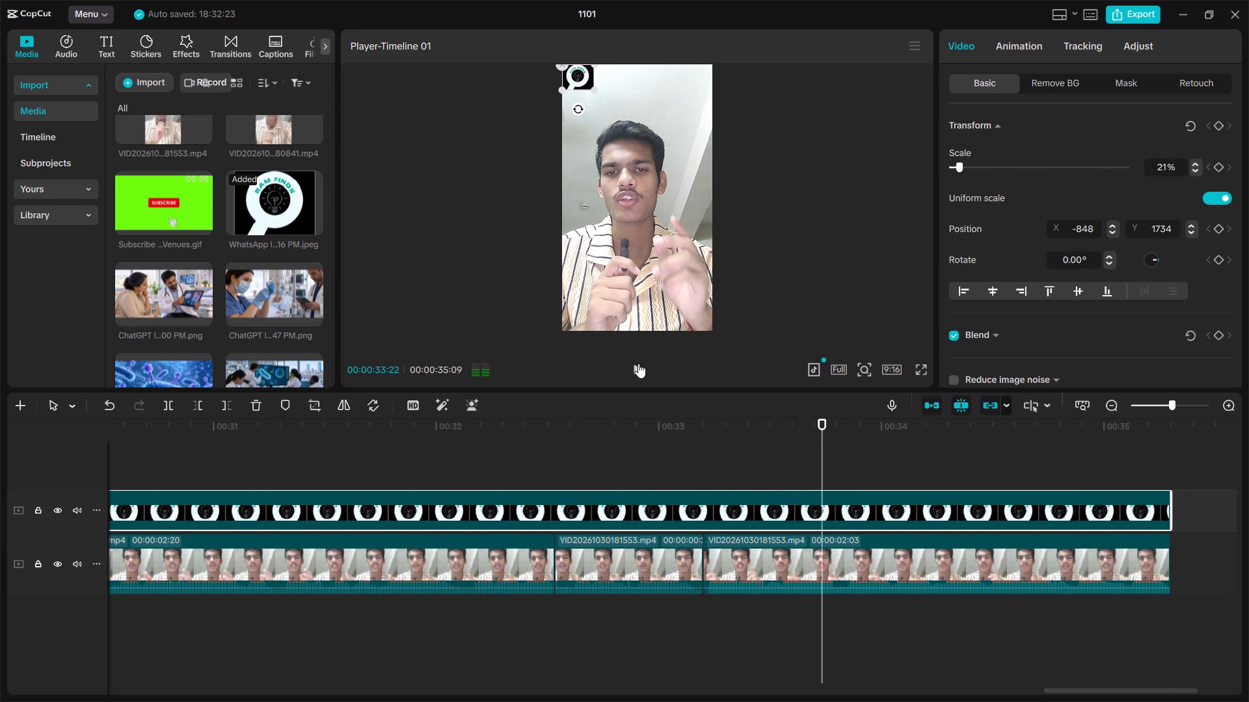
{"action": "left_click", "coordinate": [631, 374]}
{"action": "left_click", "coordinate": [635, 372]}
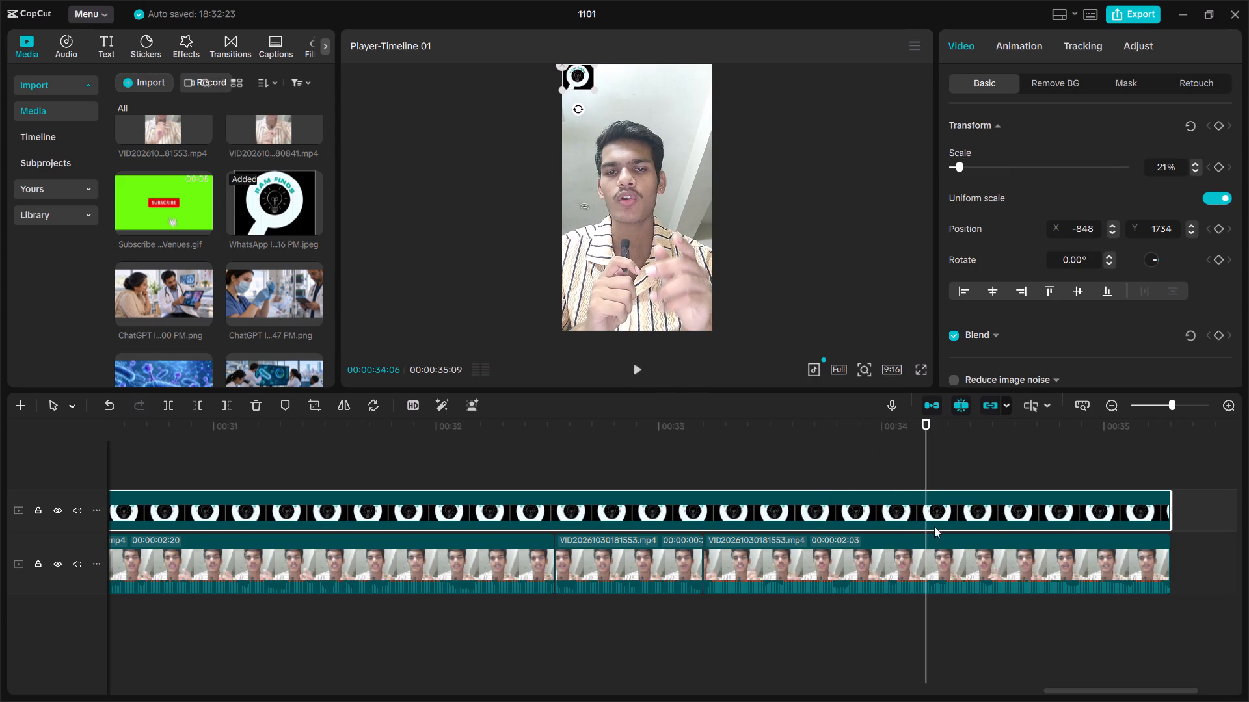
{"action": "left_click_drag", "start_coordinate": [1174, 511], "coordinate": [974, 519]}
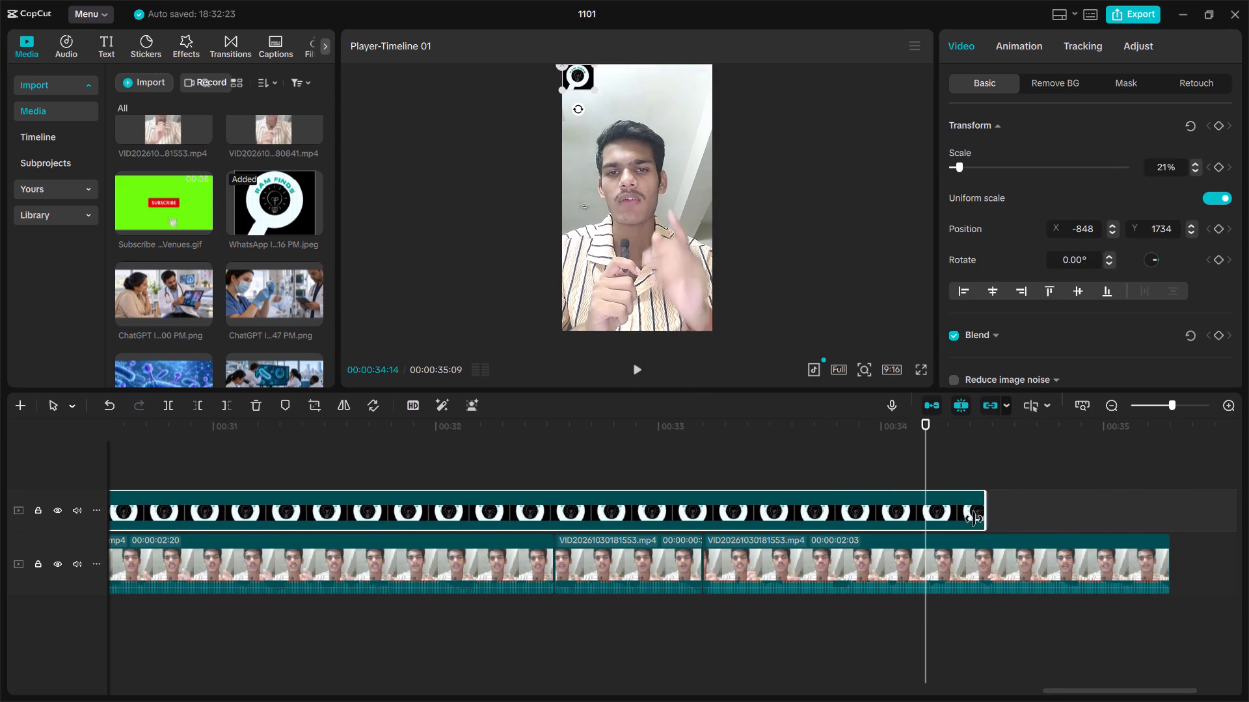
{"action": "left_click_drag", "start_coordinate": [974, 519], "coordinate": [923, 522]}
Add a second Ram Finds logo clip right after the first at about 00:00:34:06, close the gap between them, and play back the join.
{"action": "left_click_drag", "start_coordinate": [275, 201], "coordinate": [902, 524]}
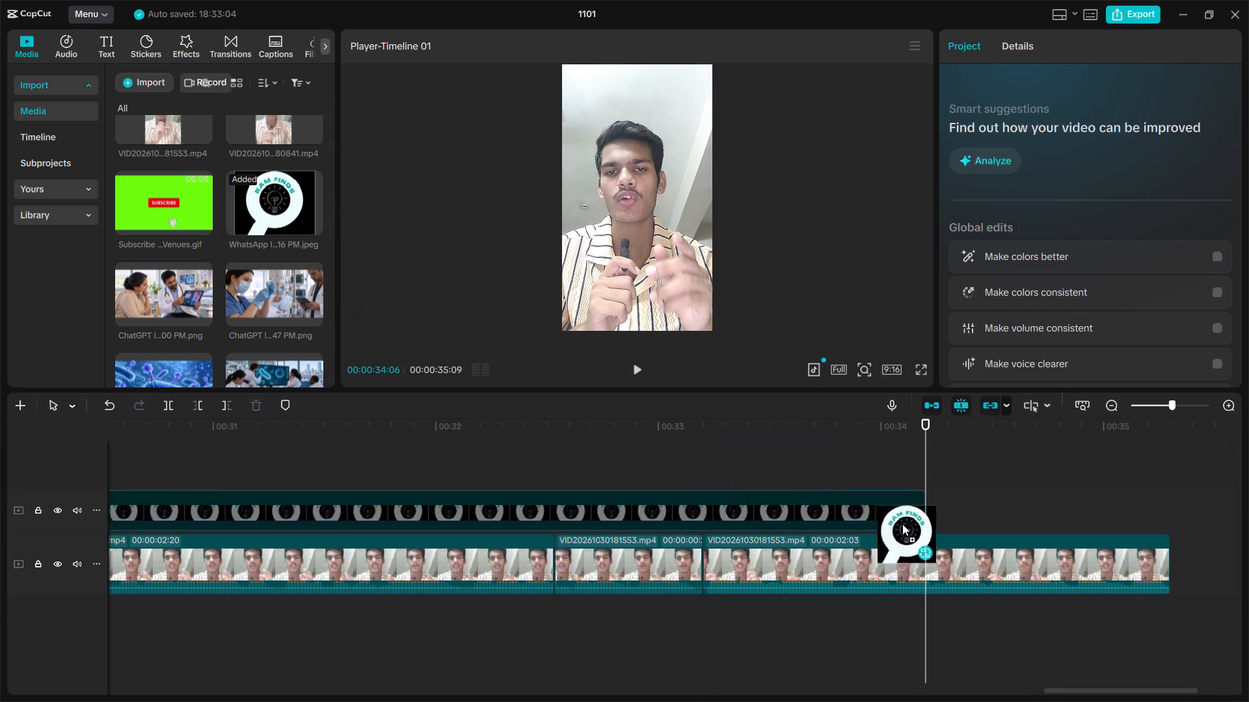
{"action": "left_click_drag", "start_coordinate": [902, 524], "coordinate": [934, 509]}
{"action": "left_click", "coordinate": [904, 523]}
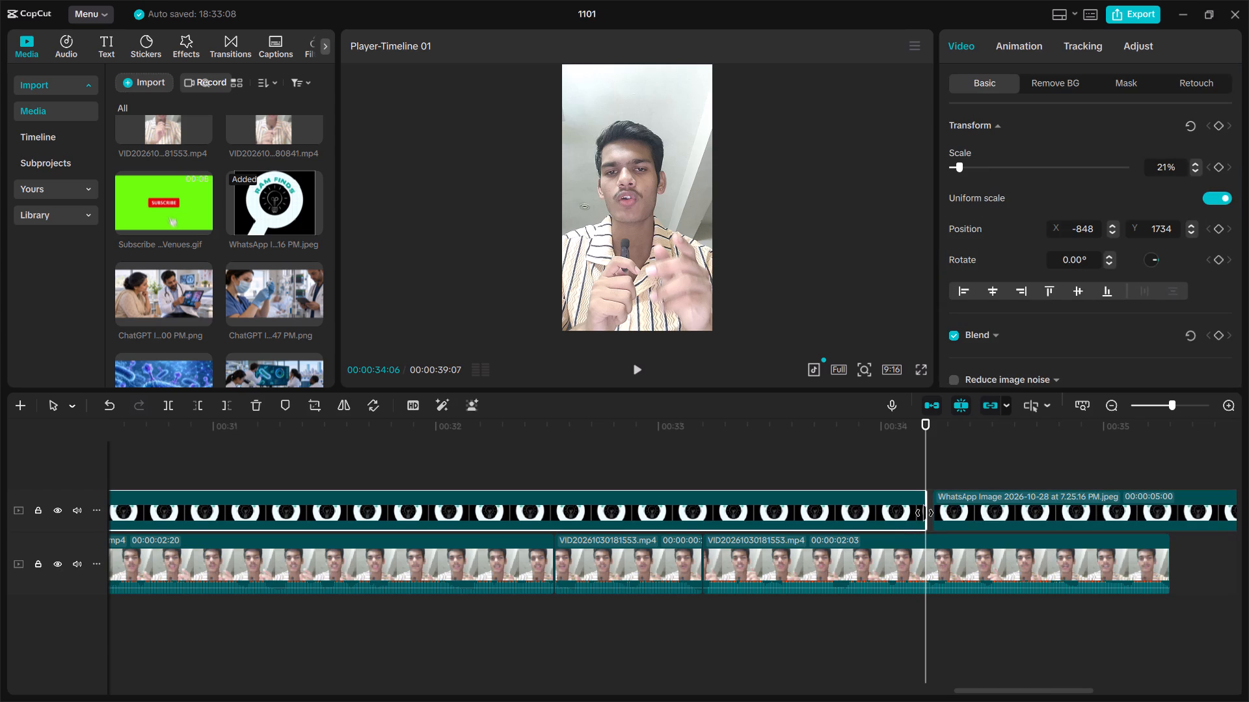
{"action": "left_click_drag", "start_coordinate": [924, 513], "coordinate": [935, 513]}
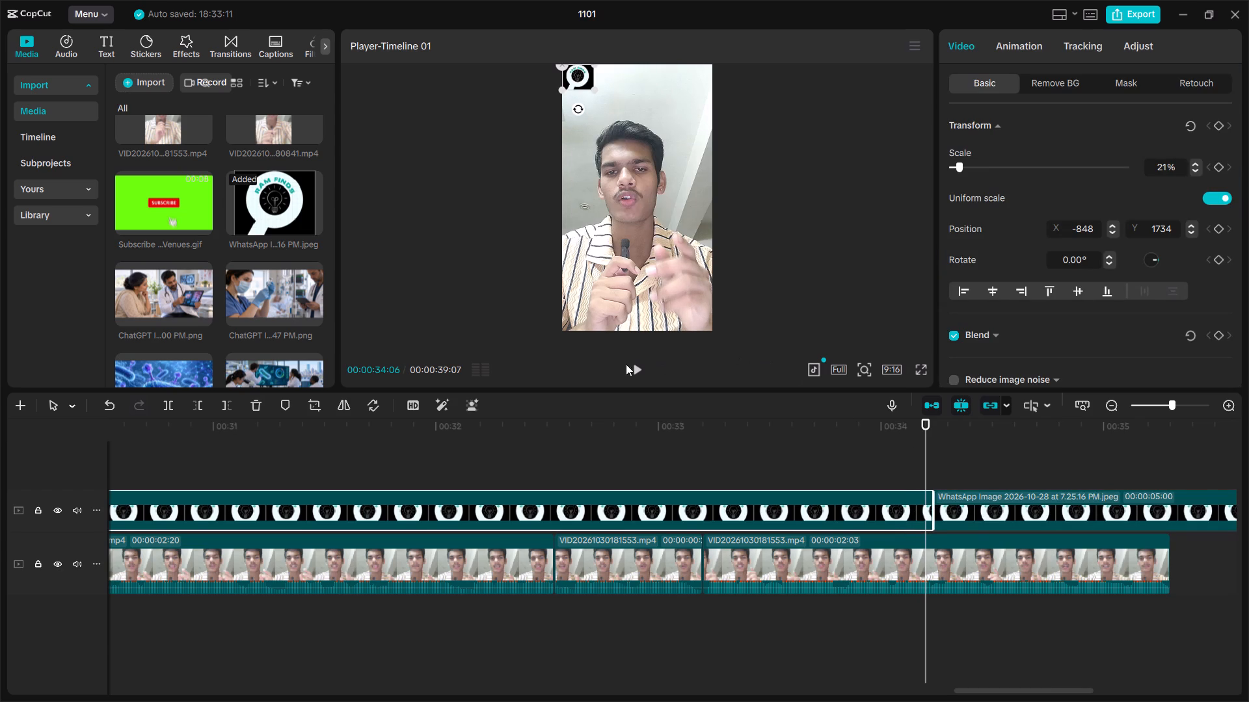
{"action": "double_click", "coordinate": [631, 369]}
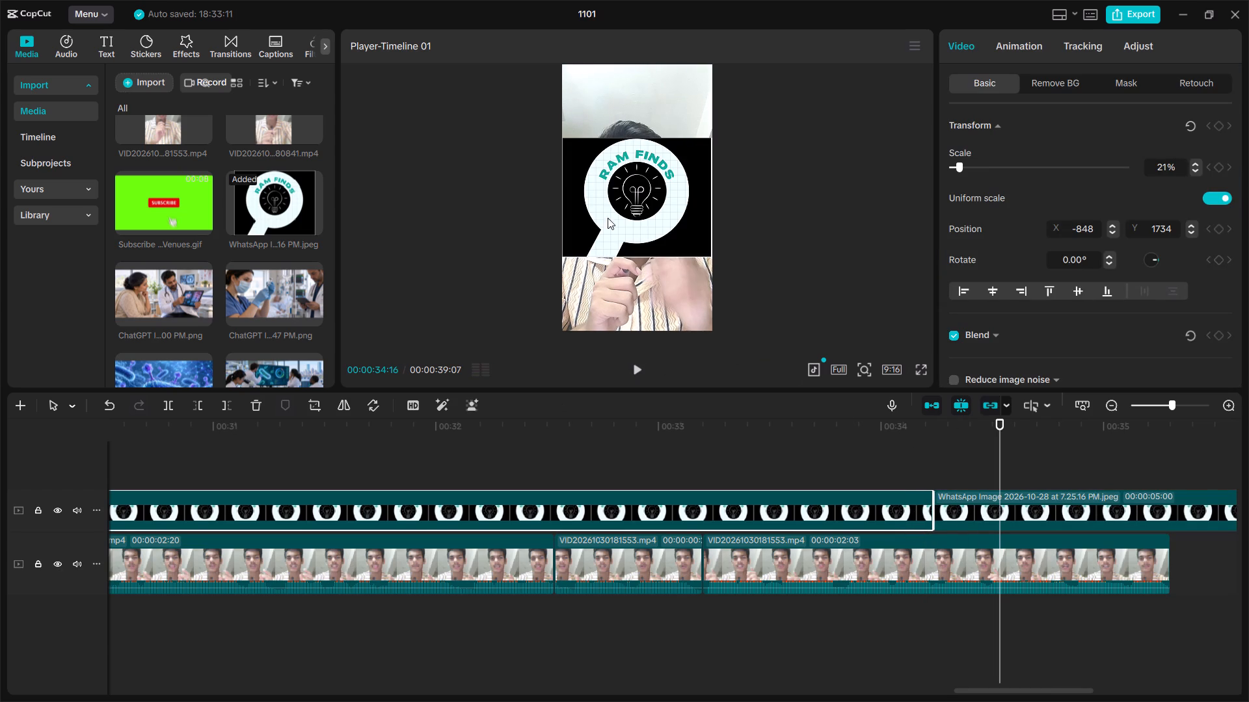
{"action": "left_click", "coordinate": [622, 201]}
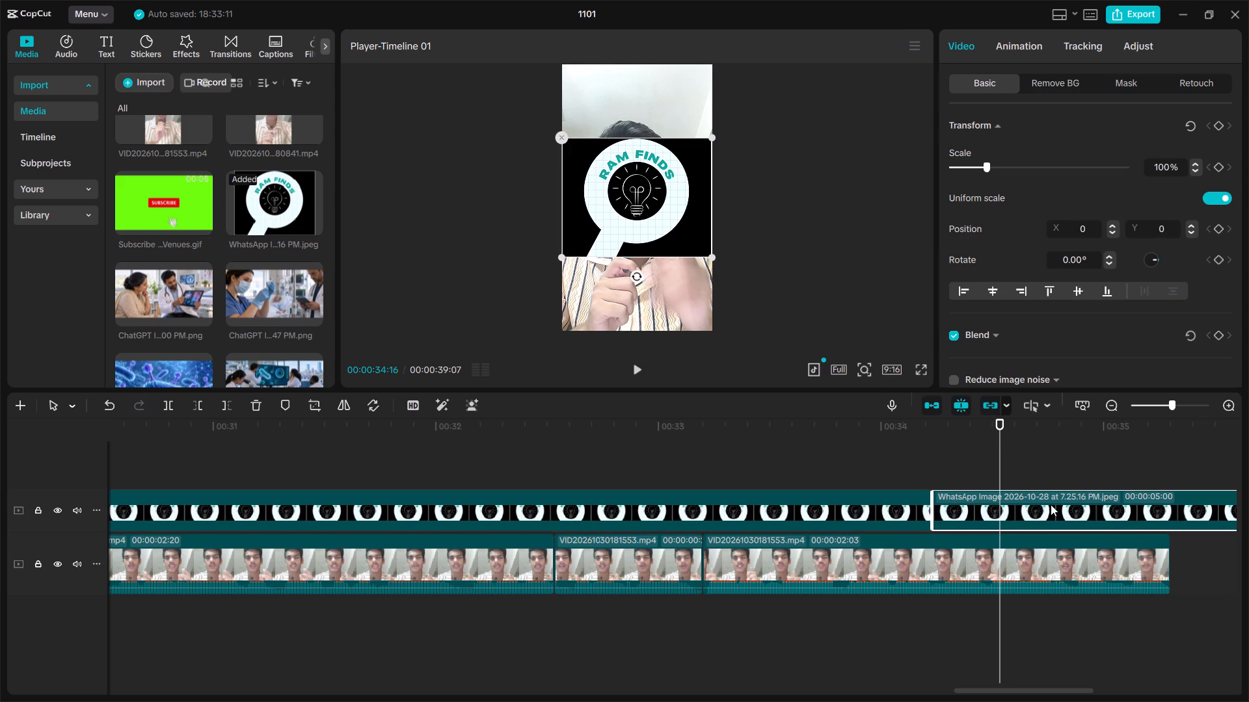
Trim the end of the second Ram Finds logo clip to the end of the main video at 00:00:35:09.
{"action": "left_click_drag", "start_coordinate": [1000, 426], "coordinate": [1247, 456]}
{"action": "left_click_drag", "start_coordinate": [918, 512], "coordinate": [330, 495]}
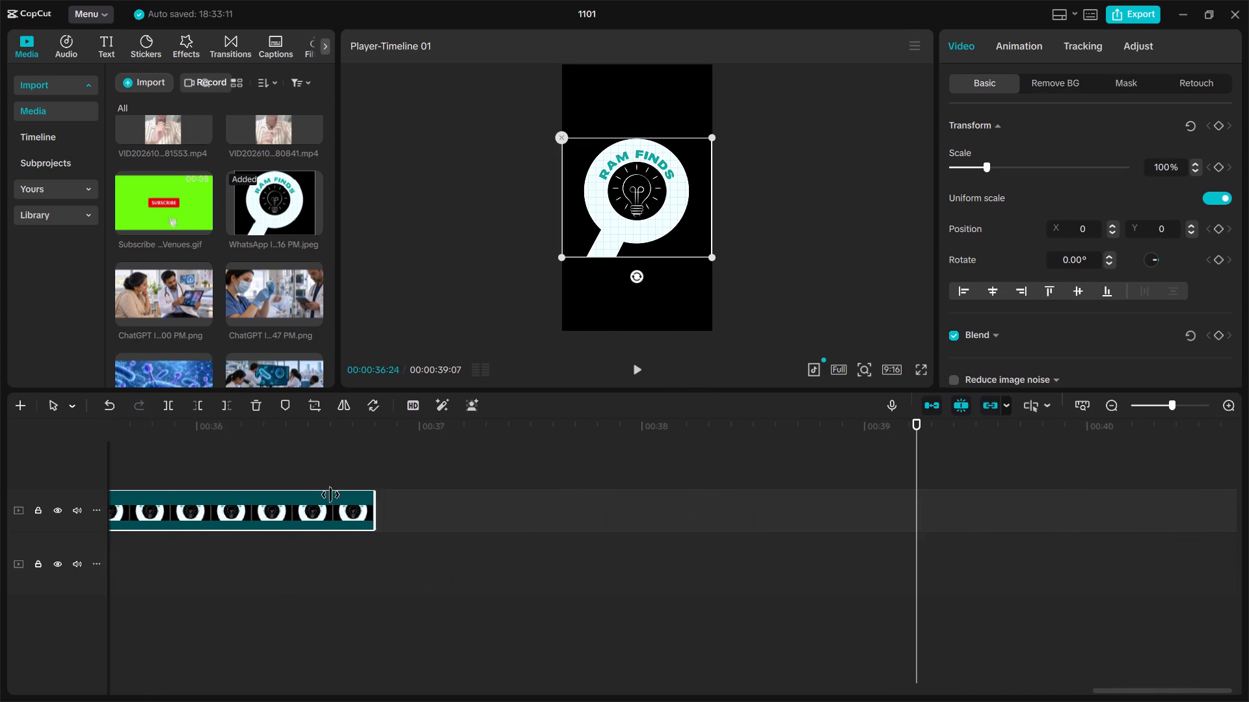
{"action": "left_click_drag", "start_coordinate": [330, 495], "coordinate": [263, 528]}
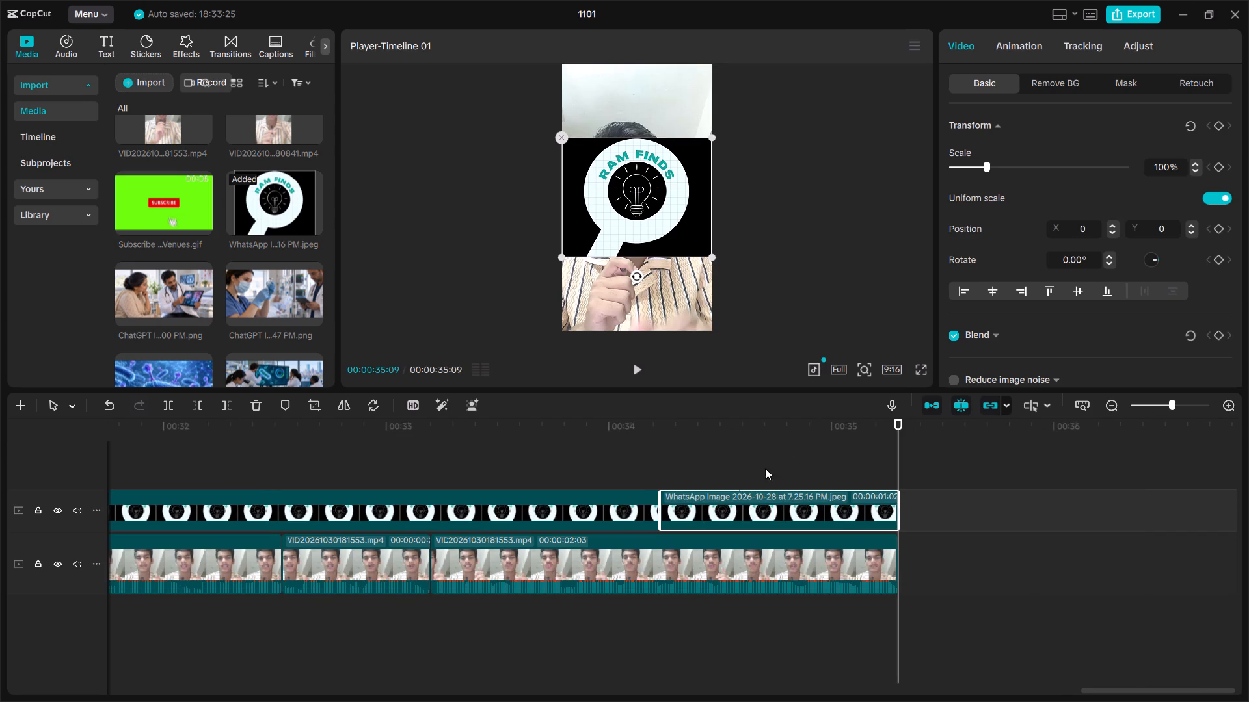
Shrink the second logo overlay to 44% and place it centred over the presenter's chest at about X 0, Y -796.
{"action": "left_click_drag", "start_coordinate": [710, 260], "coordinate": [689, 255]}
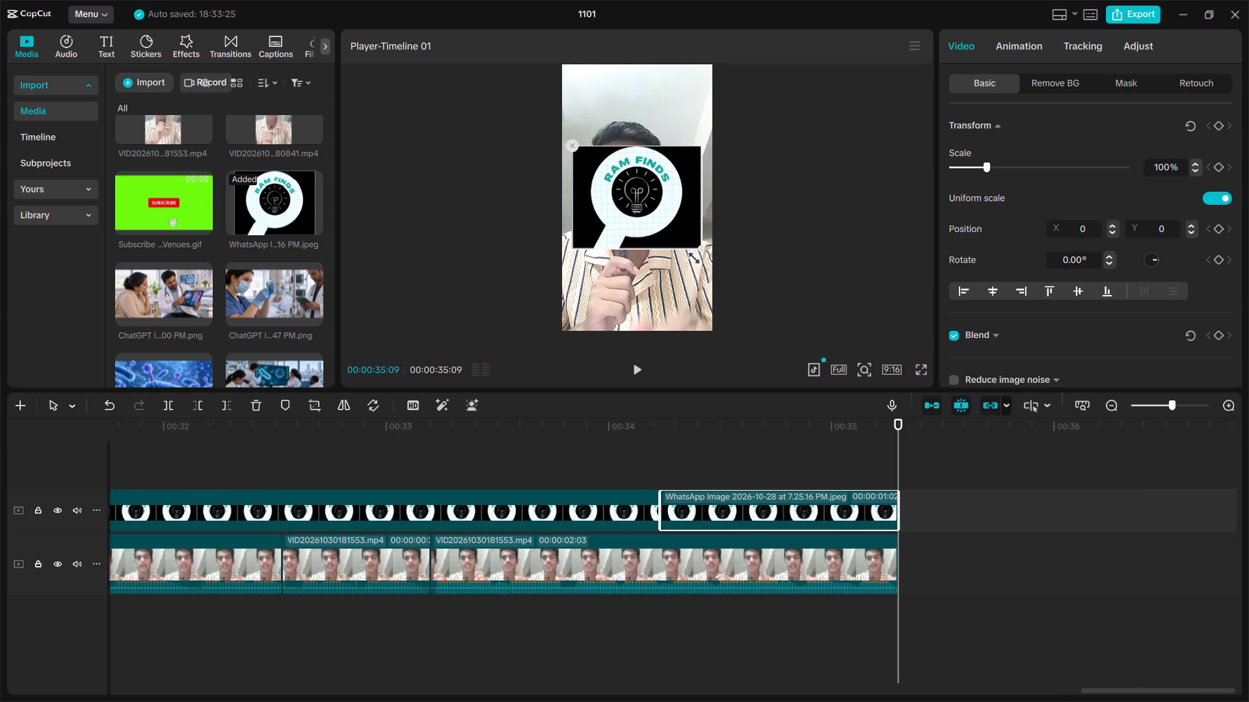
{"action": "left_click_drag", "start_coordinate": [689, 255], "coordinate": [636, 240]}
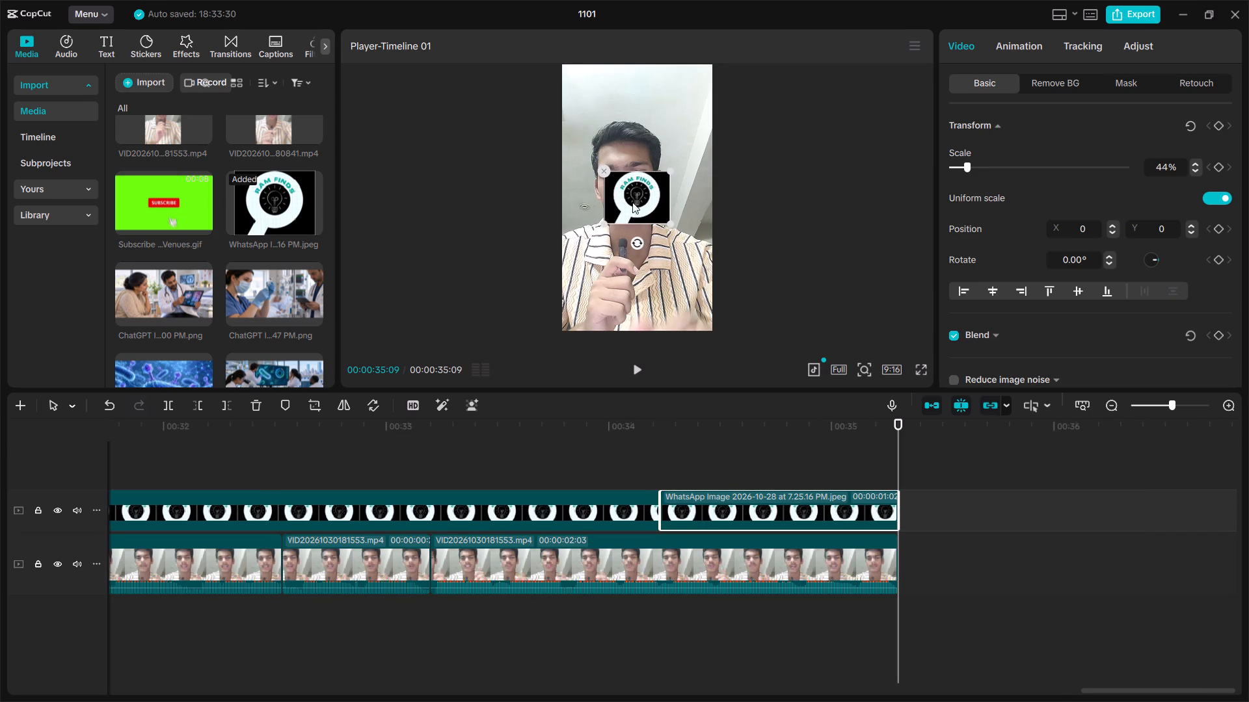
{"action": "left_click_drag", "start_coordinate": [632, 199], "coordinate": [632, 252]}
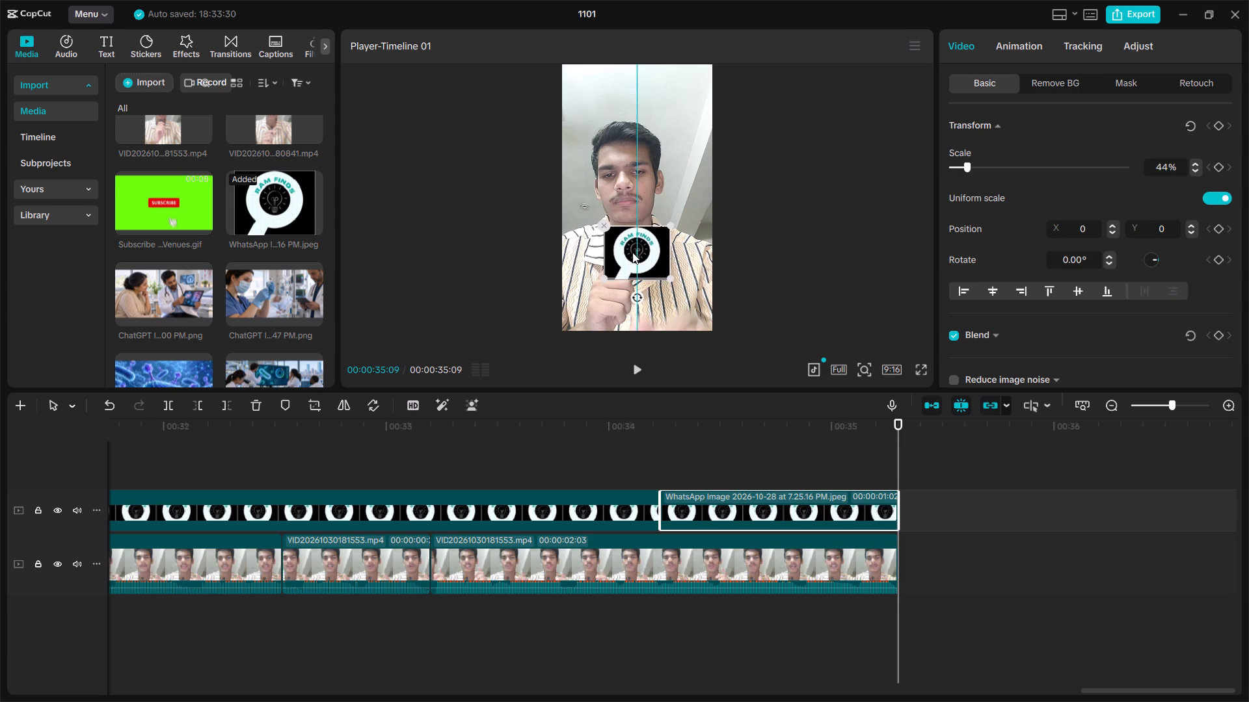
{"action": "left_click_drag", "start_coordinate": [632, 252], "coordinate": [628, 260]}
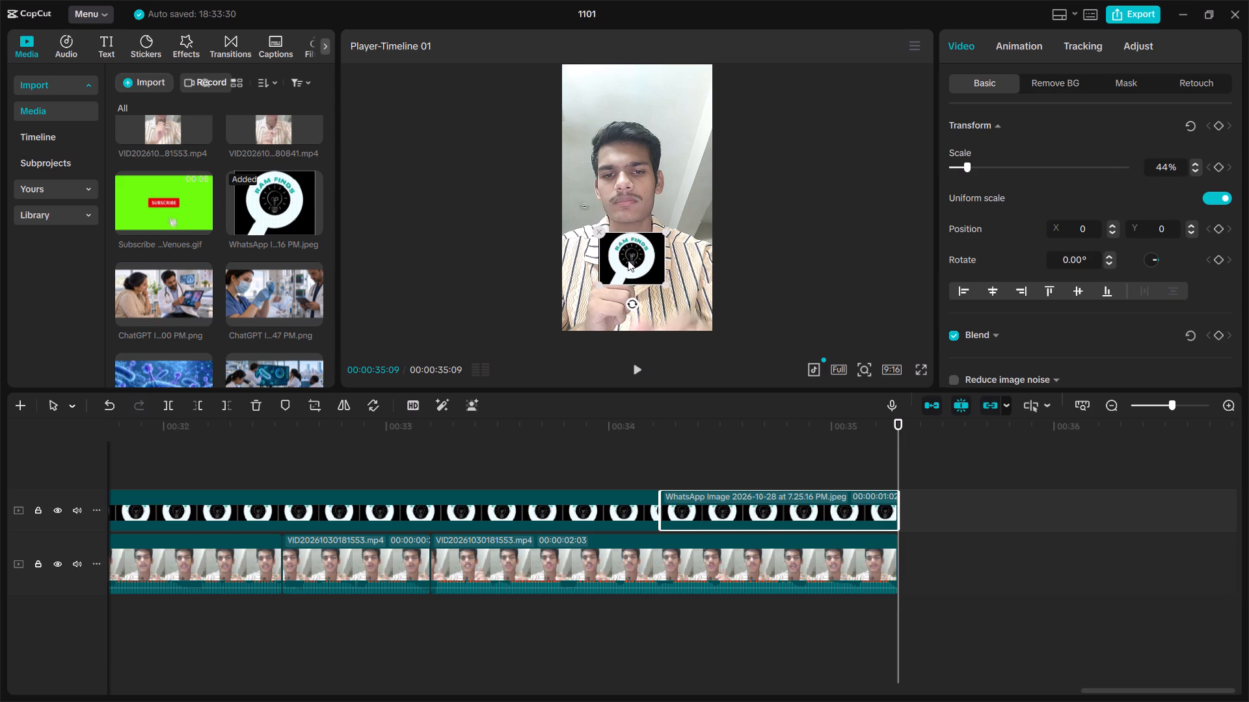
{"action": "left_click_drag", "start_coordinate": [628, 260], "coordinate": [634, 254]}
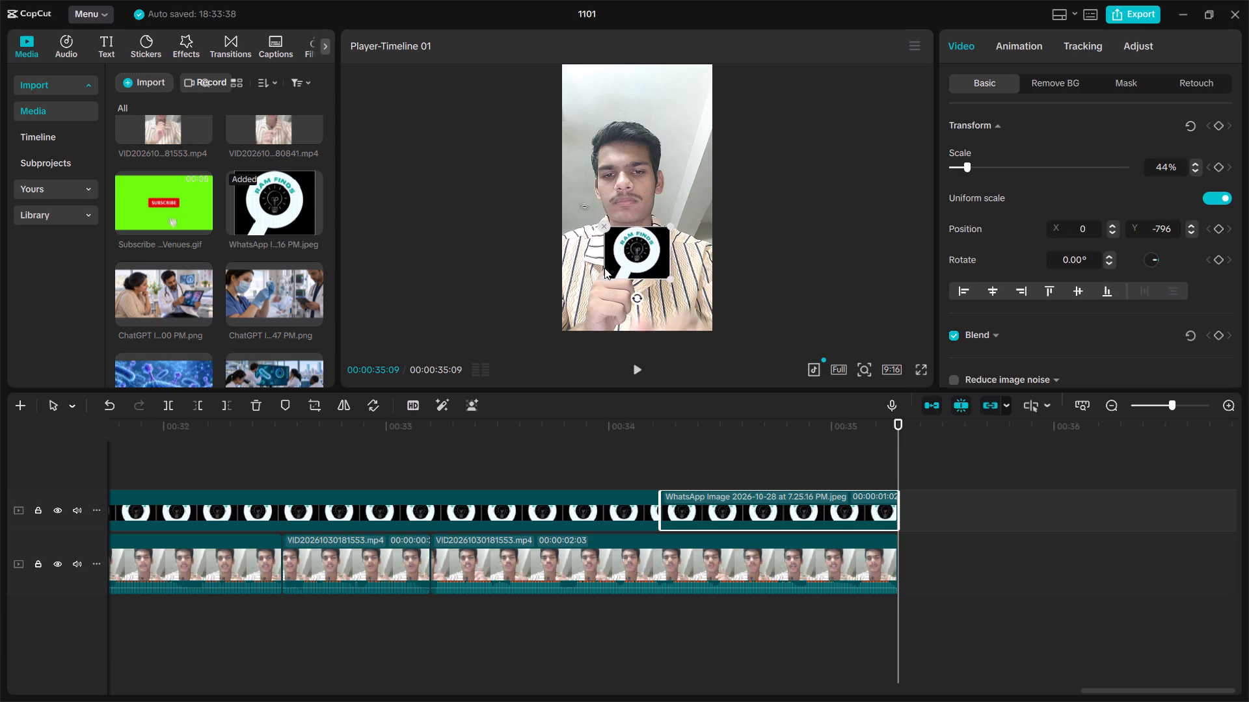
Add the green-screen Subscribe GIF on a new track above the logo, starting where the second logo clip begins.
{"action": "left_click_drag", "start_coordinate": [172, 209], "coordinate": [602, 316]}
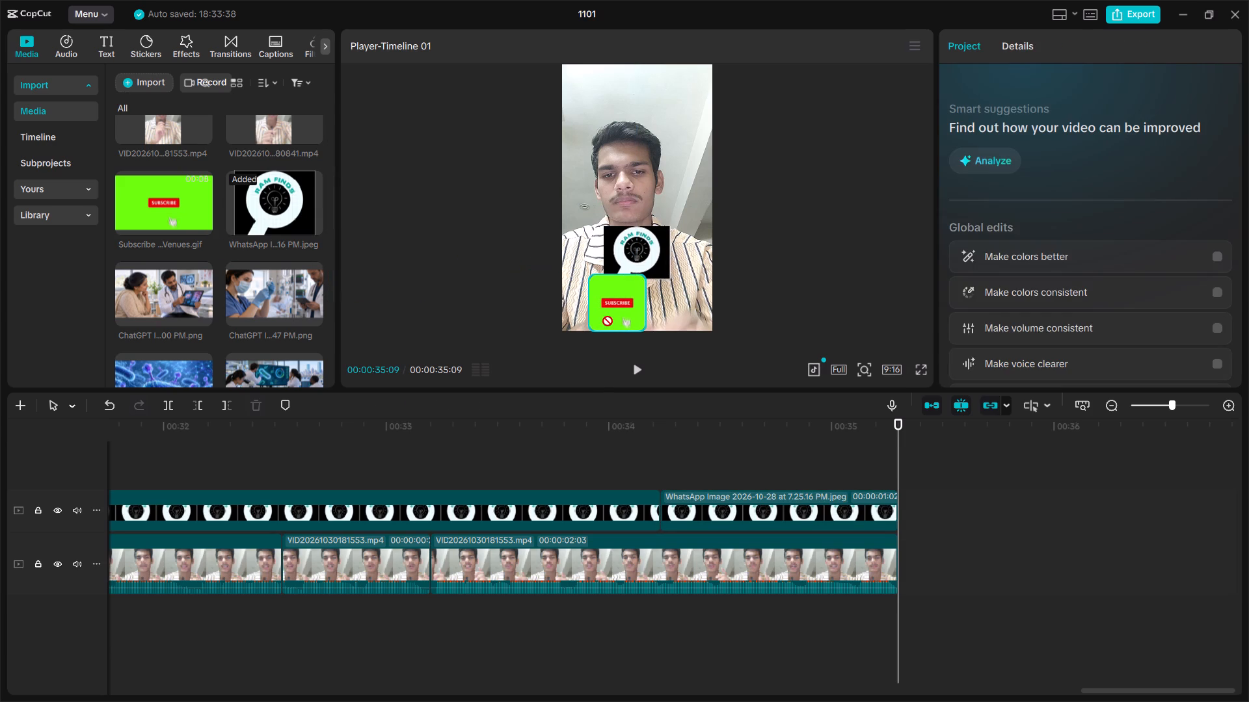
{"action": "left_click_drag", "start_coordinate": [602, 316], "coordinate": [607, 313]}
{"action": "left_click", "coordinate": [176, 192]}
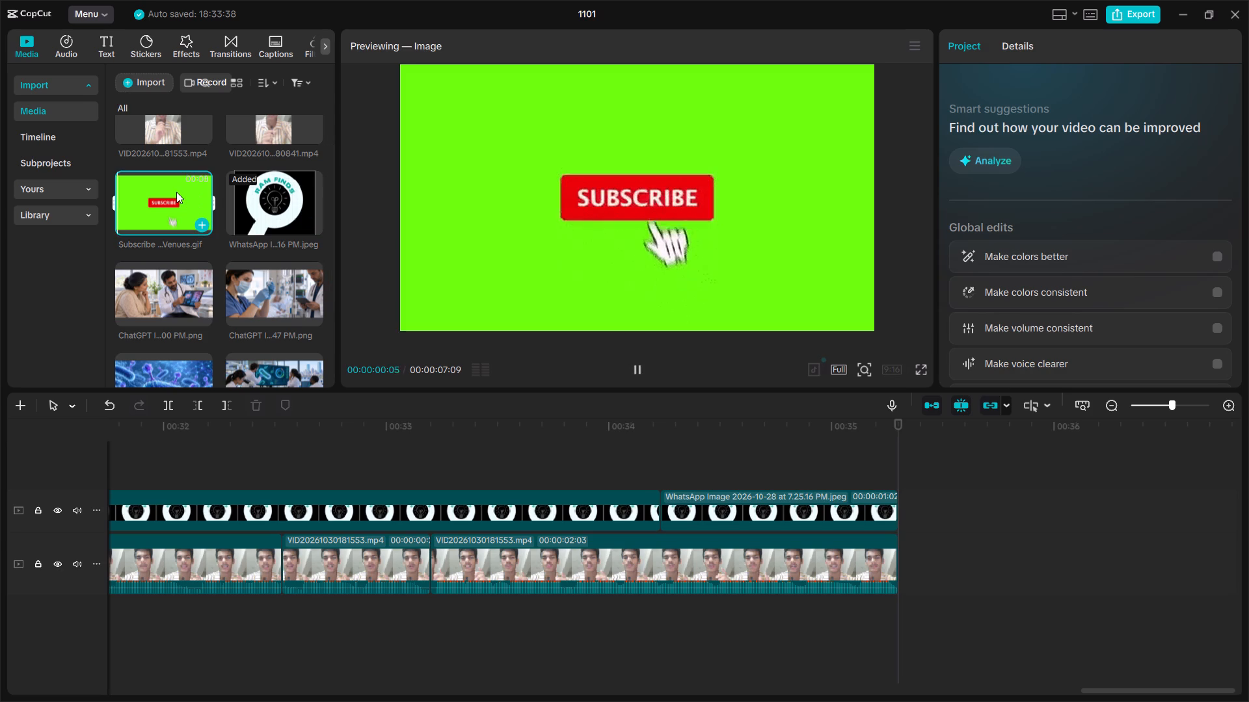
{"action": "left_click_drag", "start_coordinate": [163, 200], "coordinate": [678, 462]}
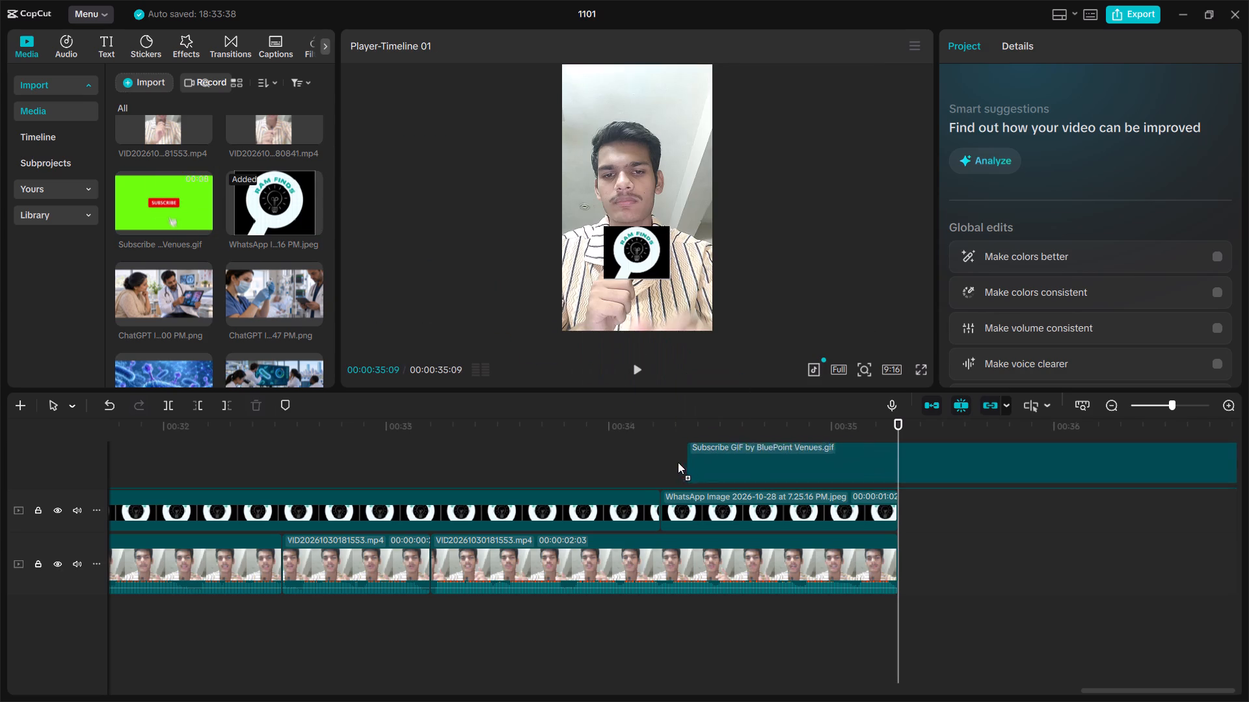
{"action": "left_click_drag", "start_coordinate": [678, 462], "coordinate": [657, 464]}
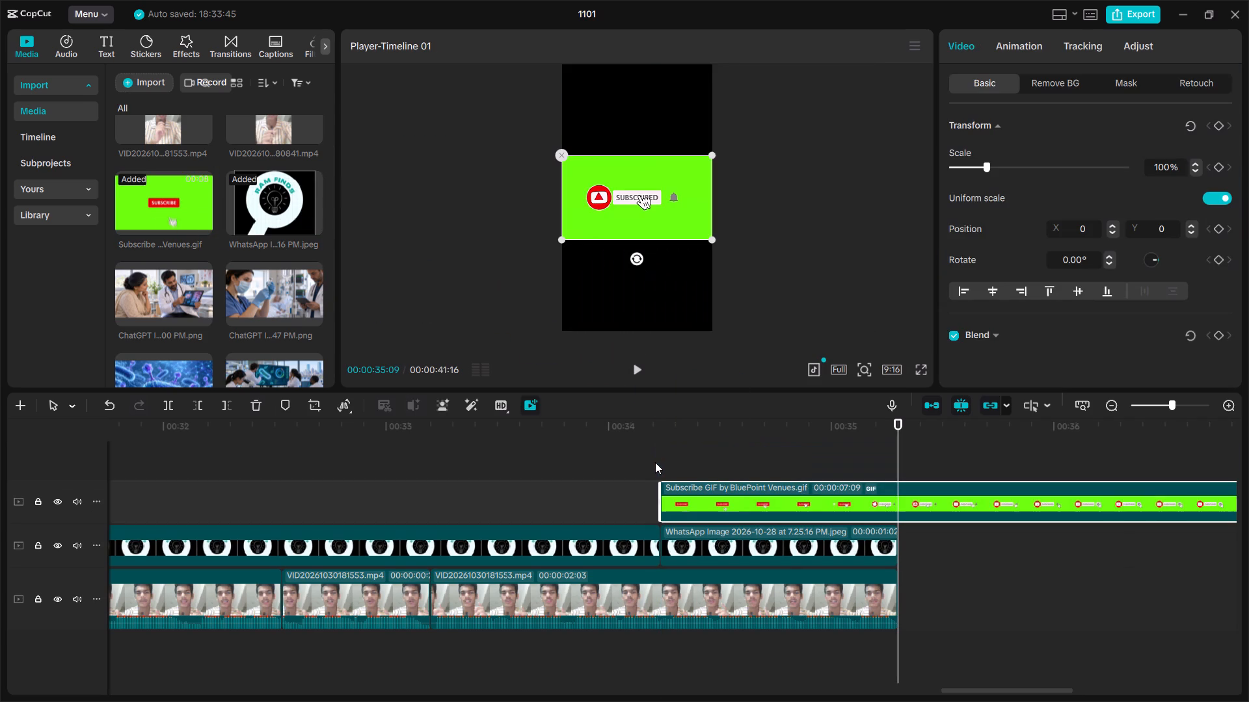
Move the playhead to the end of the Subscribe GIF clip at 00:00:41:16.
{"action": "left_click_drag", "start_coordinate": [900, 422], "coordinate": [1244, 463]}
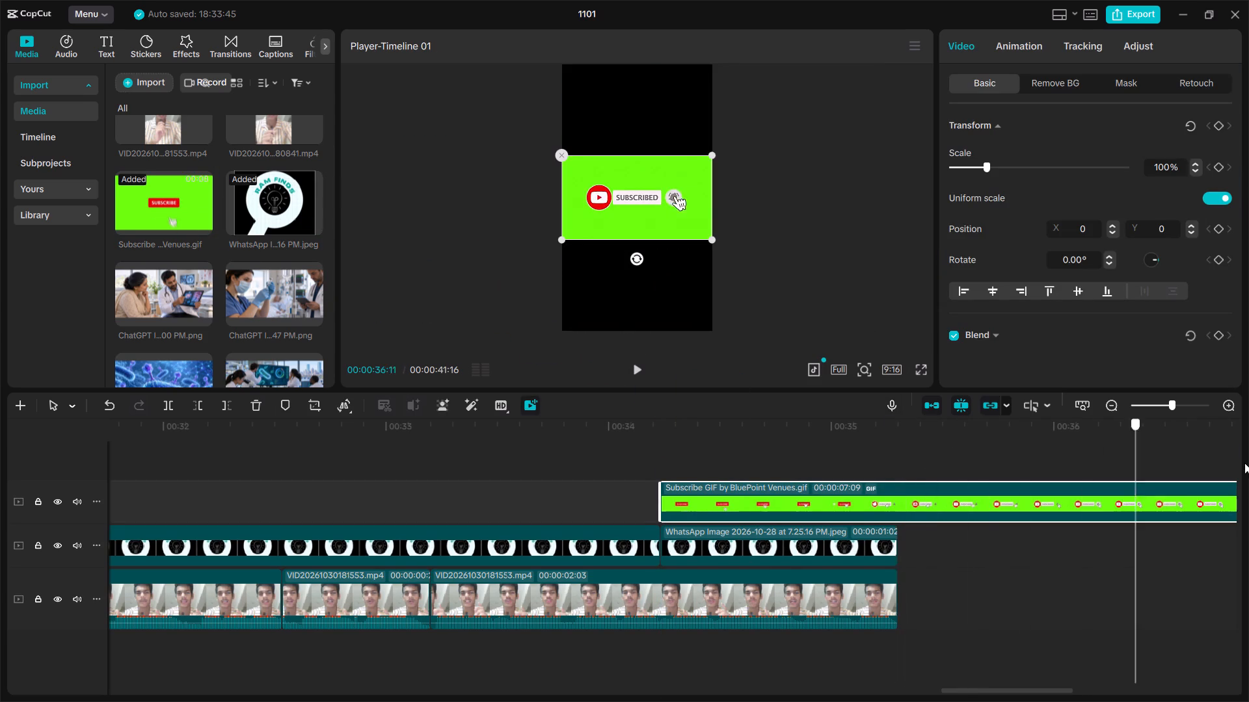
{"action": "left_click_drag", "start_coordinate": [1244, 463], "coordinate": [1248, 473]}
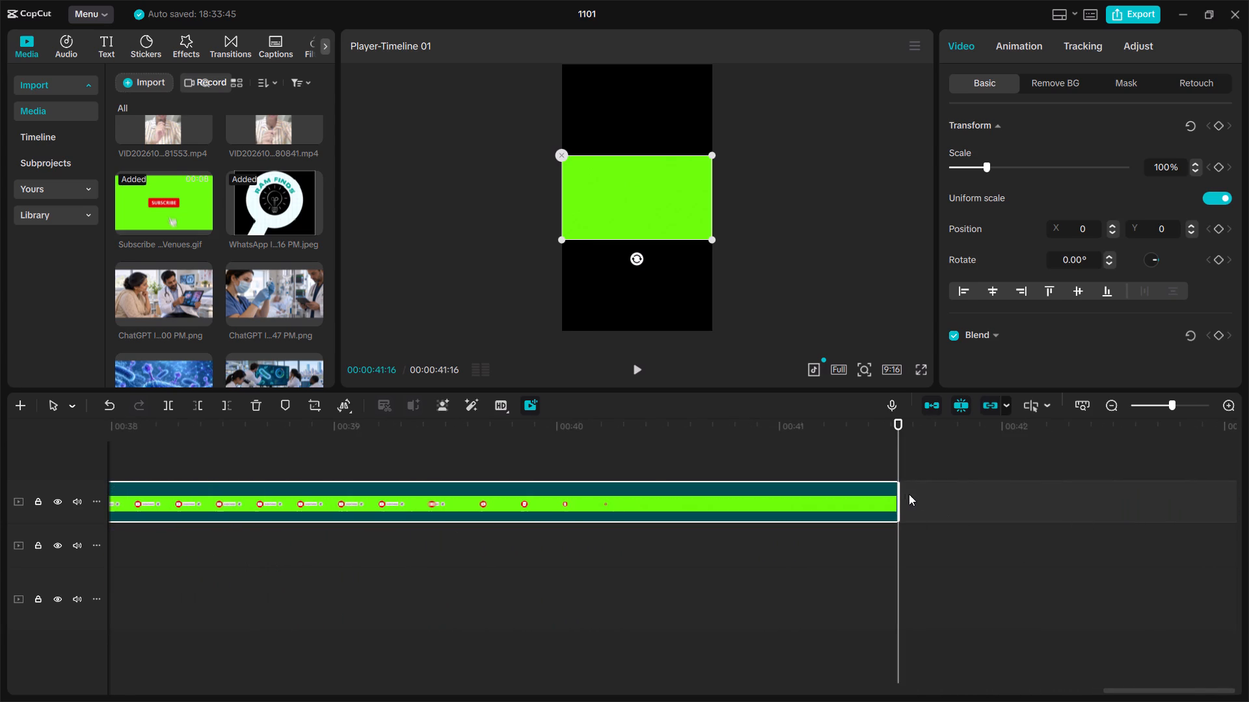
Trim the Subscribe GIF clip to 00:00:01:05, starting just before the second logo clip and ending with the main video at 00:00:35:09.
{"action": "left_click_drag", "start_coordinate": [898, 495], "coordinate": [90, 472]}
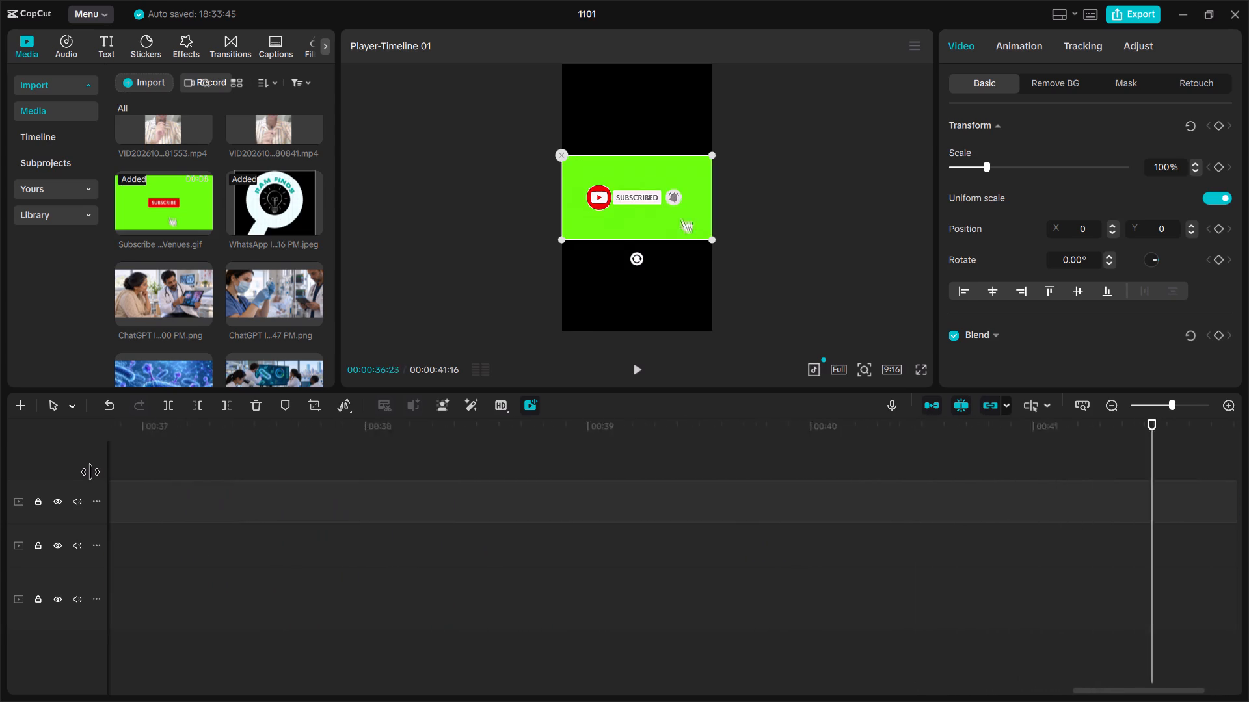
{"action": "left_click_drag", "start_coordinate": [90, 472], "coordinate": [825, 510]}
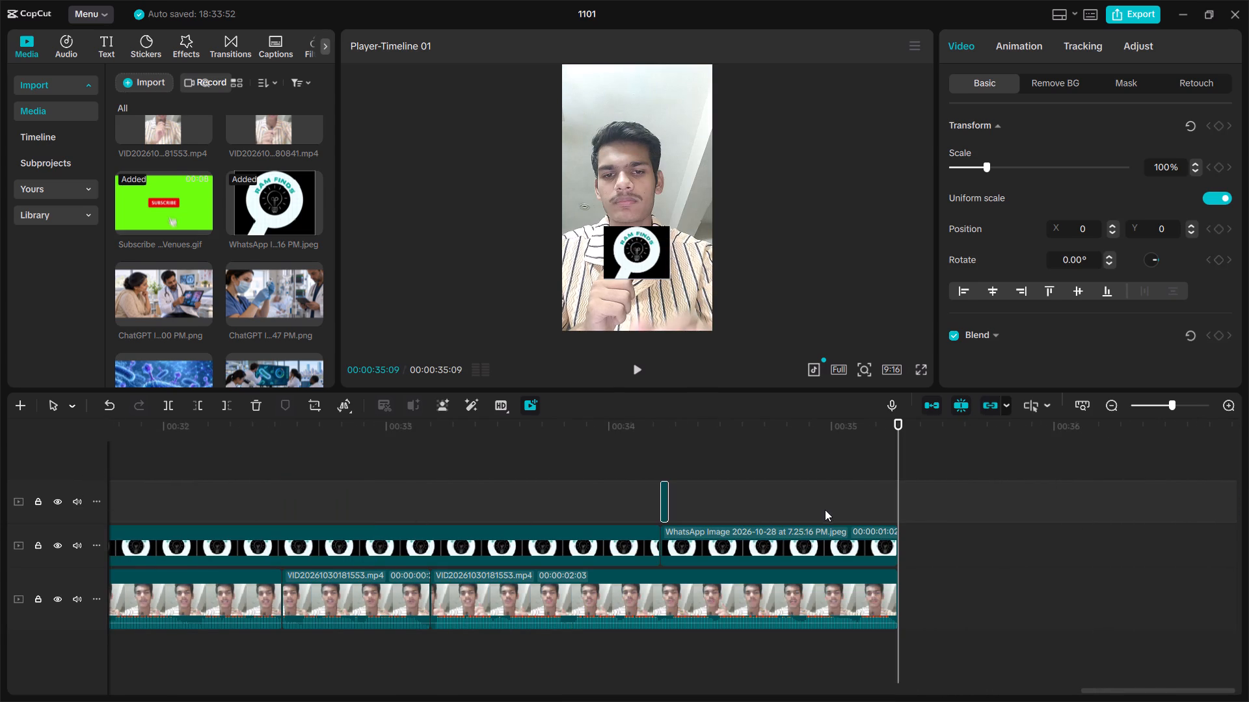
{"action": "left_click_drag", "start_coordinate": [825, 510], "coordinate": [727, 494]}
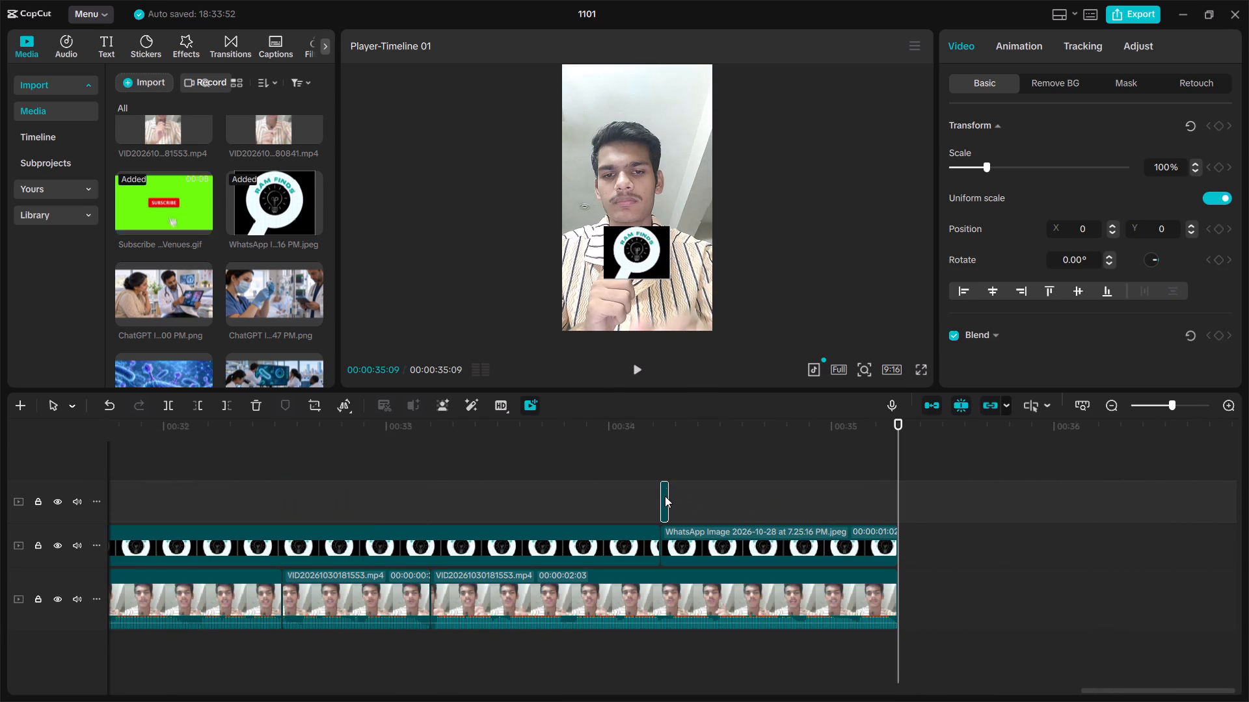
{"action": "left_click", "coordinate": [665, 496]}
{"action": "left_click_drag", "start_coordinate": [665, 502], "coordinate": [866, 513]}
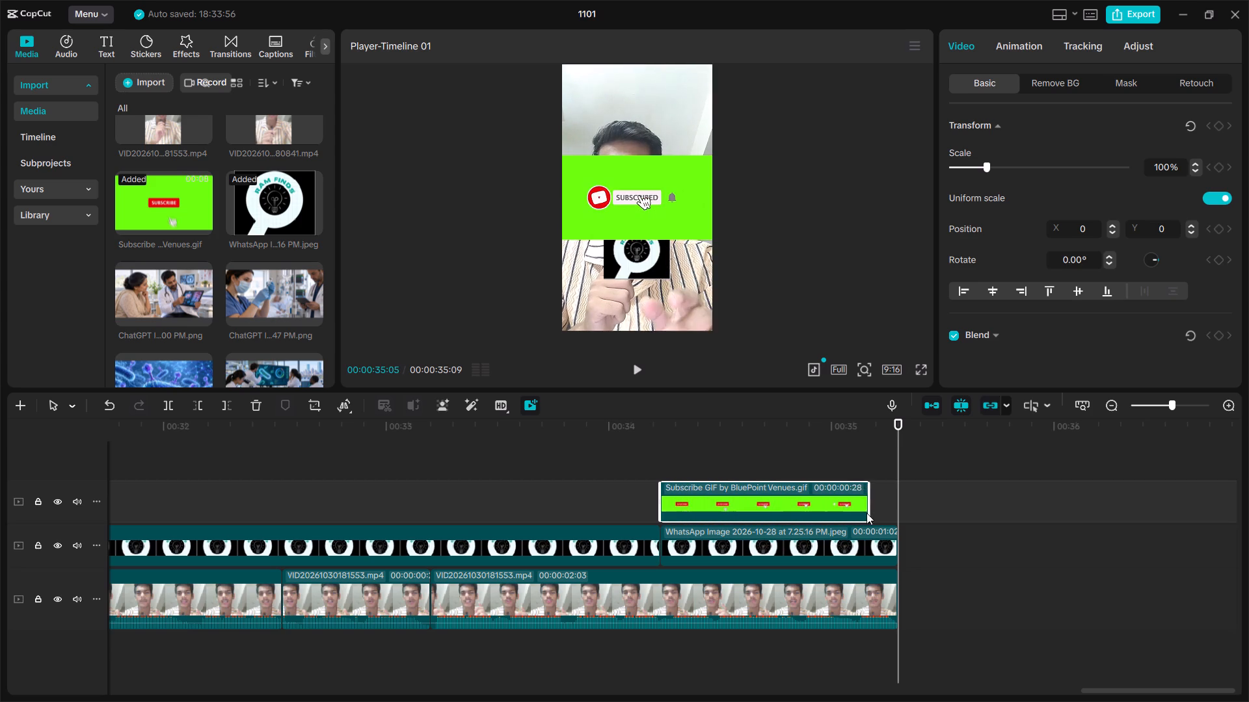
{"action": "left_click_drag", "start_coordinate": [866, 513], "coordinate": [891, 512]}
{"action": "left_click_drag", "start_coordinate": [660, 500], "coordinate": [666, 507]}
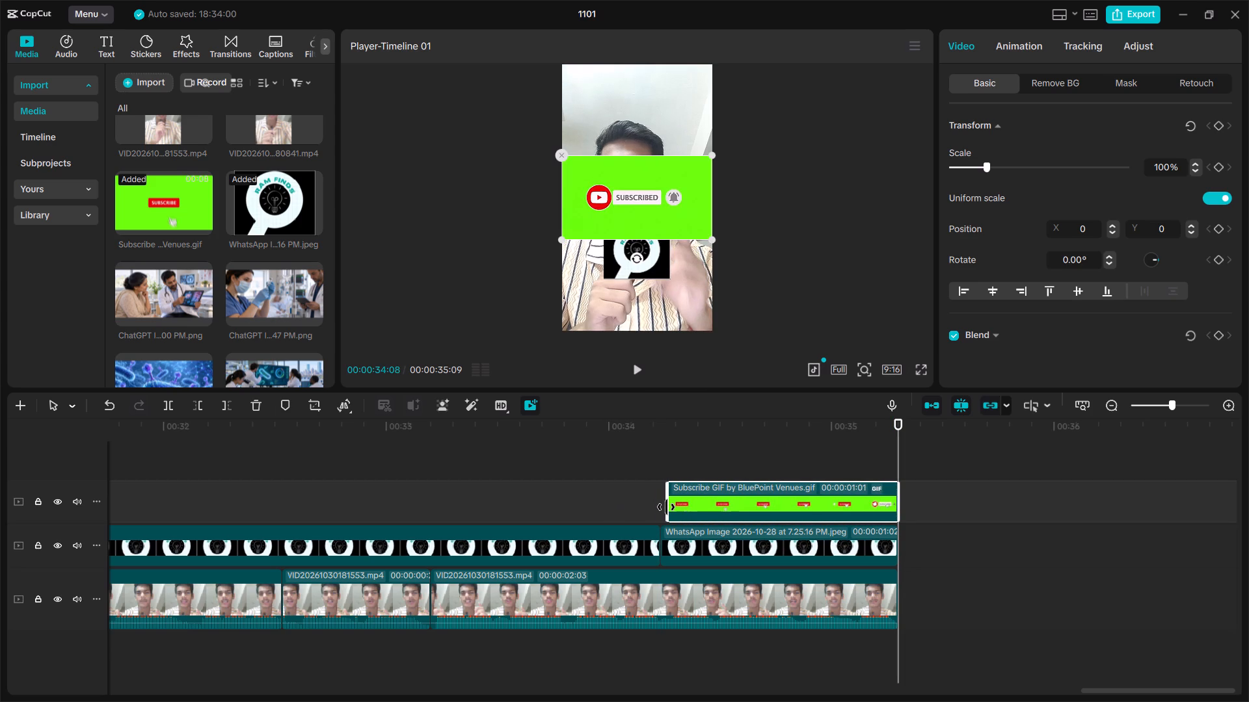
{"action": "left_click_drag", "start_coordinate": [666, 507], "coordinate": [642, 508]}
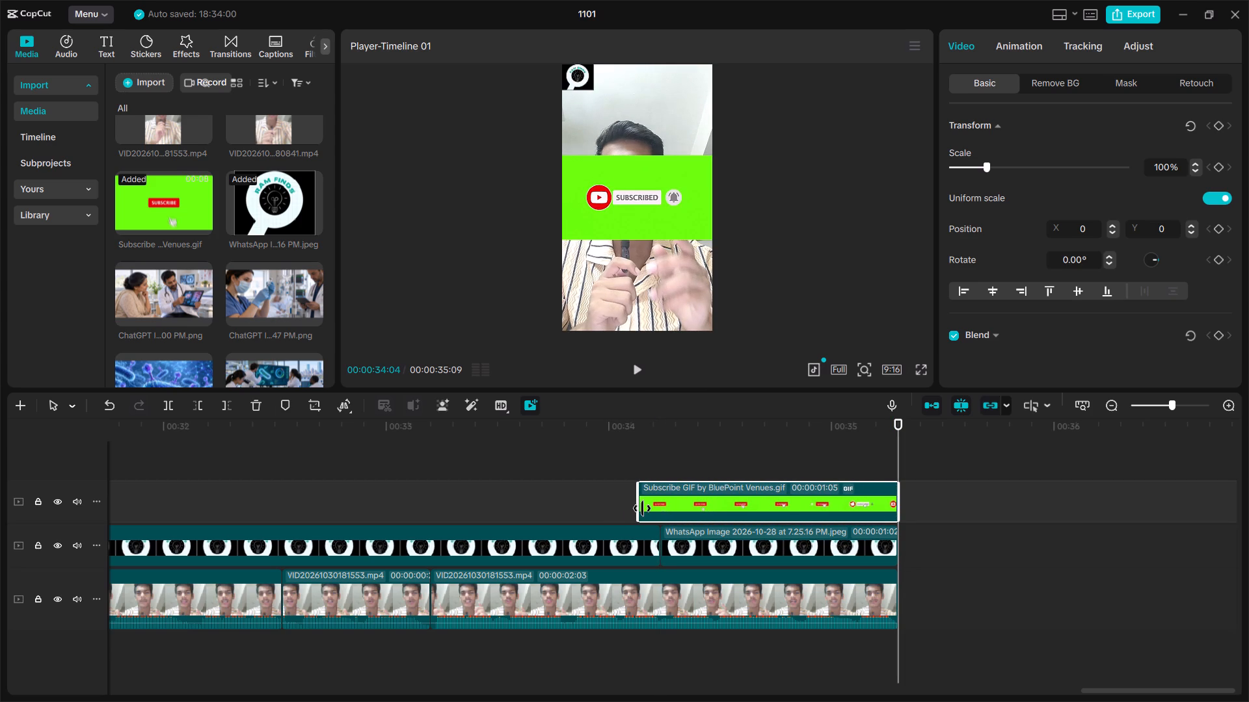
{"action": "left_click_drag", "start_coordinate": [642, 508], "coordinate": [641, 512]}
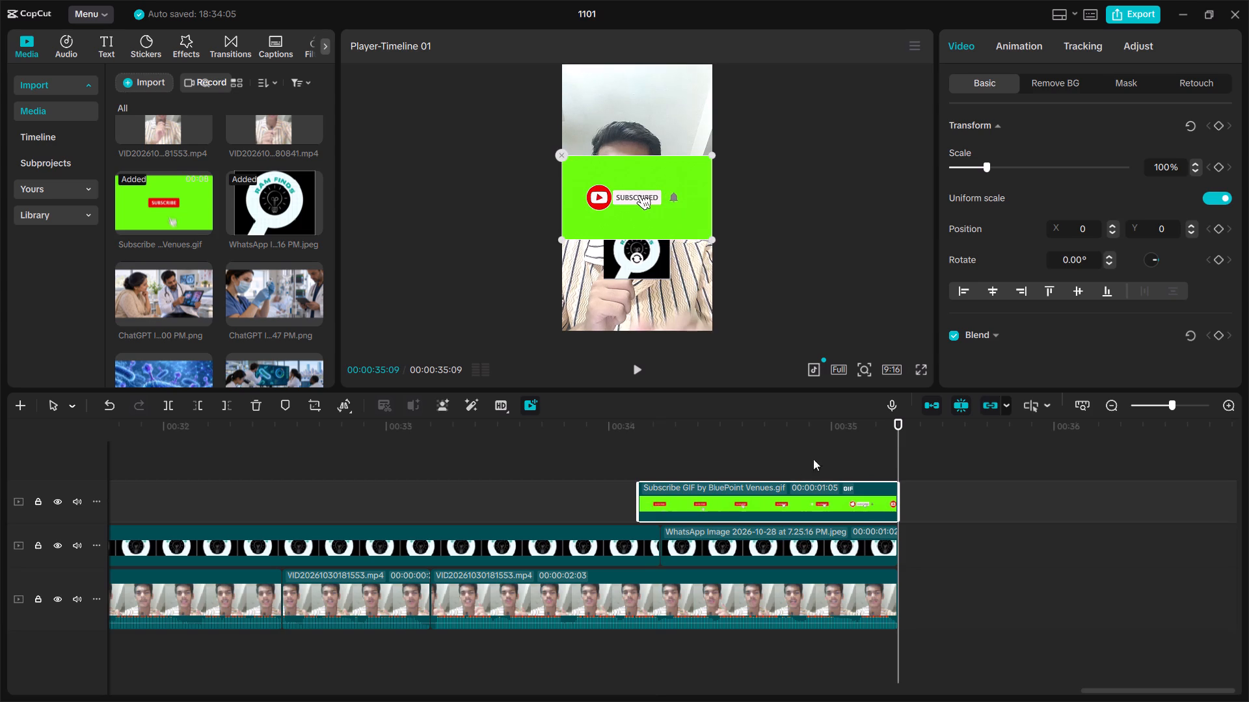
Play back the video's closing part from about 00:00:32:28 to review the Subscribe GIF's timing.
{"action": "left_click_drag", "start_coordinate": [898, 419], "coordinate": [370, 435]}
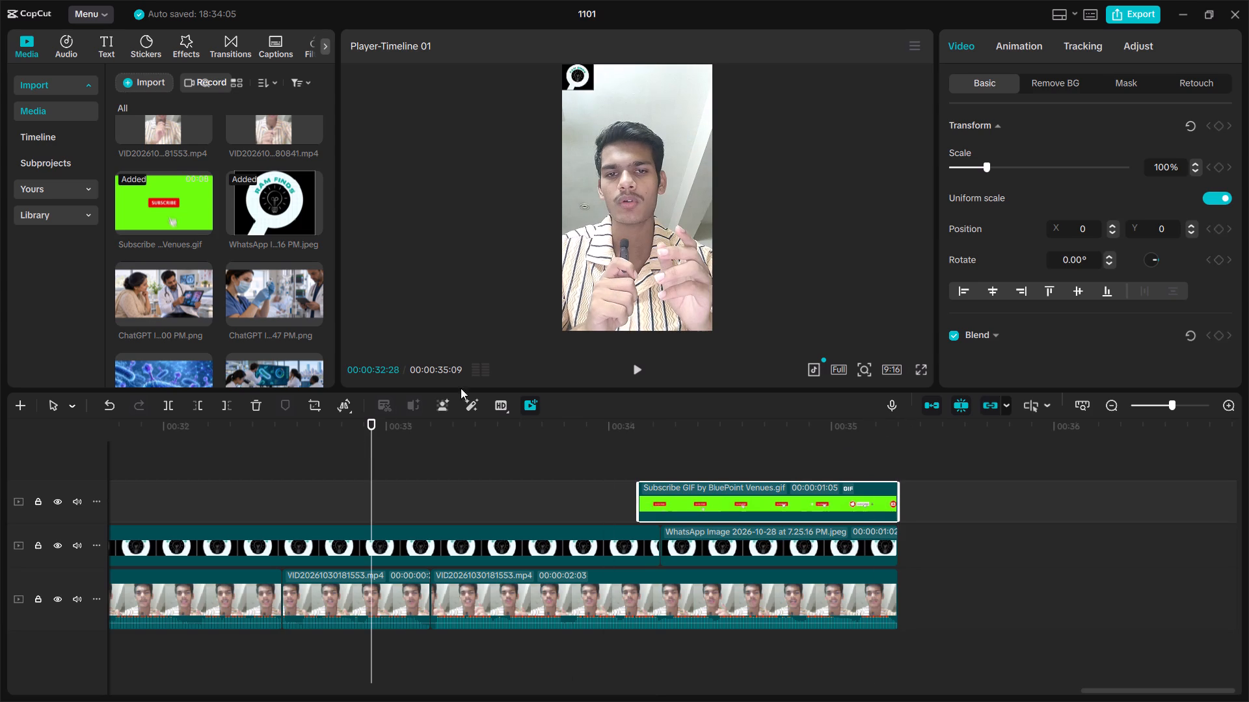
{"action": "left_click", "coordinate": [637, 365]}
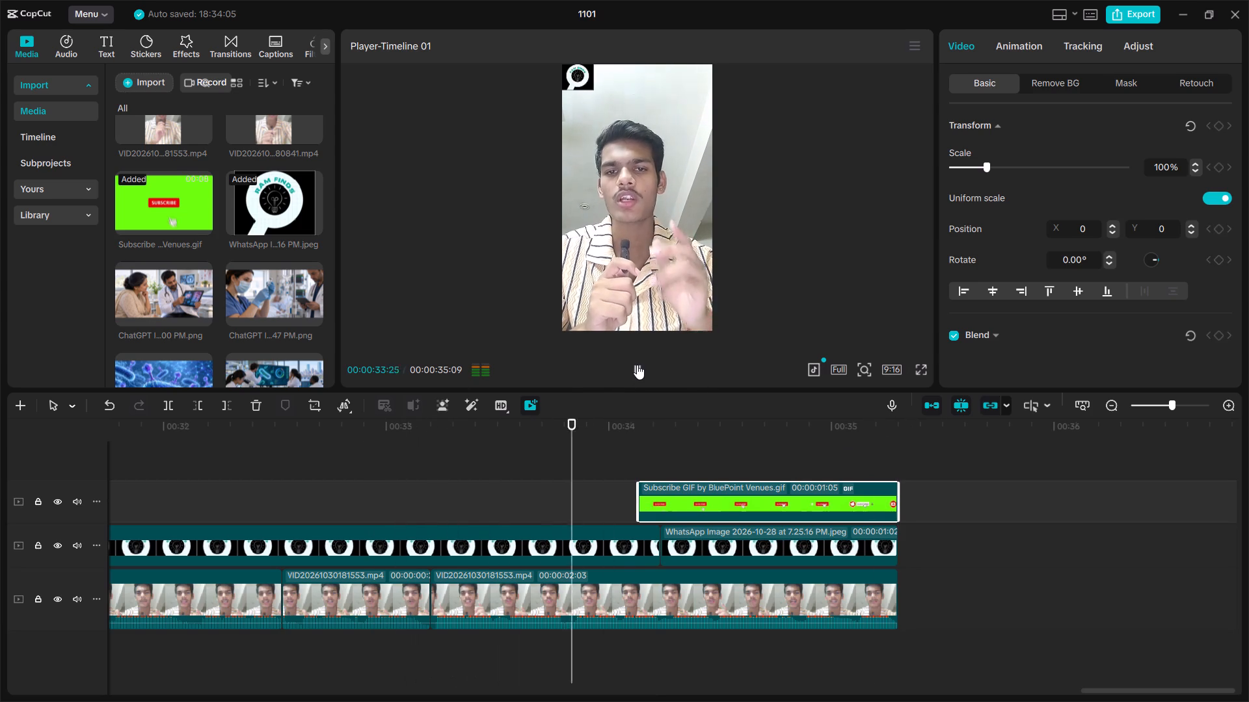
{"action": "left_click", "coordinate": [637, 365]}
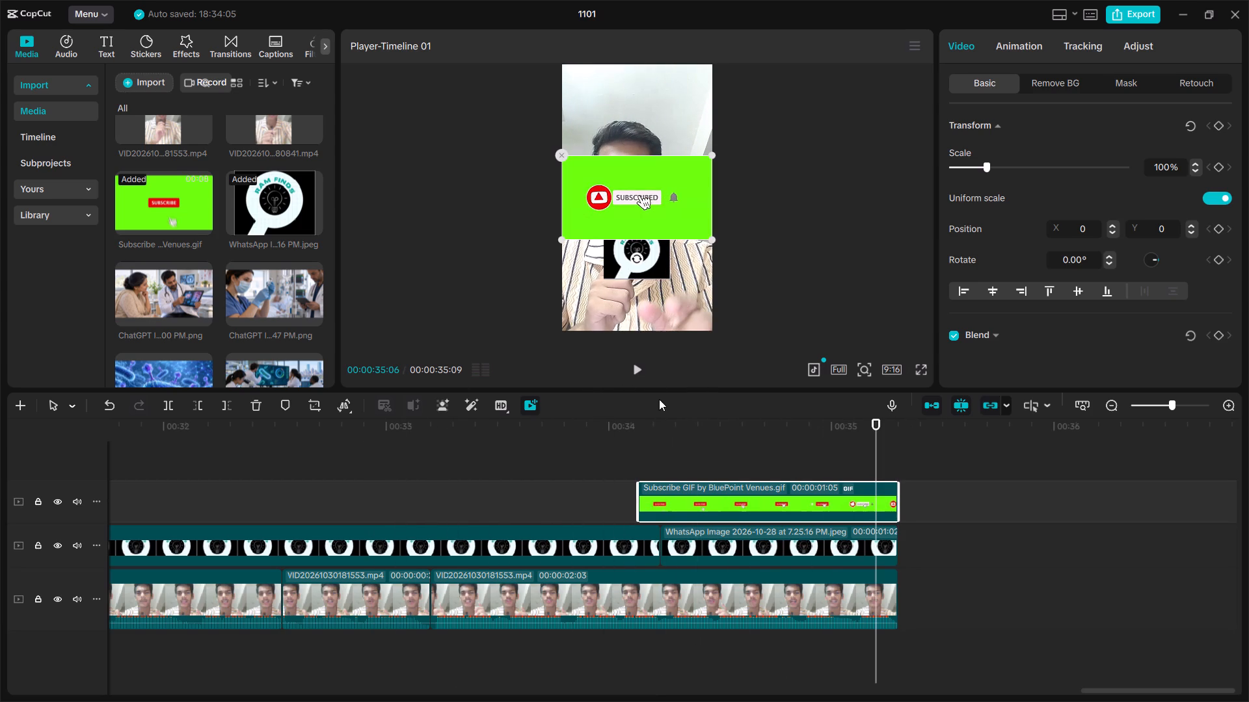
Move the Subscribe GIF to the bottom of the frame, horizontally centred, at about X 0, Y -1417.
{"action": "left_click_drag", "start_coordinate": [659, 208], "coordinate": [668, 240]}
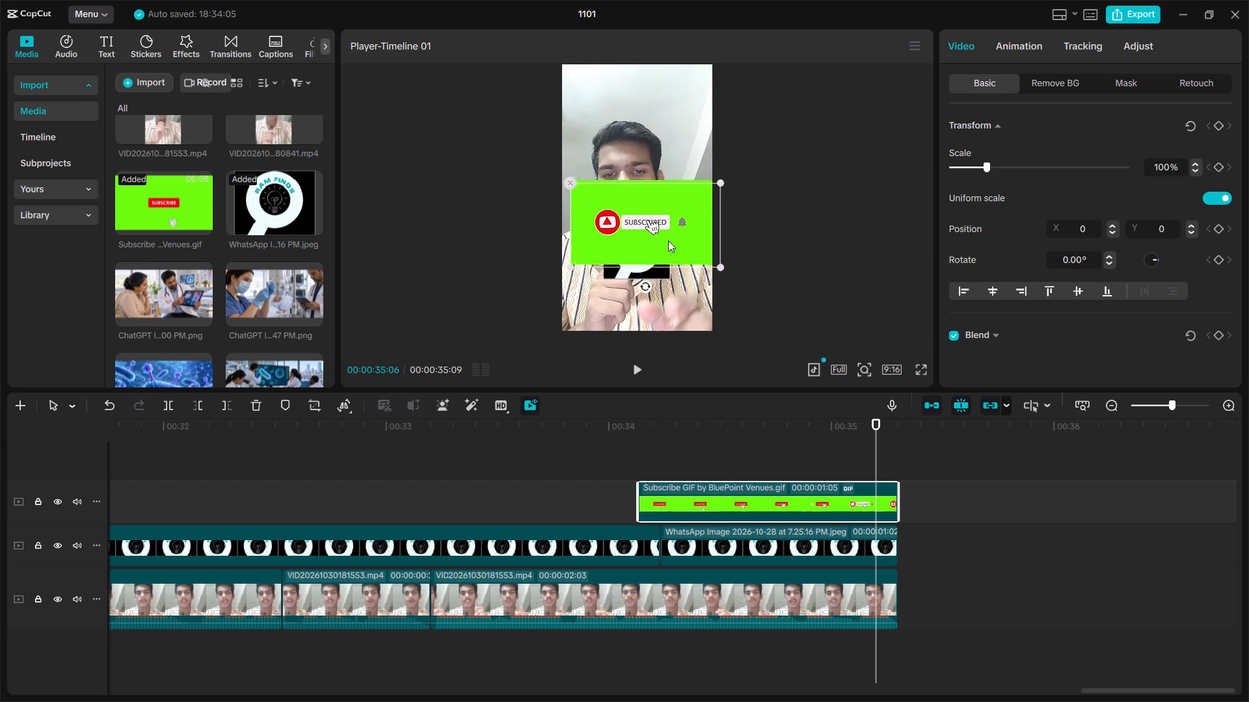
{"action": "left_click_drag", "start_coordinate": [668, 240], "coordinate": [664, 300]}
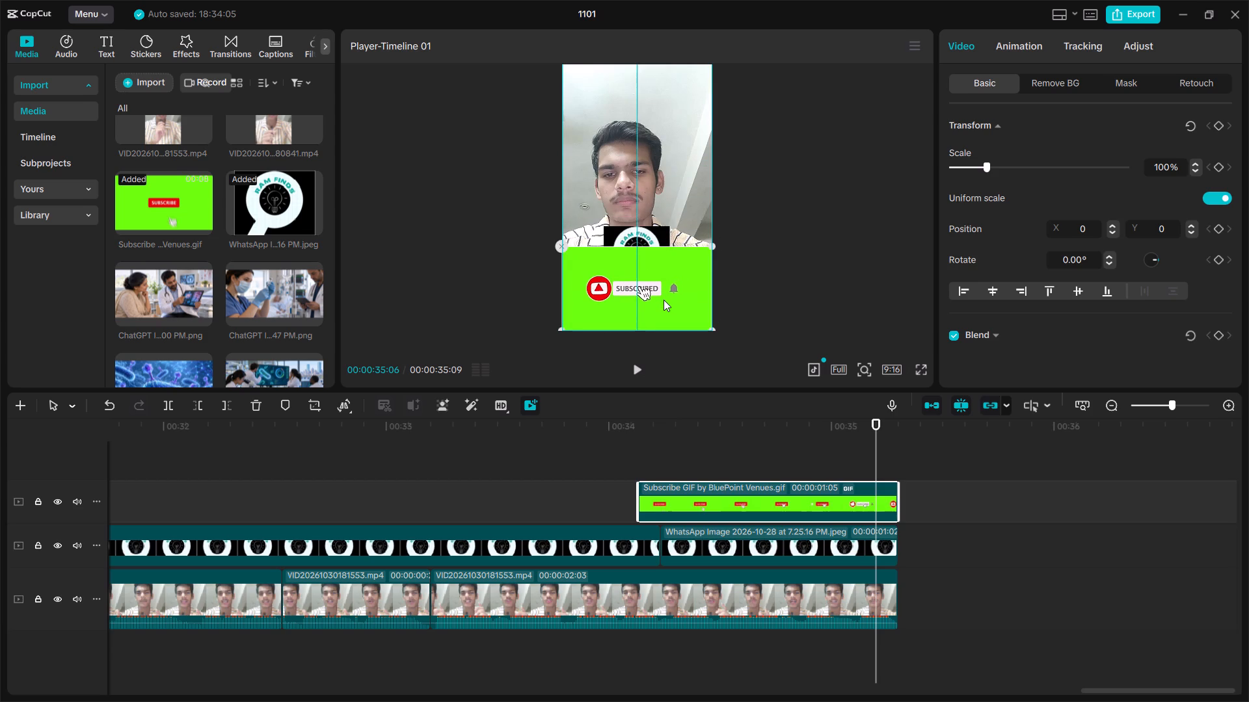
{"action": "left_click_drag", "start_coordinate": [664, 300], "coordinate": [667, 304]}
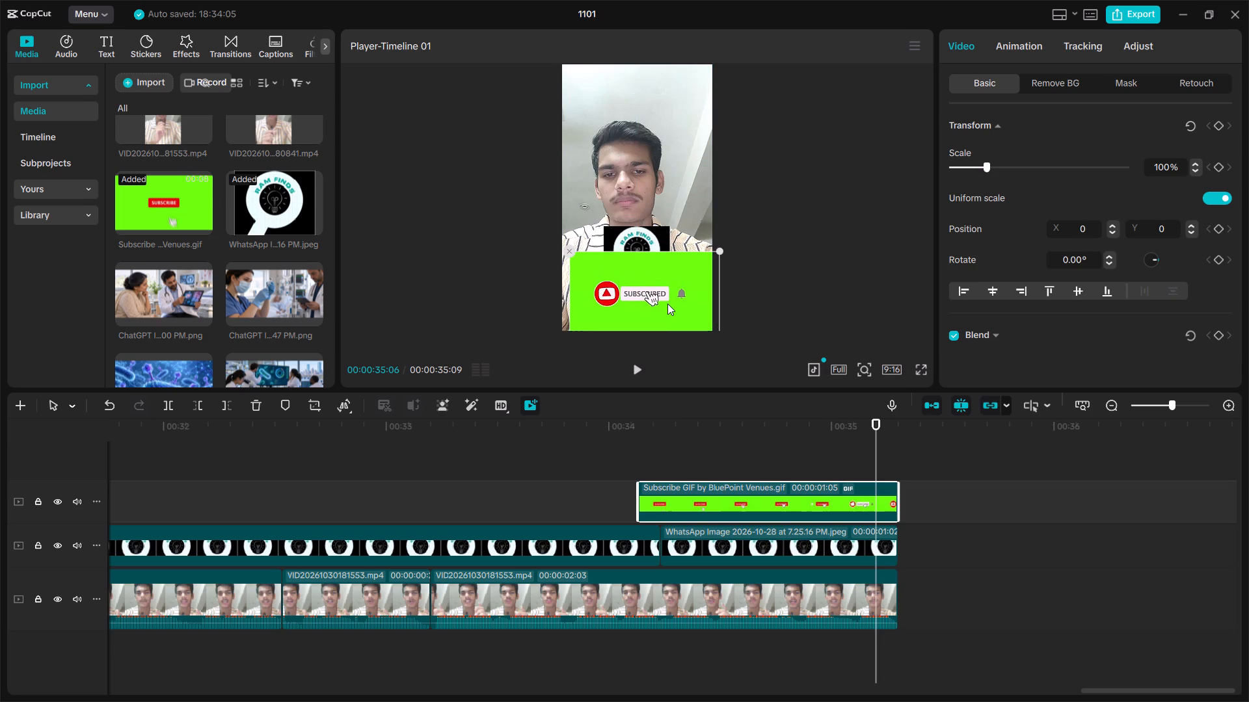
{"action": "left_click_drag", "start_coordinate": [667, 304], "coordinate": [664, 305]}
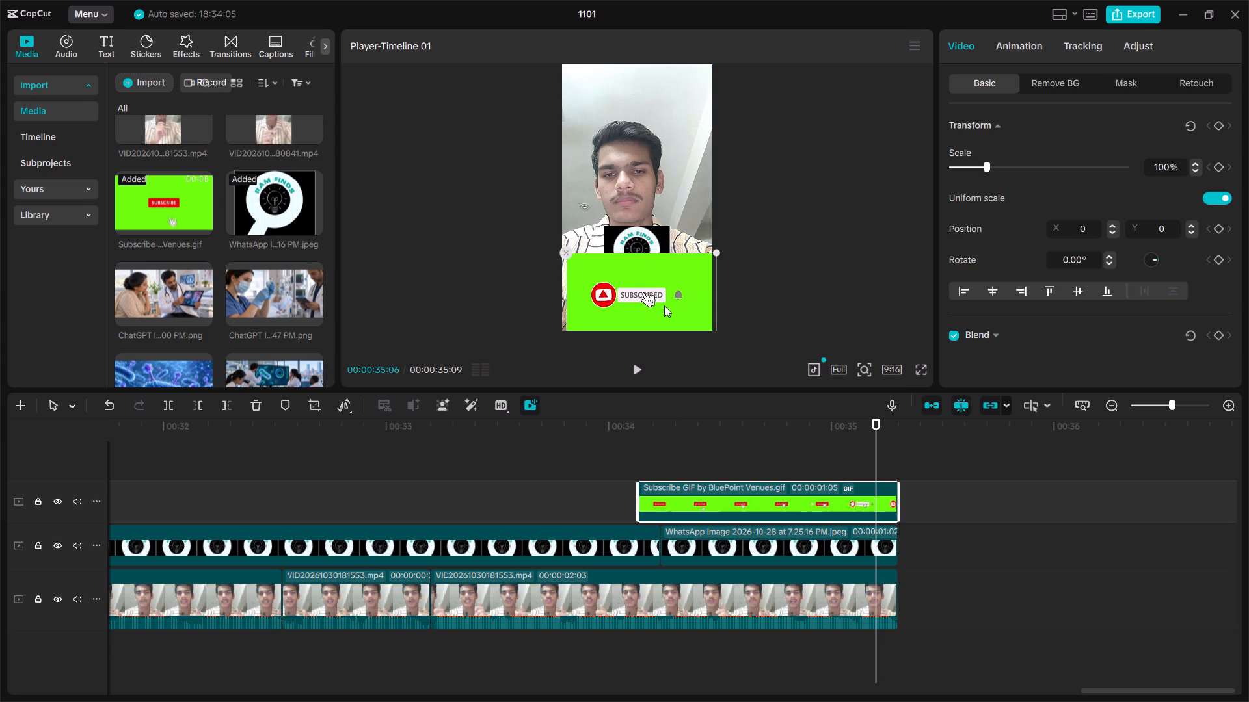
{"action": "left_click_drag", "start_coordinate": [664, 305], "coordinate": [667, 307]}
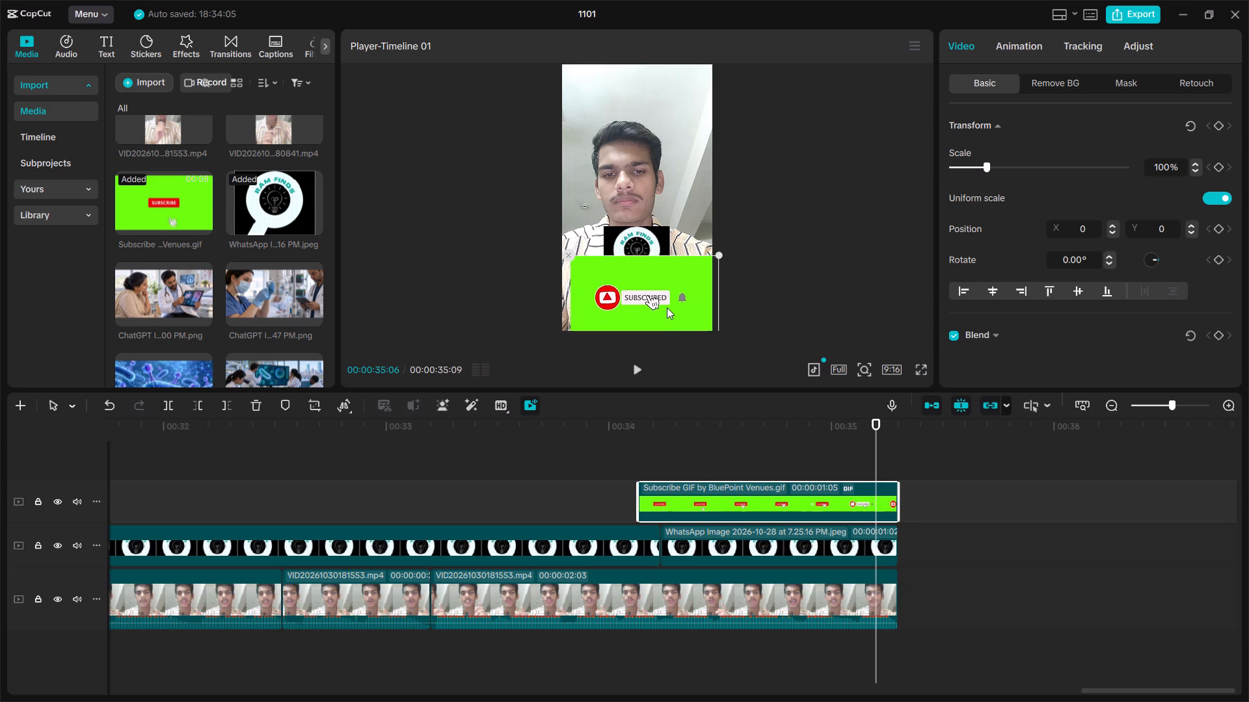
{"action": "left_click_drag", "start_coordinate": [667, 307], "coordinate": [662, 306]}
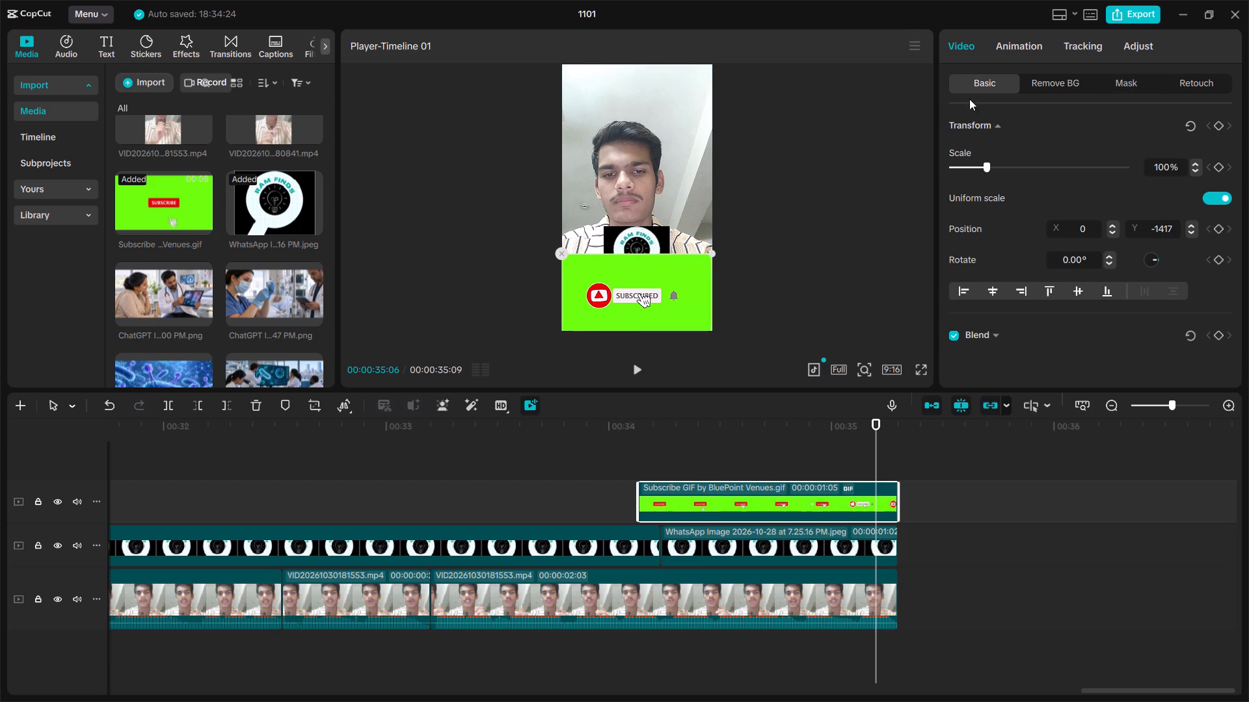
Enable Chroma key on the Subscribe GIF and pick its green background as the colour to remove.
{"action": "left_click", "coordinate": [1052, 86]}
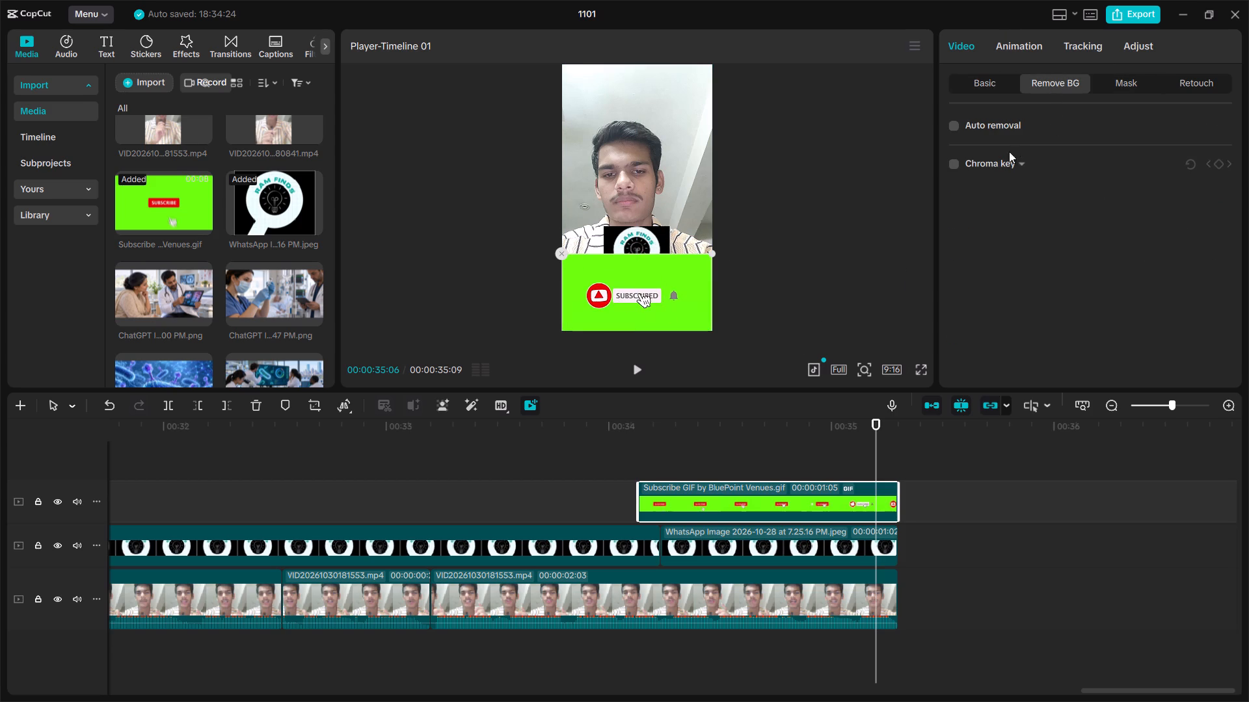
{"action": "left_click", "coordinate": [967, 164]}
{"action": "left_click", "coordinate": [959, 164]}
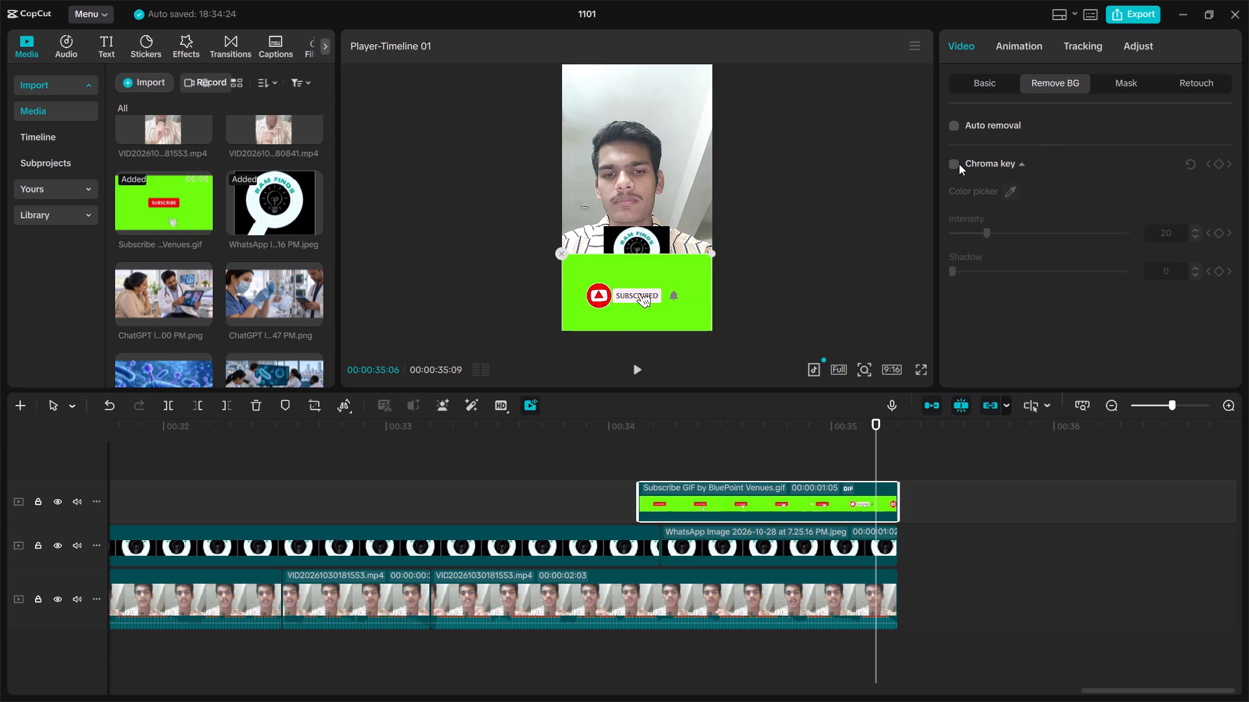
{"action": "left_click", "coordinate": [957, 161]}
{"action": "left_click_drag", "start_coordinate": [1006, 187], "coordinate": [987, 198]}
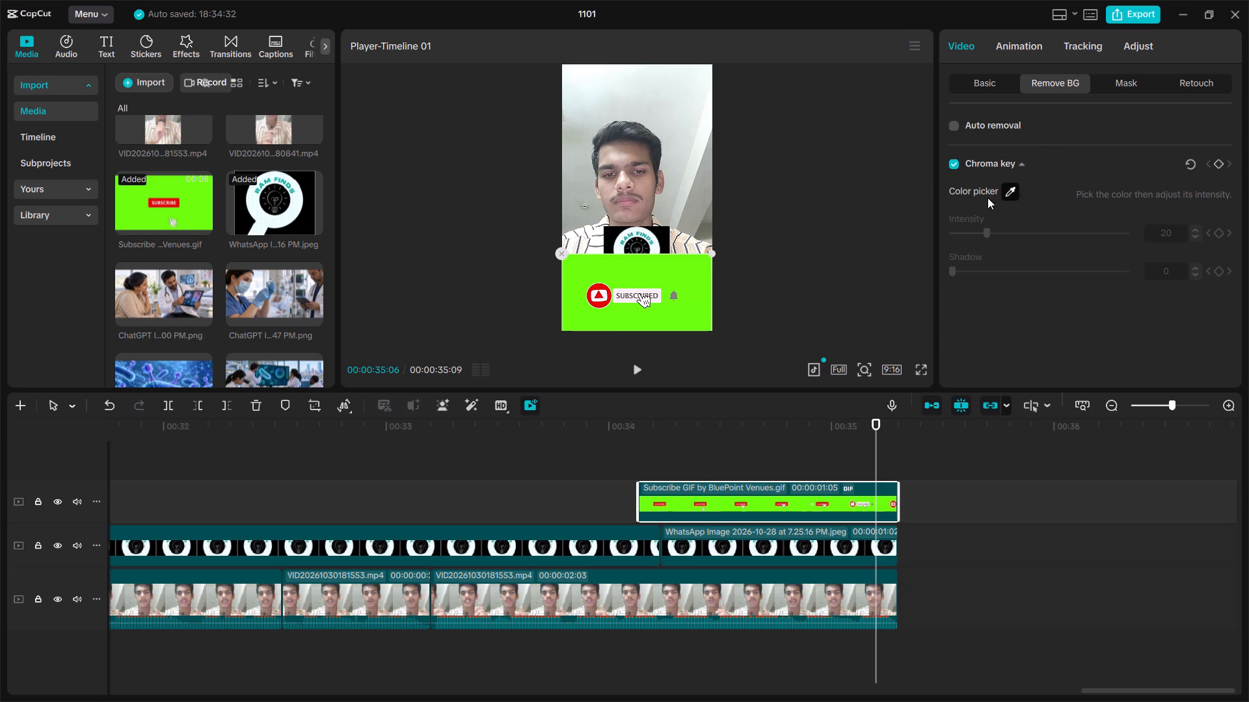
{"action": "left_click_drag", "start_coordinate": [987, 198], "coordinate": [671, 260]}
{"action": "left_click", "coordinate": [671, 260]}
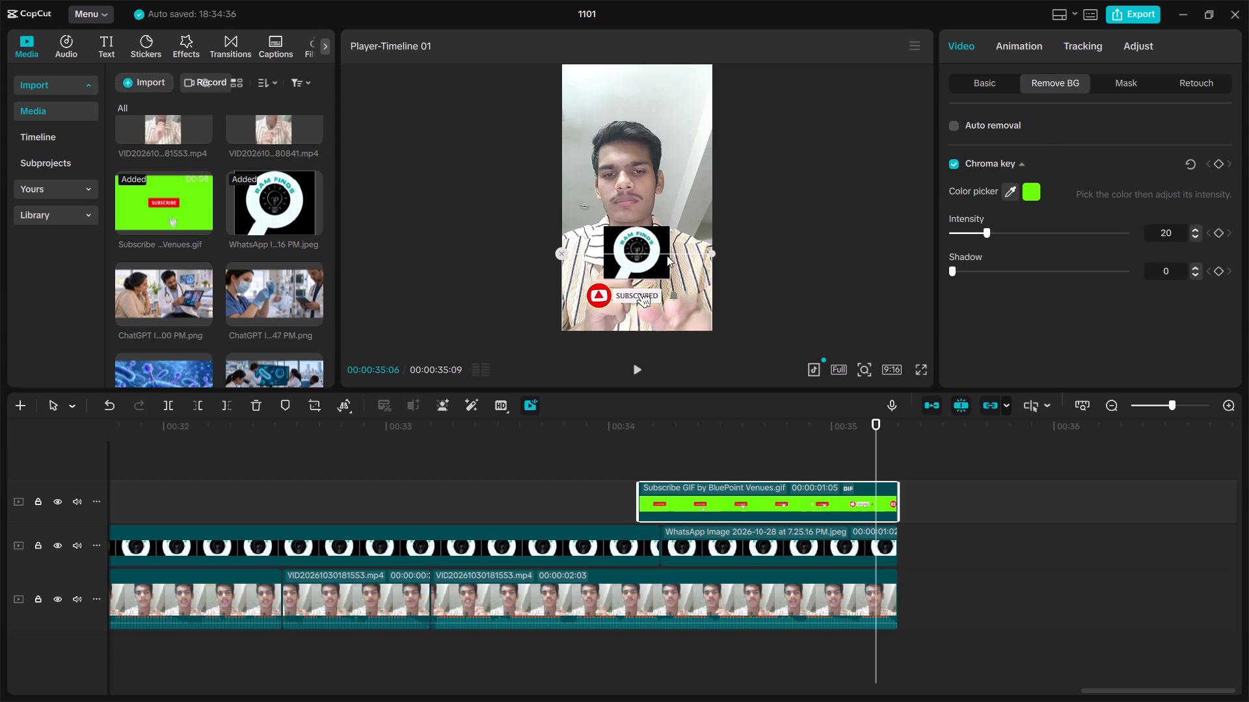
Try stronger chroma key intensities on the Subscribe GIF, including 57 and 100, and settle on 21.
{"action": "left_click", "coordinate": [1090, 331]}
{"action": "left_click", "coordinate": [1038, 227]}
{"action": "left_click", "coordinate": [1052, 237]}
{"action": "left_click", "coordinate": [1092, 227]}
{"action": "left_click_drag", "start_coordinate": [1108, 231], "coordinate": [1140, 235]}
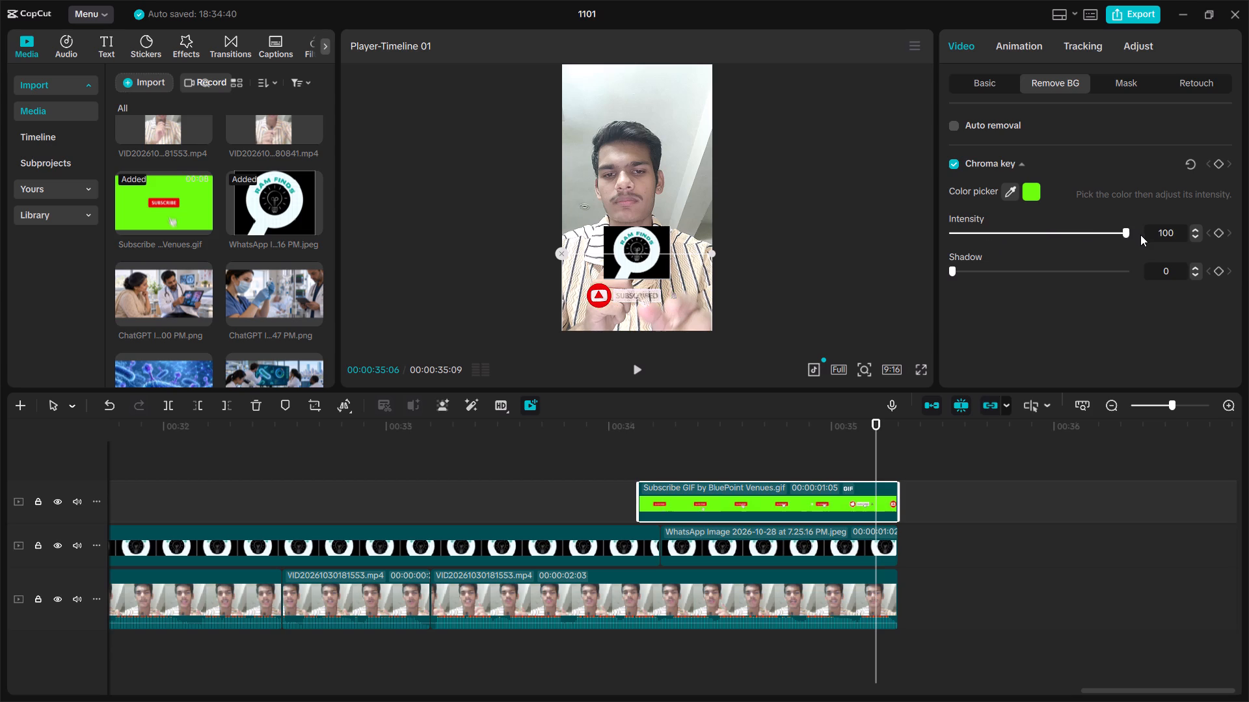
{"action": "left_click_drag", "start_coordinate": [1140, 235], "coordinate": [999, 259]}
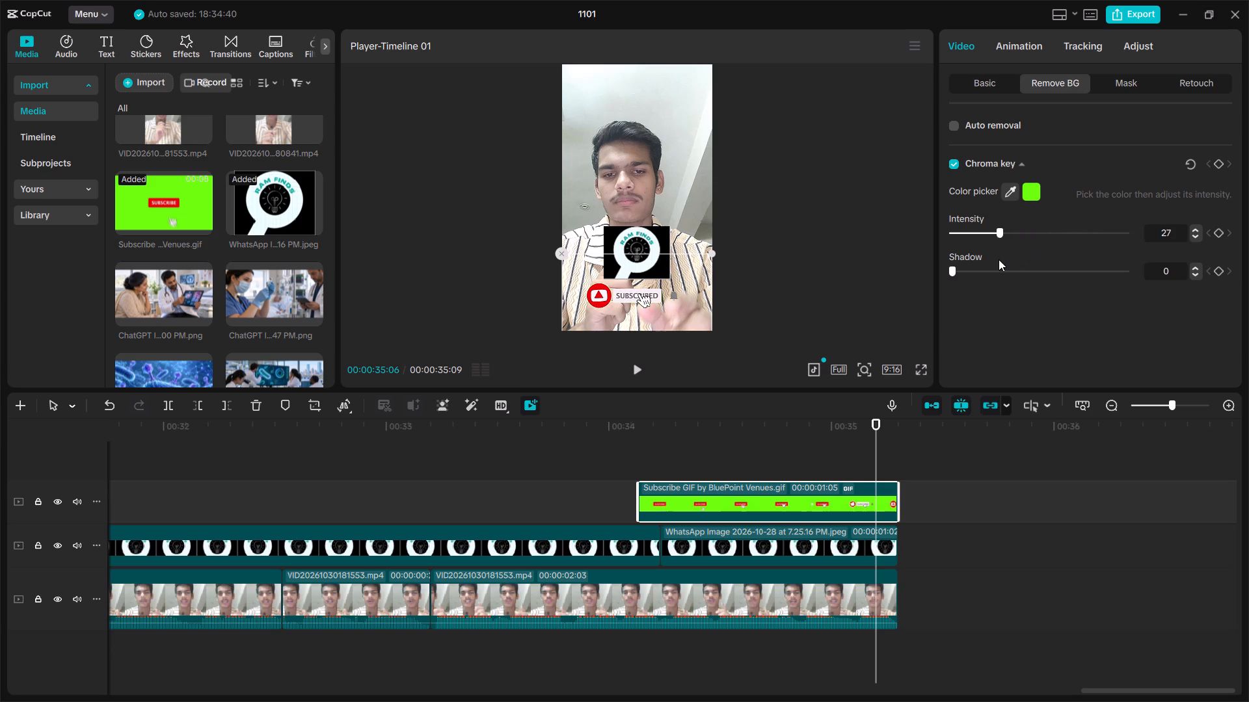
{"action": "left_click_drag", "start_coordinate": [999, 259], "coordinate": [989, 261]}
{"action": "left_click", "coordinate": [831, 293]}
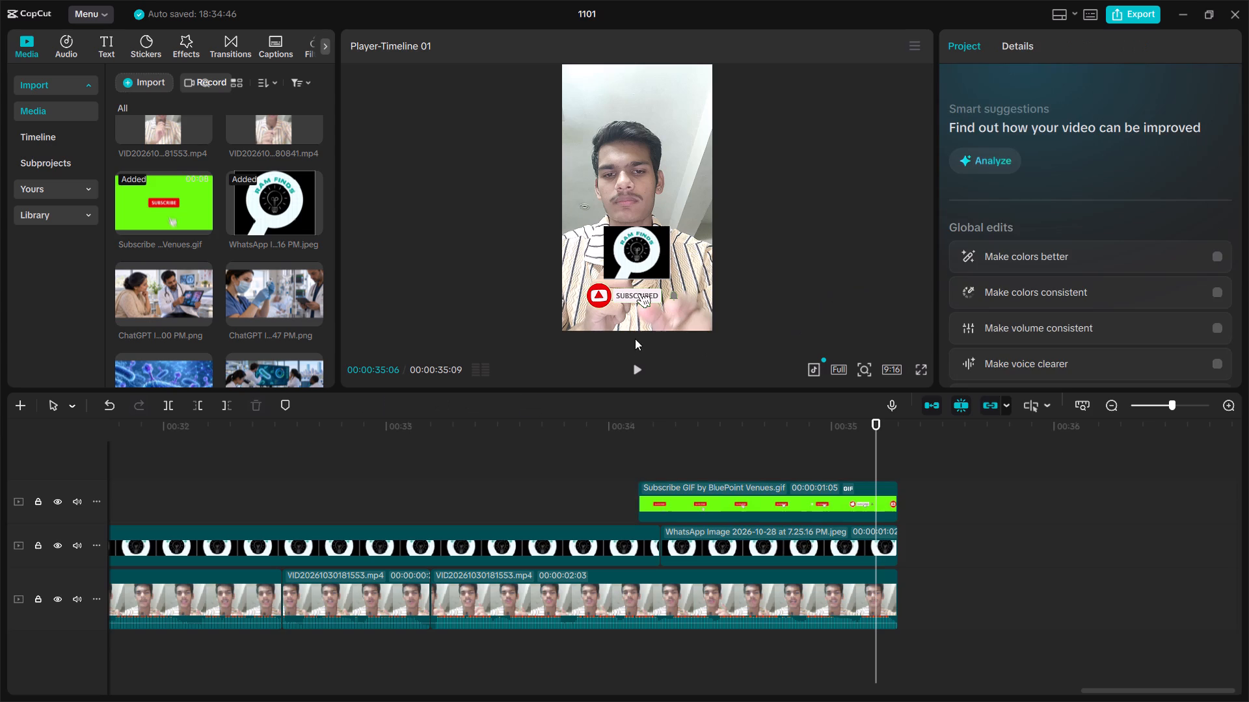
Play back the closing part from 00:00:33:18 and extend the Subscribe GIF's start earlier to a duration of 00:00:01:15.
{"action": "left_click_drag", "start_coordinate": [883, 421], "coordinate": [522, 441]}
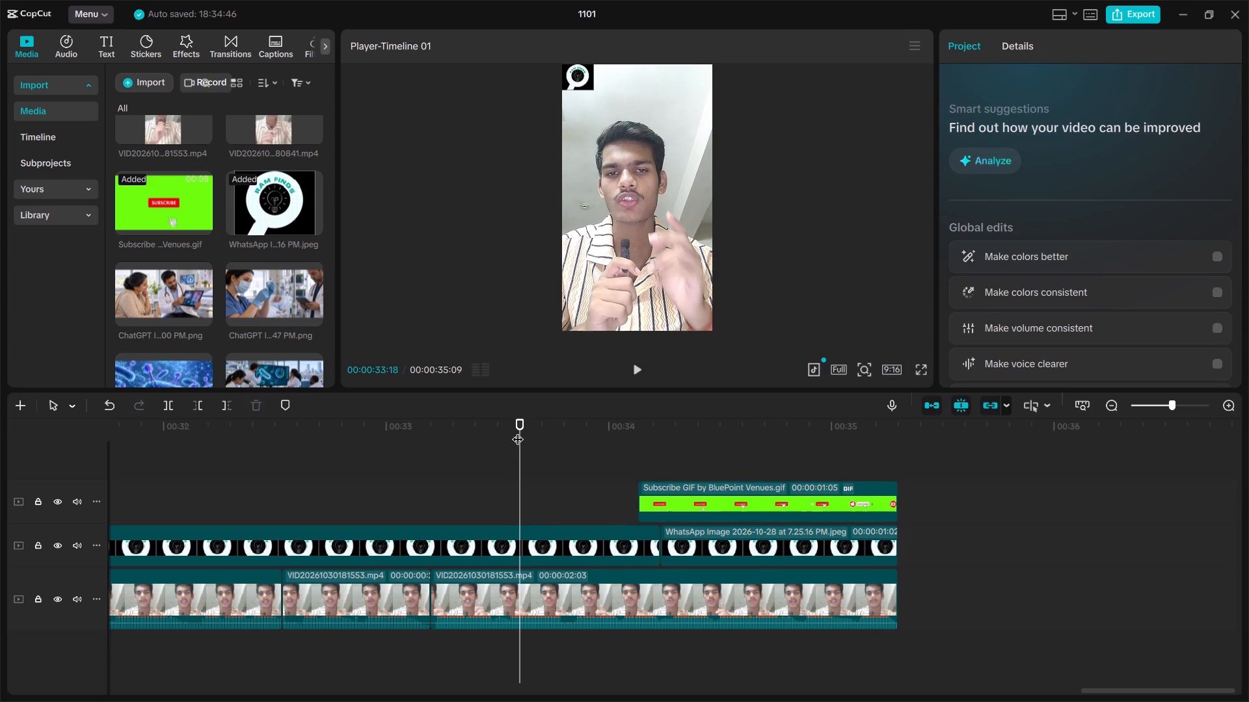
{"action": "left_click", "coordinate": [640, 371]}
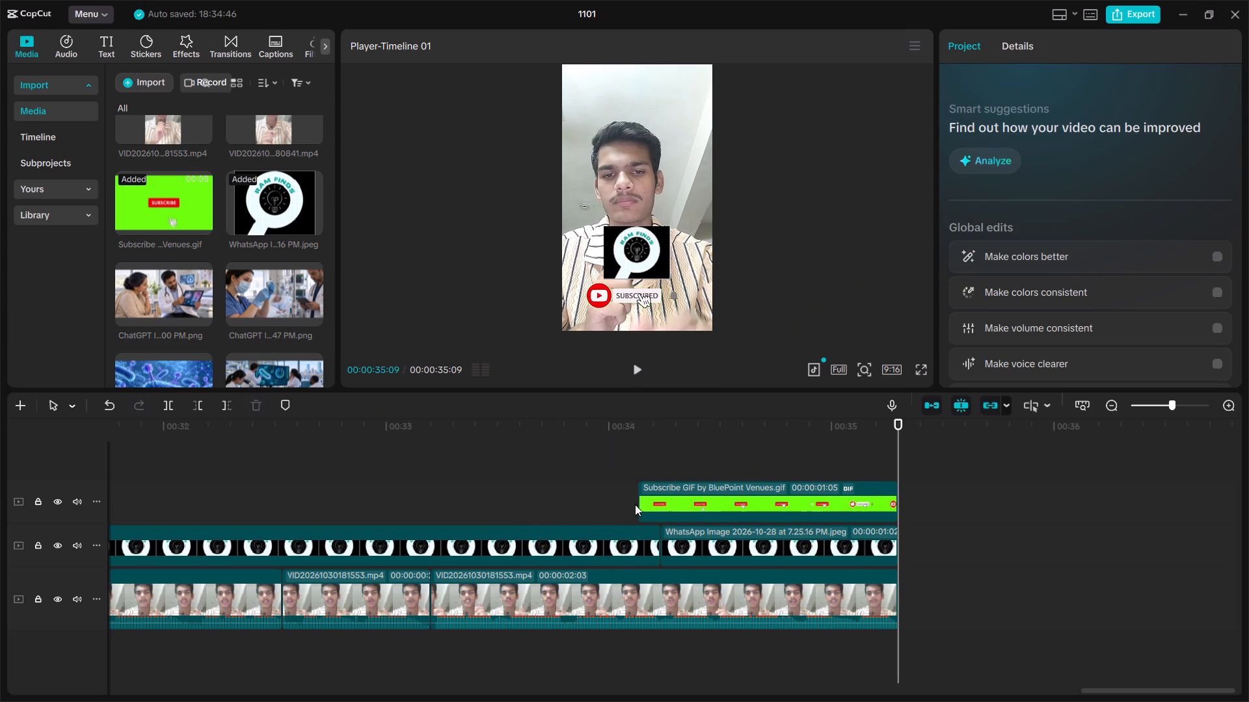
{"action": "left_click", "coordinate": [663, 500]}
{"action": "left_click_drag", "start_coordinate": [637, 498], "coordinate": [630, 500]}
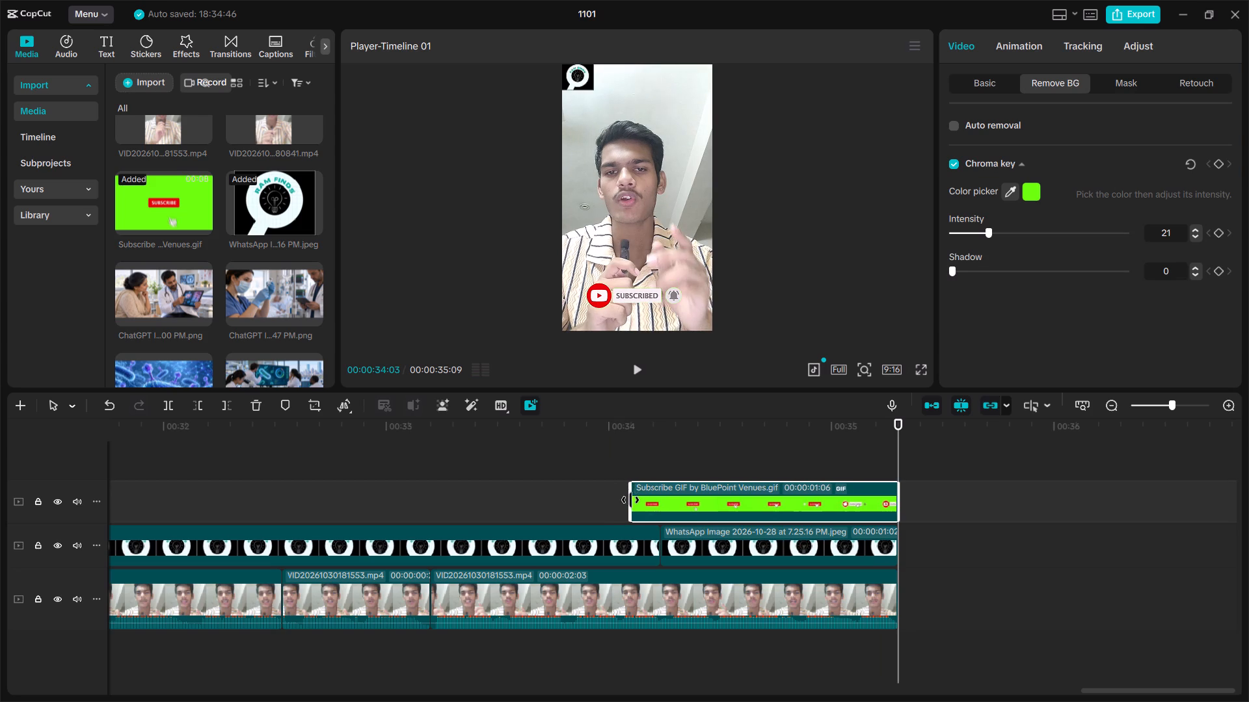
{"action": "left_click_drag", "start_coordinate": [630, 500], "coordinate": [569, 500]}
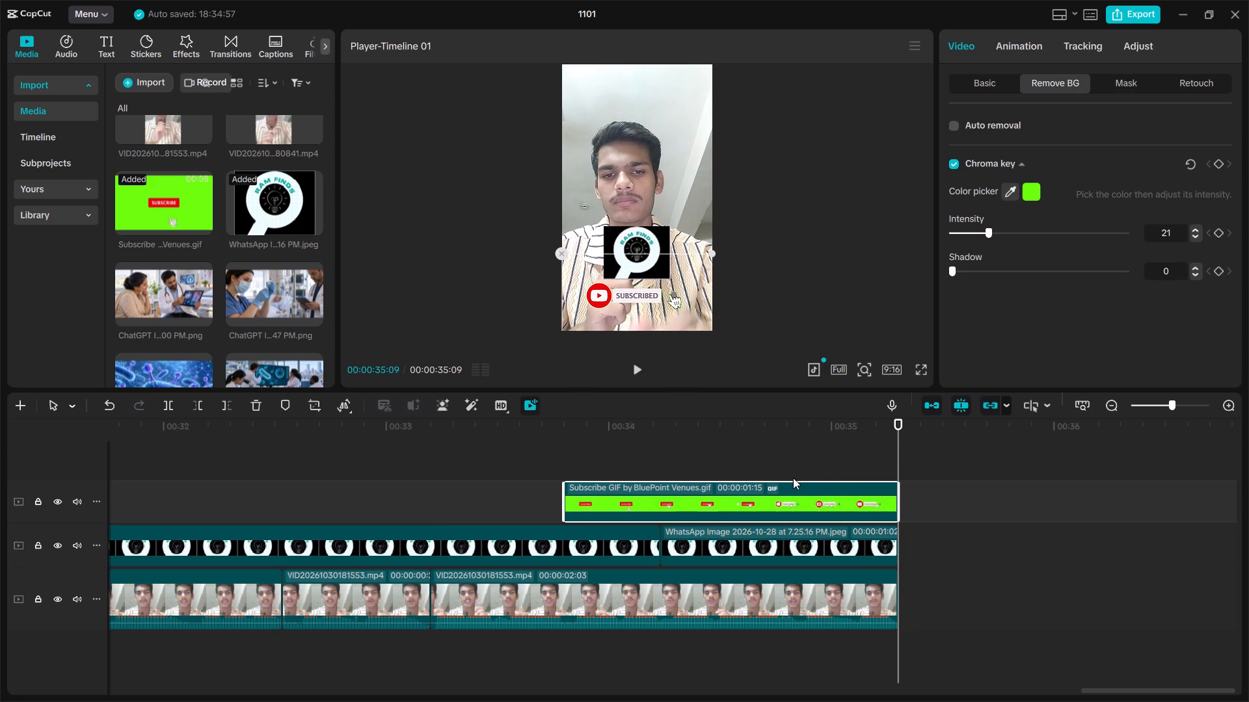
Play back the closing part, extend the Subscribe GIF's start earlier to a duration of 00:00:01:22, and replay it.
{"action": "left_click_drag", "start_coordinate": [896, 426], "coordinate": [519, 439]}
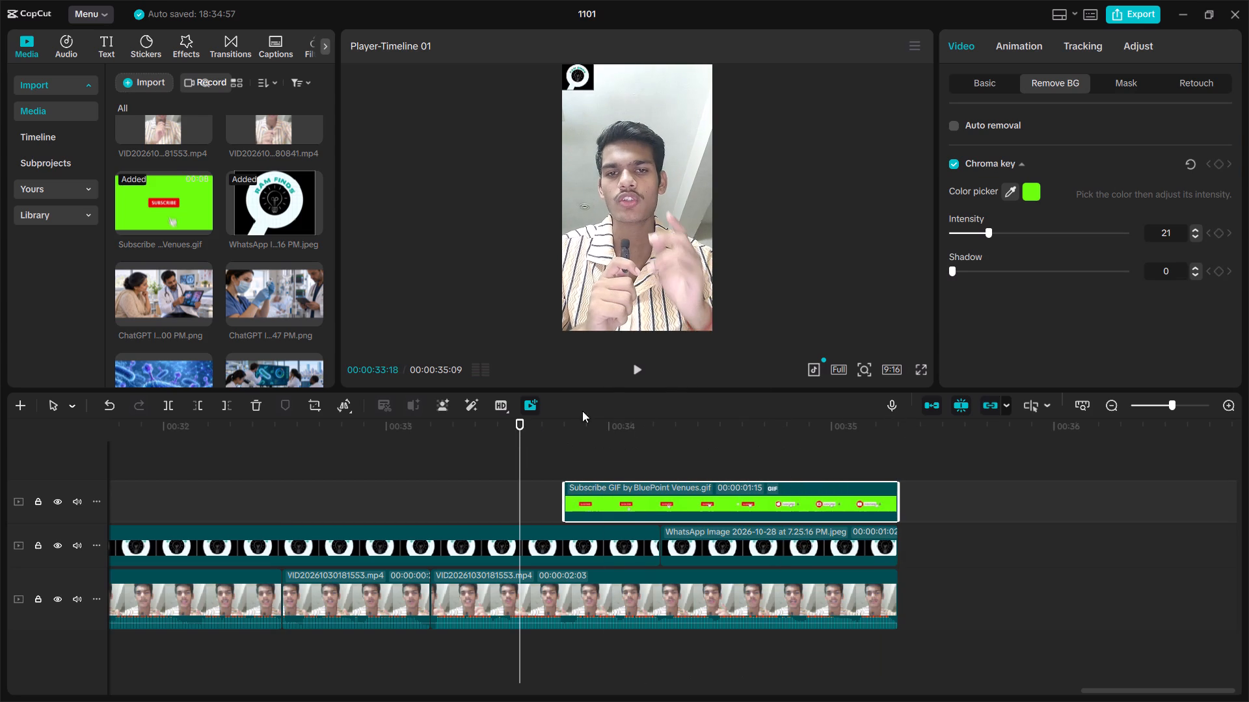
{"action": "left_click", "coordinate": [641, 368]}
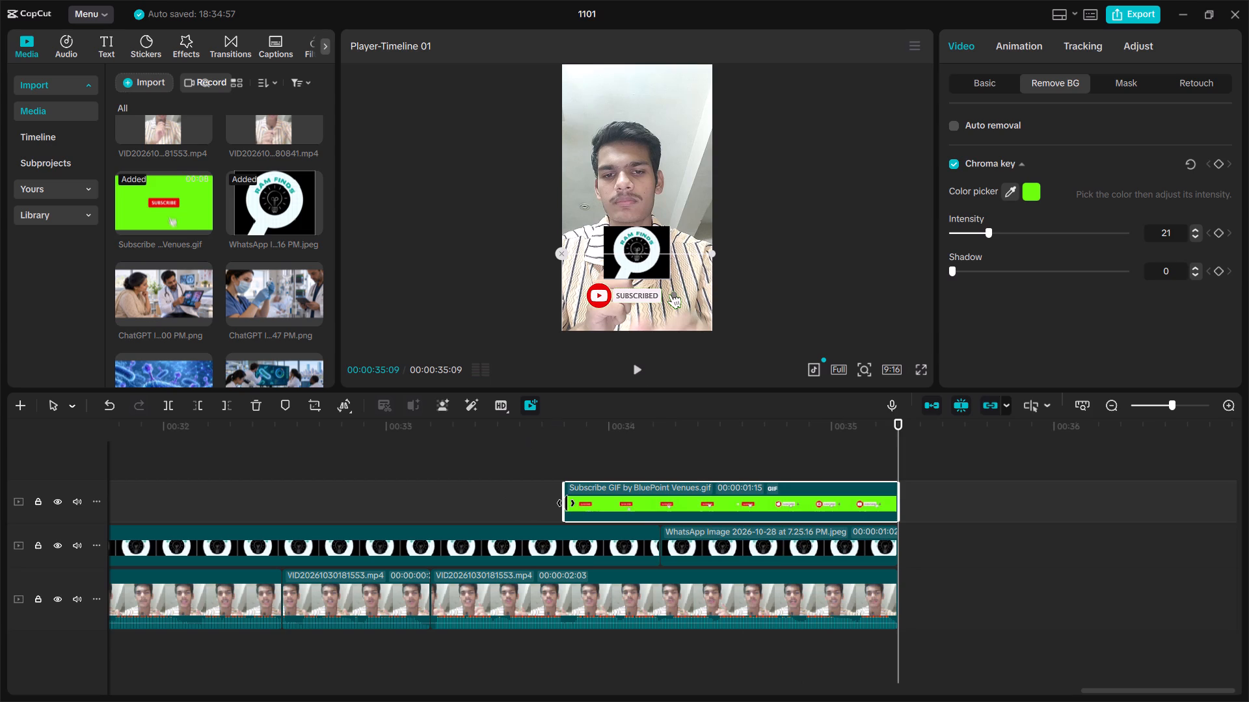
{"action": "left_click_drag", "start_coordinate": [567, 503], "coordinate": [563, 506]}
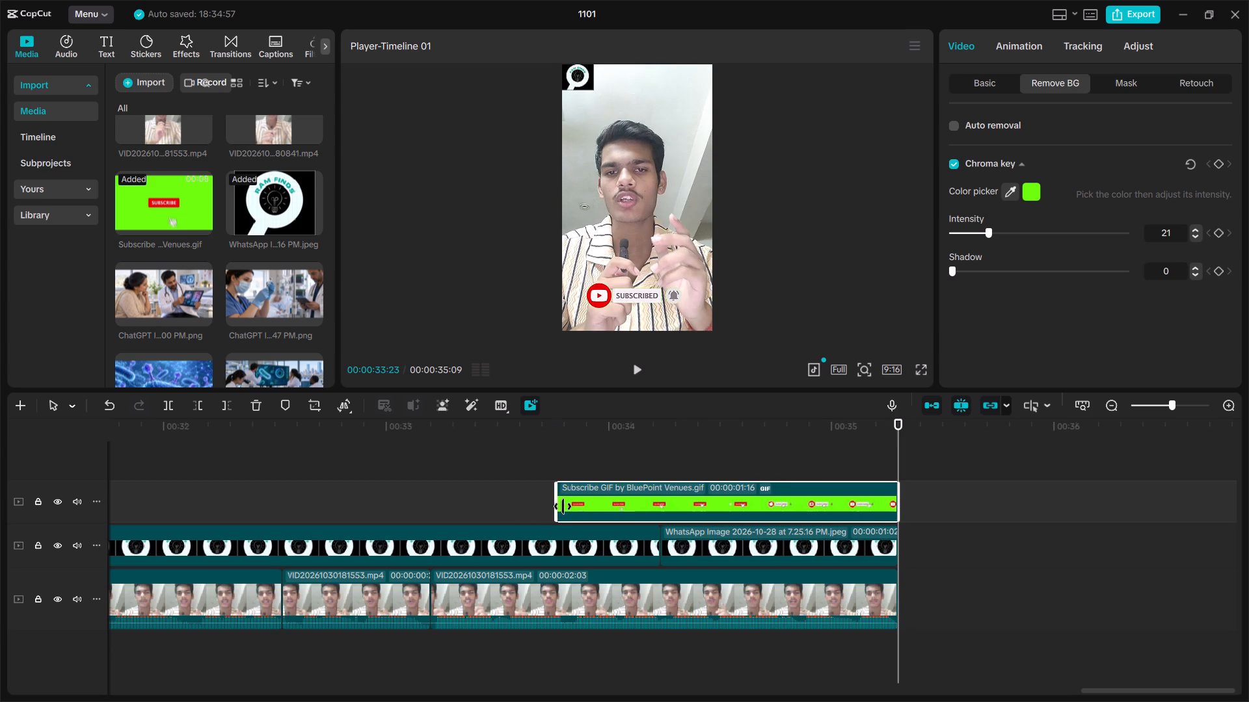
{"action": "left_click_drag", "start_coordinate": [563, 506], "coordinate": [511, 522]}
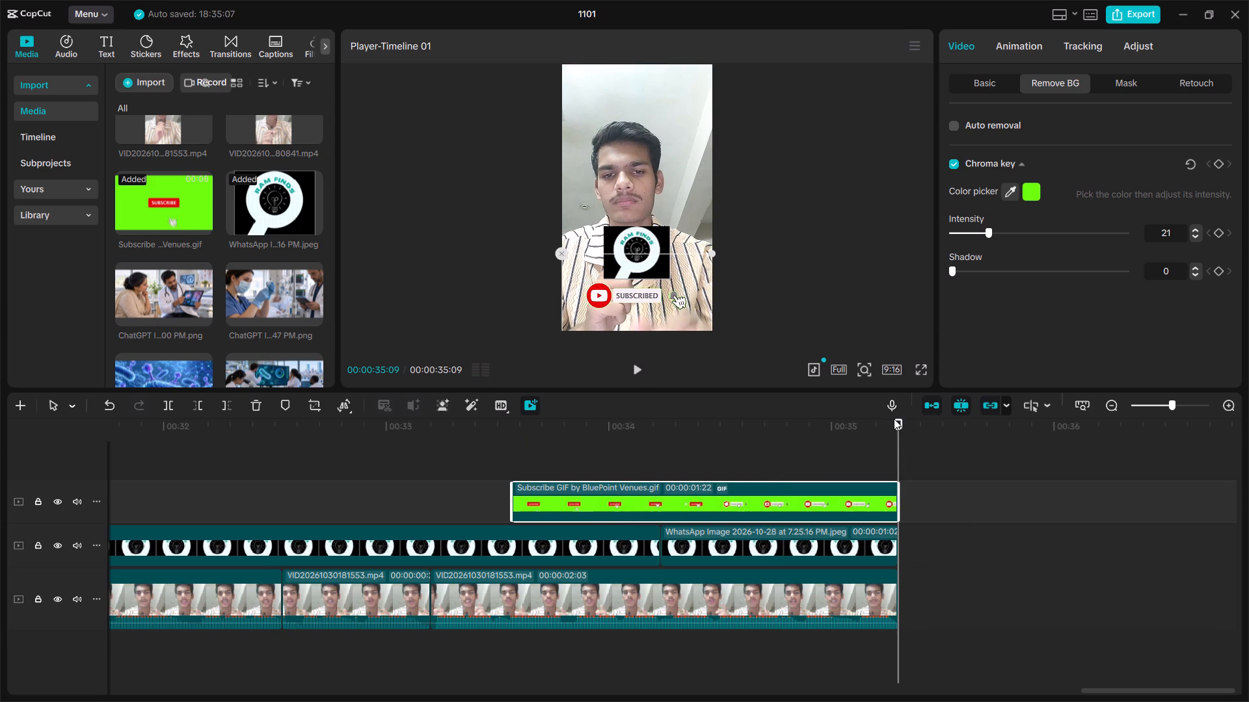
{"action": "left_click_drag", "start_coordinate": [894, 419], "coordinate": [279, 419]}
{"action": "left_click", "coordinate": [635, 364]}
Look through the Subscribe GIF's transform, animation, tracking and colour adjustment settings.
{"action": "left_click", "coordinate": [629, 488]}
{"action": "left_click", "coordinate": [740, 509]}
{"action": "left_click", "coordinate": [1030, 42]}
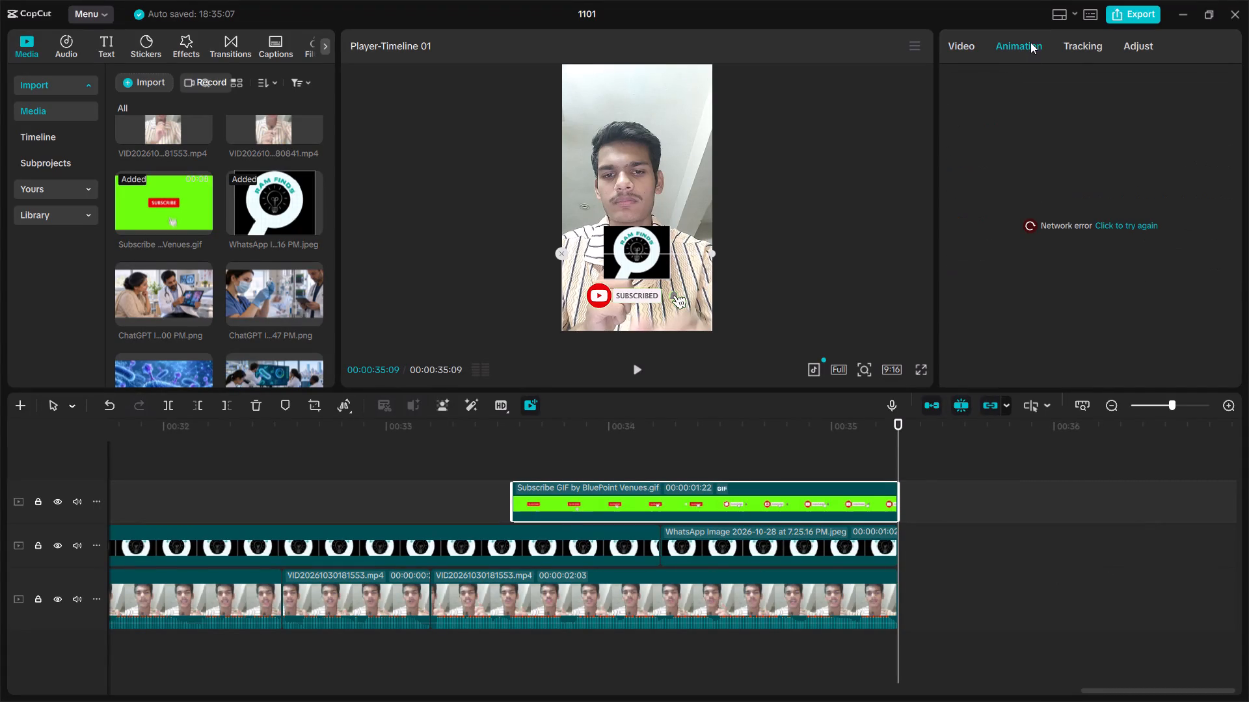
{"action": "left_click", "coordinate": [959, 39]}
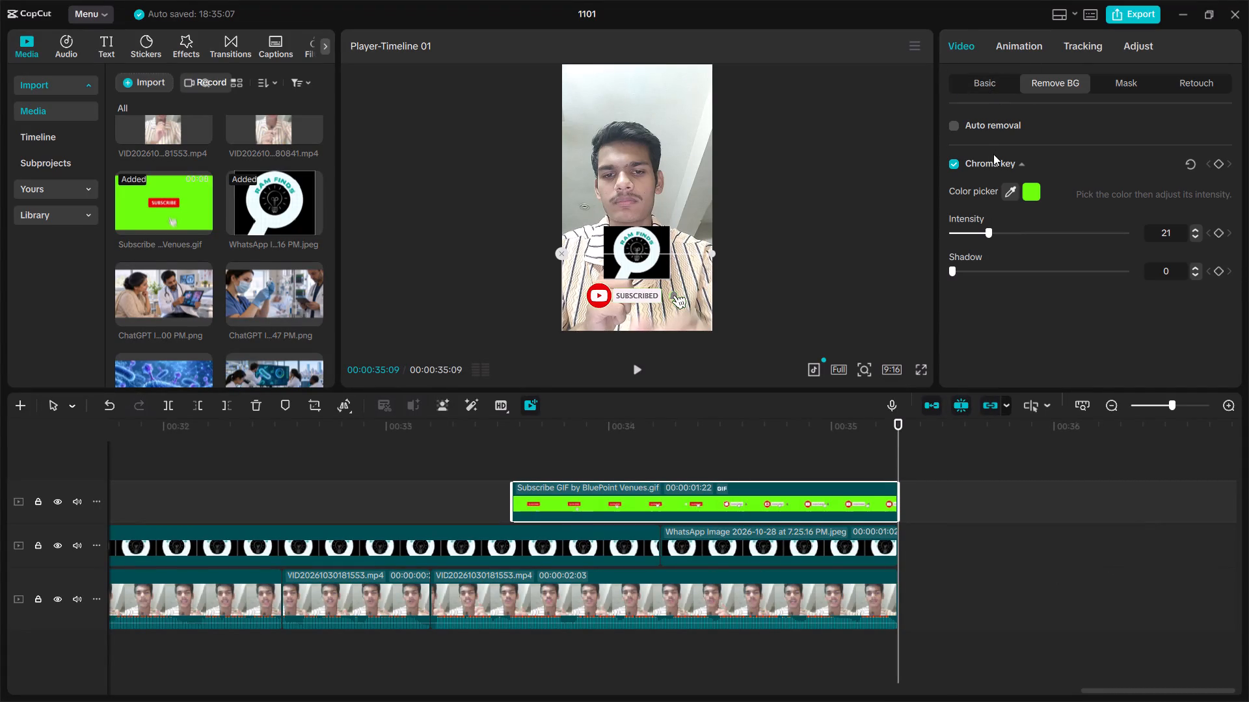
{"action": "left_click", "coordinate": [988, 84]}
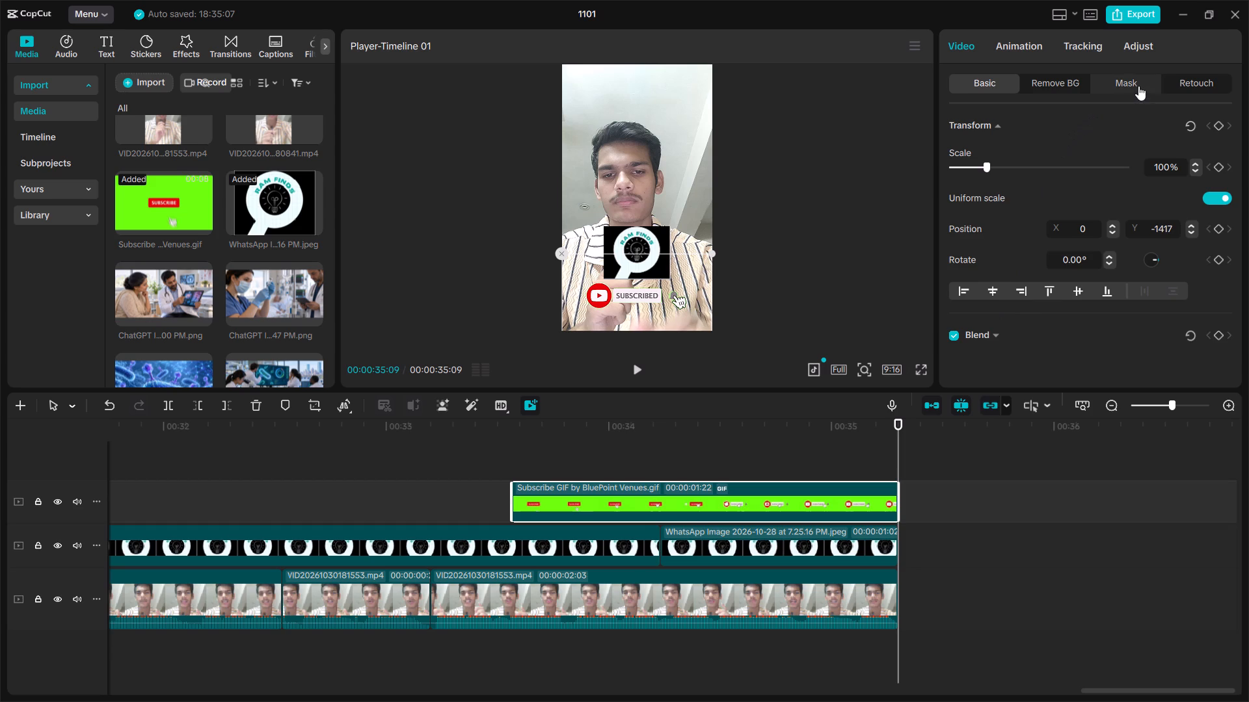
{"action": "left_click", "coordinate": [777, 507]}
{"action": "left_click", "coordinate": [827, 603]}
{"action": "left_click", "coordinate": [804, 500]}
{"action": "left_click", "coordinate": [1039, 48]}
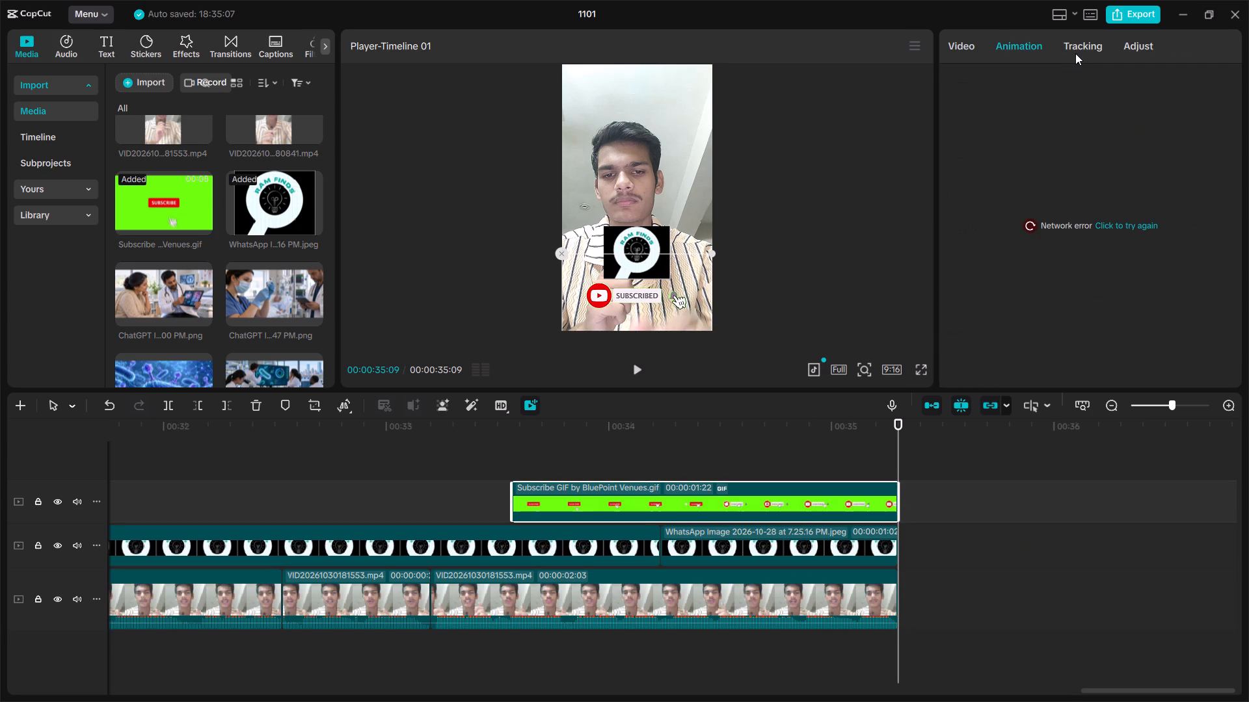
{"action": "left_click", "coordinate": [1075, 53]}
{"action": "left_click", "coordinate": [1164, 44]}
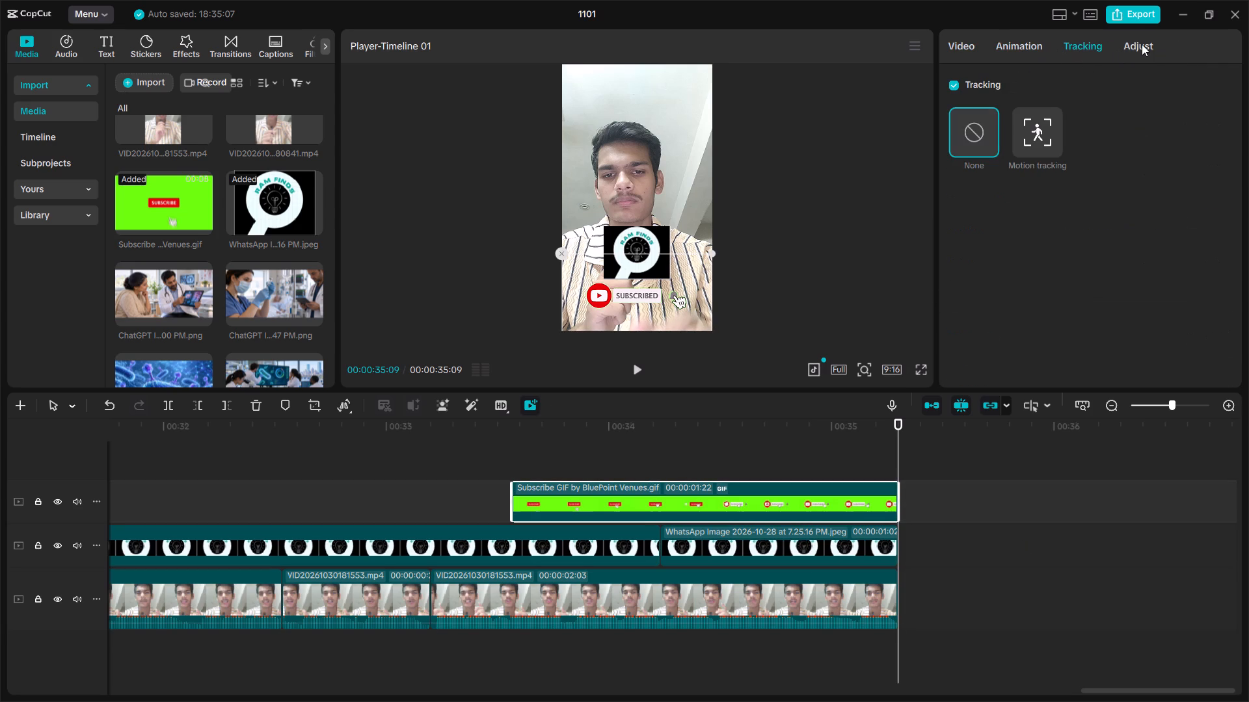
{"action": "left_click", "coordinate": [1142, 44]}
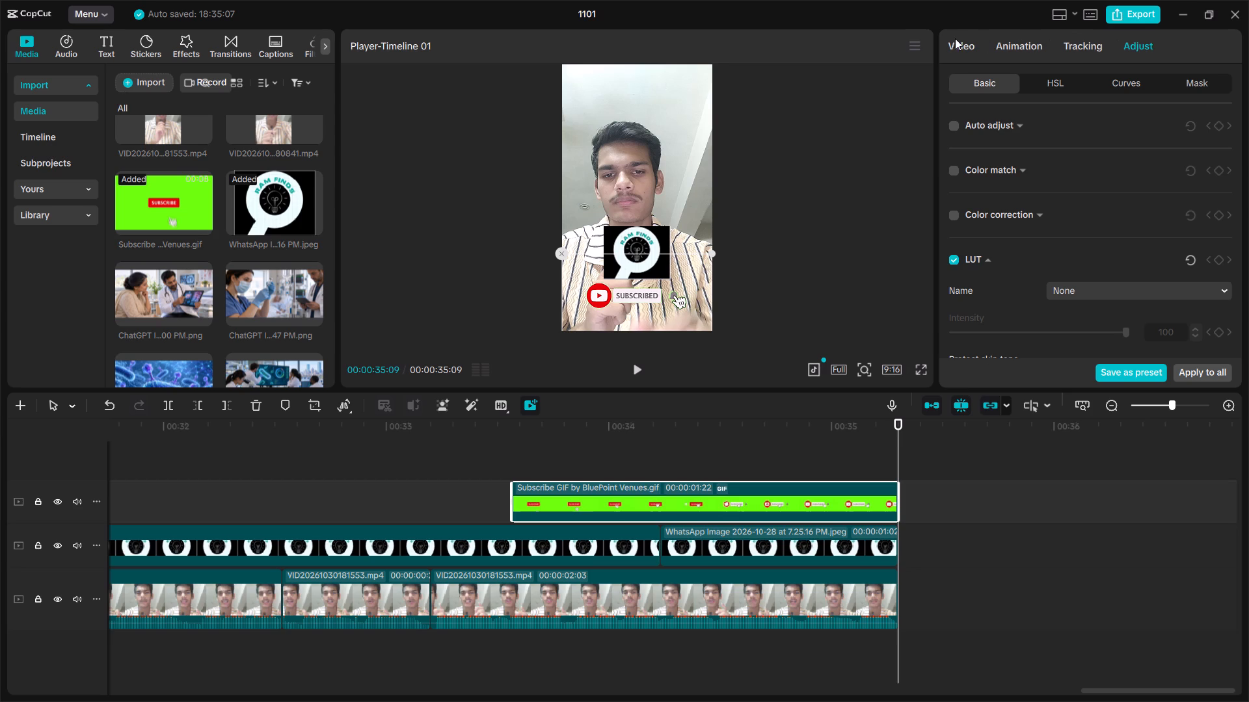
{"action": "left_click", "coordinate": [958, 53]}
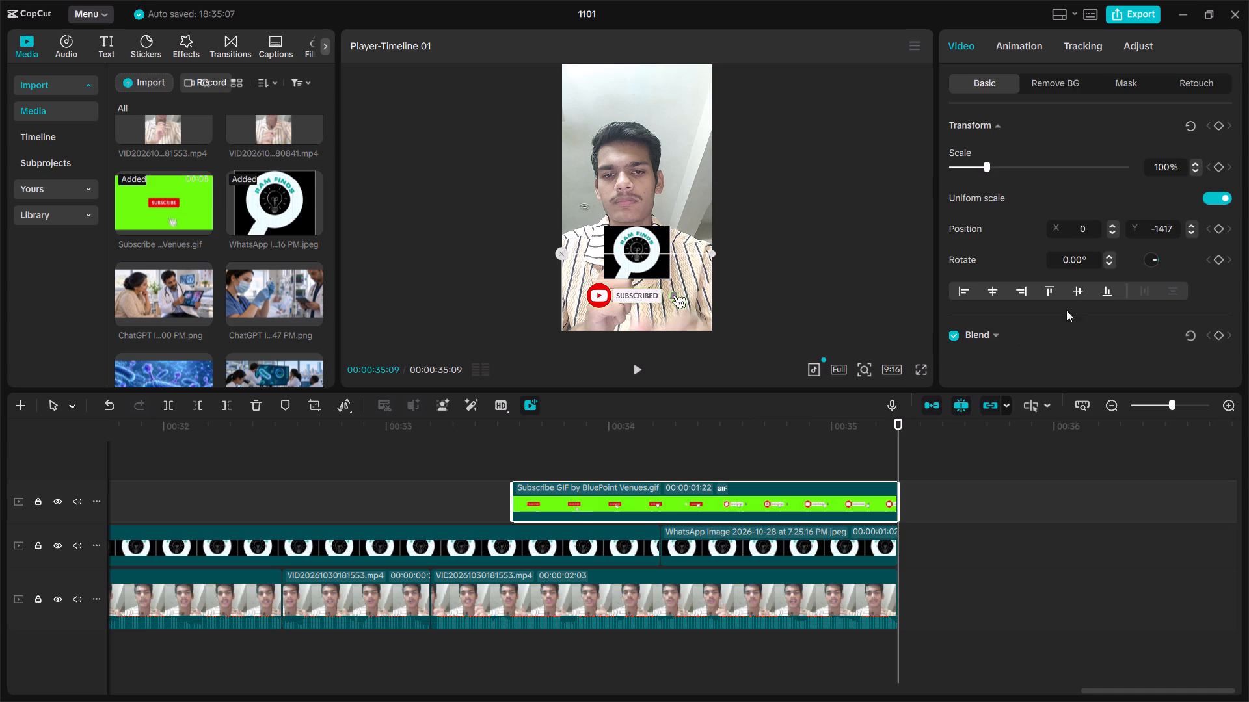
{"action": "left_click", "coordinate": [1010, 41]}
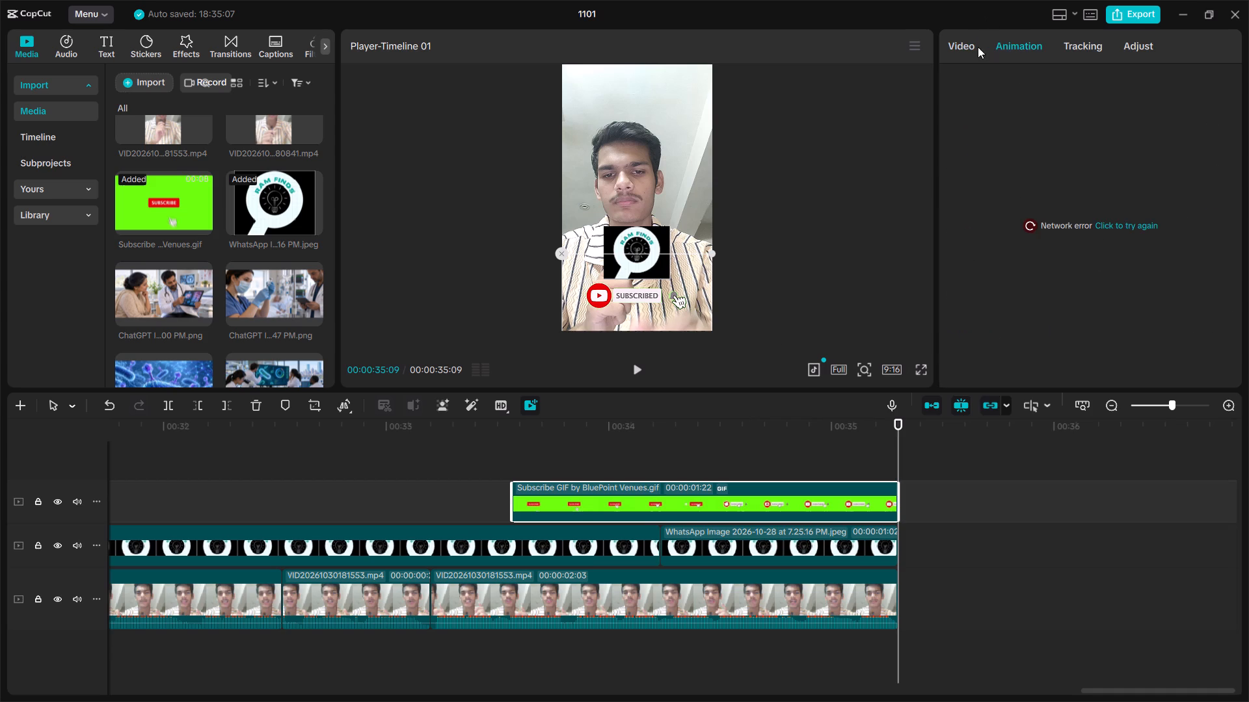
{"action": "left_click", "coordinate": [978, 46]}
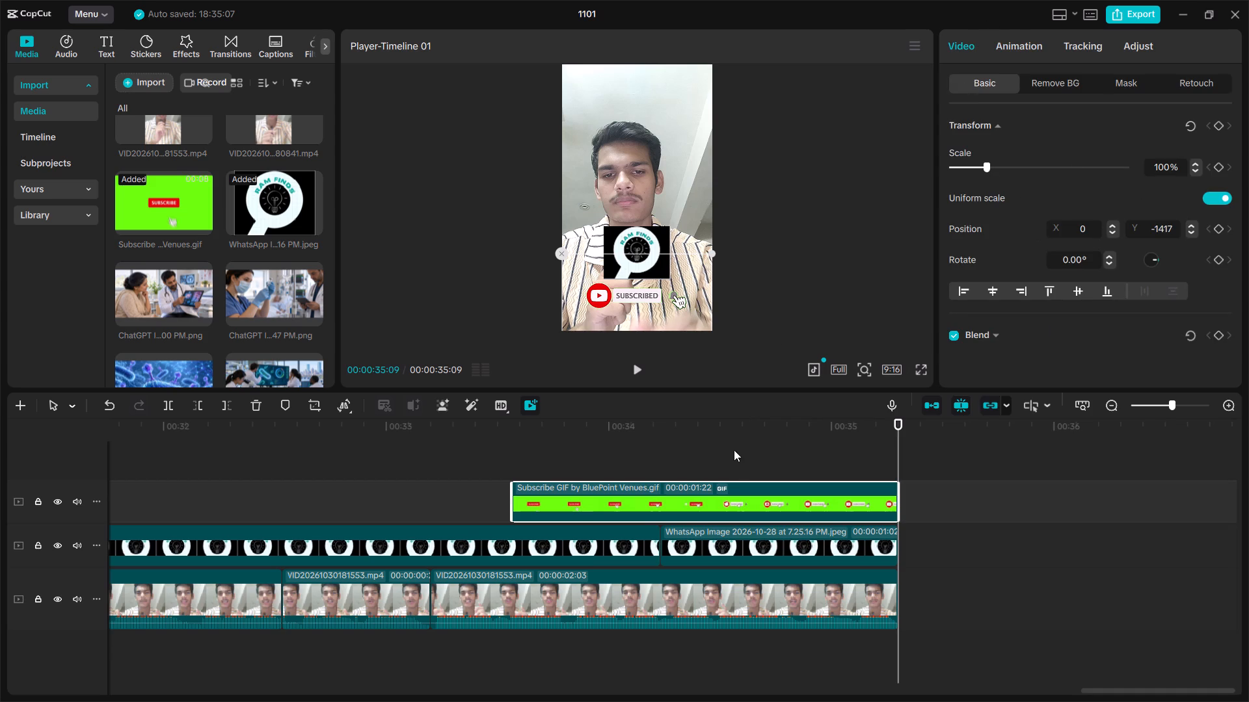
Raise the Subscribe GIF's chroma key intensity to 25 while previewing 00:00:34:17, and return the playhead to the timeline's start.
{"action": "left_click", "coordinate": [734, 523]}
{"action": "left_click", "coordinate": [791, 516]}
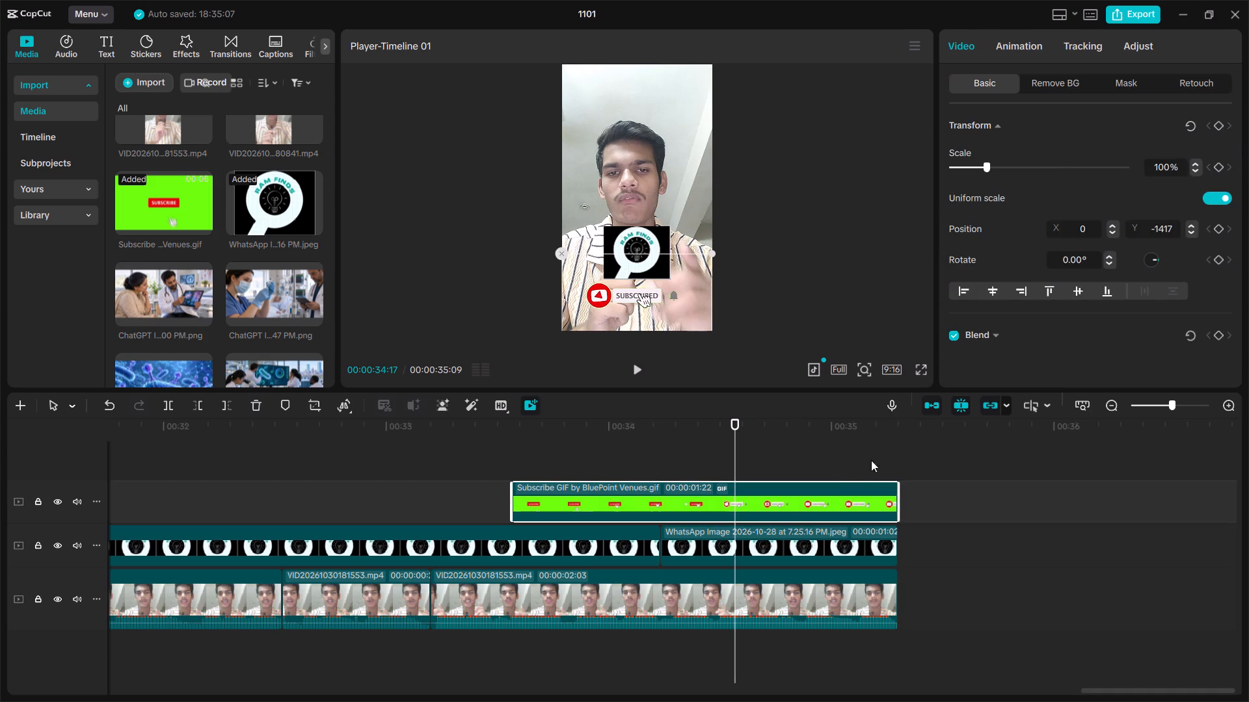
{"action": "left_click", "coordinate": [1069, 83]}
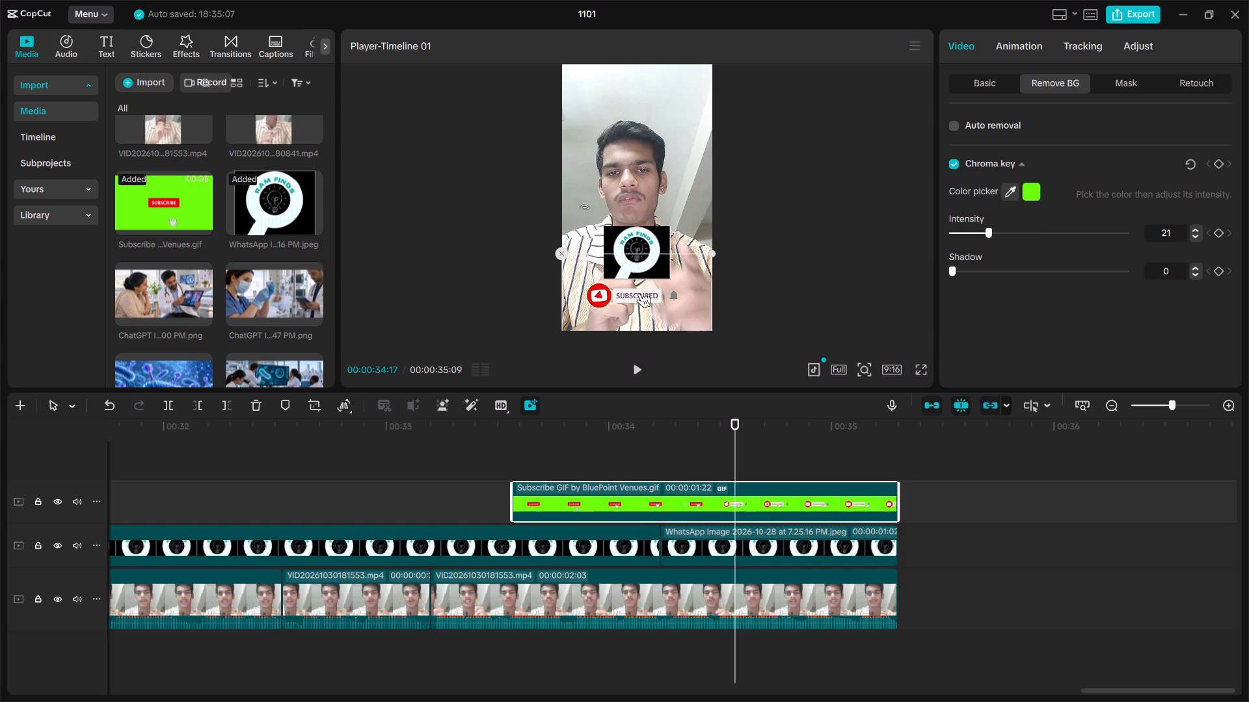
{"action": "left_click", "coordinate": [1195, 230]}
{"action": "left_click", "coordinate": [1195, 230]}
{"action": "left_click", "coordinate": [1195, 230]}
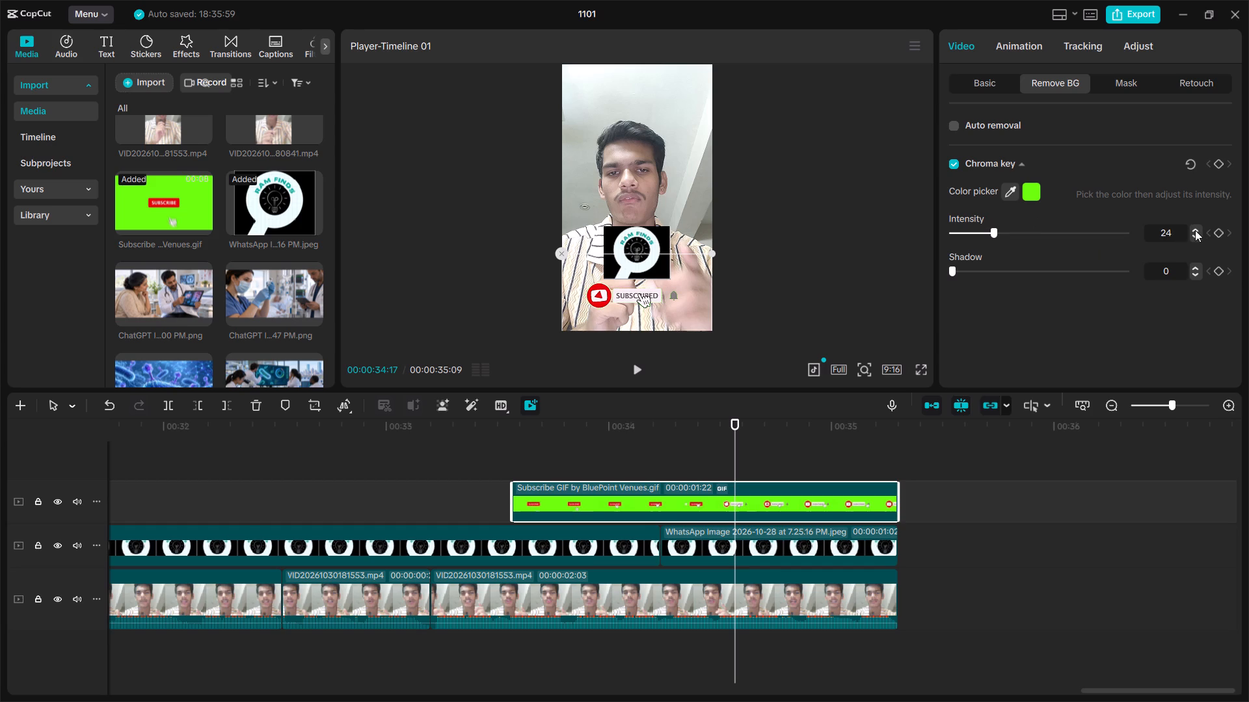
{"action": "left_click", "coordinate": [1195, 230]}
{"action": "left_click_drag", "start_coordinate": [738, 419], "coordinate": [0, 370]}
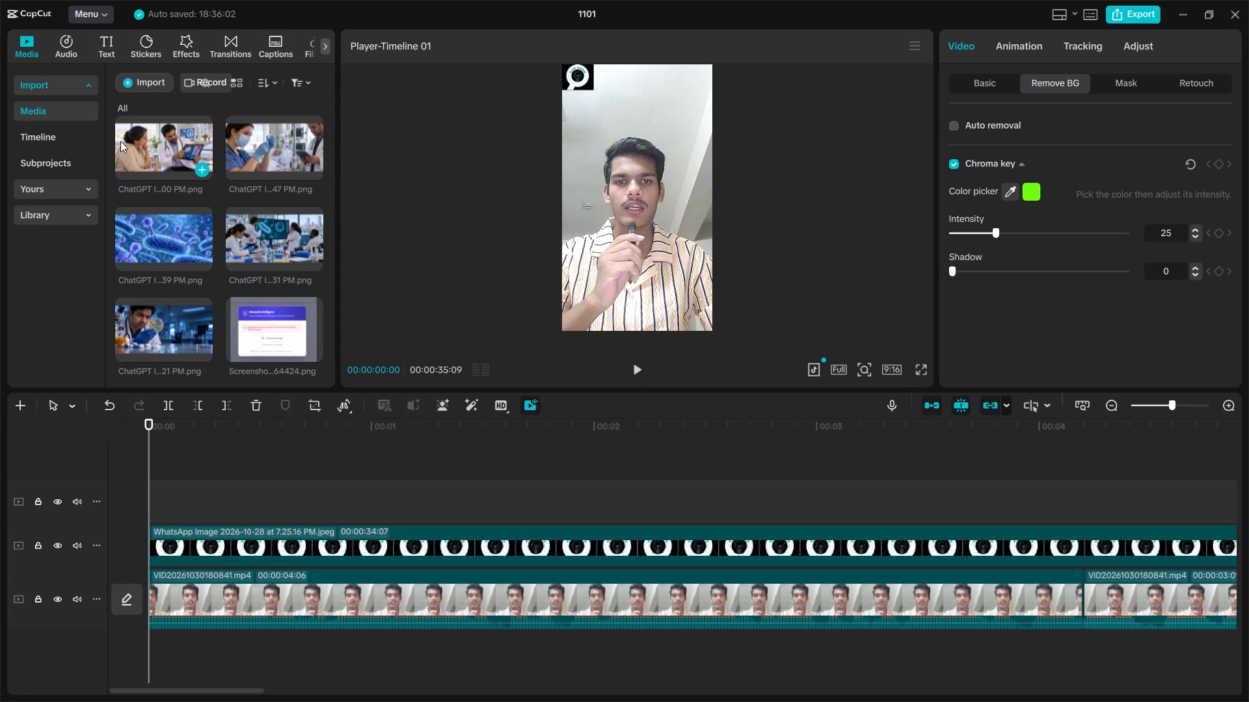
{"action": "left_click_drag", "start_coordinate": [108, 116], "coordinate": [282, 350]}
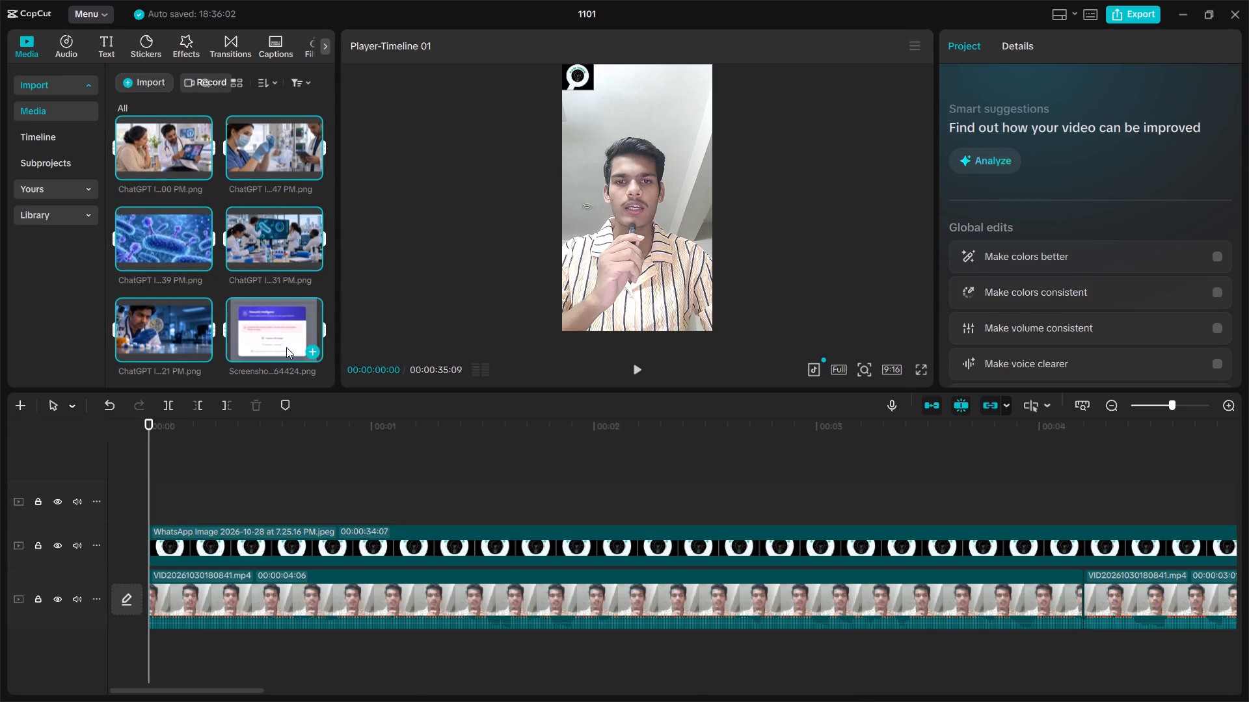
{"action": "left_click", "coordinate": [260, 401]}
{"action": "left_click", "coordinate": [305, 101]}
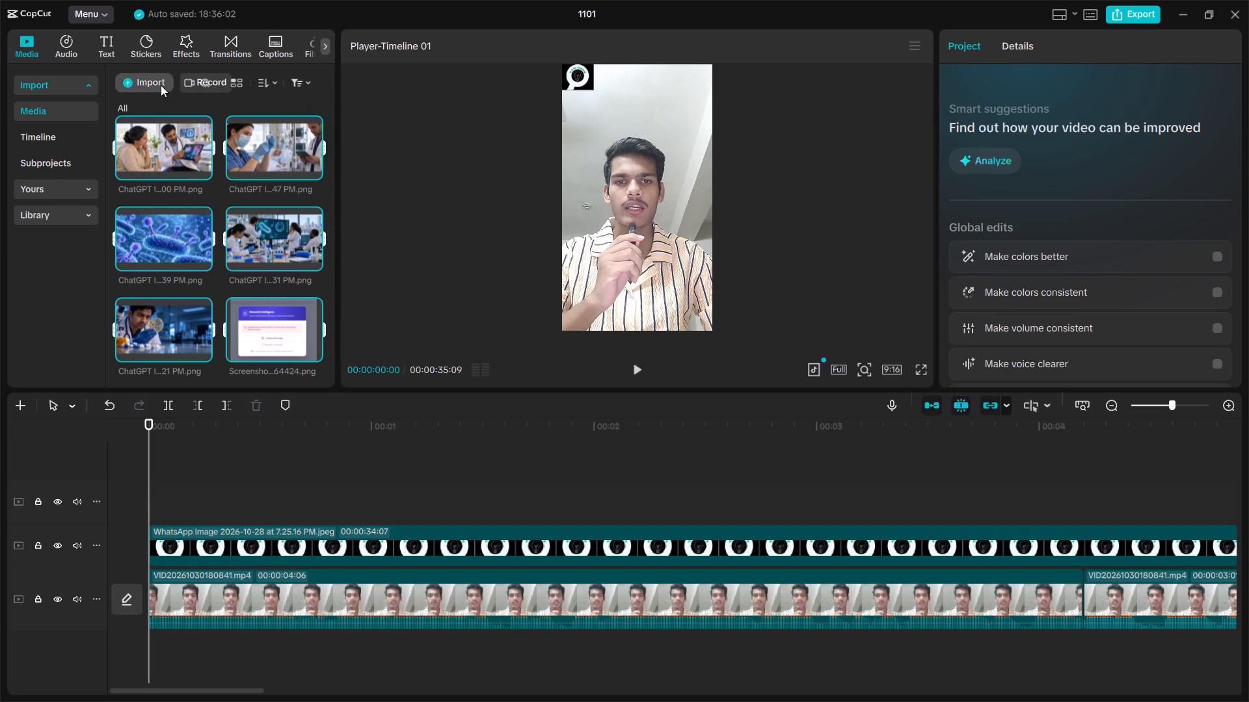
Import the newly saved ChatGPT images from the Gallery, from 06_36_44 PM through 06_37_51 PM, into the project media.
{"action": "left_click", "coordinate": [161, 85]}
{"action": "left_click", "coordinate": [170, 112]}
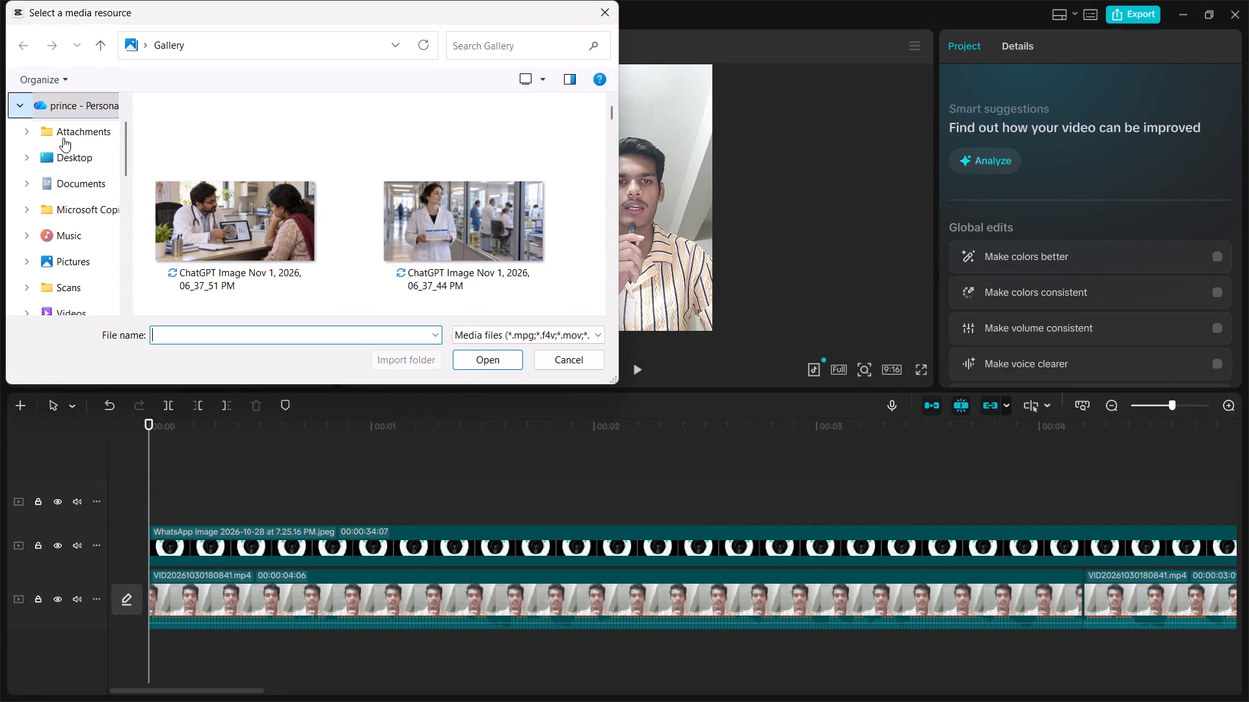
{"action": "scroll", "coordinate": [68, 149], "scroll_direction": "up", "scroll_amount": 2}
{"action": "left_click", "coordinate": [68, 132]}
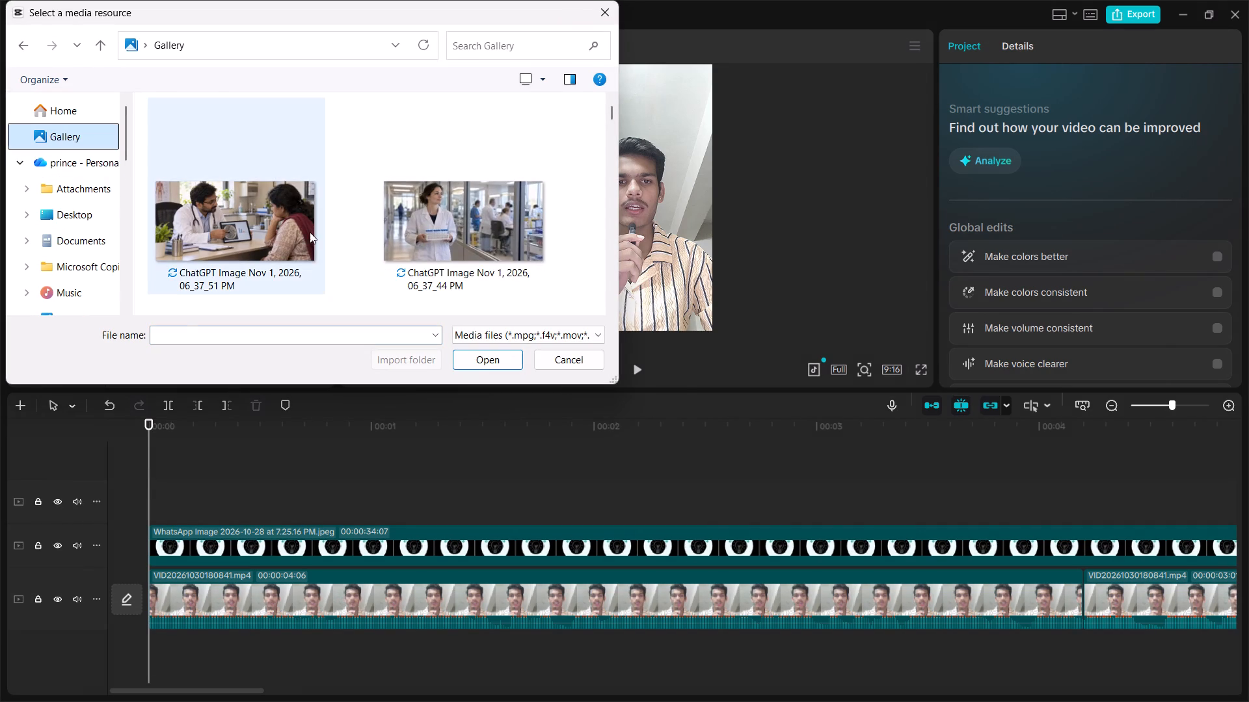
{"action": "scroll", "coordinate": [312, 237], "scroll_direction": "down", "scroll_amount": 3}
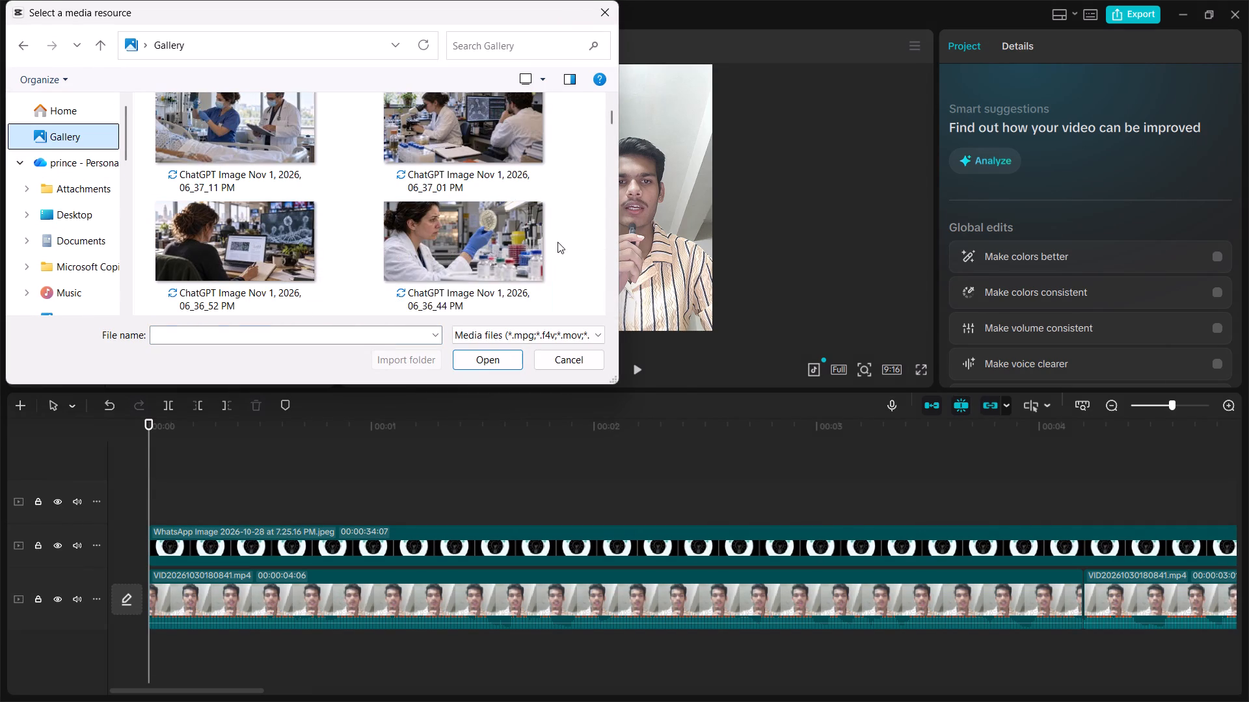
{"action": "left_click_drag", "start_coordinate": [559, 262], "coordinate": [161, 92]}
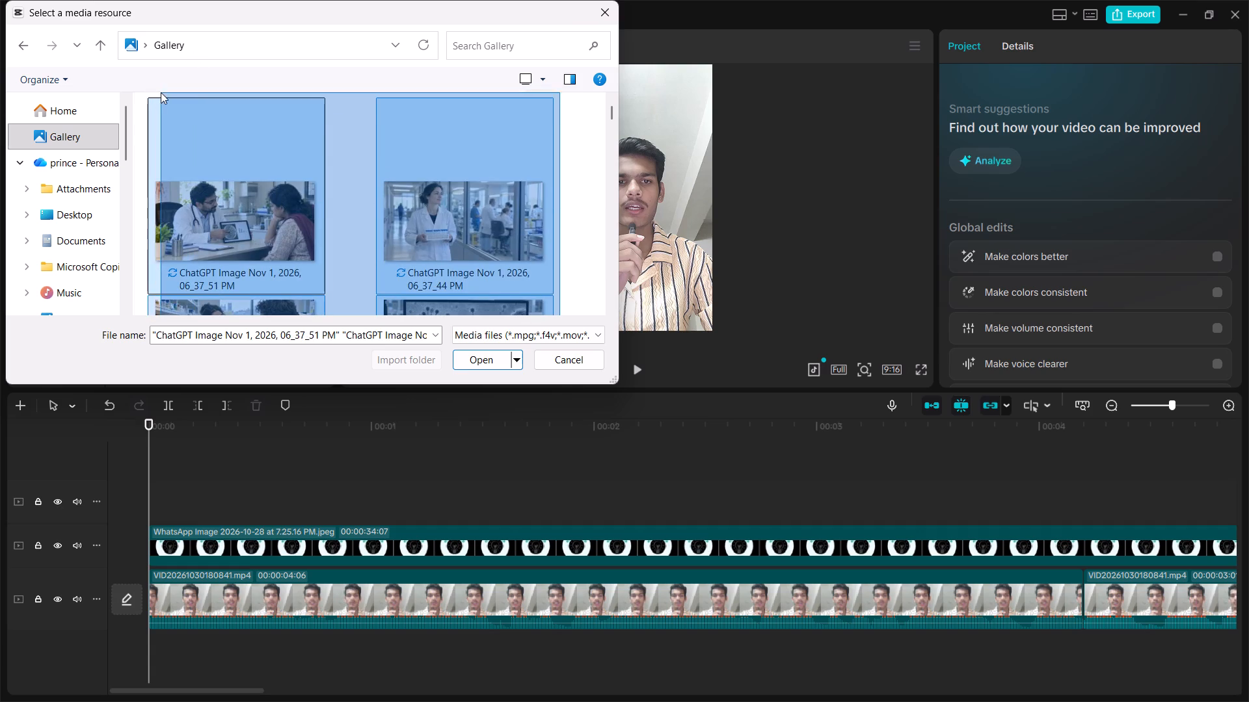
{"action": "left_click_drag", "start_coordinate": [161, 92], "coordinate": [140, 115]}
{"action": "left_click", "coordinate": [483, 366]}
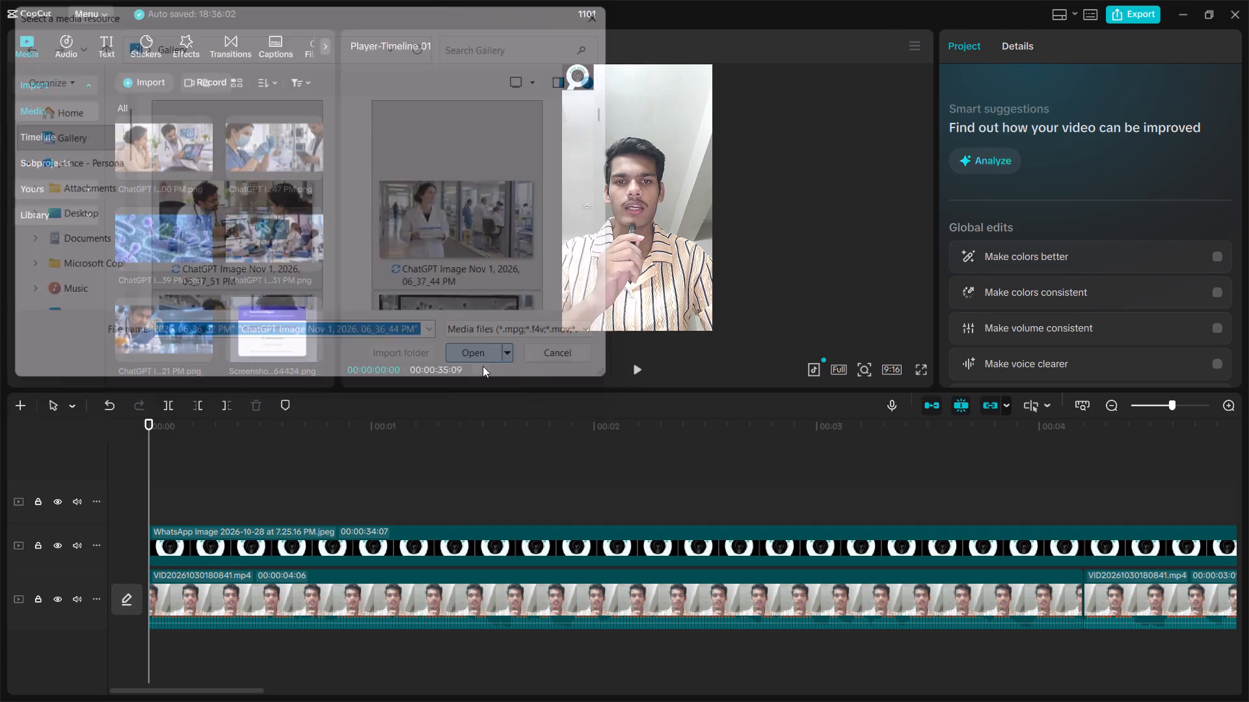
Place the imported ChatGPT images on the timeline above the logo clip, starting at 00:00:00:00.
{"action": "scroll", "coordinate": [239, 311], "scroll_direction": "down", "scroll_amount": 5}
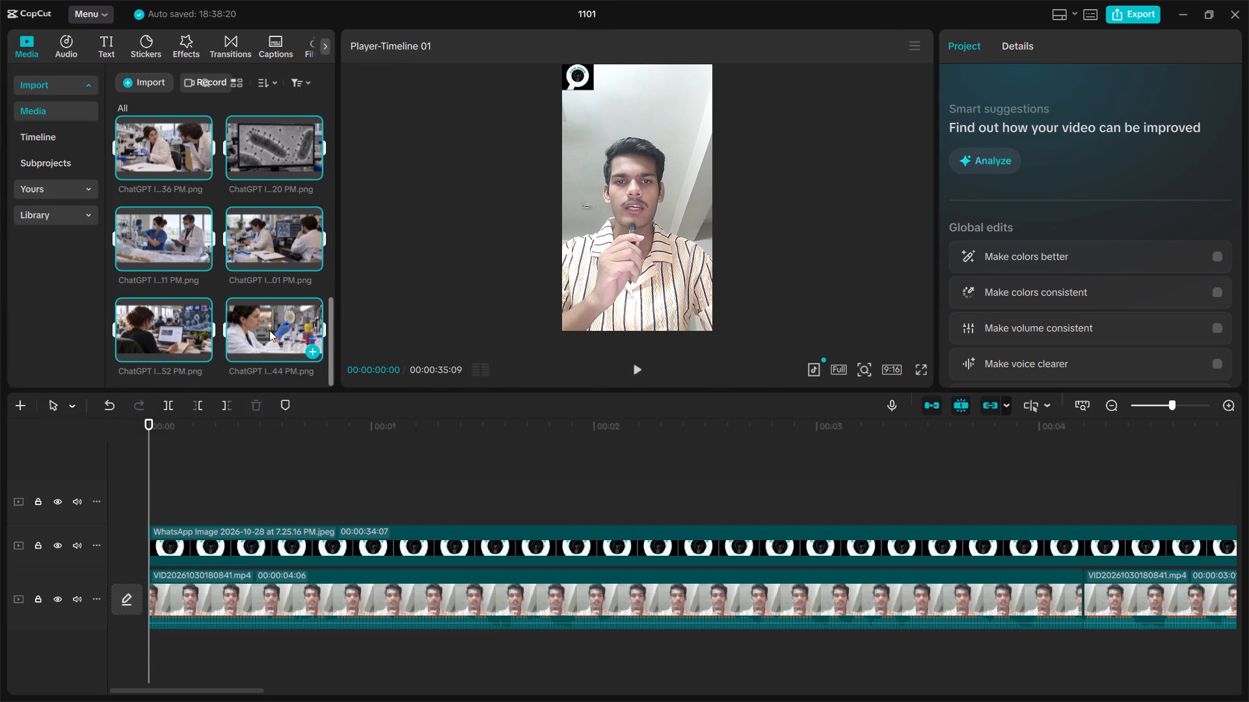
{"action": "left_click_drag", "start_coordinate": [270, 330], "coordinate": [148, 502]}
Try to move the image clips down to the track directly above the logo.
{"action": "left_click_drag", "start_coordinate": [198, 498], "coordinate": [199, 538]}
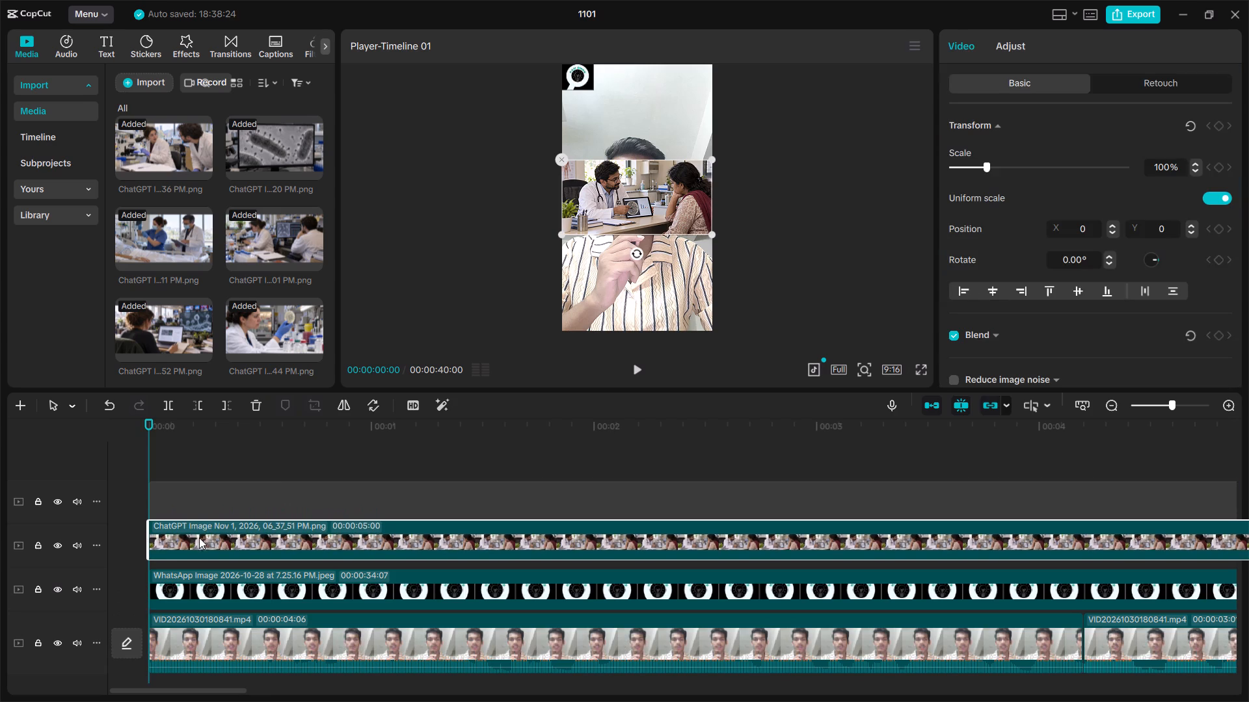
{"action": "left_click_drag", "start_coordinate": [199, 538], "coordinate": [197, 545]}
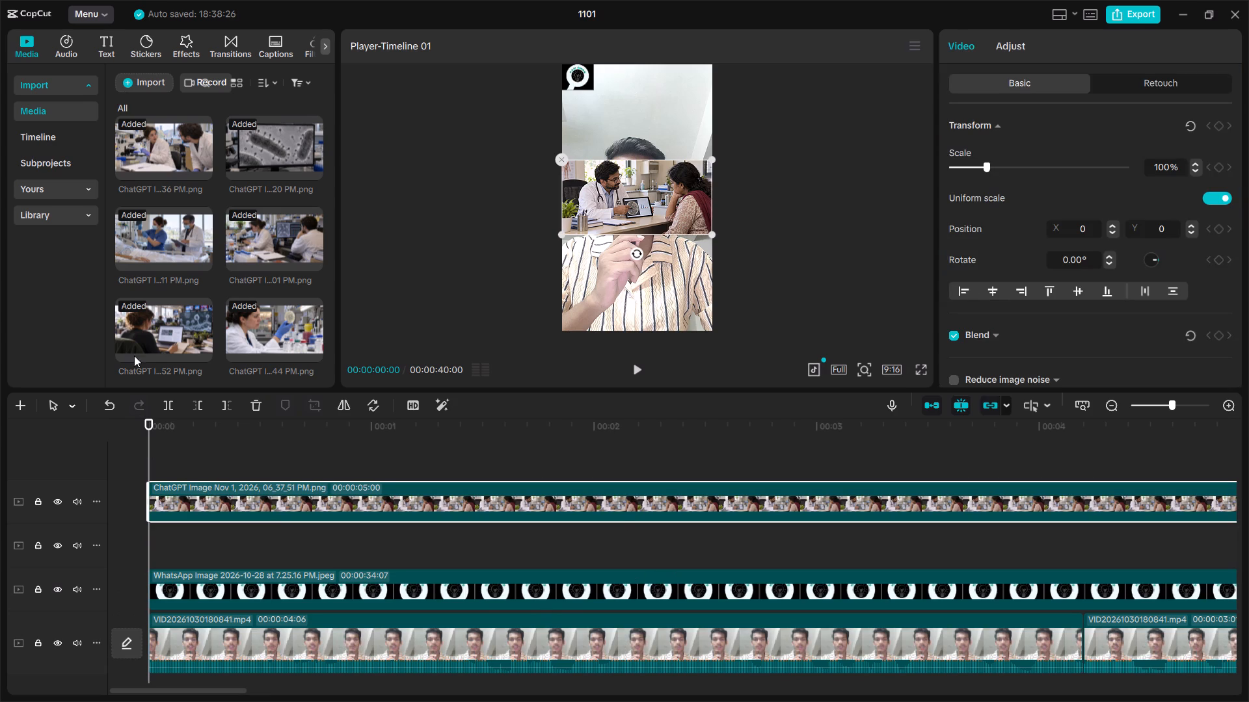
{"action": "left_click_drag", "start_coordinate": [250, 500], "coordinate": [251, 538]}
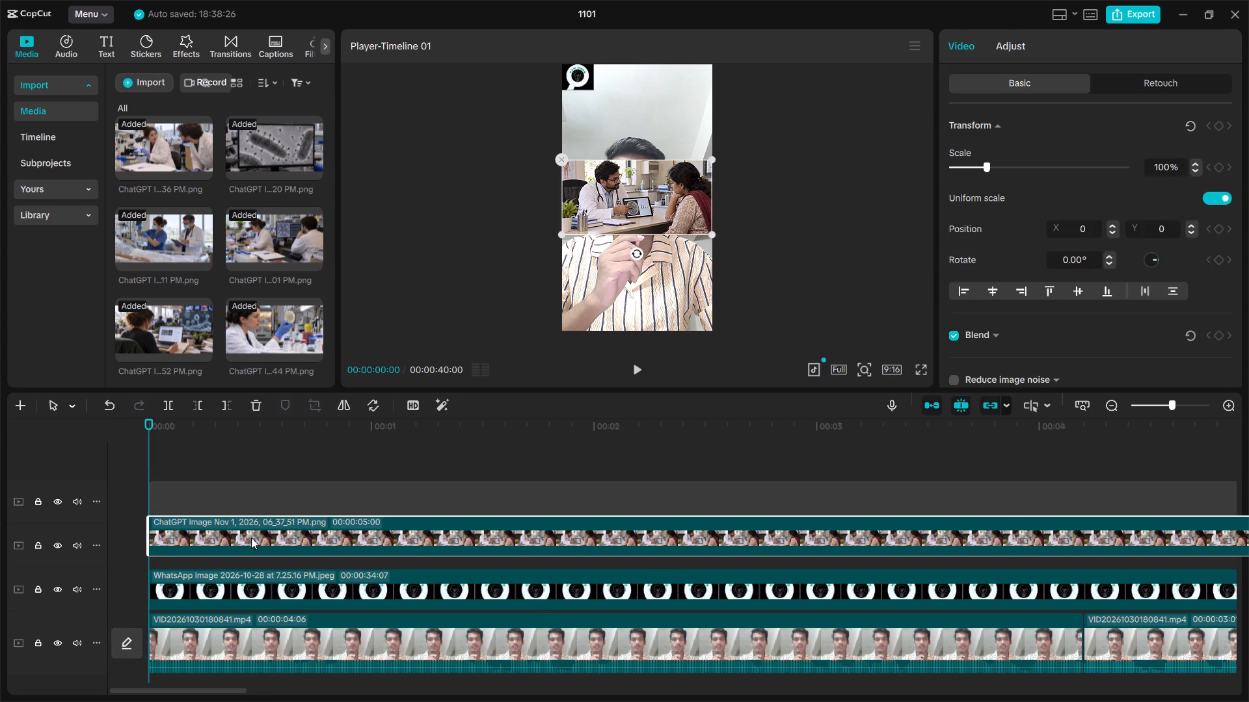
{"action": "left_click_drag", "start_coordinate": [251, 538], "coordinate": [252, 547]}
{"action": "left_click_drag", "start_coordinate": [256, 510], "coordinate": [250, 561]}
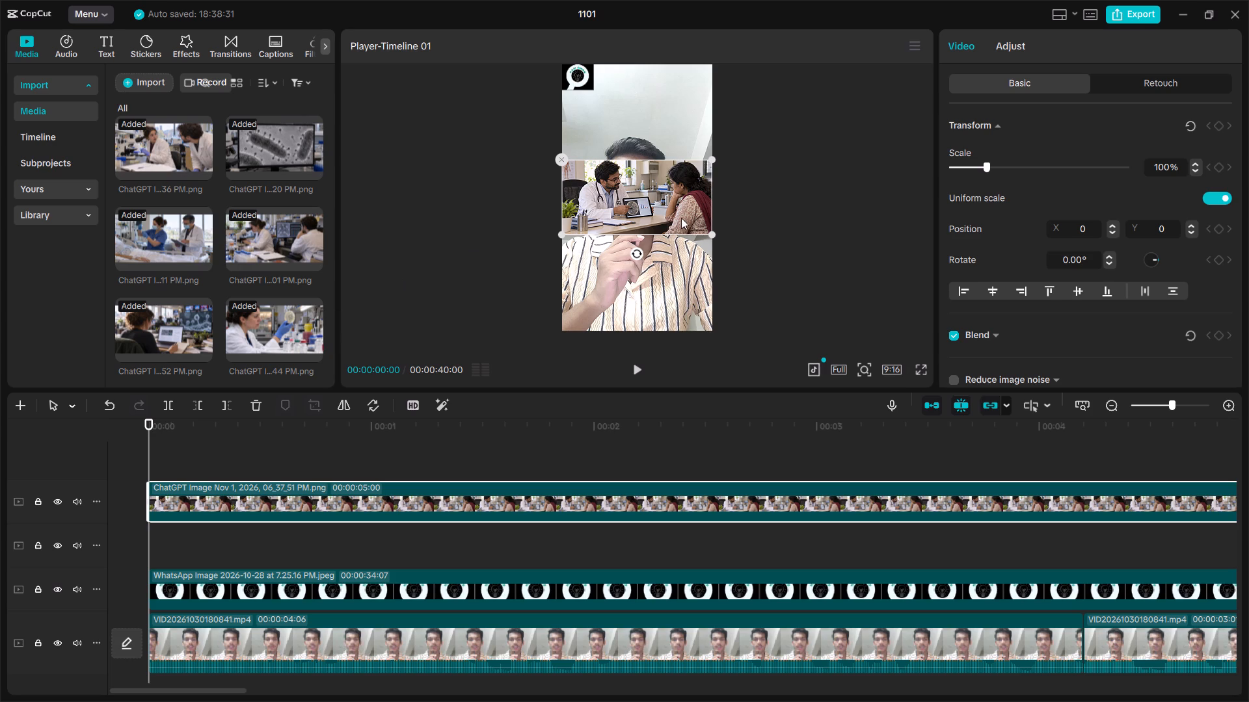
Move the doctor-and-patient image to the bottom of the video frame, centred horizontally, at about Y -1380.
{"action": "left_click_drag", "start_coordinate": [681, 209], "coordinate": [682, 308]}
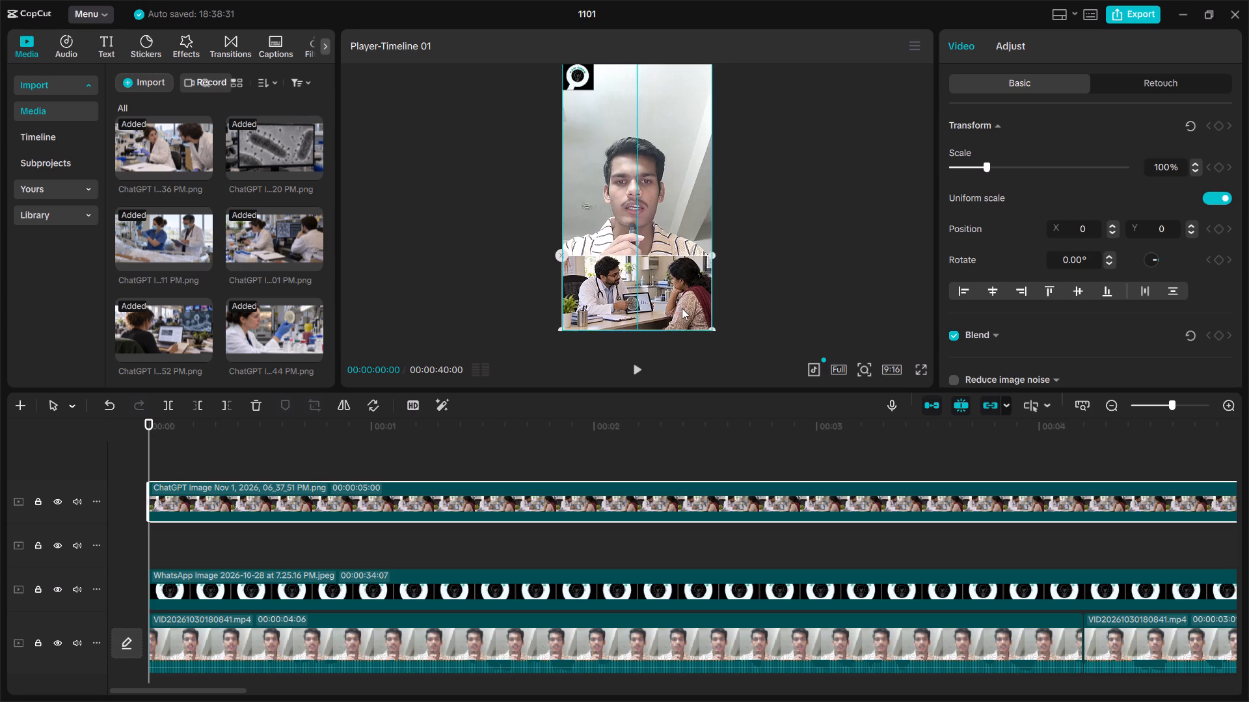
{"action": "left_click_drag", "start_coordinate": [682, 308], "coordinate": [682, 304]}
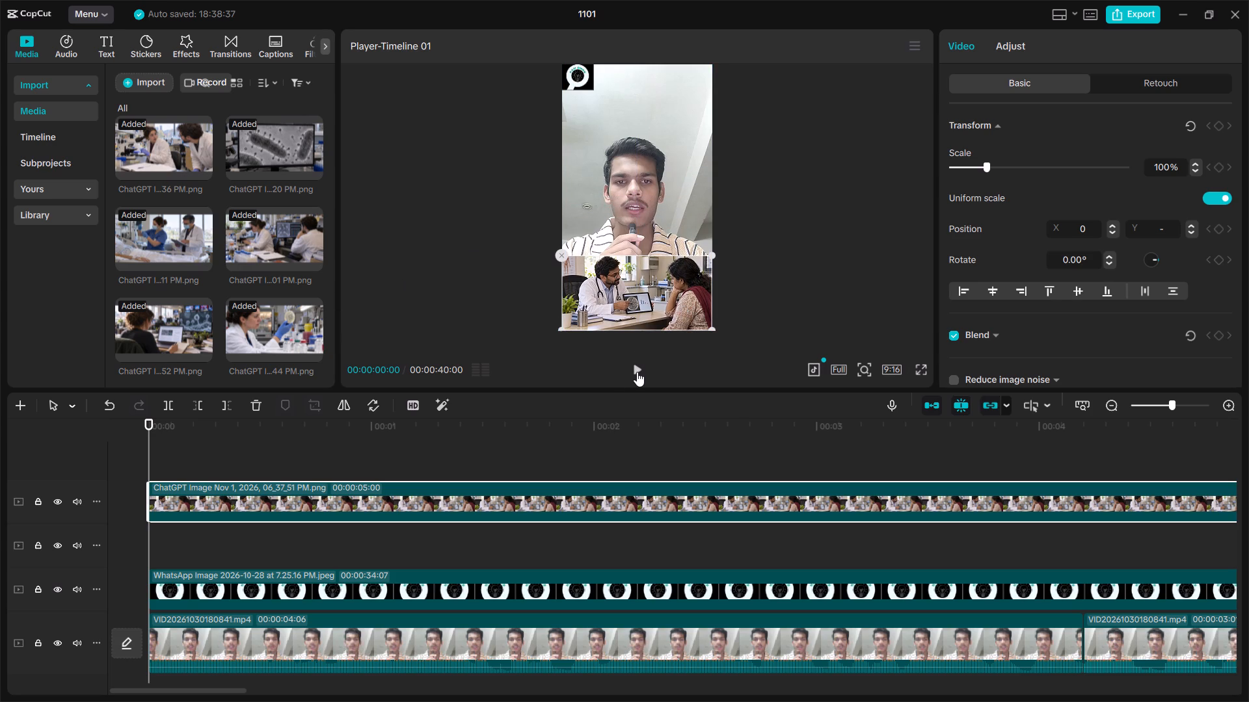
Split the doctor-and-patient image at 00:00:04:06, where the first narration clip ends, and delete all image clips after the cut.
{"action": "left_click", "coordinate": [637, 372]}
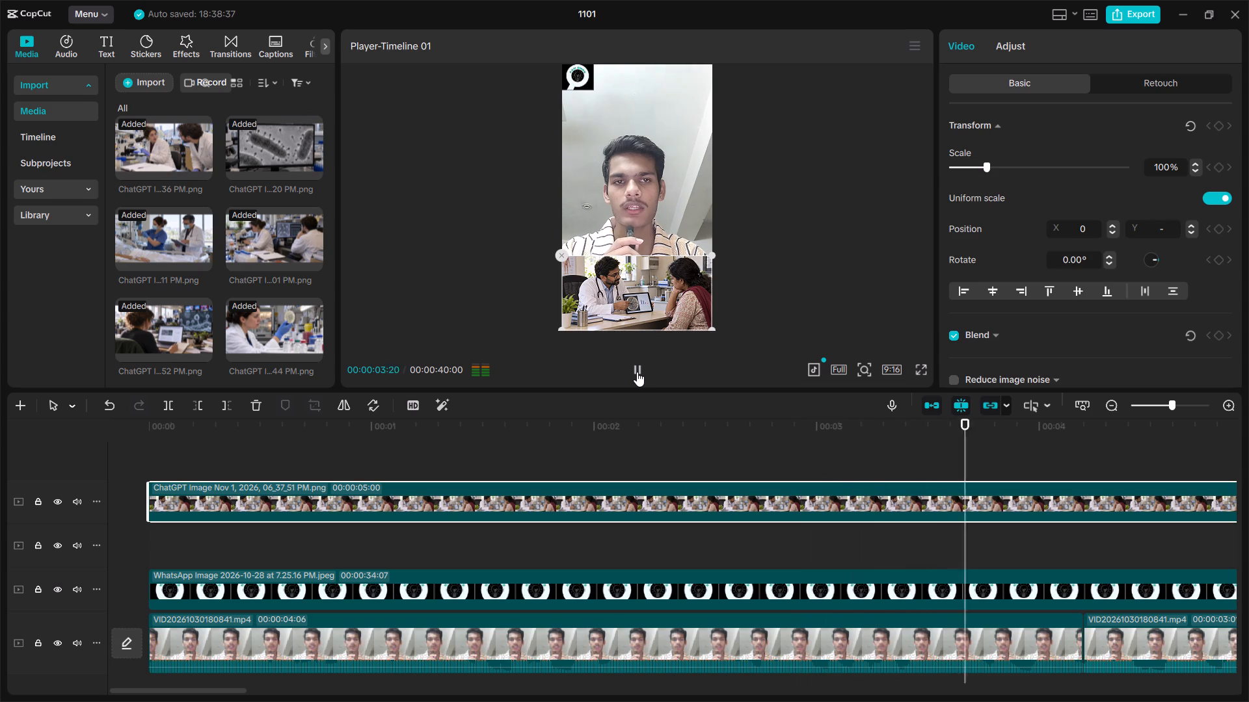
{"action": "left_click", "coordinate": [637, 372]}
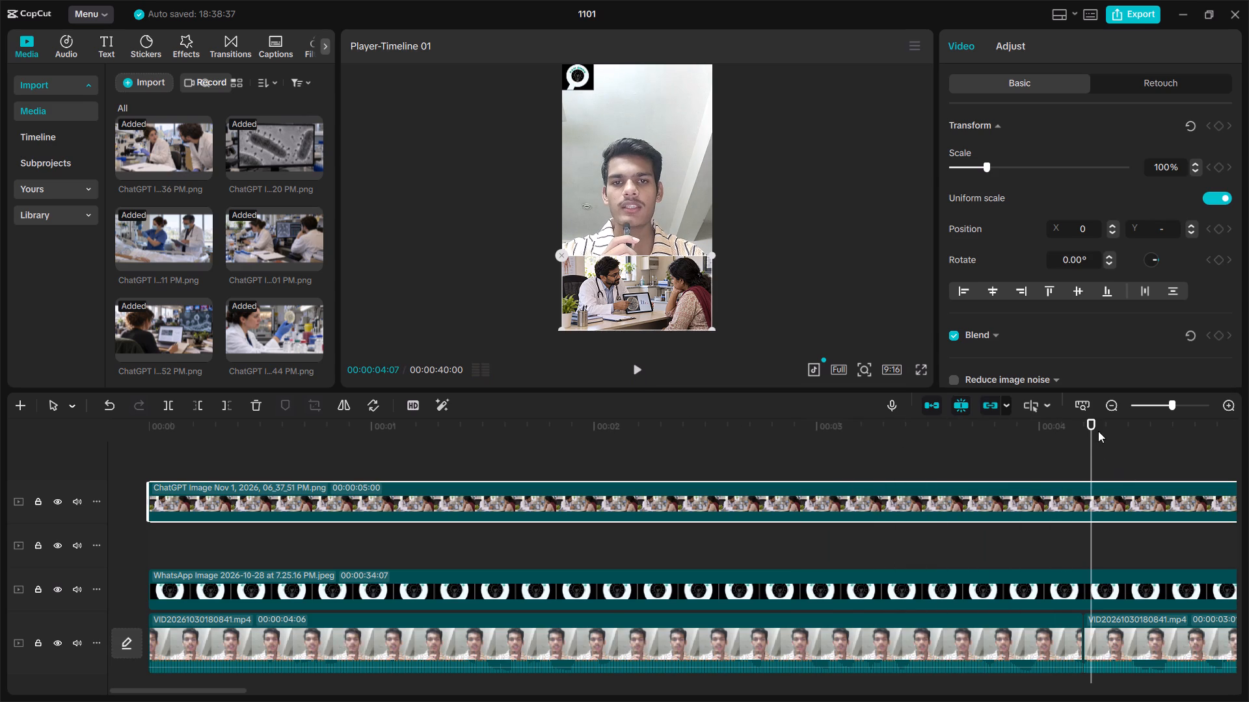
{"action": "left_click_drag", "start_coordinate": [1095, 421], "coordinate": [1084, 424]}
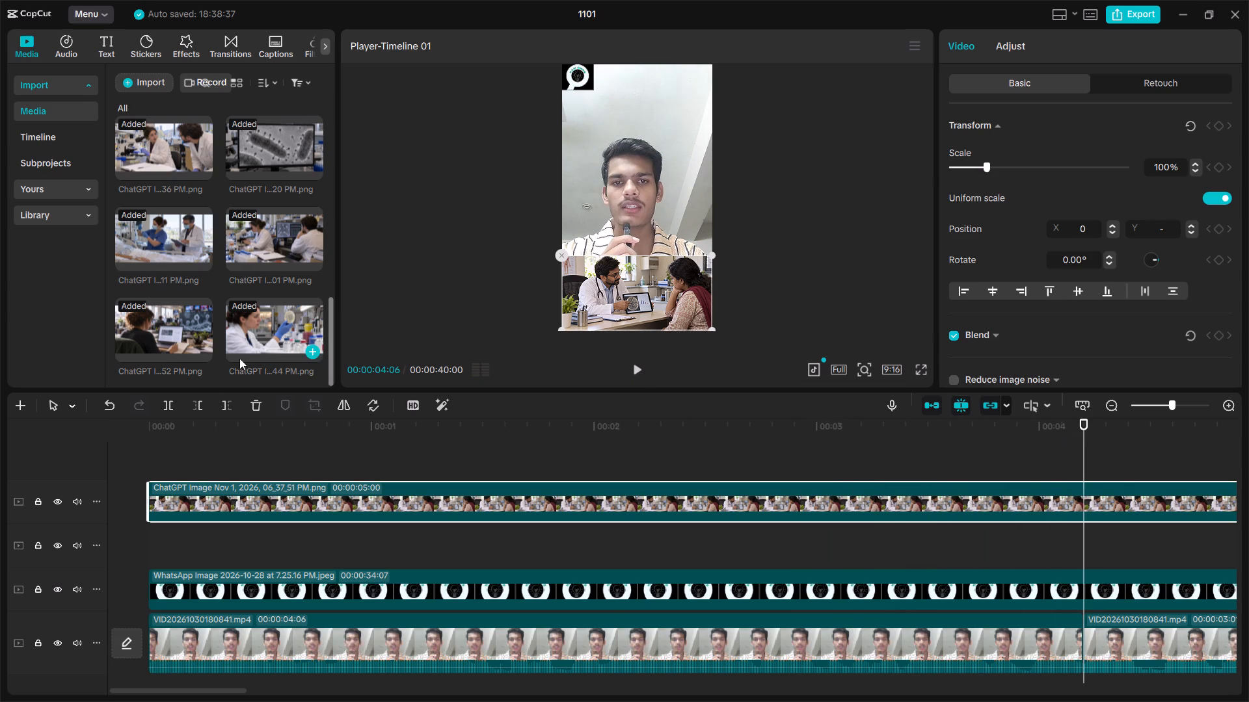
{"action": "left_click", "coordinate": [175, 413]}
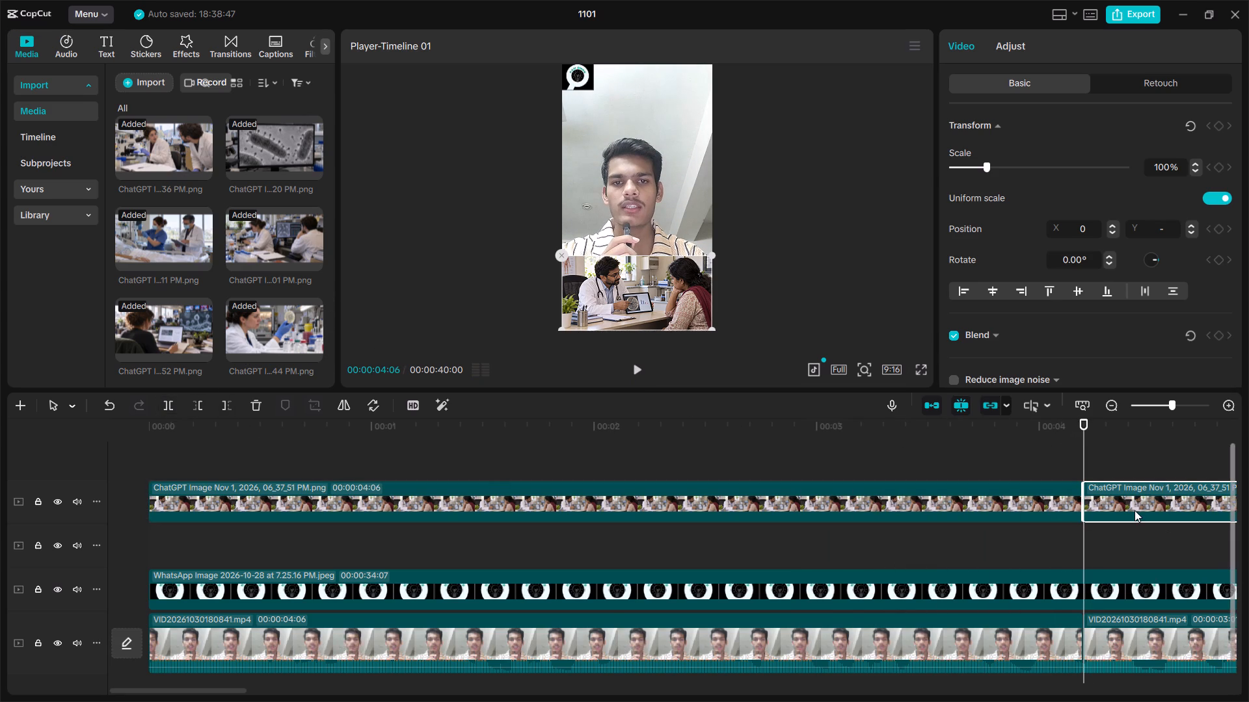
{"action": "left_click", "coordinate": [253, 406]}
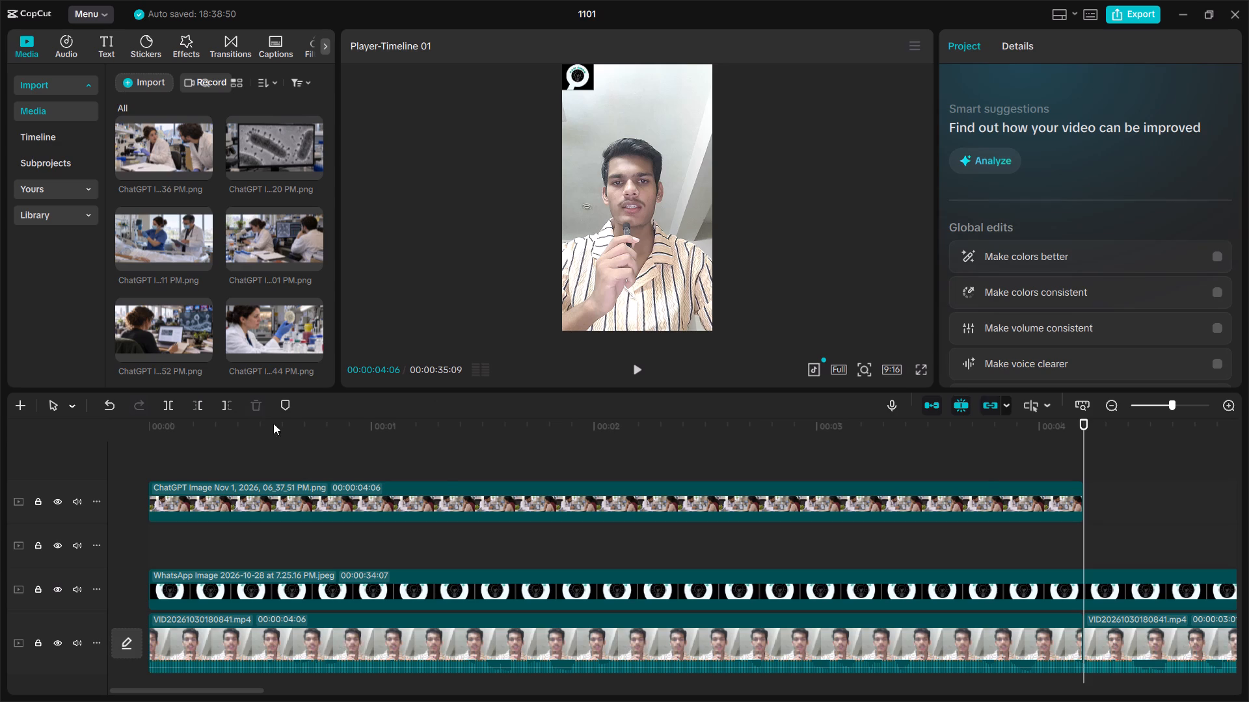
Trim one frame off both the end and the start of the doctor-and-patient image, giving a duration of 00:00:04:04.
{"action": "left_click", "coordinate": [496, 497]}
{"action": "left_click", "coordinate": [1090, 504]}
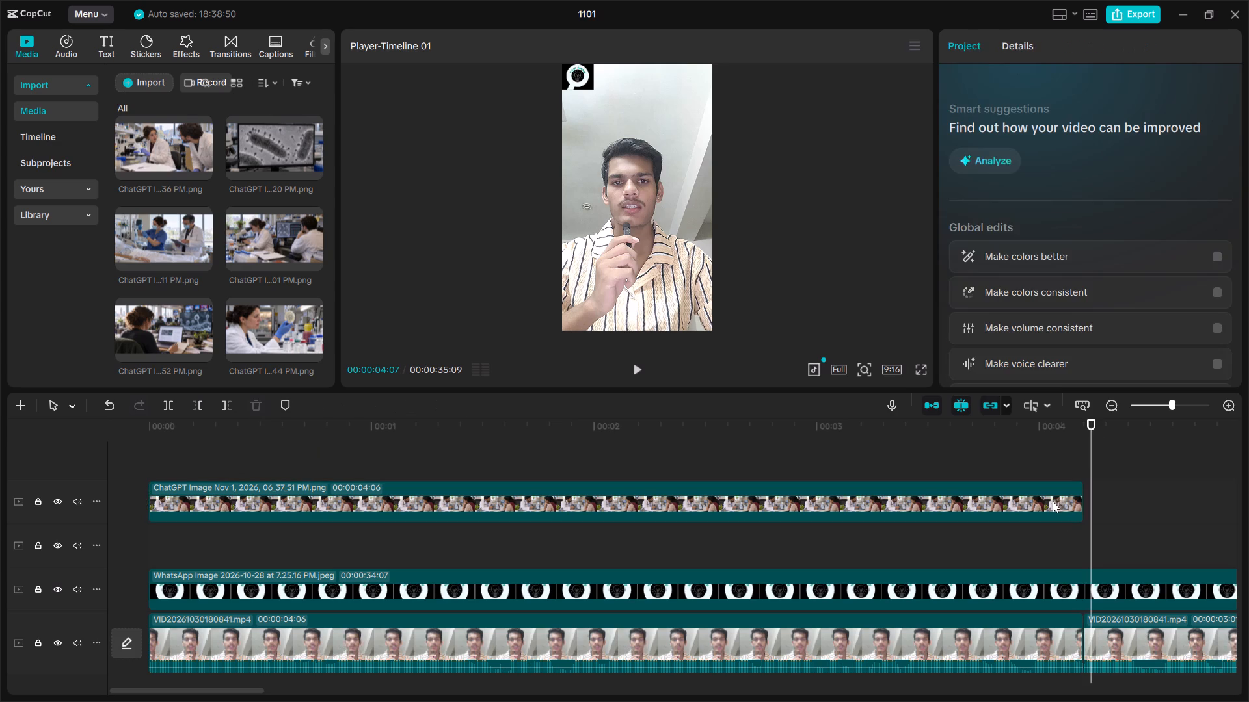
{"action": "left_click", "coordinate": [1053, 501]}
{"action": "left_click_drag", "start_coordinate": [1089, 500], "coordinate": [1080, 506]}
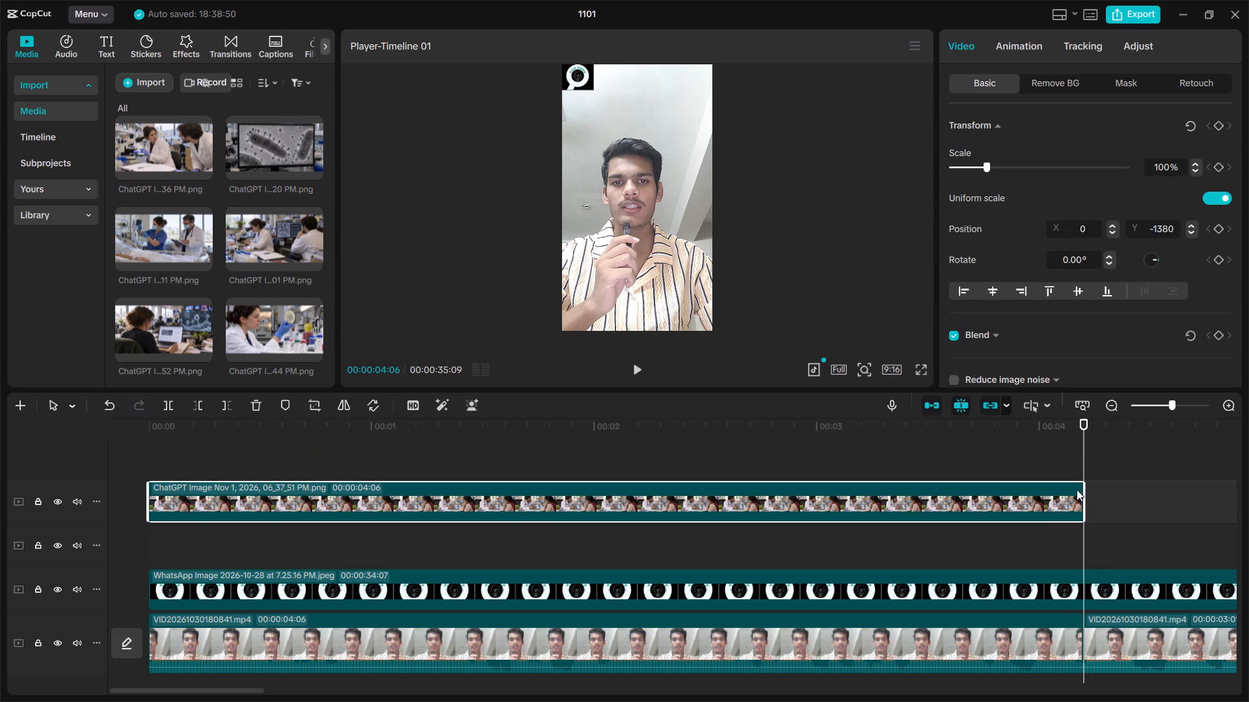
{"action": "left_click_drag", "start_coordinate": [1084, 501], "coordinate": [1077, 503]}
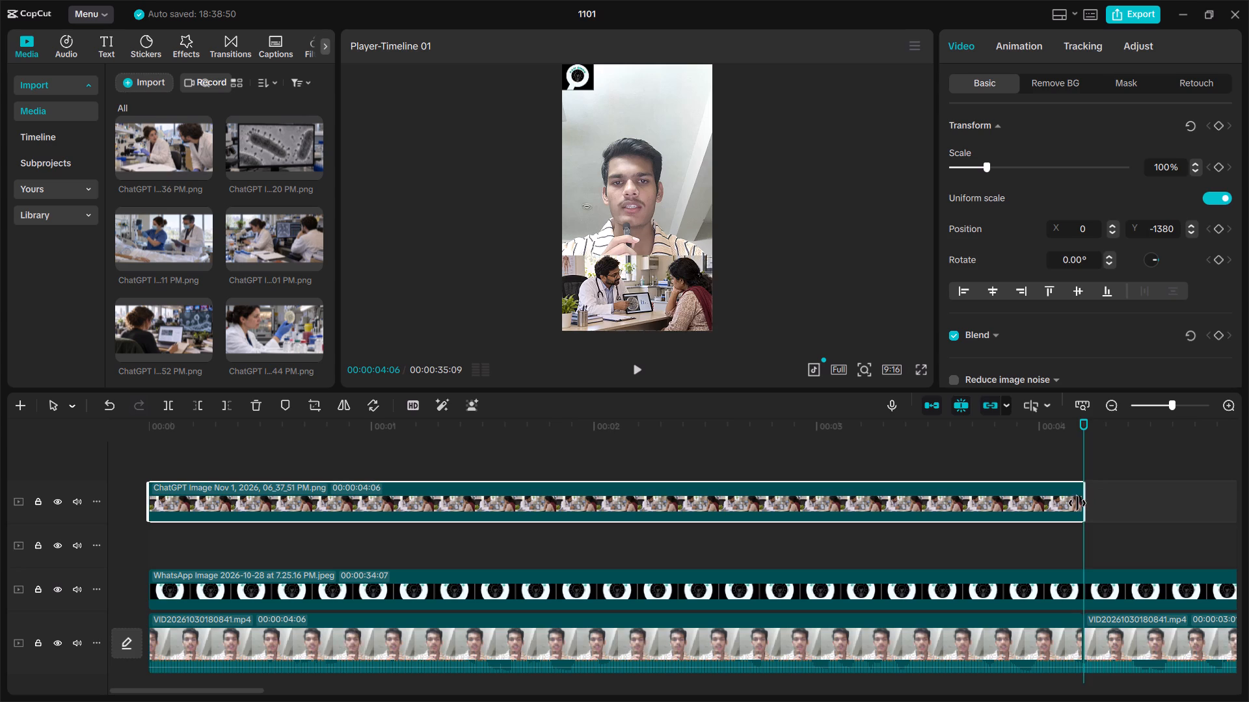
{"action": "left_click_drag", "start_coordinate": [1077, 503], "coordinate": [1073, 504]}
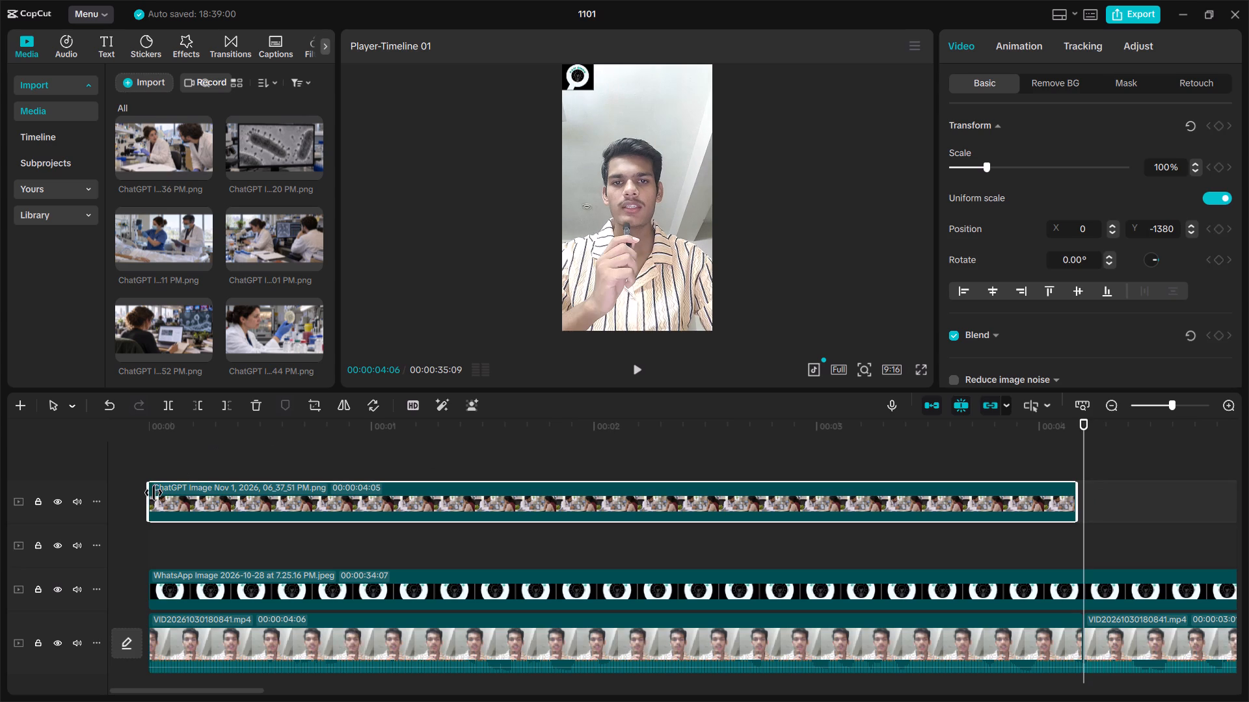
{"action": "left_click_drag", "start_coordinate": [146, 502], "coordinate": [165, 504]}
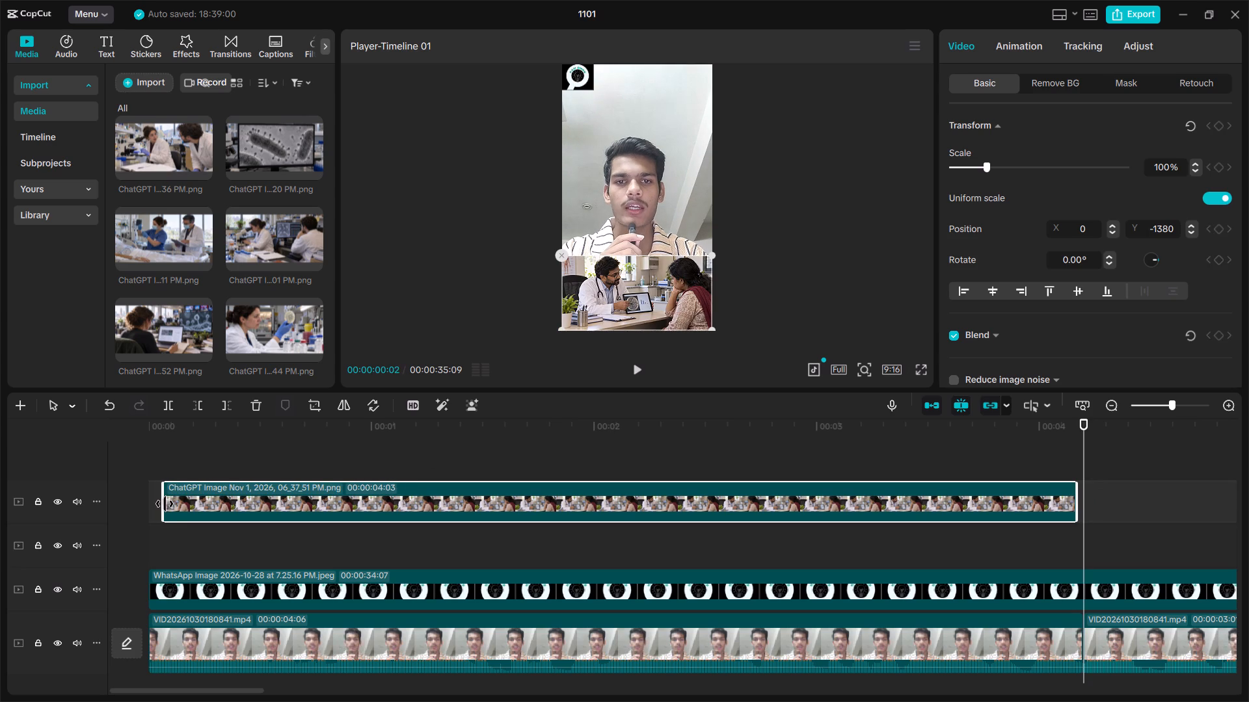
{"action": "left_click_drag", "start_coordinate": [165, 504], "coordinate": [159, 506]}
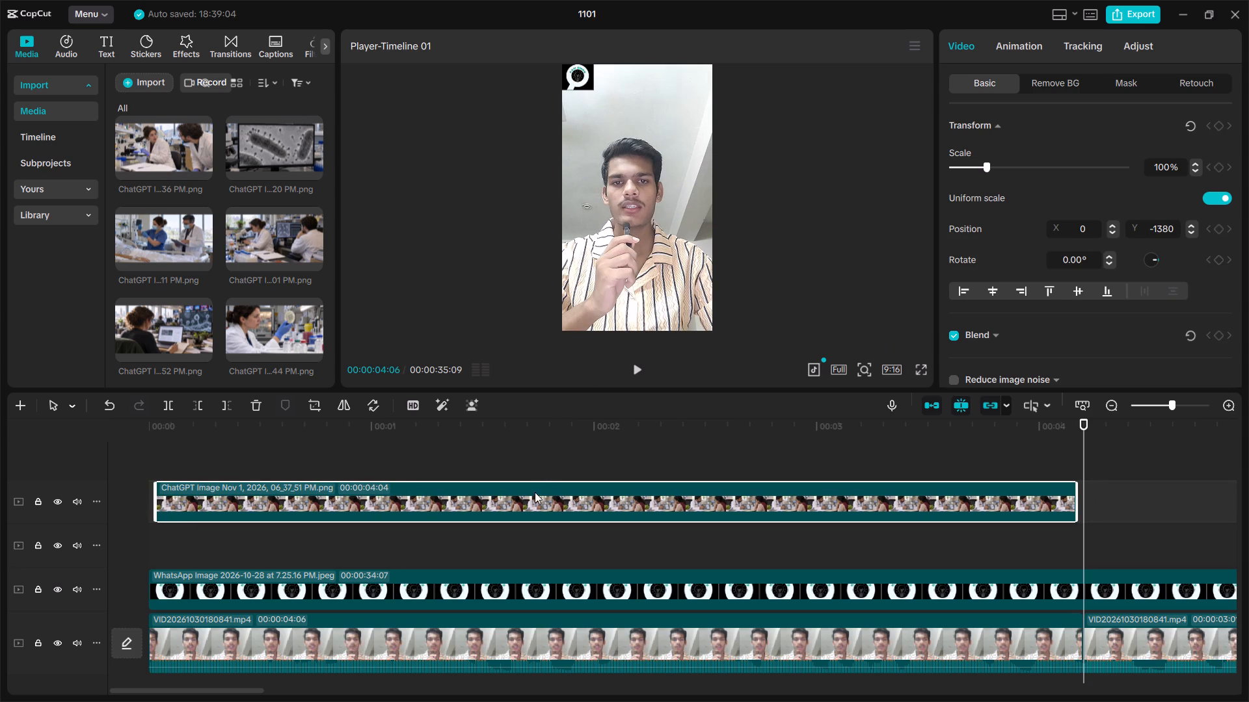
Raise the doctor-and-patient image to Y -1292, scale it to 101%, and play the video past the image's end.
{"action": "left_click", "coordinate": [535, 493]}
{"action": "left_click_drag", "start_coordinate": [1083, 421], "coordinate": [850, 441]}
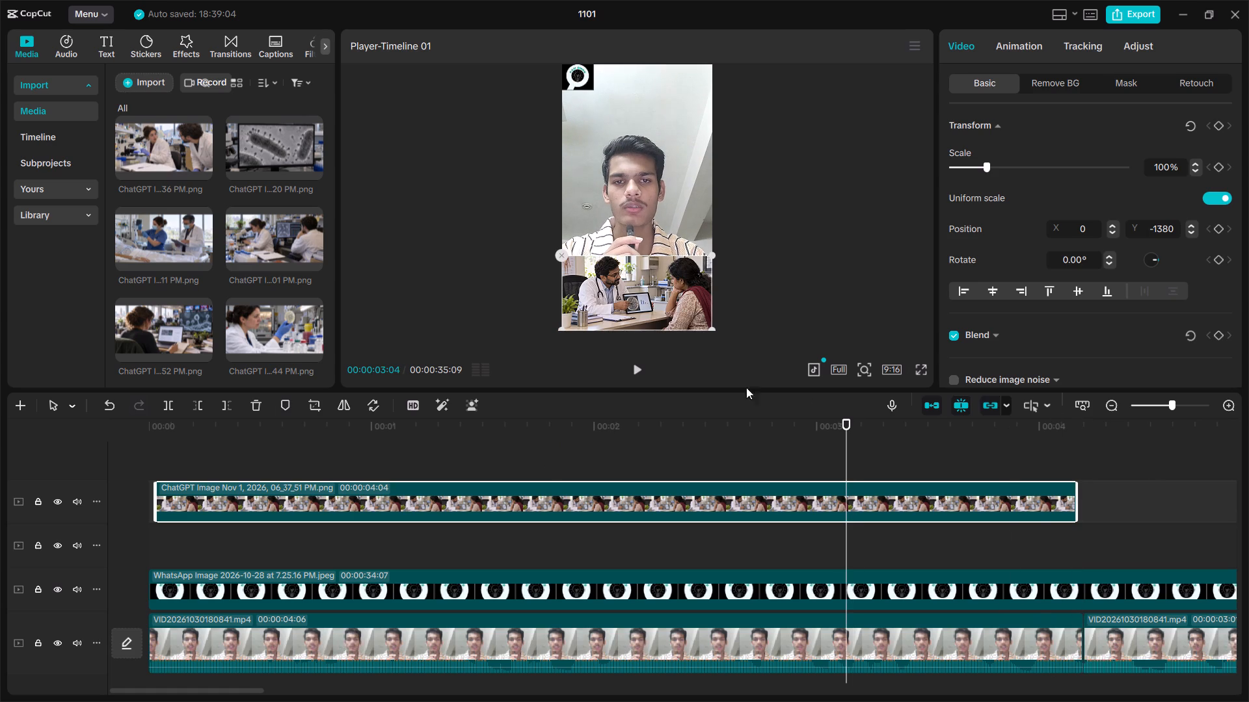
{"action": "left_click", "coordinate": [627, 294]}
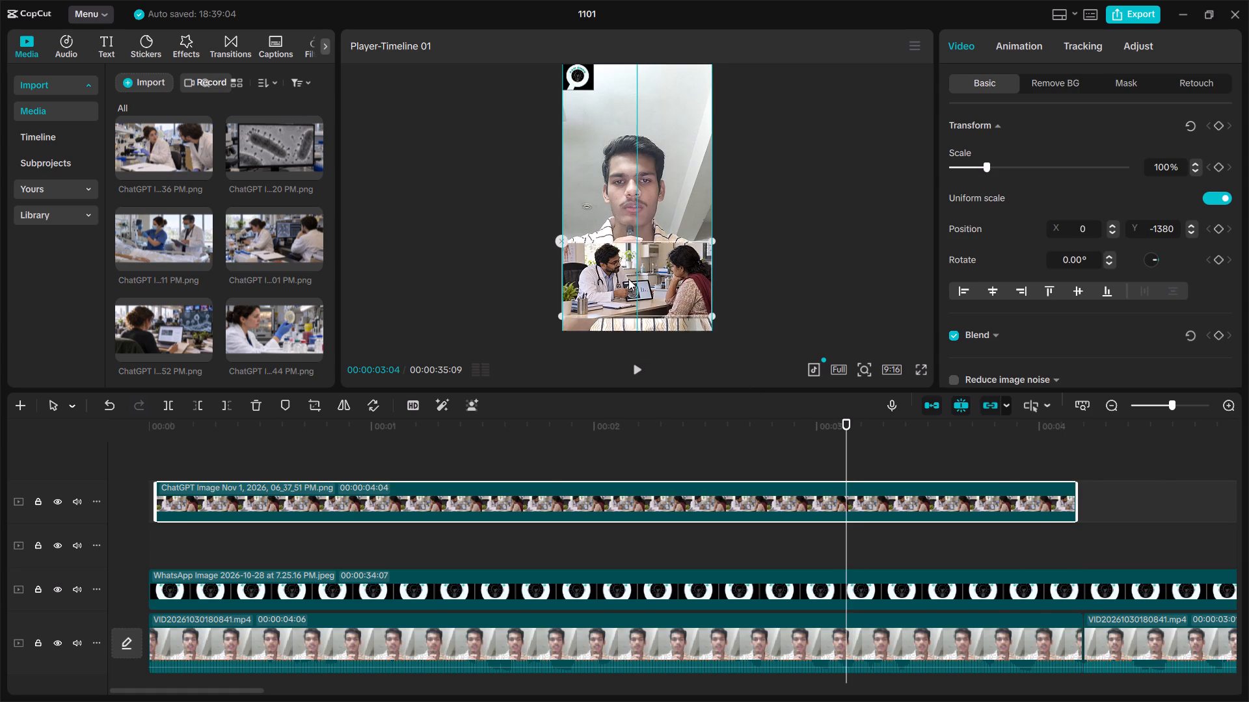
{"action": "left_click", "coordinate": [649, 302]}
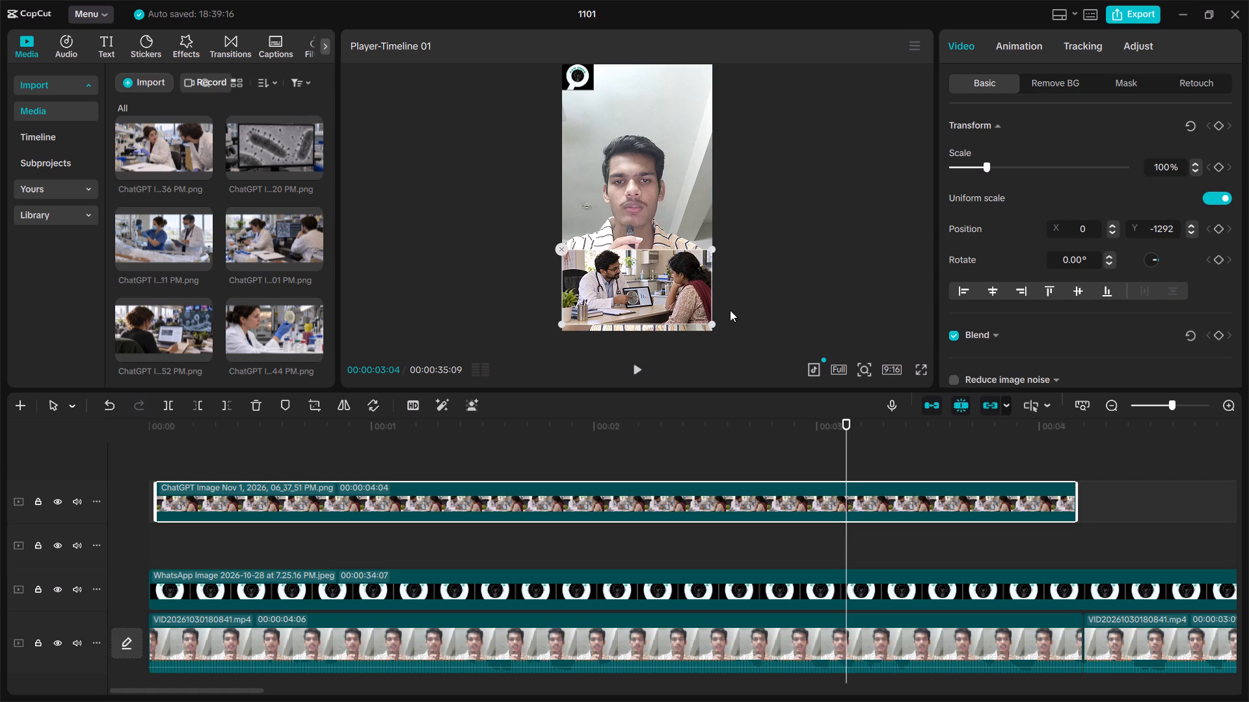
{"action": "left_click_drag", "start_coordinate": [713, 324], "coordinate": [713, 325]}
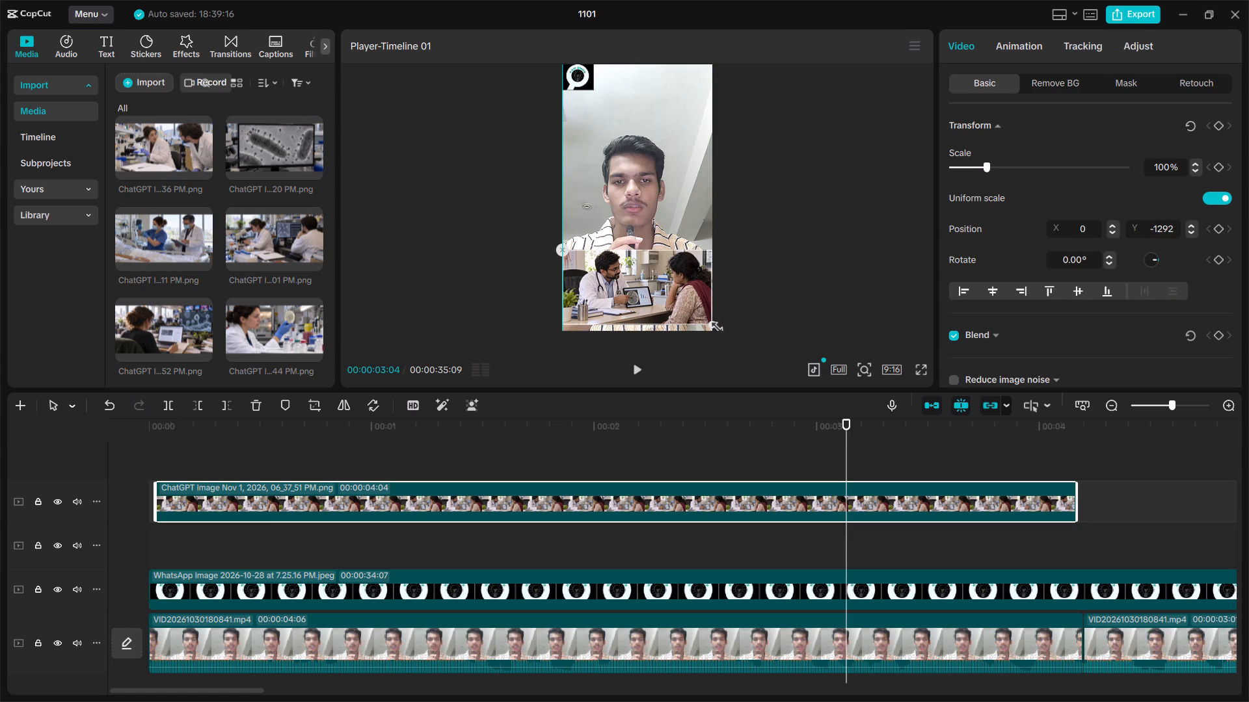
{"action": "left_click_drag", "start_coordinate": [713, 325], "coordinate": [720, 333]}
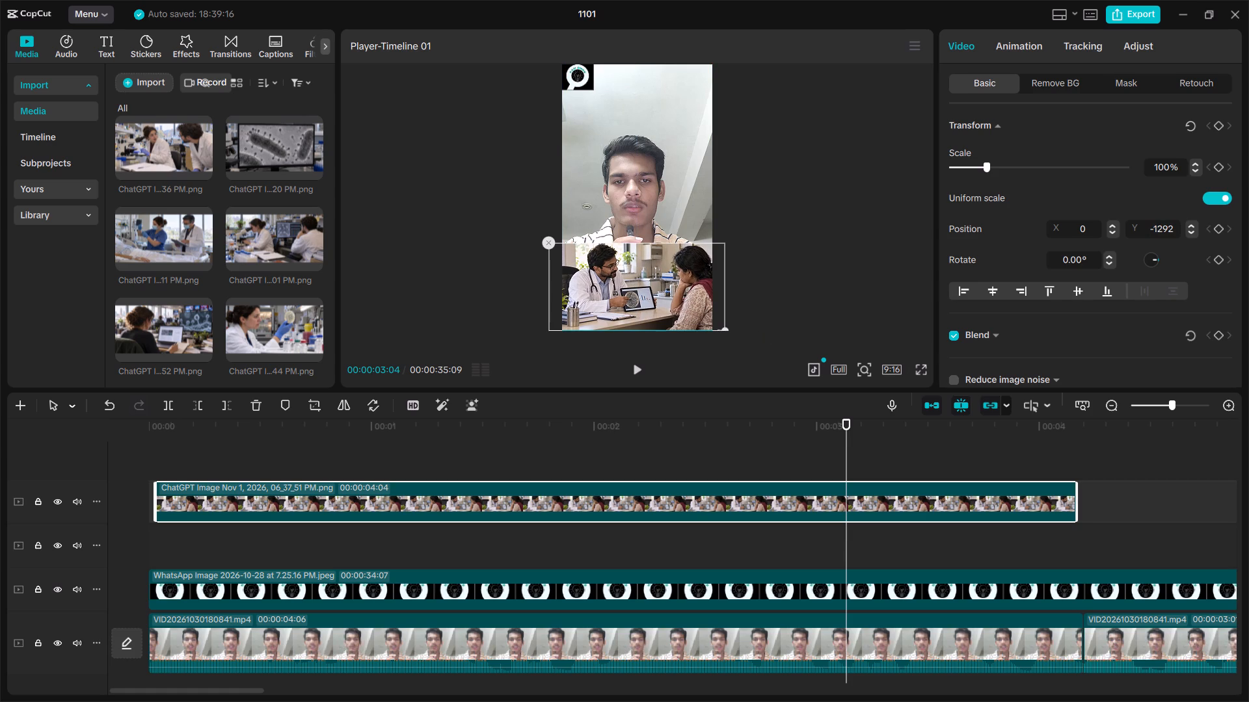
{"action": "left_click_drag", "start_coordinate": [720, 333], "coordinate": [717, 331]}
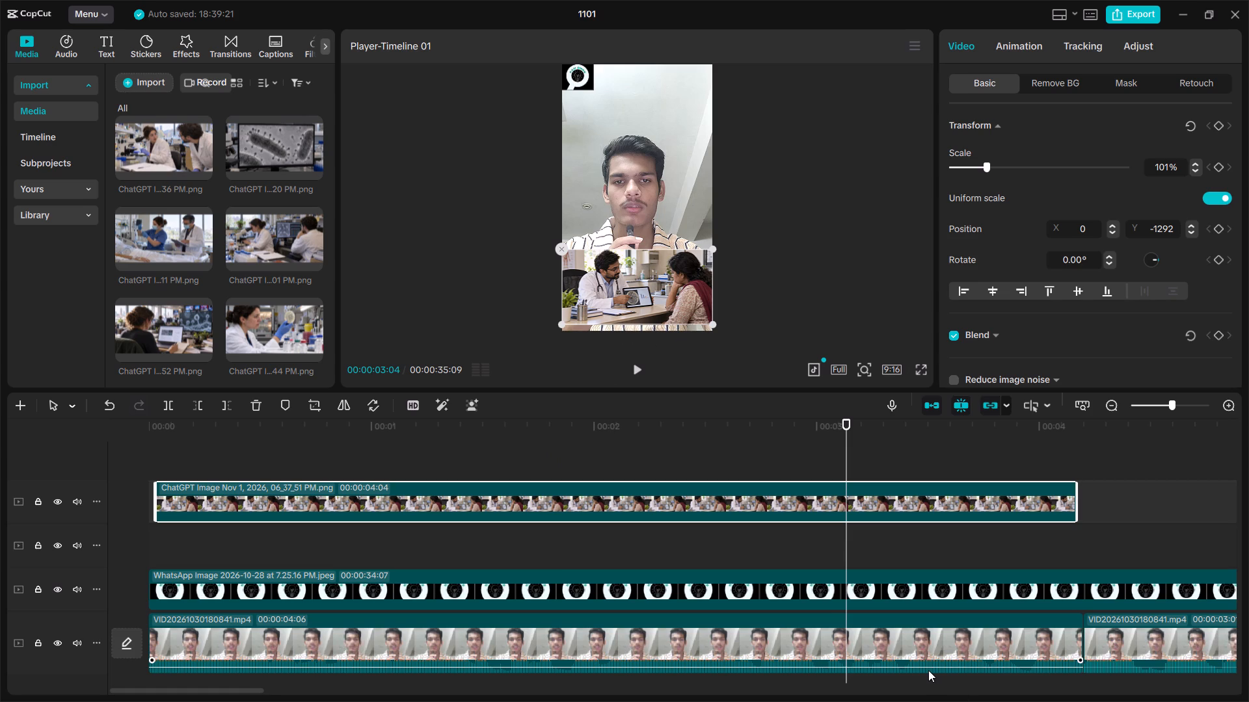
{"action": "left_click", "coordinate": [639, 370]}
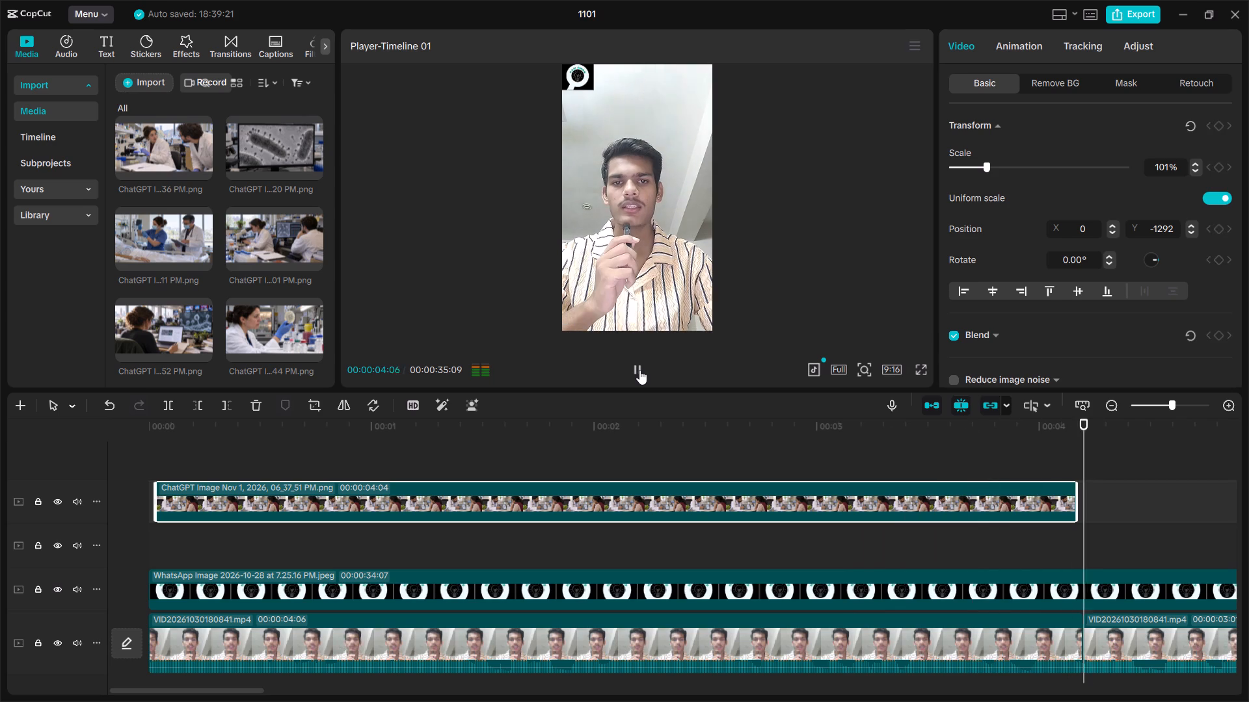
{"action": "left_click", "coordinate": [639, 370]}
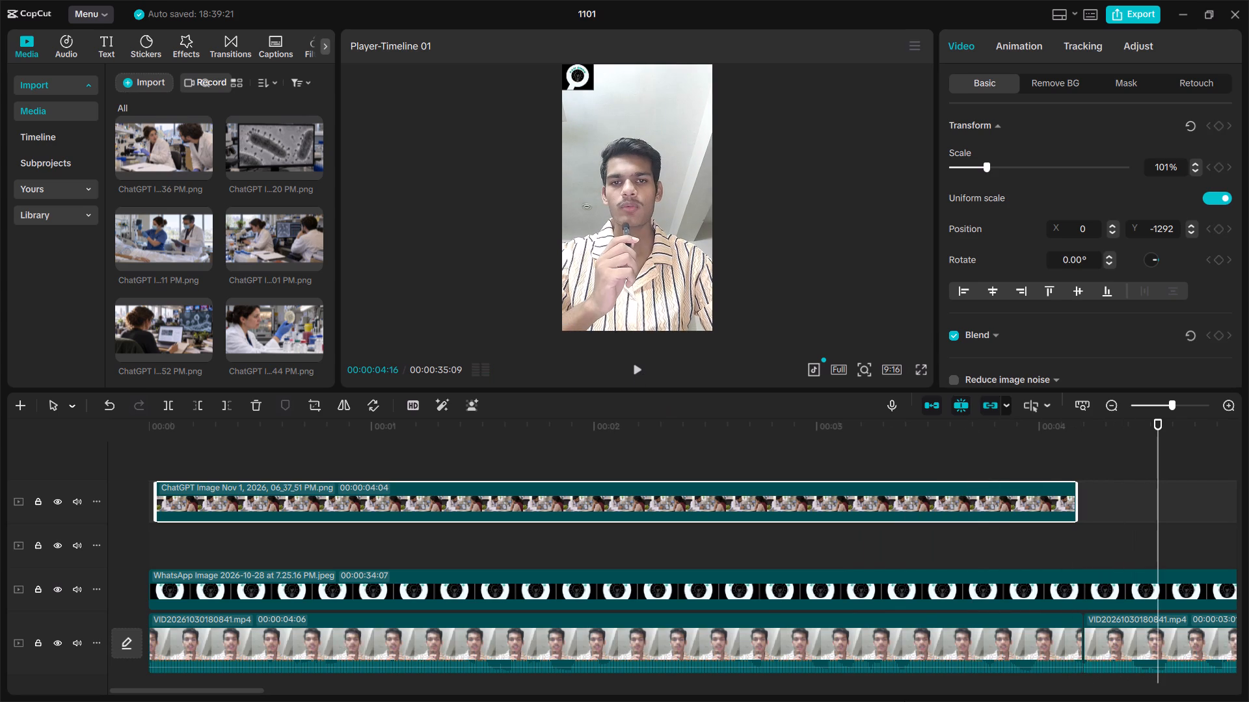
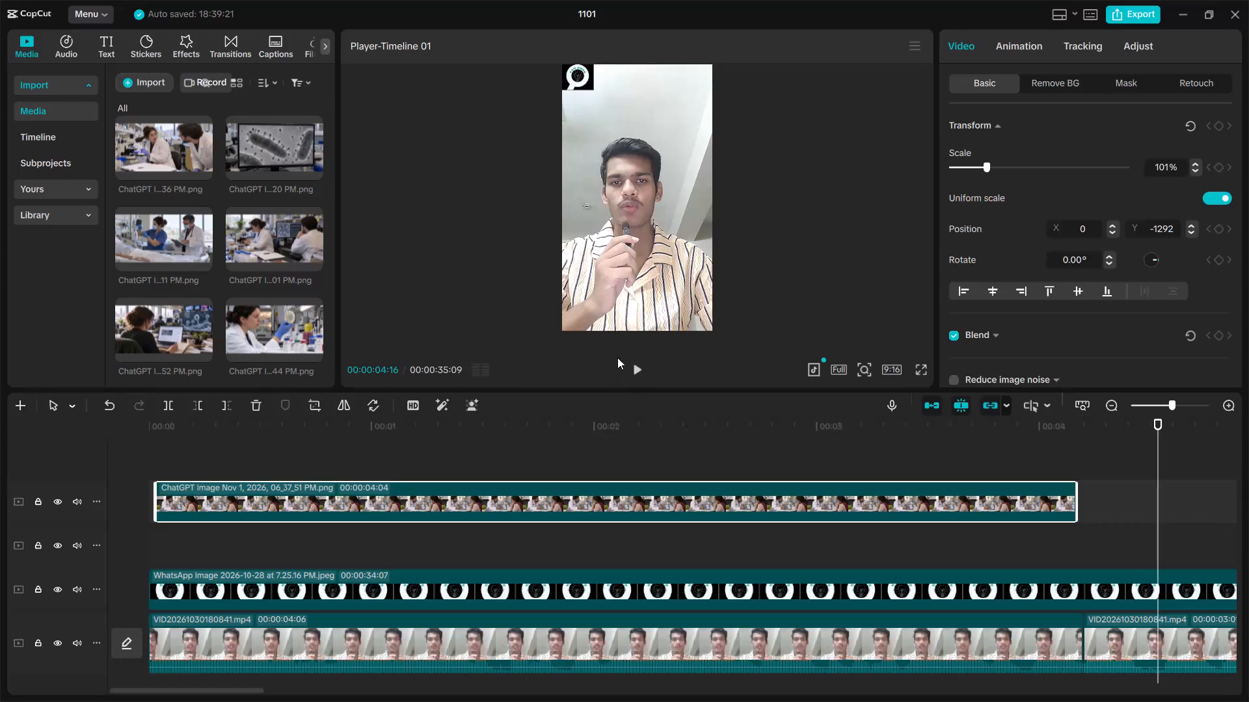
Add the 06_36_52 PM laptop image to the track above the logo, starting just after the first picture, at about 4 seconds.
{"action": "left_click", "coordinate": [638, 364]}
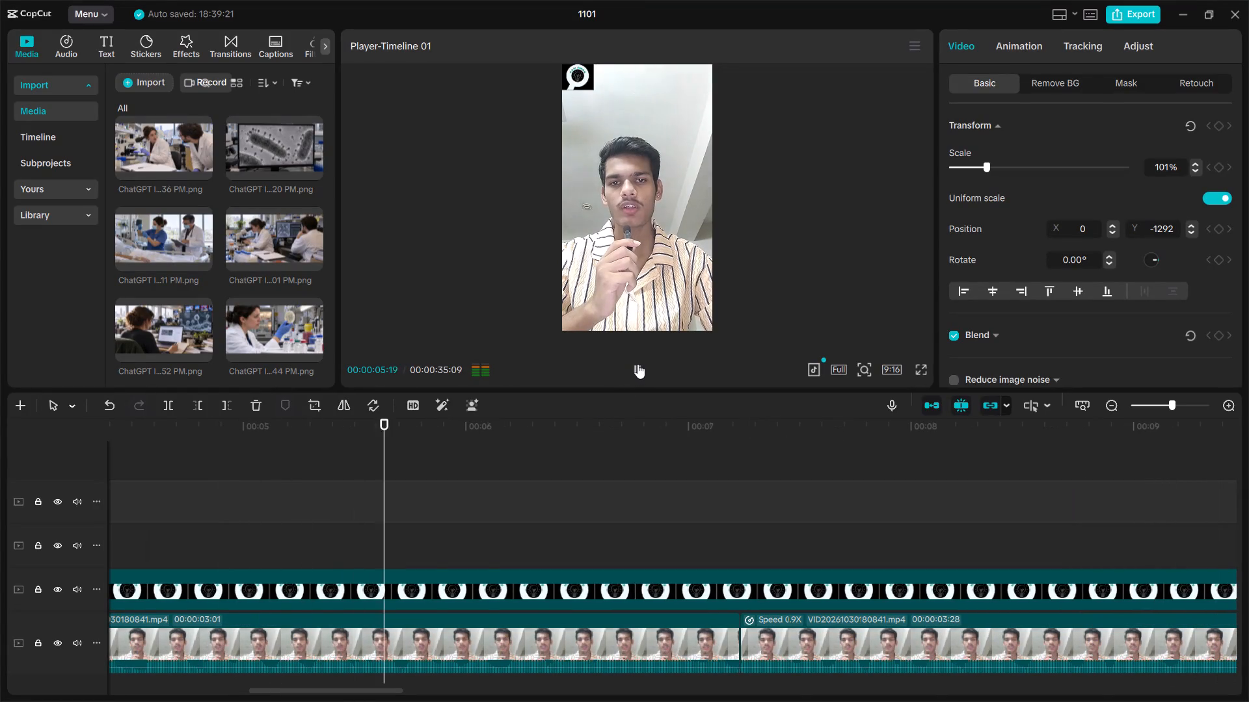
{"action": "left_click", "coordinate": [638, 364]}
{"action": "scroll", "coordinate": [240, 304], "scroll_direction": "down", "scroll_amount": 3}
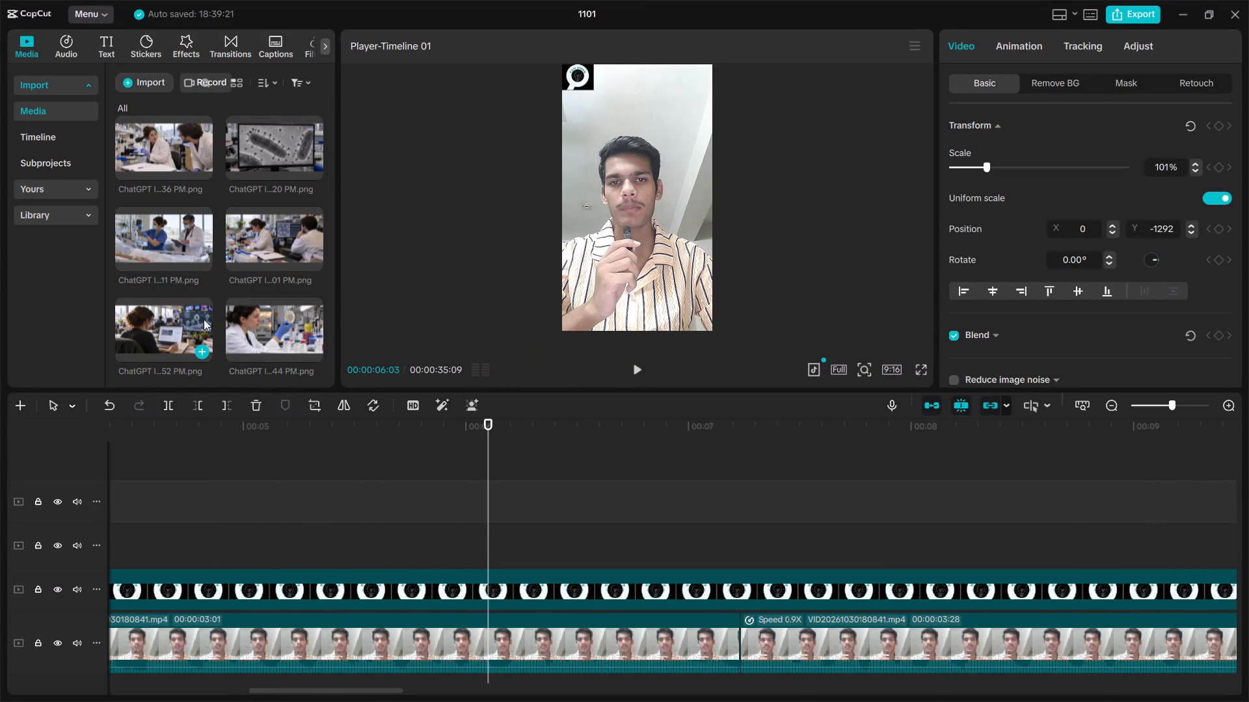
{"action": "left_click", "coordinate": [180, 329]}
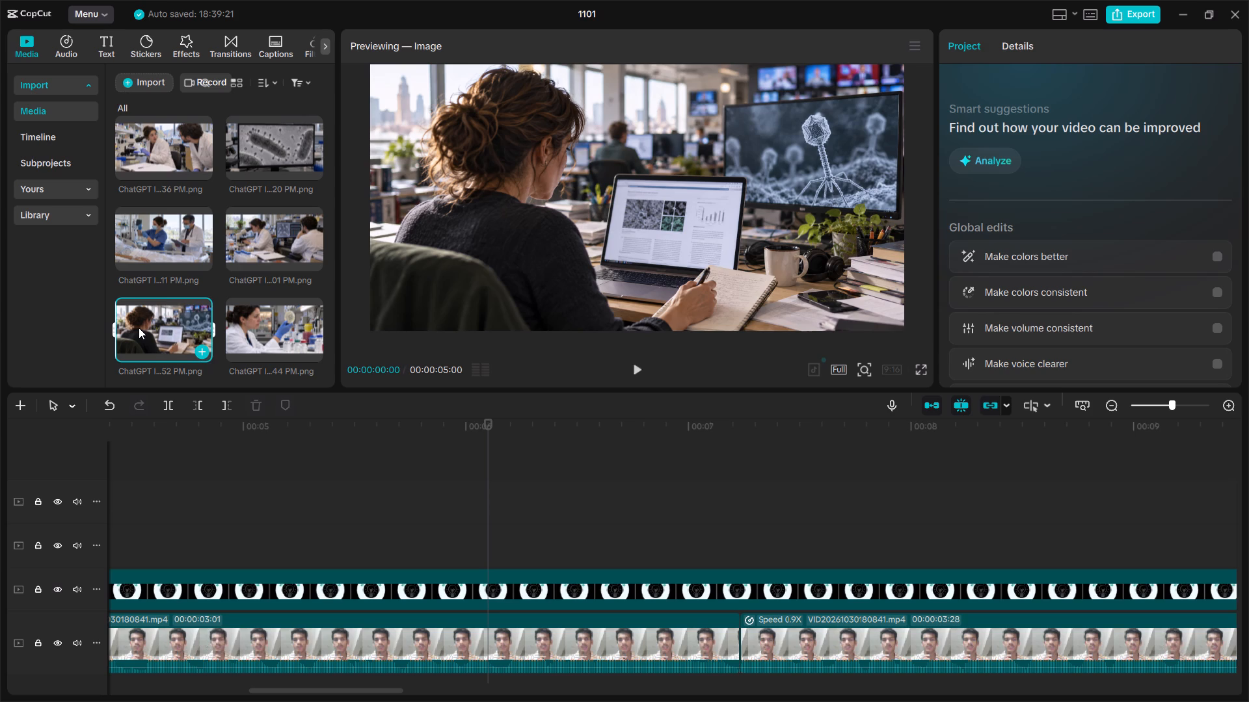
{"action": "left_click_drag", "start_coordinate": [150, 317], "coordinate": [239, 435]}
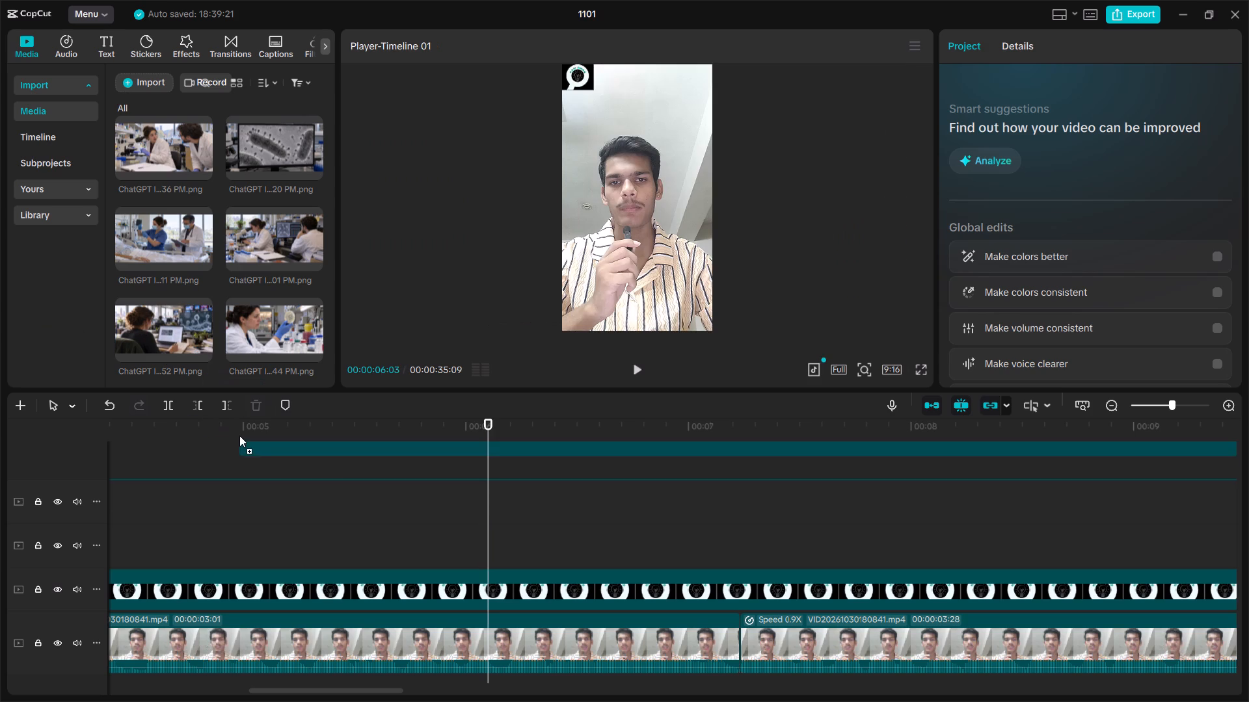
{"action": "left_click_drag", "start_coordinate": [239, 435], "coordinate": [77, 553]}
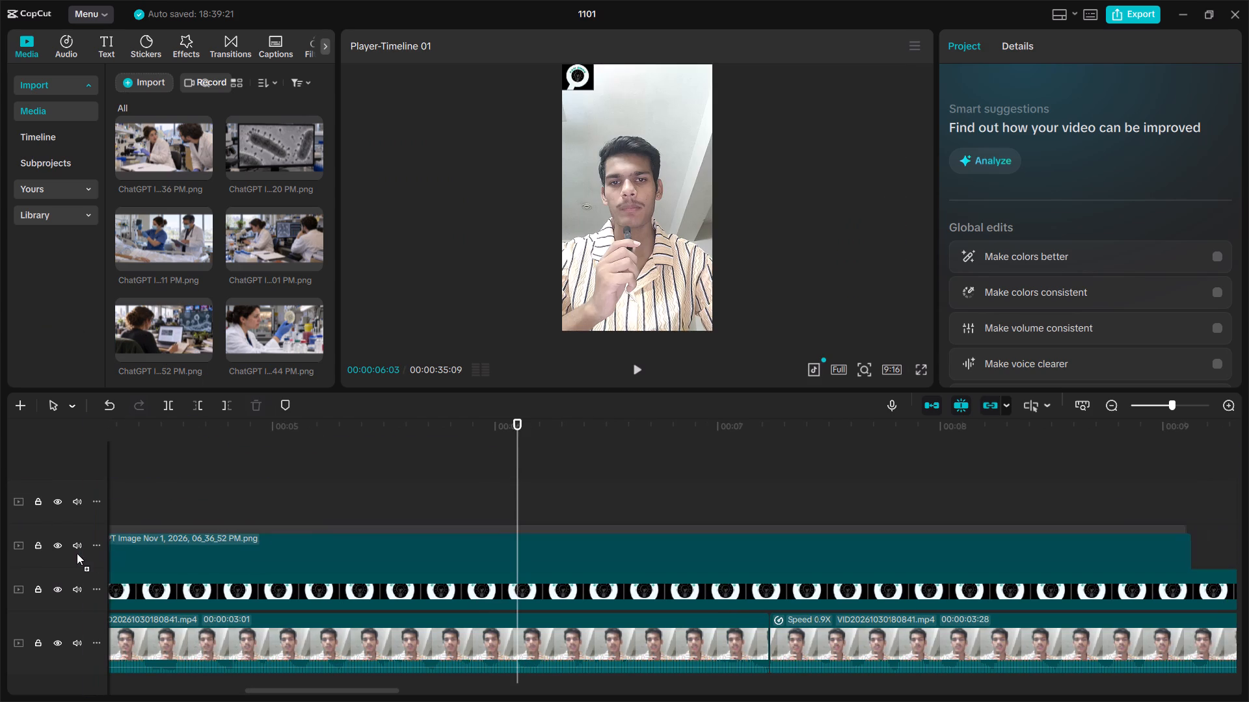
{"action": "left_click_drag", "start_coordinate": [77, 553], "coordinate": [261, 456]}
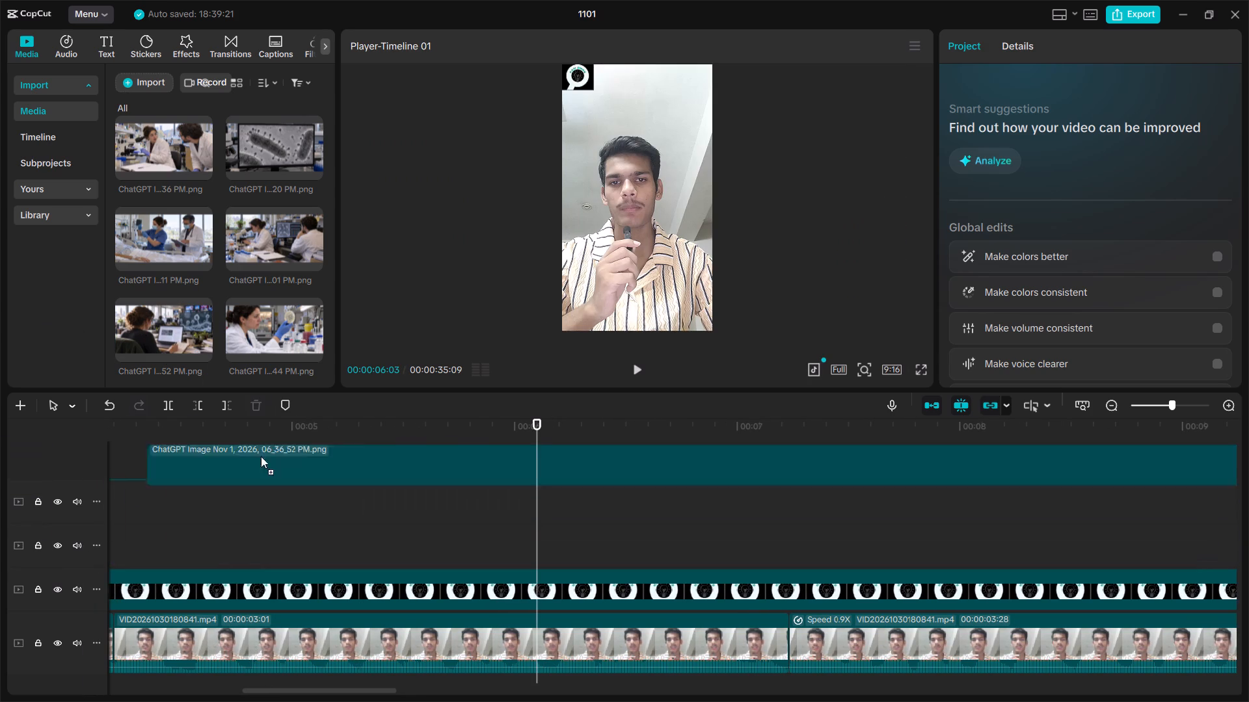
{"action": "left_click_drag", "start_coordinate": [261, 456], "coordinate": [110, 543]}
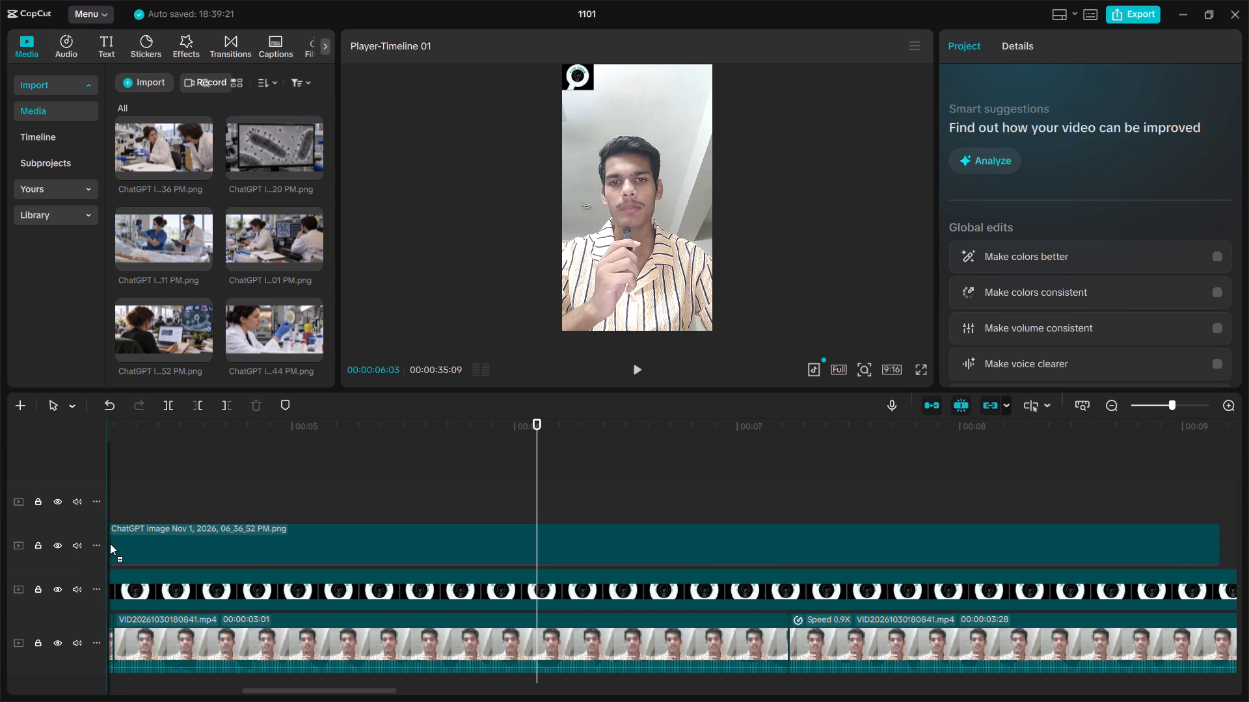
{"action": "left_click_drag", "start_coordinate": [110, 543], "coordinate": [120, 547]}
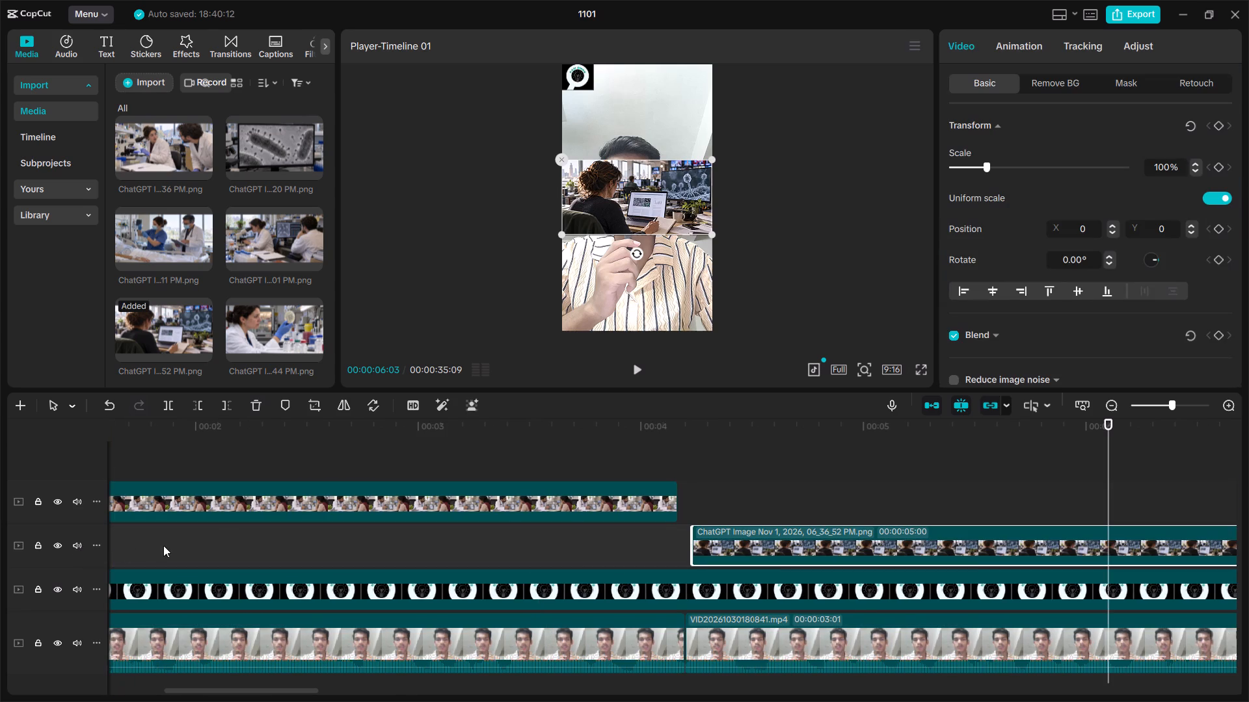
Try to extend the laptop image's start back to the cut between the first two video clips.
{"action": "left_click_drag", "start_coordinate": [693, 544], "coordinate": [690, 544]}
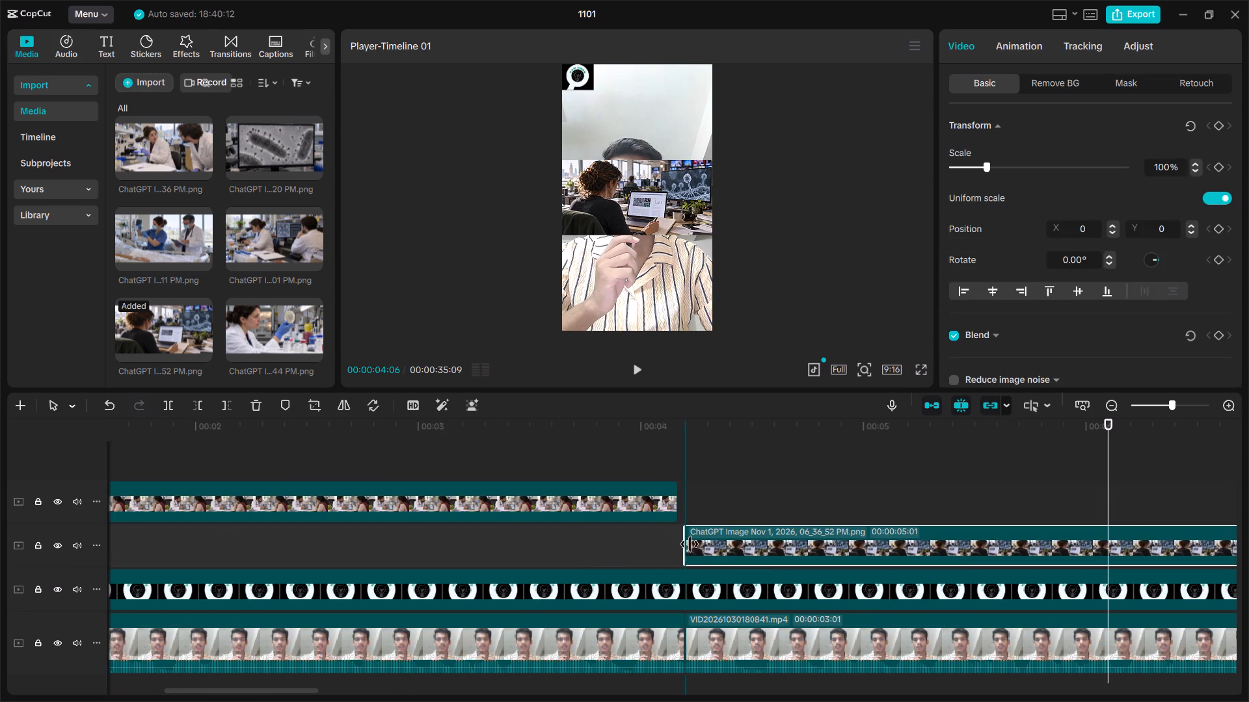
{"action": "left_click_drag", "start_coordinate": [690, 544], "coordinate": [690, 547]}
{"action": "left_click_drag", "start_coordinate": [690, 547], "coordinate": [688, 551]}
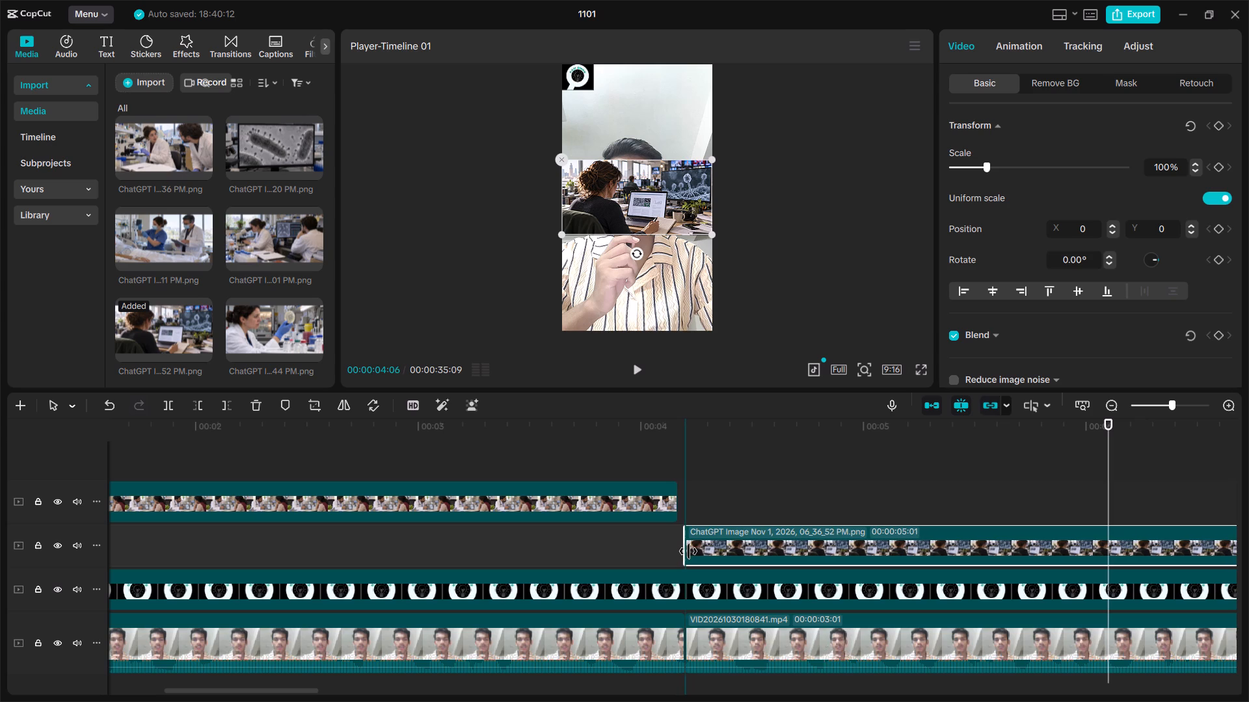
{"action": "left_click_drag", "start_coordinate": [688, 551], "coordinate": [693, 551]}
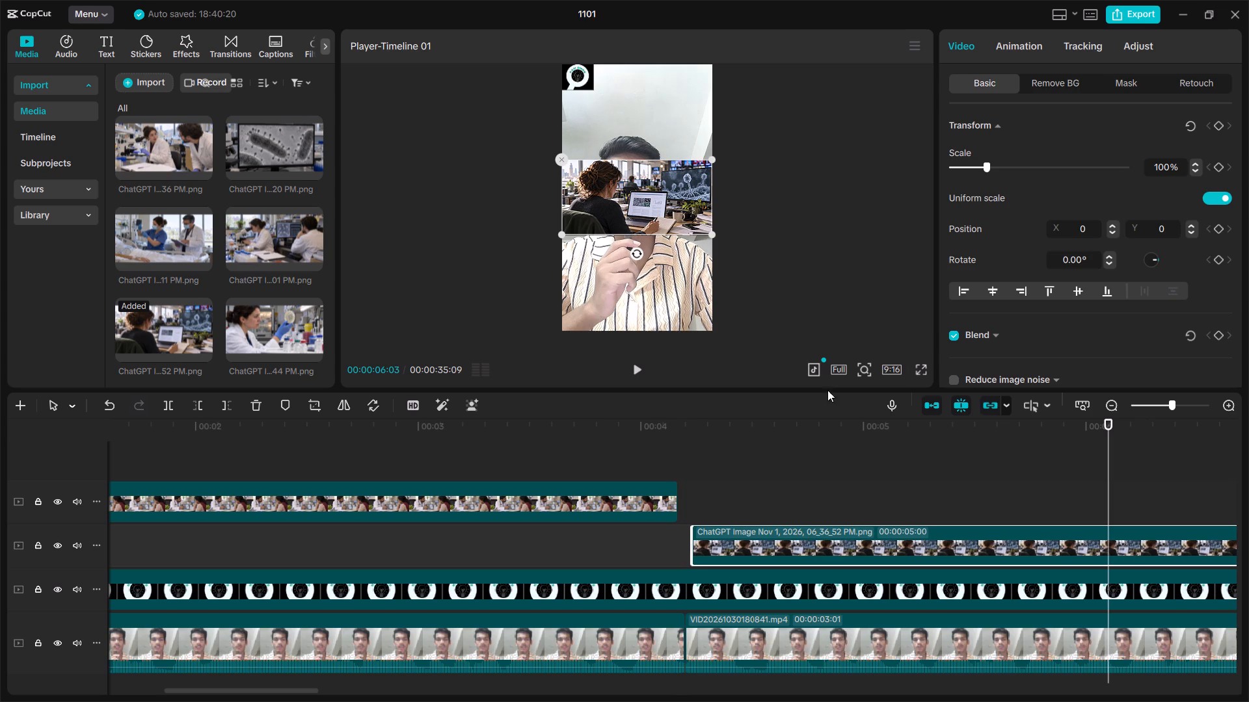
Move the laptop image to the lower part of the frame, at position X 0, Y -1282.
{"action": "left_click_drag", "start_coordinate": [667, 214], "coordinate": [676, 299]}
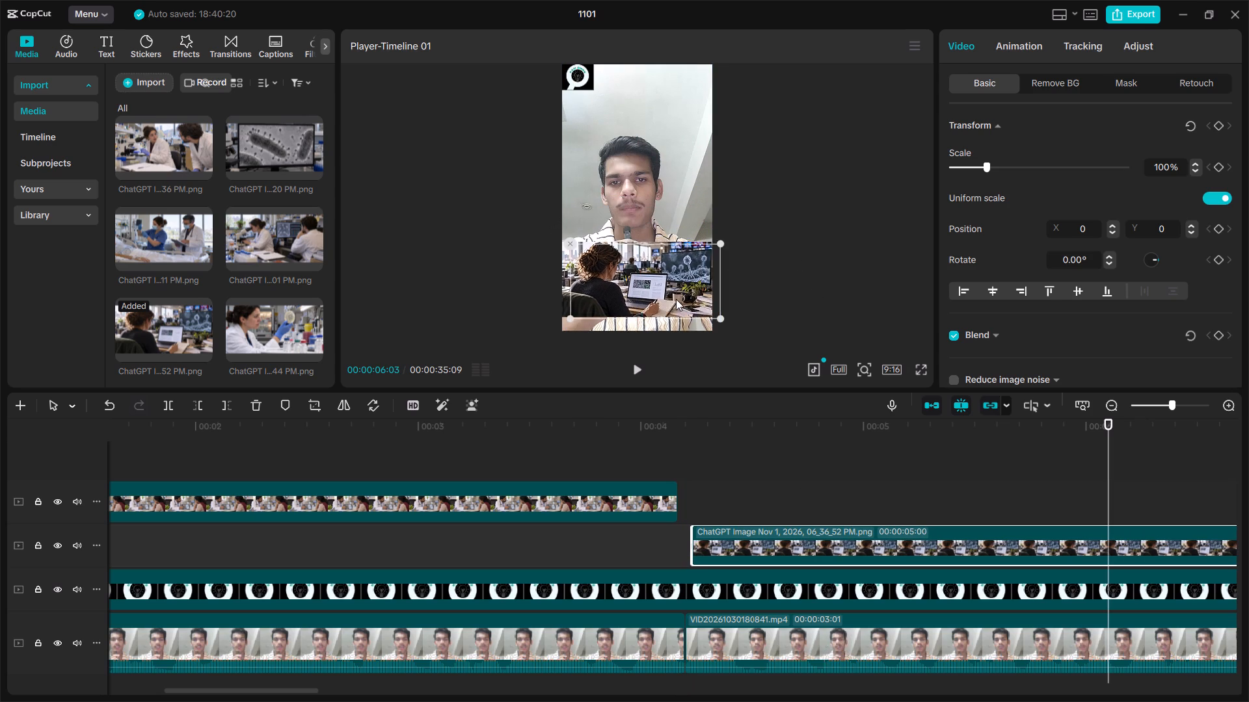
{"action": "left_click_drag", "start_coordinate": [676, 299], "coordinate": [670, 304]}
Play the section back and trim the laptop image's end to just before the 0.9X speed clip, for a duration of 00:00:02:29.
{"action": "left_click_drag", "start_coordinate": [1105, 419], "coordinate": [686, 448]}
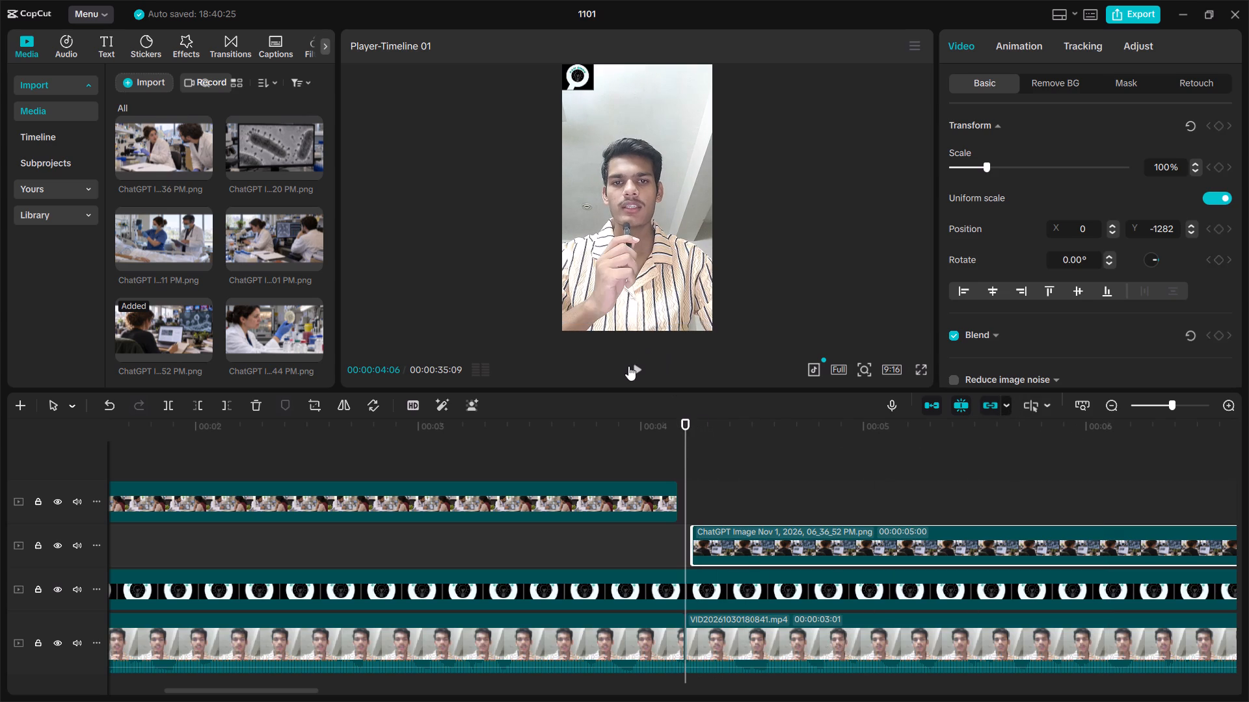
{"action": "left_click", "coordinate": [628, 366]}
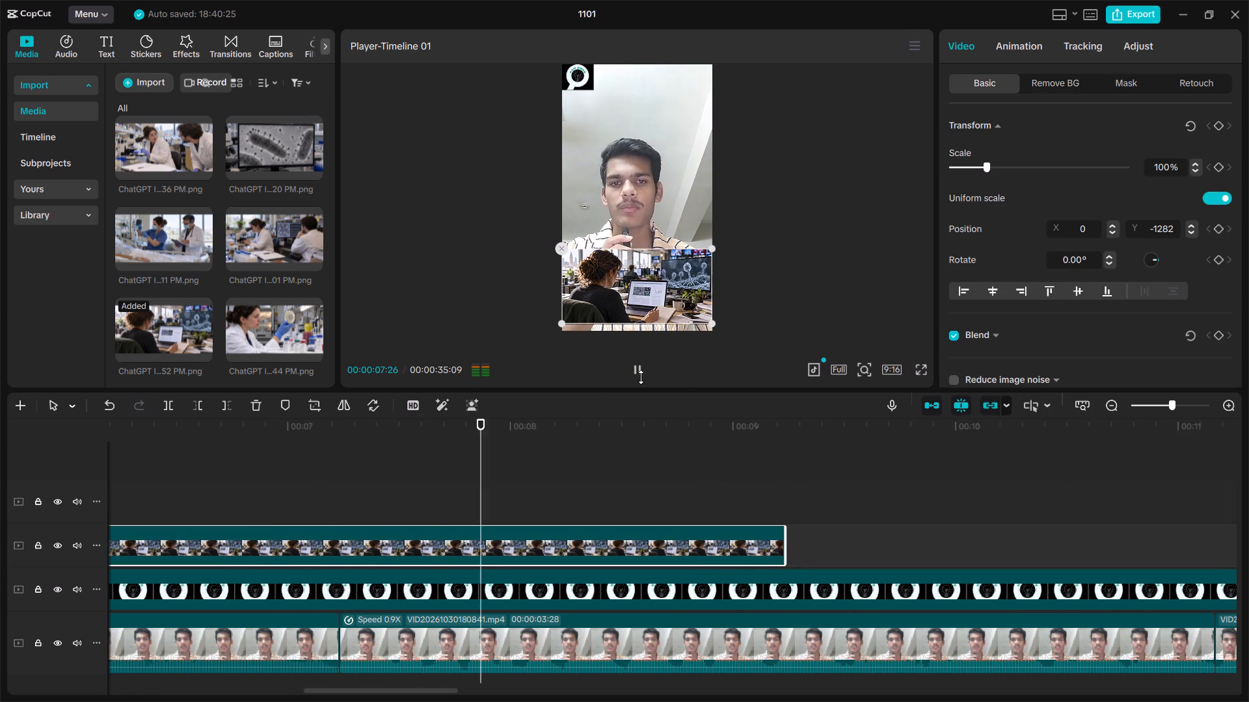
{"action": "left_click", "coordinate": [642, 377]}
{"action": "left_click", "coordinate": [372, 562]}
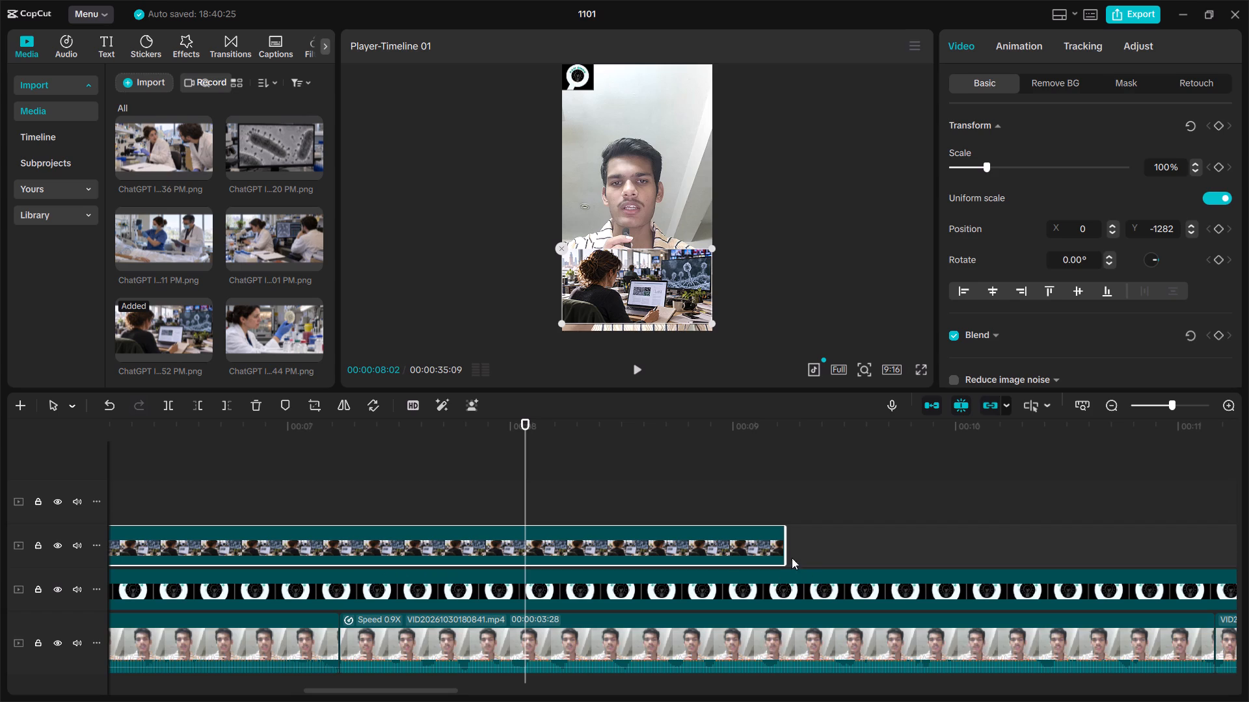
{"action": "left_click_drag", "start_coordinate": [786, 538], "coordinate": [364, 543]}
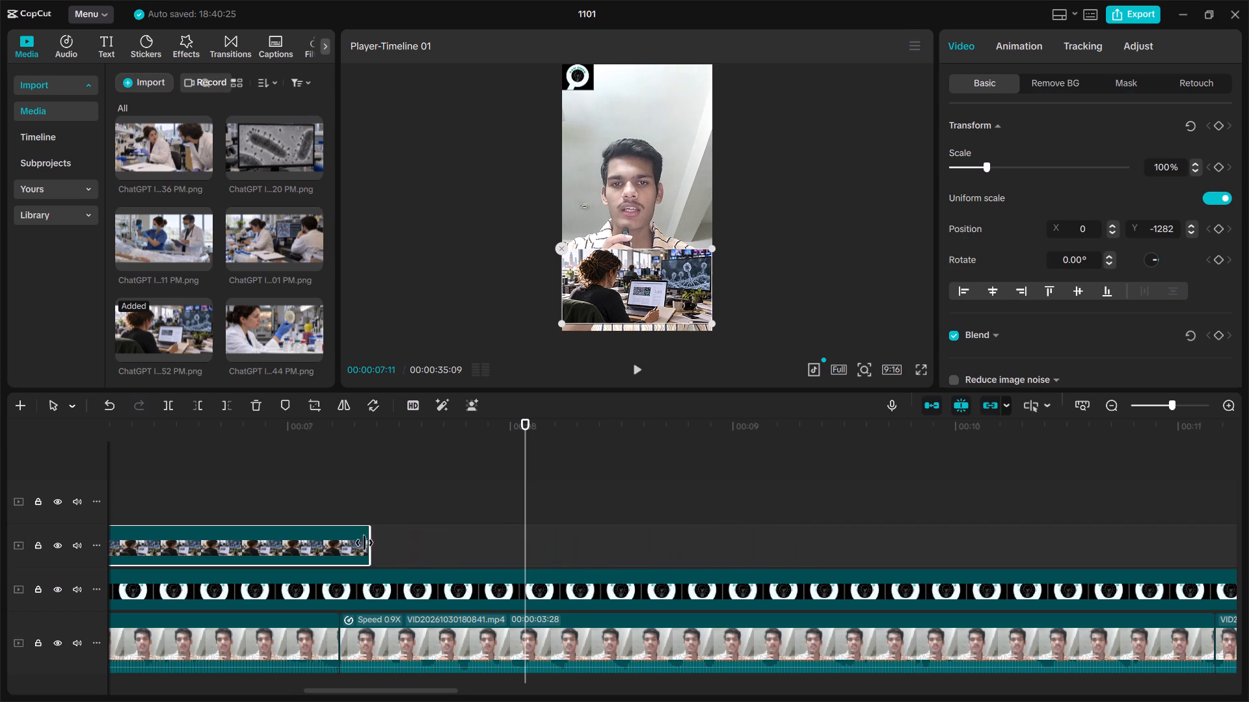
{"action": "left_click_drag", "start_coordinate": [364, 543], "coordinate": [330, 554]}
Trim the laptop image's start forward to about the 5-second mark, for a duration of 00:00:02:05.
{"action": "left_click_drag", "start_coordinate": [524, 415], "coordinate": [397, 449]}
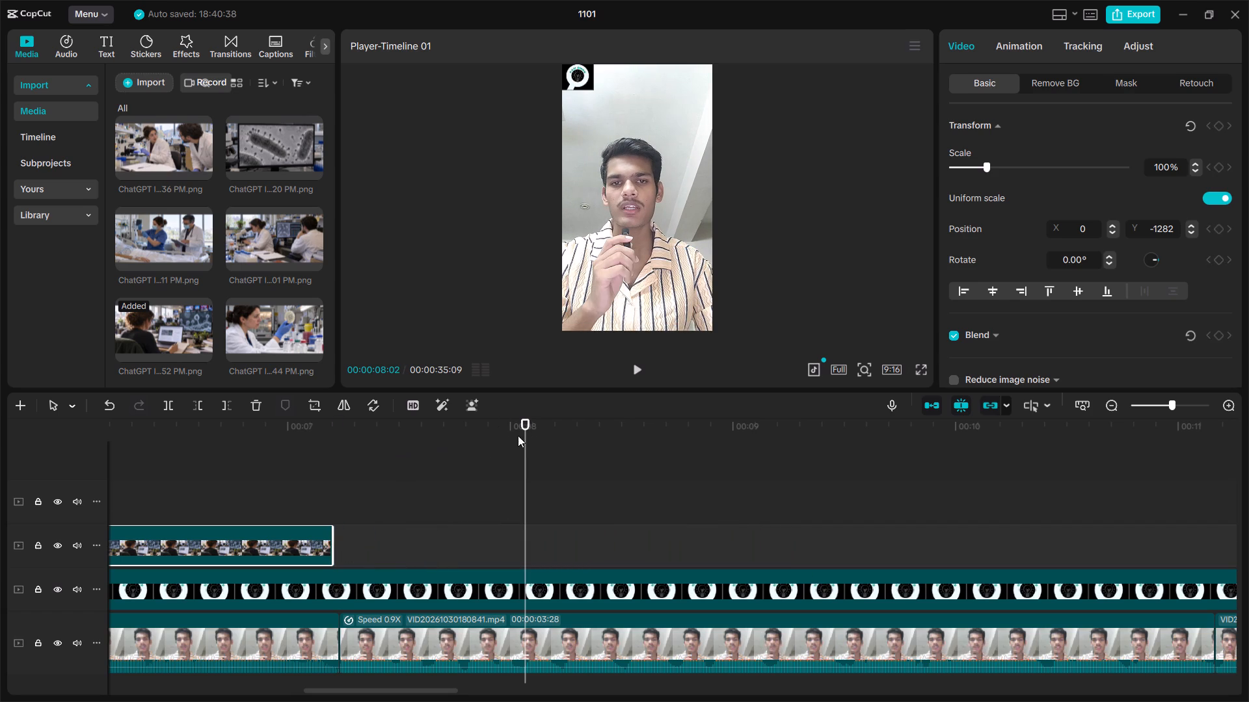
{"action": "left_click_drag", "start_coordinate": [524, 423], "coordinate": [570, 523]}
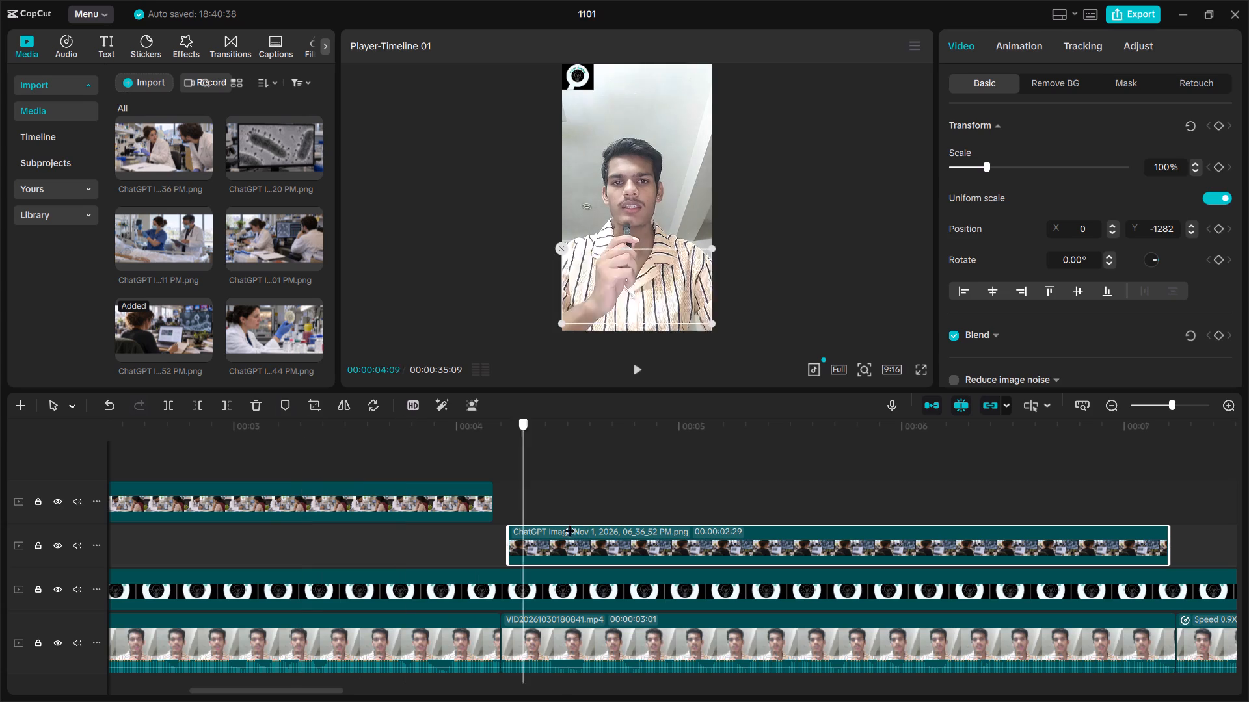
{"action": "left_click_drag", "start_coordinate": [570, 523], "coordinate": [694, 537]}
{"action": "left_click_drag", "start_coordinate": [510, 554], "coordinate": [634, 551]}
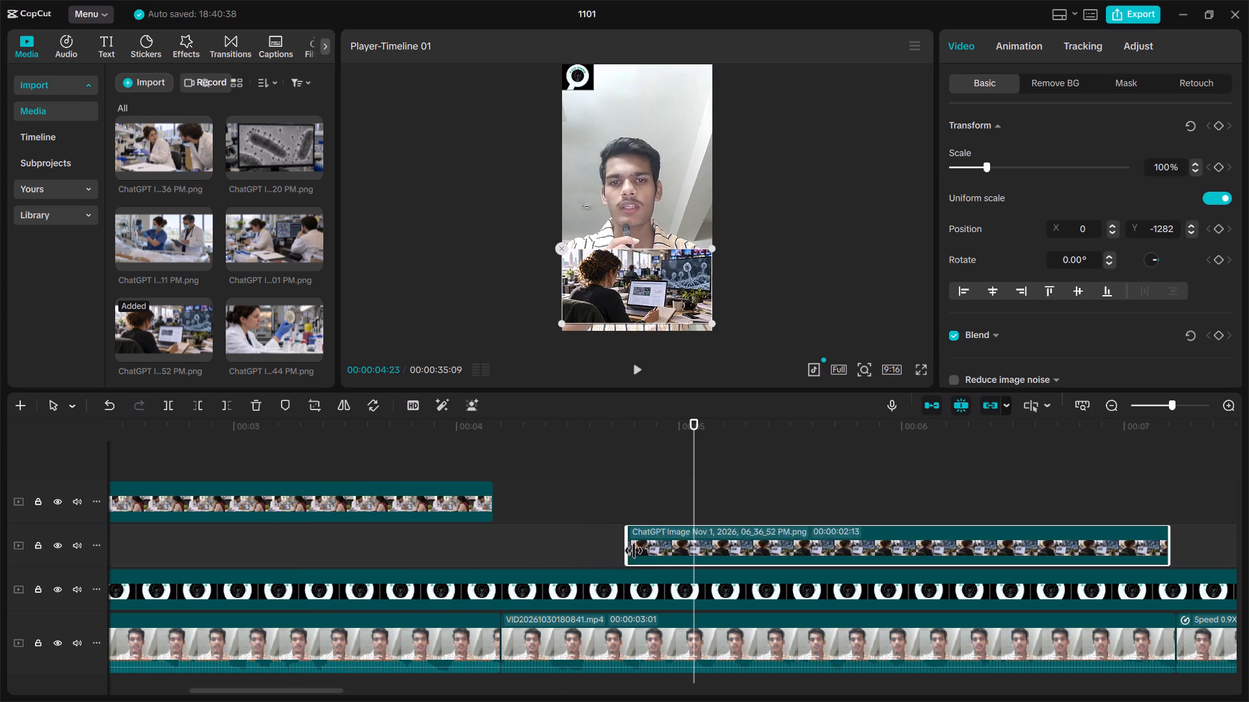
{"action": "left_click_drag", "start_coordinate": [634, 551], "coordinate": [654, 551]}
{"action": "left_click_drag", "start_coordinate": [693, 420], "coordinate": [481, 481]}
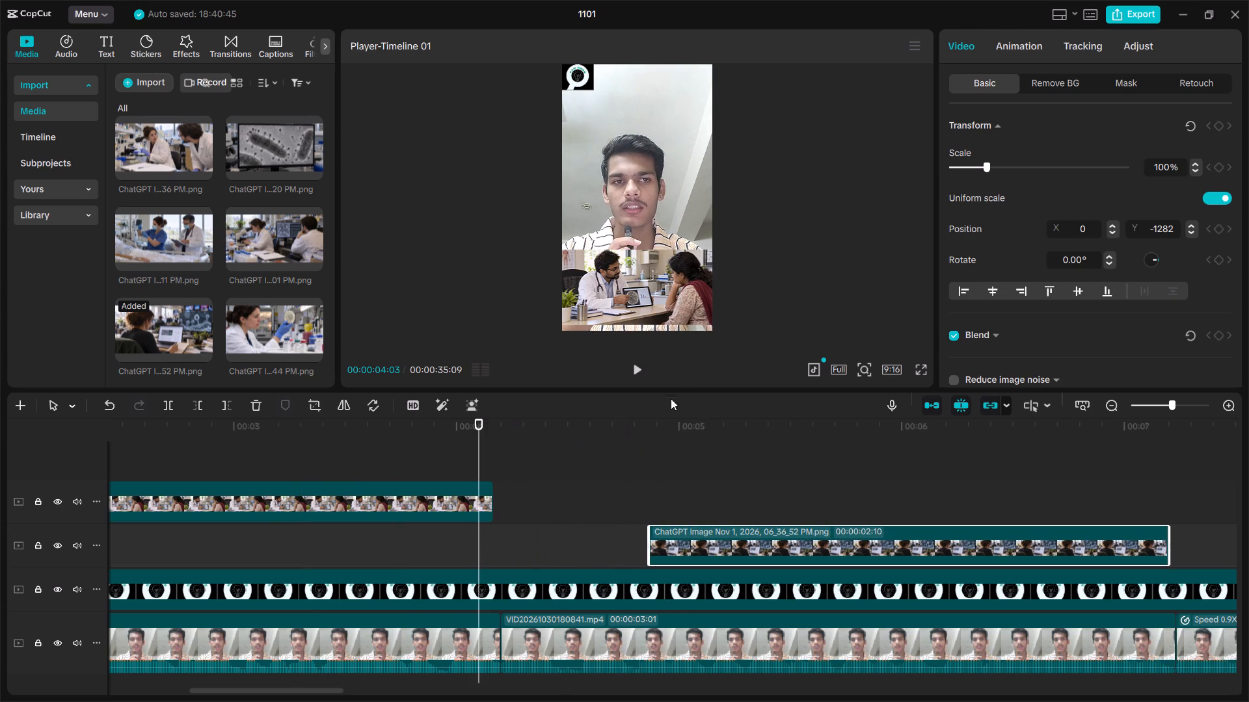
{"action": "left_click", "coordinate": [639, 370]}
{"action": "left_click", "coordinate": [634, 370]}
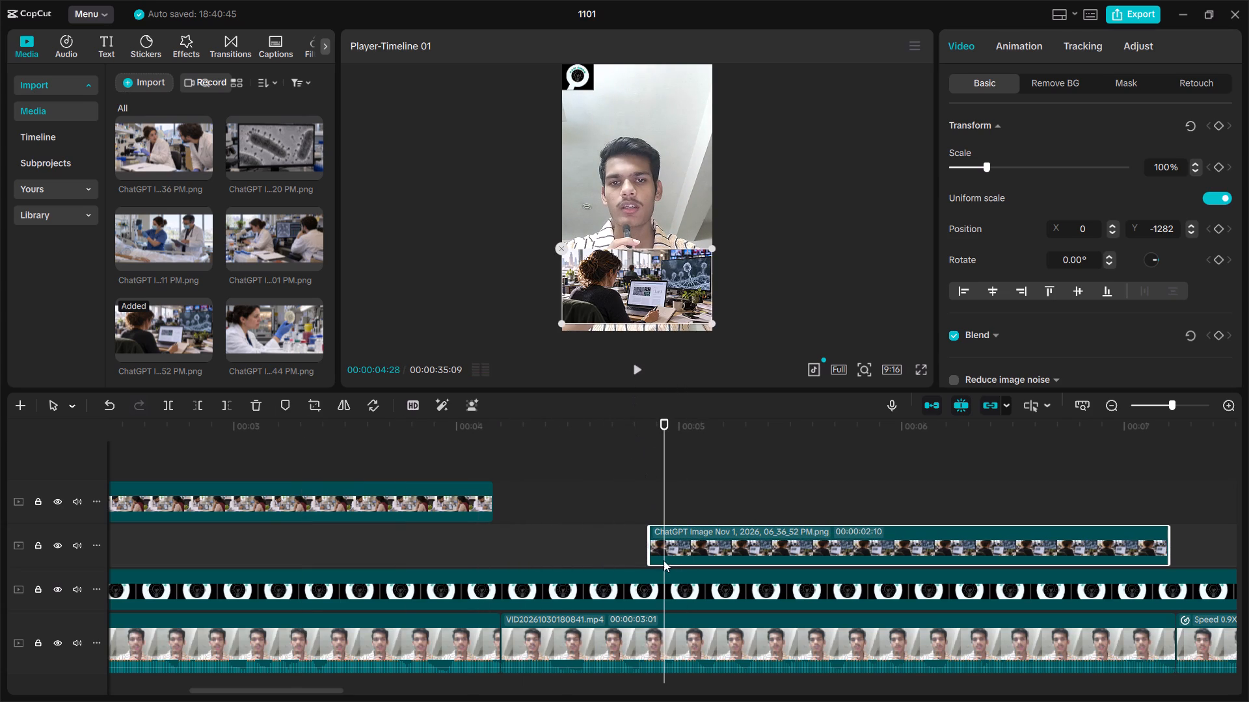
{"action": "left_click_drag", "start_coordinate": [645, 549], "coordinate": [686, 545]}
Play back the timeline through the laptop image and the following section to about 12 seconds.
{"action": "left_click", "coordinate": [636, 368]}
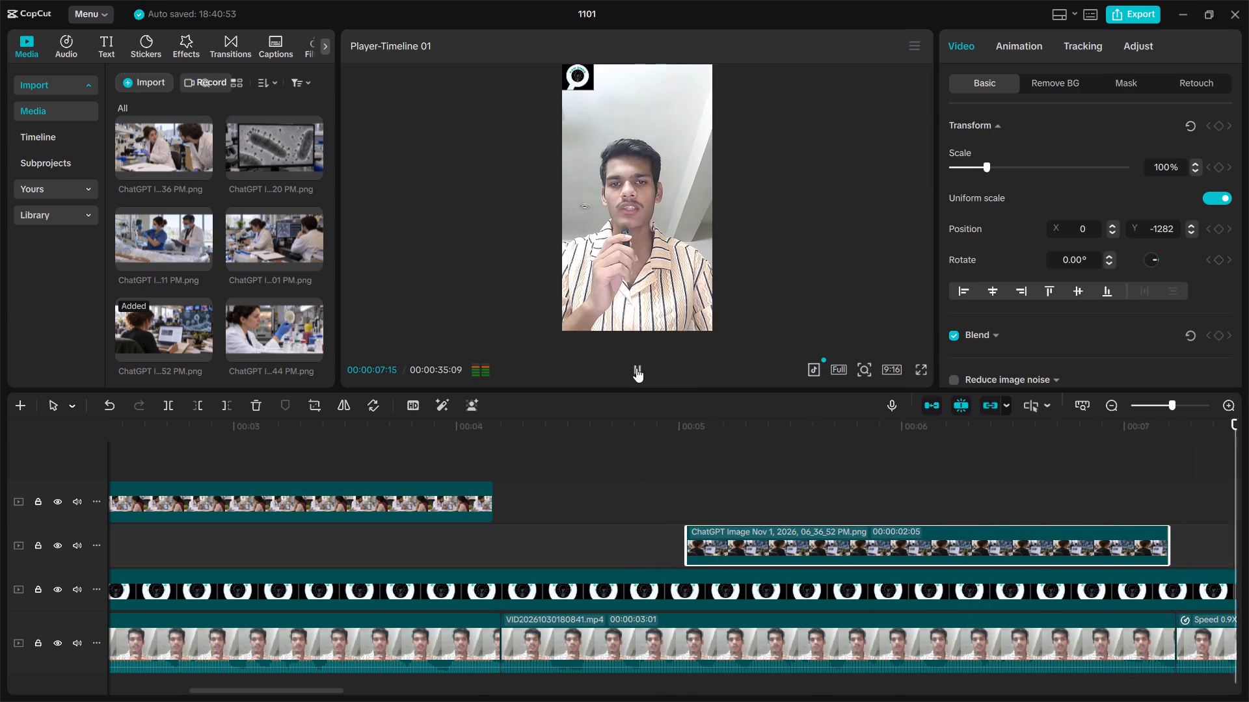
{"action": "left_click_drag", "start_coordinate": [501, 411], "coordinate": [486, 428]}
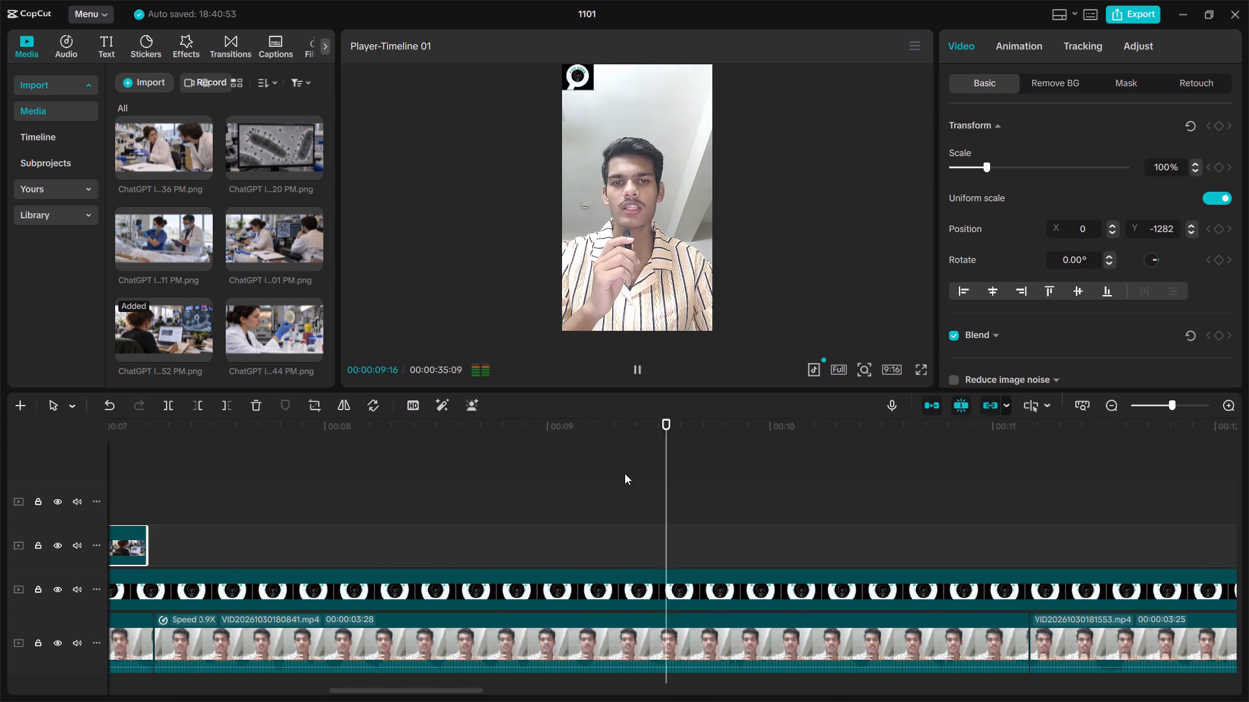
{"action": "left_click_drag", "start_coordinate": [796, 476], "coordinate": [762, 489]}
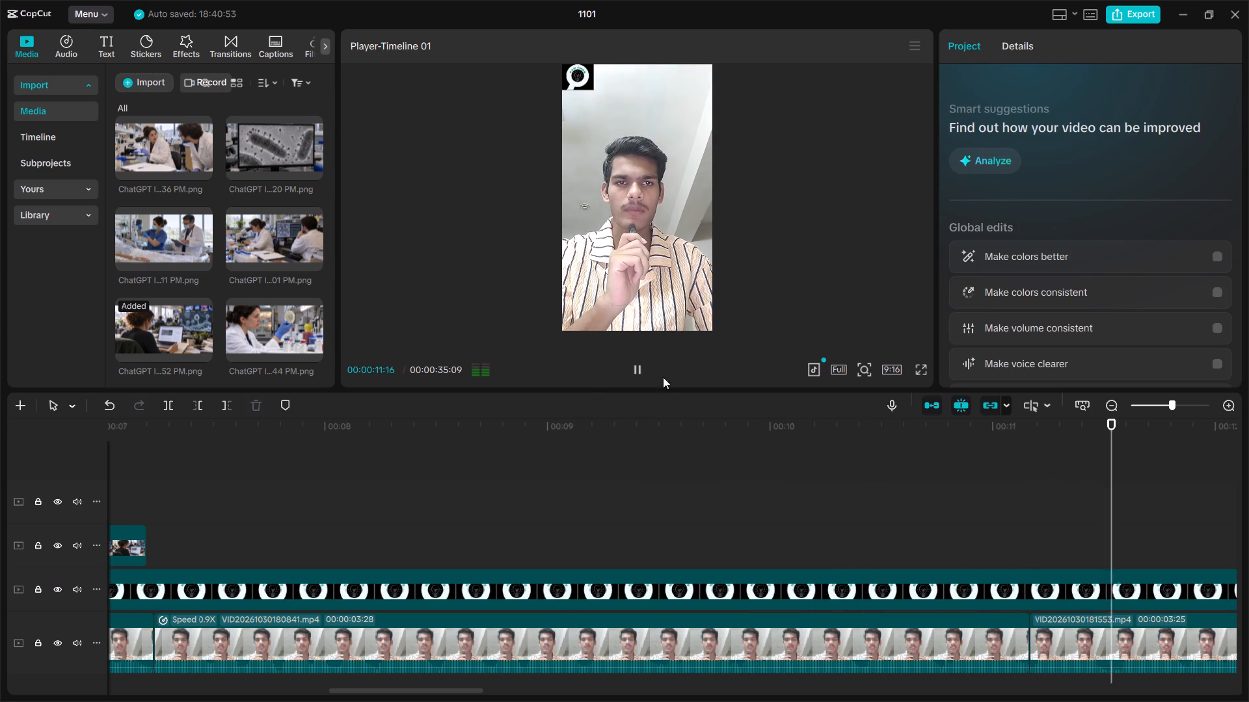
{"action": "left_click", "coordinate": [638, 363]}
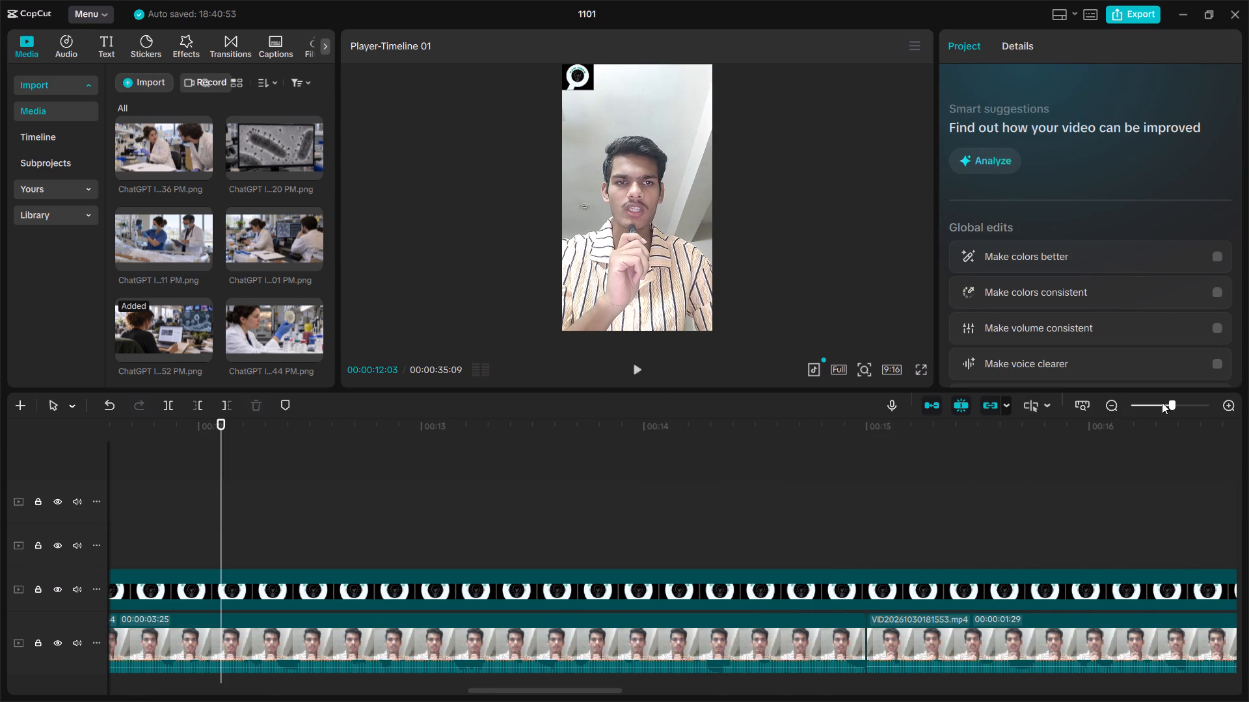
Position the playhead at 00:00:07:07 and trim the laptop image's end to slightly before it.
{"action": "left_click", "coordinate": [1162, 402]}
{"action": "left_click", "coordinate": [1149, 401]}
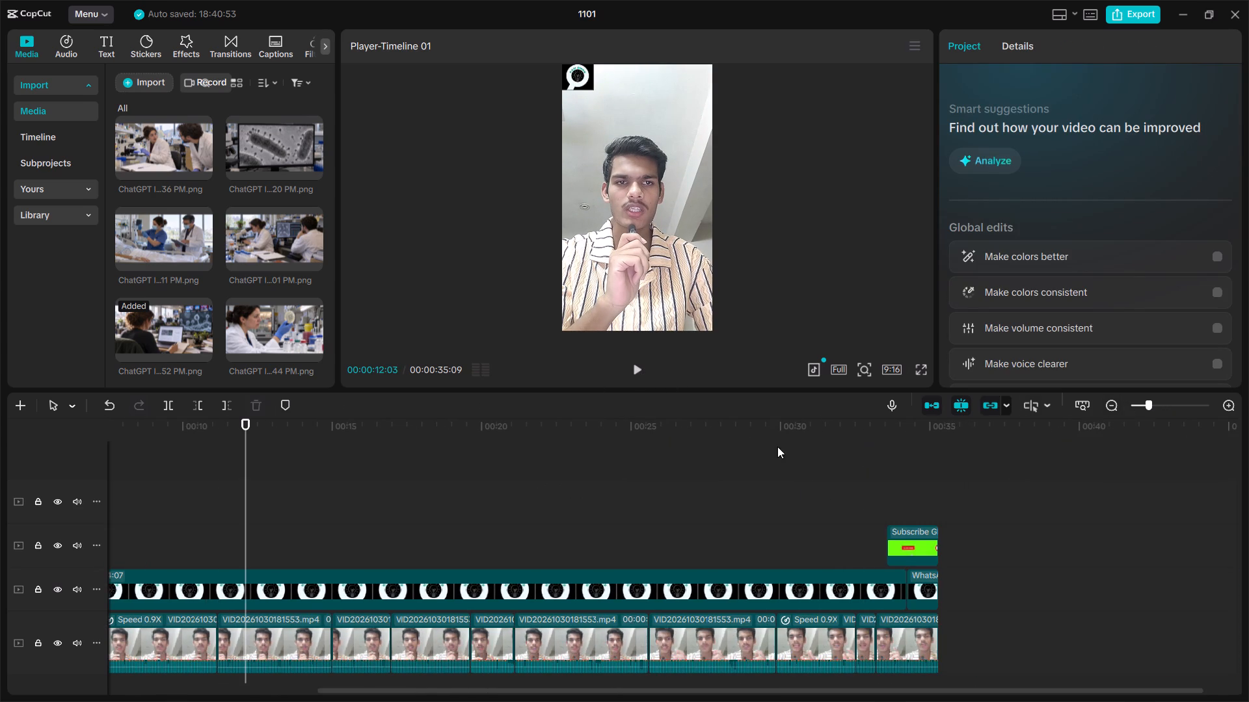
{"action": "left_click_drag", "start_coordinate": [247, 421], "coordinate": [46, 465]}
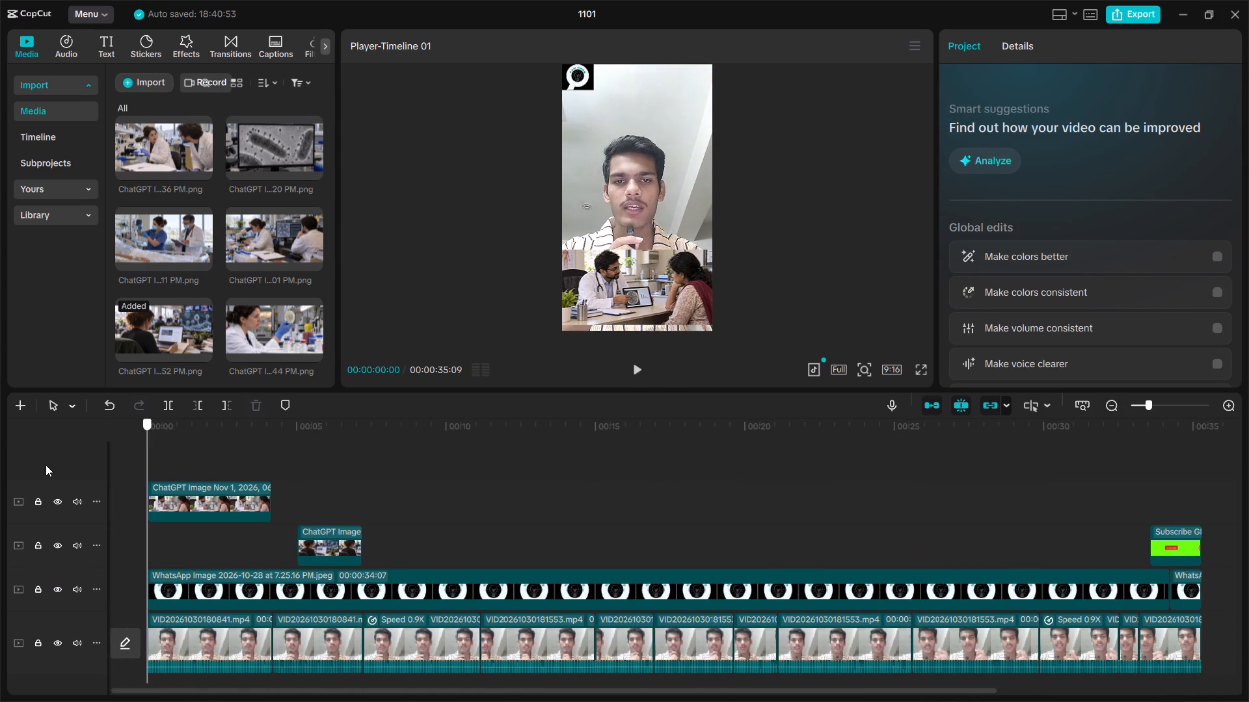
{"action": "left_click_drag", "start_coordinate": [46, 465], "coordinate": [371, 513]}
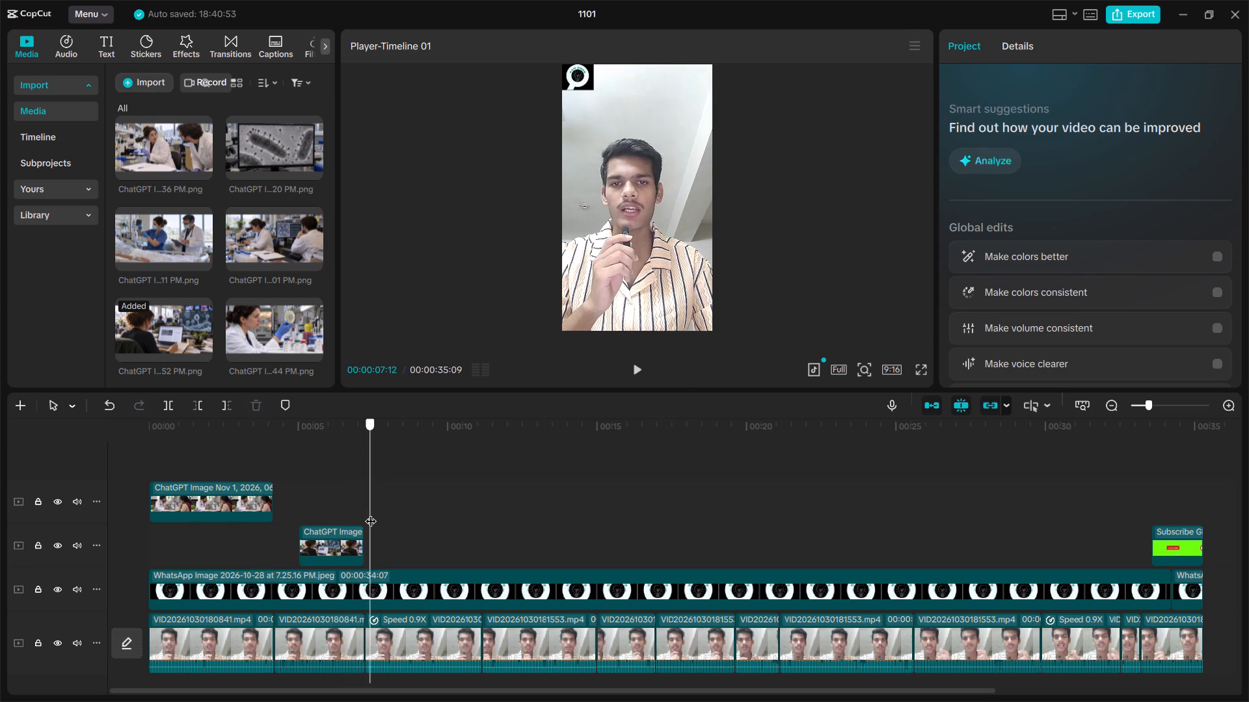
{"action": "left_click_drag", "start_coordinate": [371, 513], "coordinate": [363, 517]}
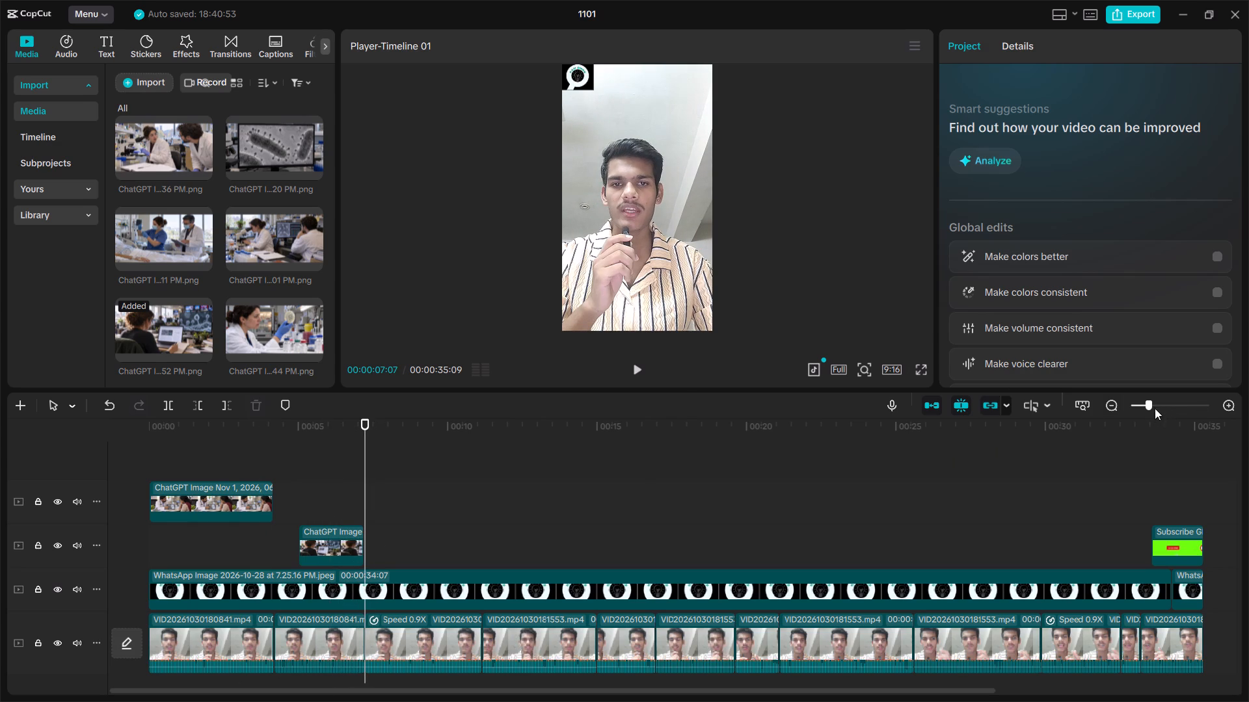
{"action": "left_click_drag", "start_coordinate": [1148, 407], "coordinate": [1153, 405]}
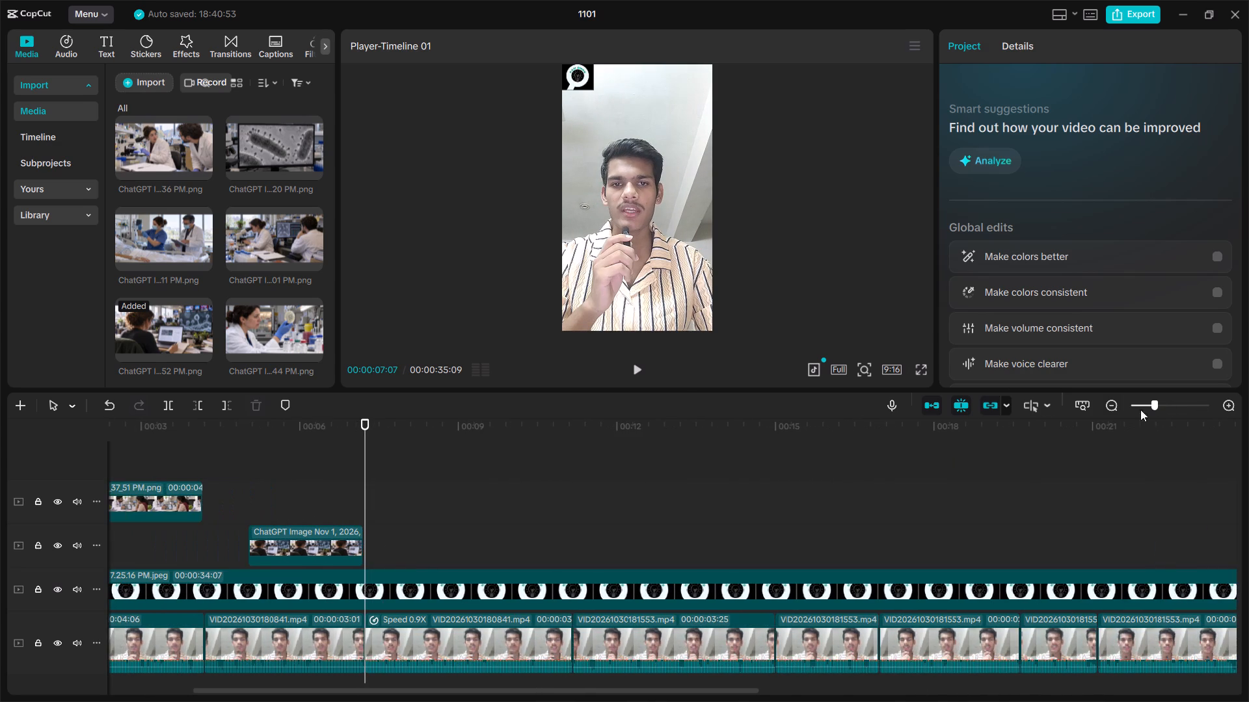
{"action": "left_click", "coordinate": [316, 552]}
{"action": "left_click_drag", "start_coordinate": [365, 551], "coordinate": [360, 559]}
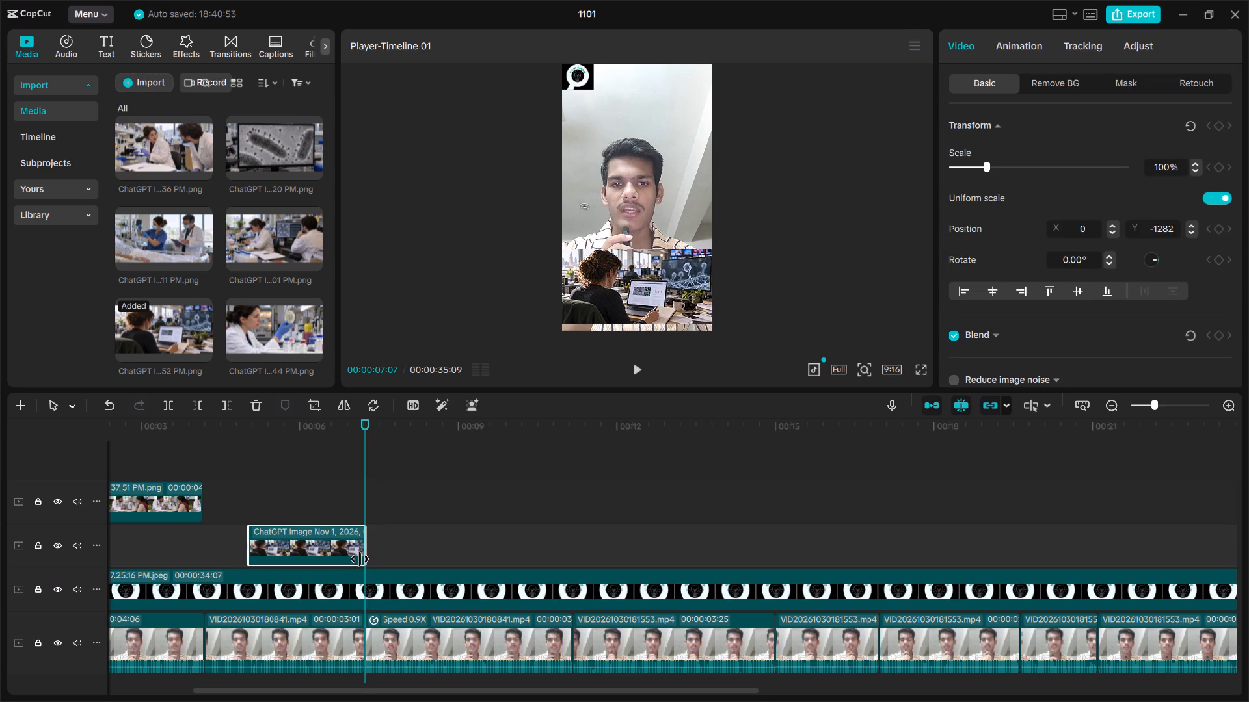
{"action": "left_click_drag", "start_coordinate": [360, 559], "coordinate": [357, 561]}
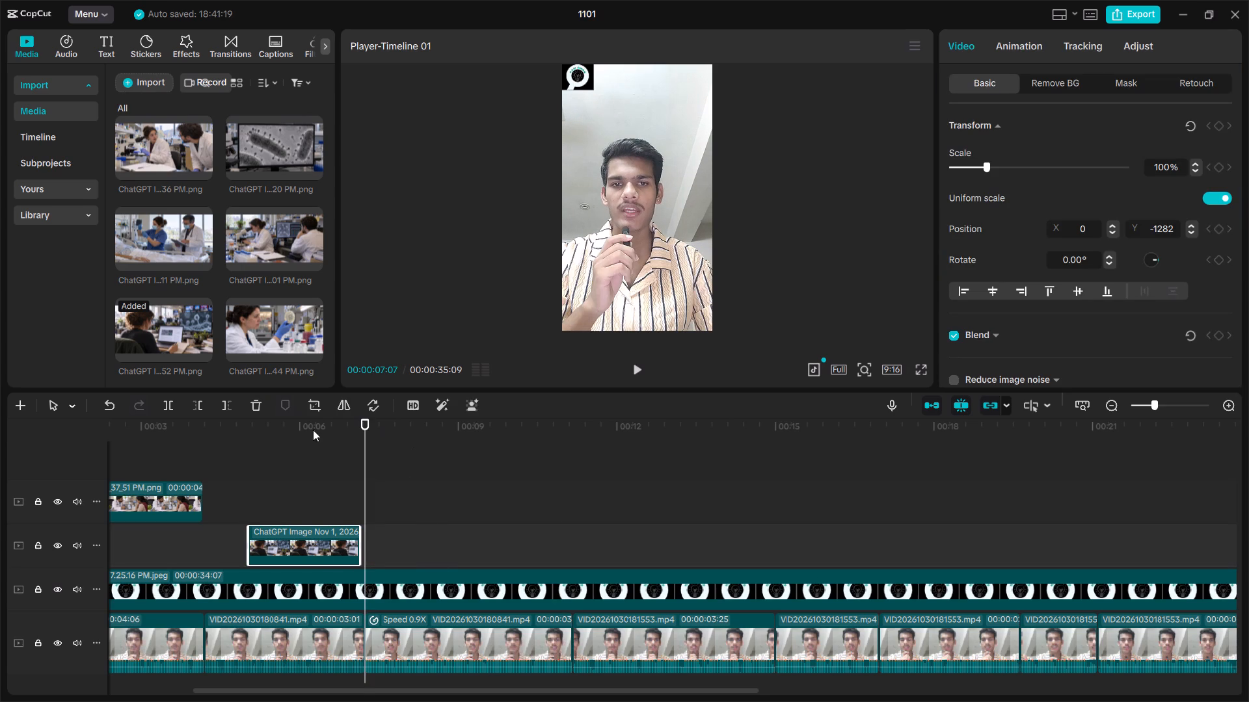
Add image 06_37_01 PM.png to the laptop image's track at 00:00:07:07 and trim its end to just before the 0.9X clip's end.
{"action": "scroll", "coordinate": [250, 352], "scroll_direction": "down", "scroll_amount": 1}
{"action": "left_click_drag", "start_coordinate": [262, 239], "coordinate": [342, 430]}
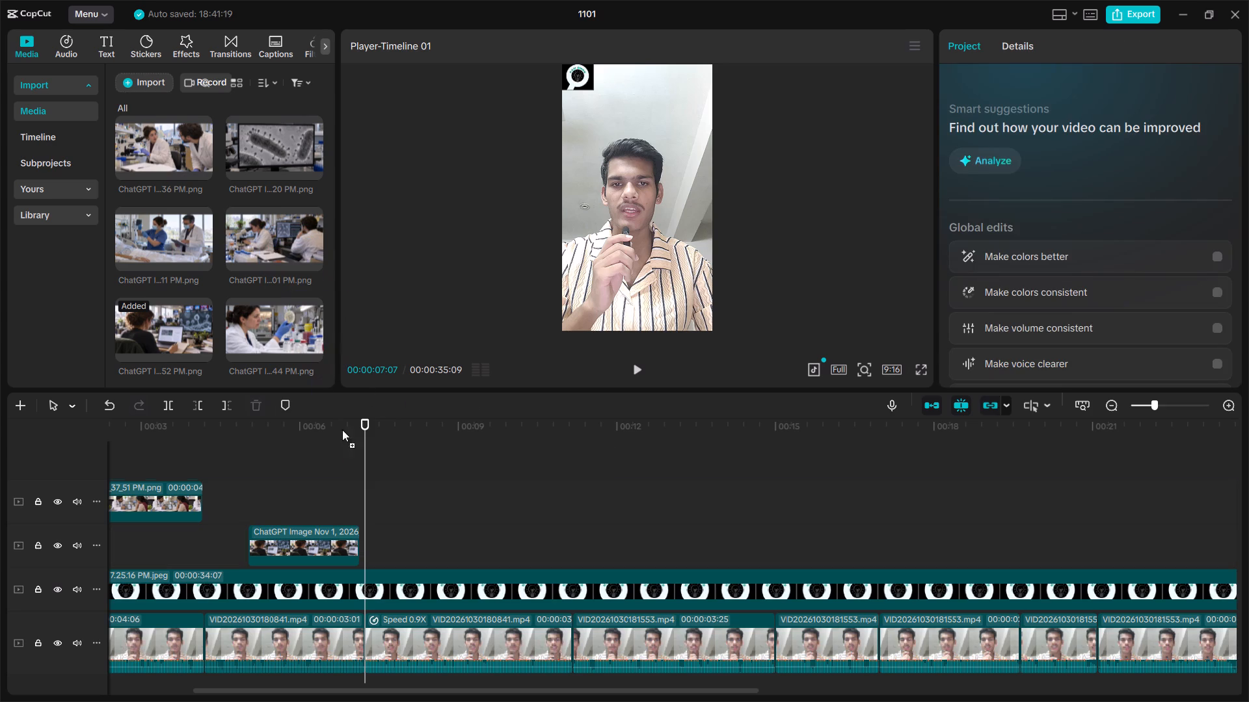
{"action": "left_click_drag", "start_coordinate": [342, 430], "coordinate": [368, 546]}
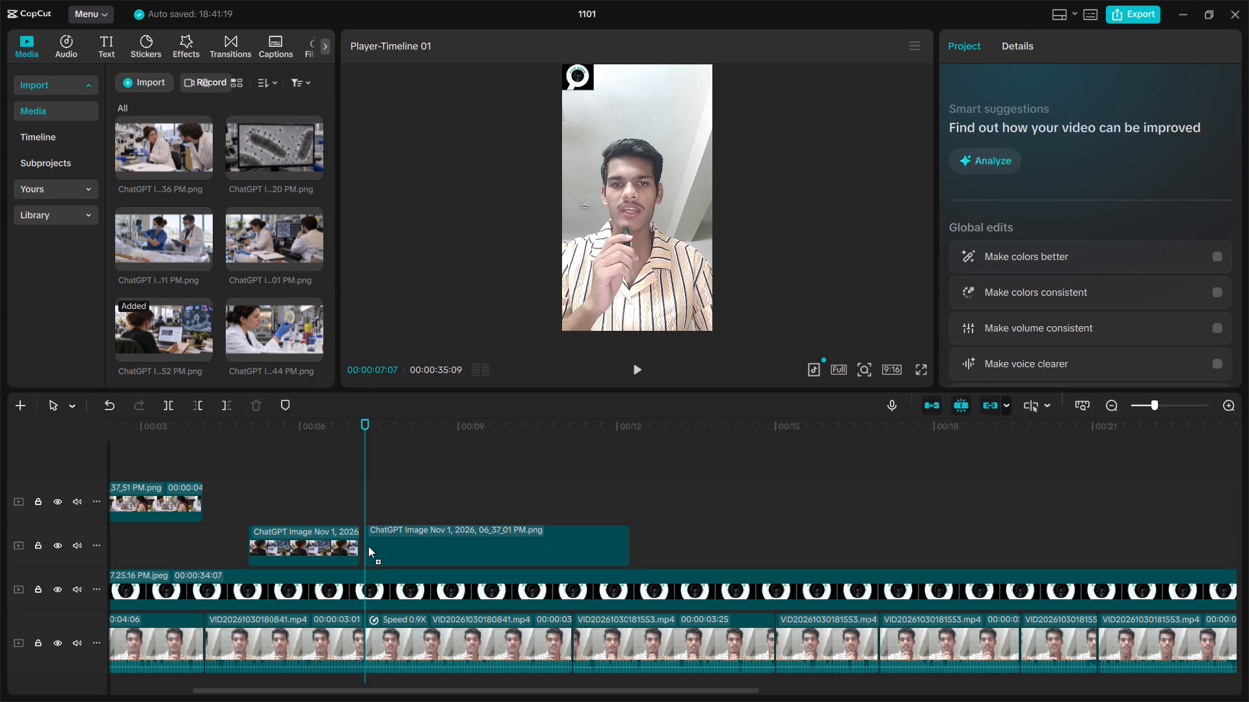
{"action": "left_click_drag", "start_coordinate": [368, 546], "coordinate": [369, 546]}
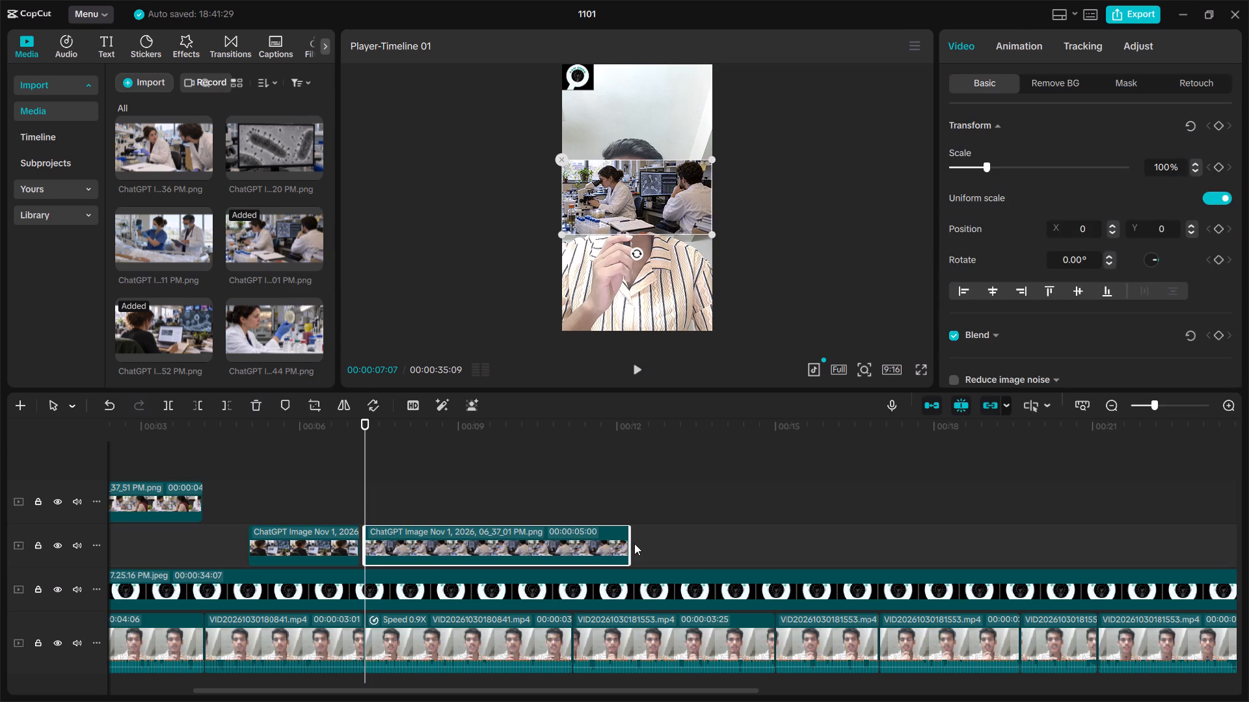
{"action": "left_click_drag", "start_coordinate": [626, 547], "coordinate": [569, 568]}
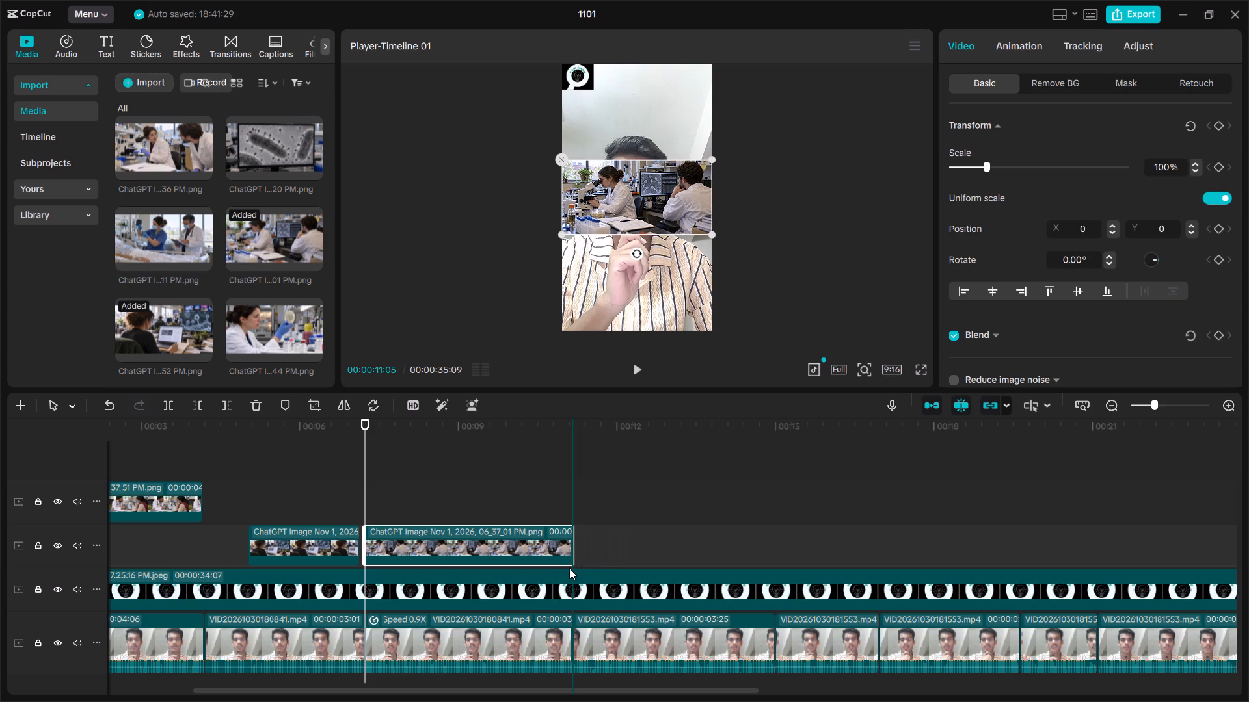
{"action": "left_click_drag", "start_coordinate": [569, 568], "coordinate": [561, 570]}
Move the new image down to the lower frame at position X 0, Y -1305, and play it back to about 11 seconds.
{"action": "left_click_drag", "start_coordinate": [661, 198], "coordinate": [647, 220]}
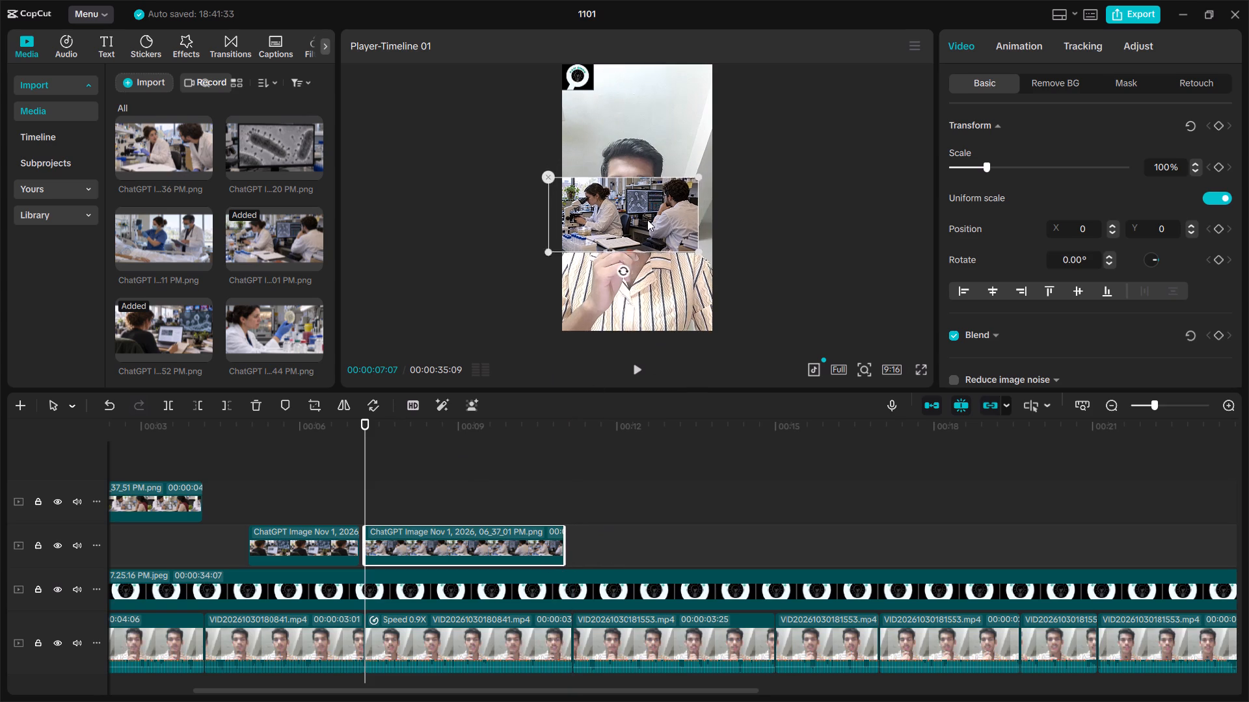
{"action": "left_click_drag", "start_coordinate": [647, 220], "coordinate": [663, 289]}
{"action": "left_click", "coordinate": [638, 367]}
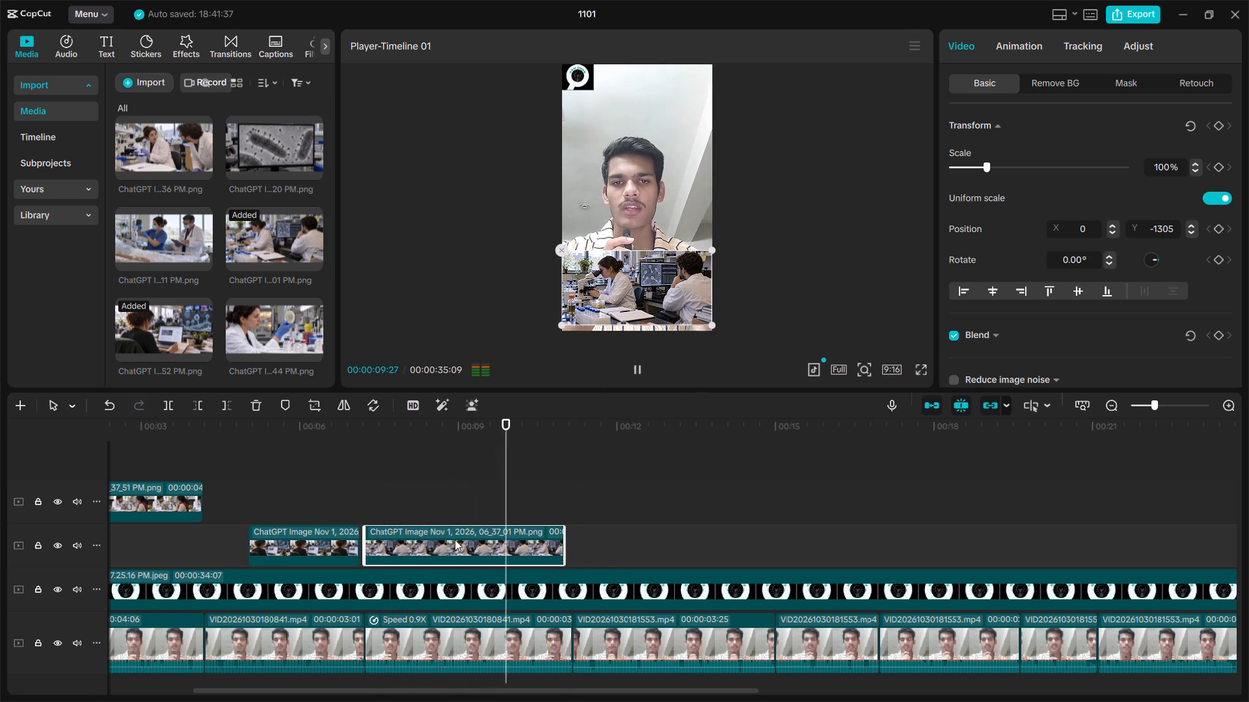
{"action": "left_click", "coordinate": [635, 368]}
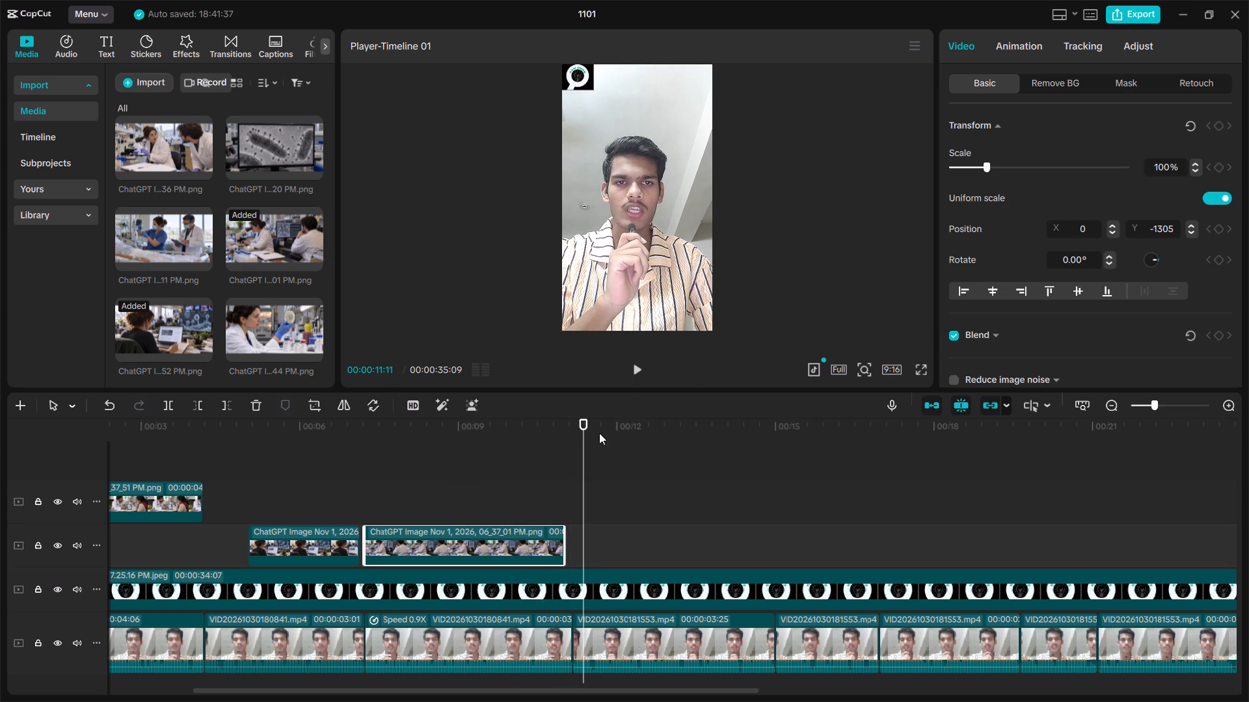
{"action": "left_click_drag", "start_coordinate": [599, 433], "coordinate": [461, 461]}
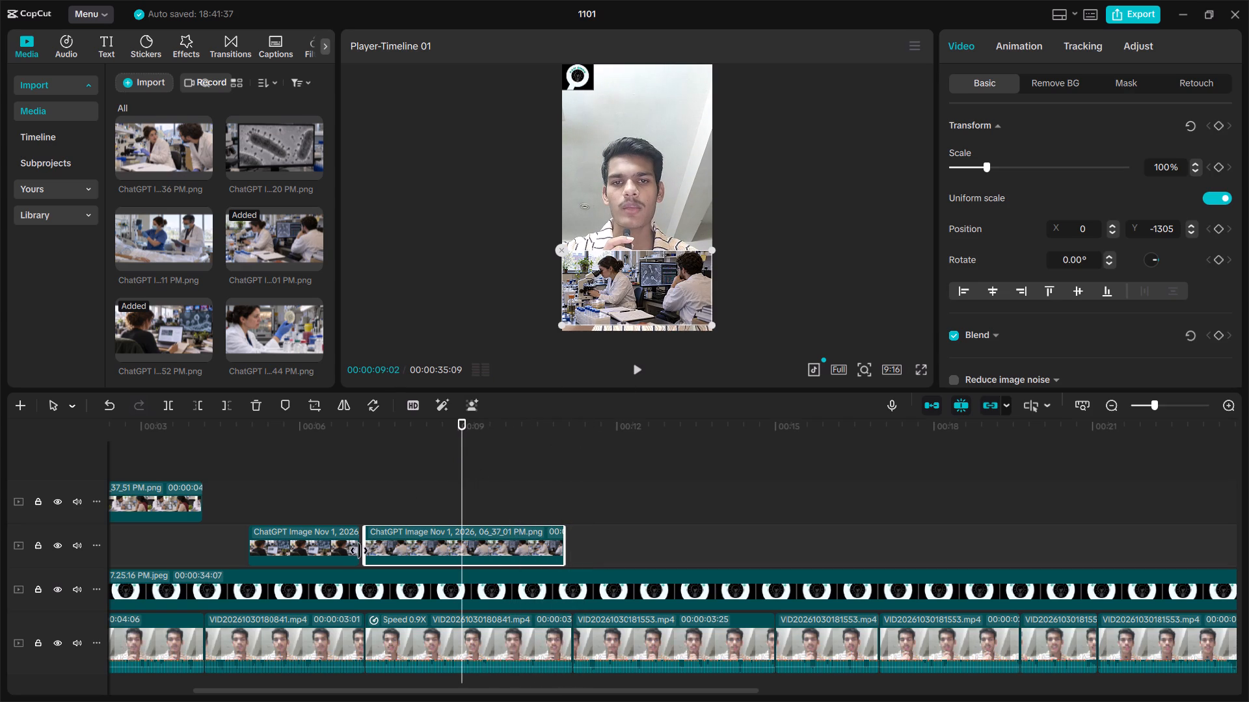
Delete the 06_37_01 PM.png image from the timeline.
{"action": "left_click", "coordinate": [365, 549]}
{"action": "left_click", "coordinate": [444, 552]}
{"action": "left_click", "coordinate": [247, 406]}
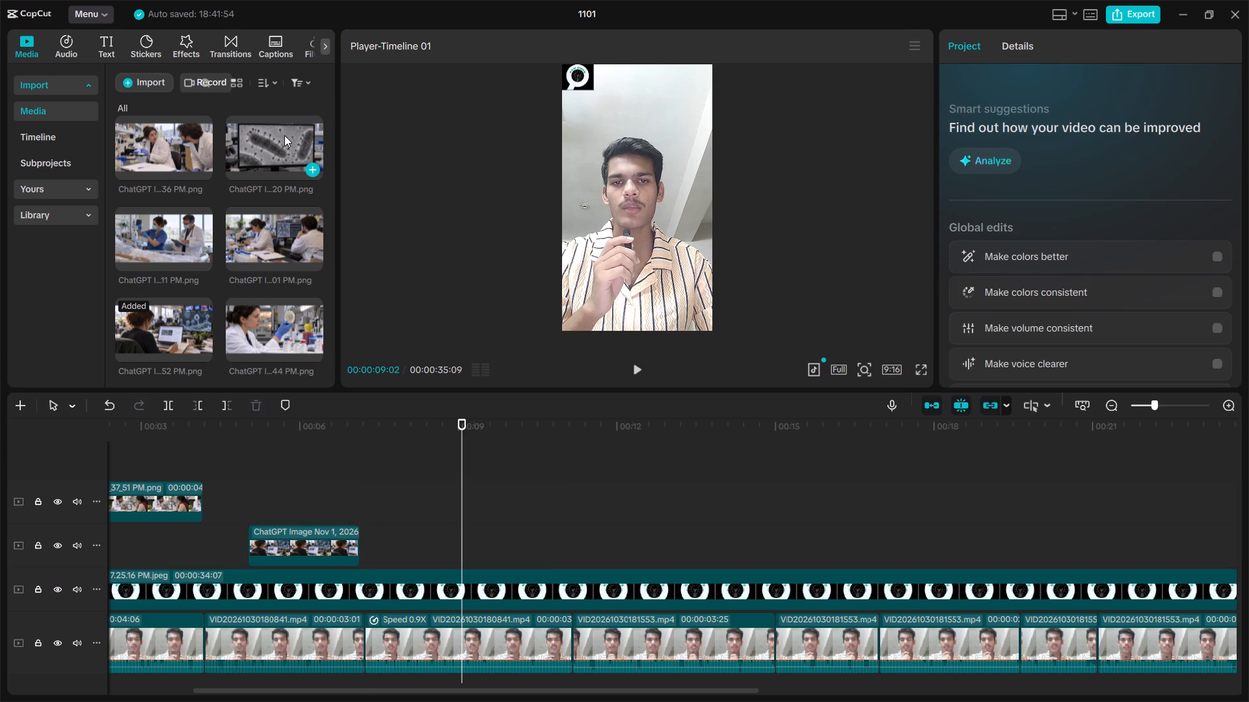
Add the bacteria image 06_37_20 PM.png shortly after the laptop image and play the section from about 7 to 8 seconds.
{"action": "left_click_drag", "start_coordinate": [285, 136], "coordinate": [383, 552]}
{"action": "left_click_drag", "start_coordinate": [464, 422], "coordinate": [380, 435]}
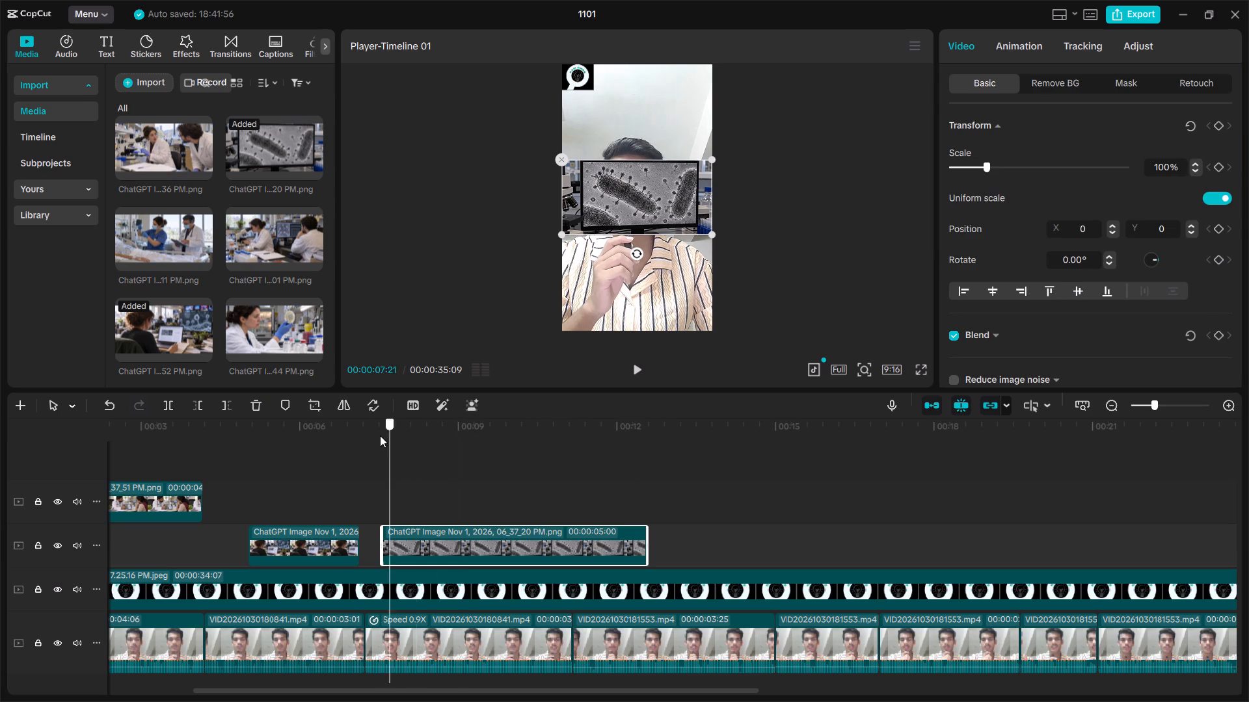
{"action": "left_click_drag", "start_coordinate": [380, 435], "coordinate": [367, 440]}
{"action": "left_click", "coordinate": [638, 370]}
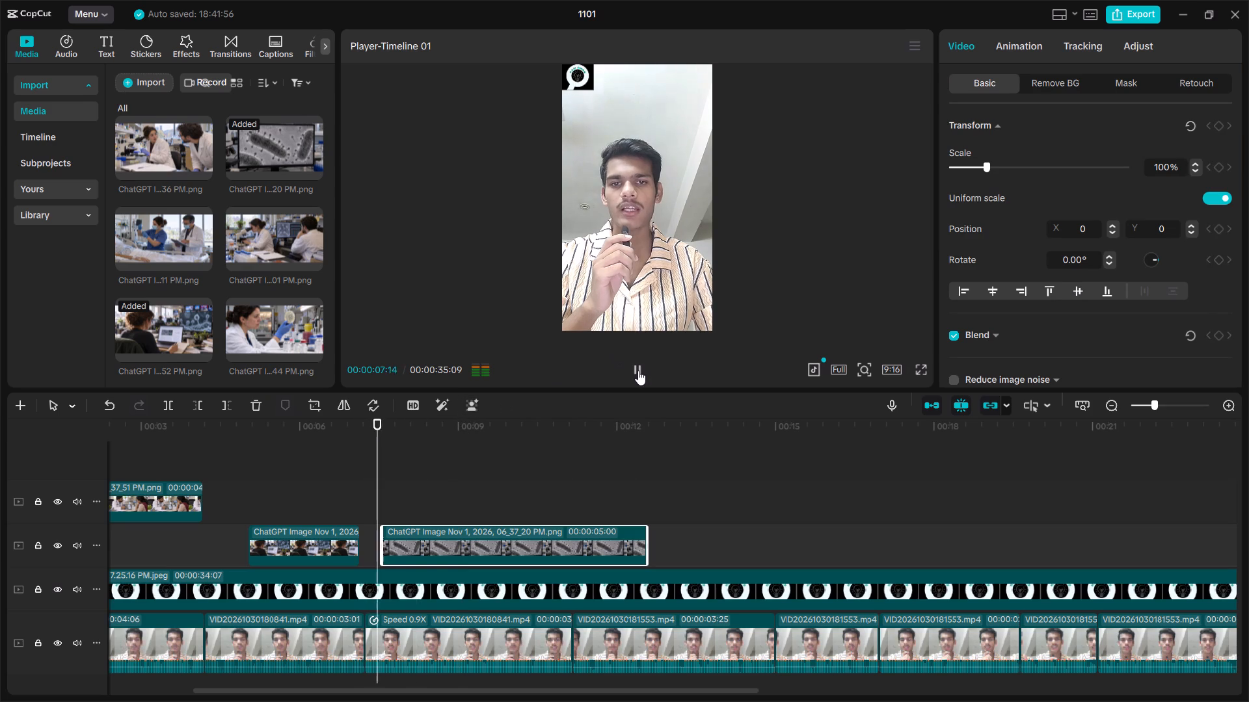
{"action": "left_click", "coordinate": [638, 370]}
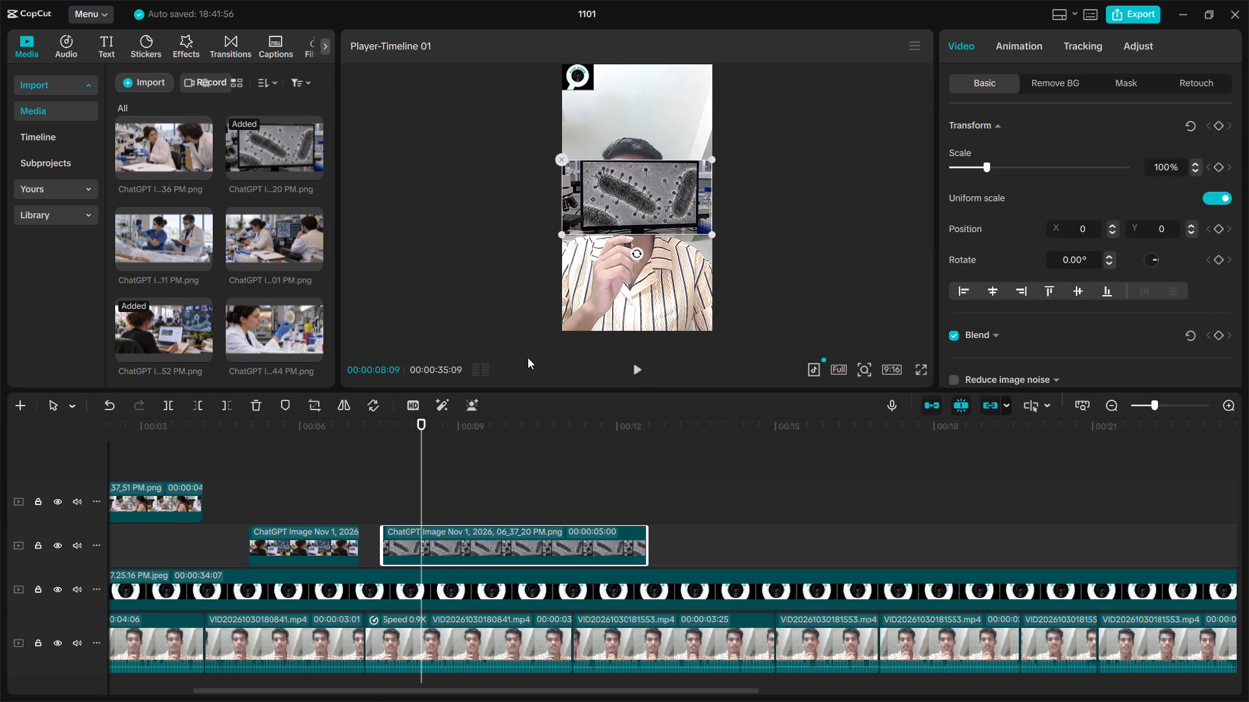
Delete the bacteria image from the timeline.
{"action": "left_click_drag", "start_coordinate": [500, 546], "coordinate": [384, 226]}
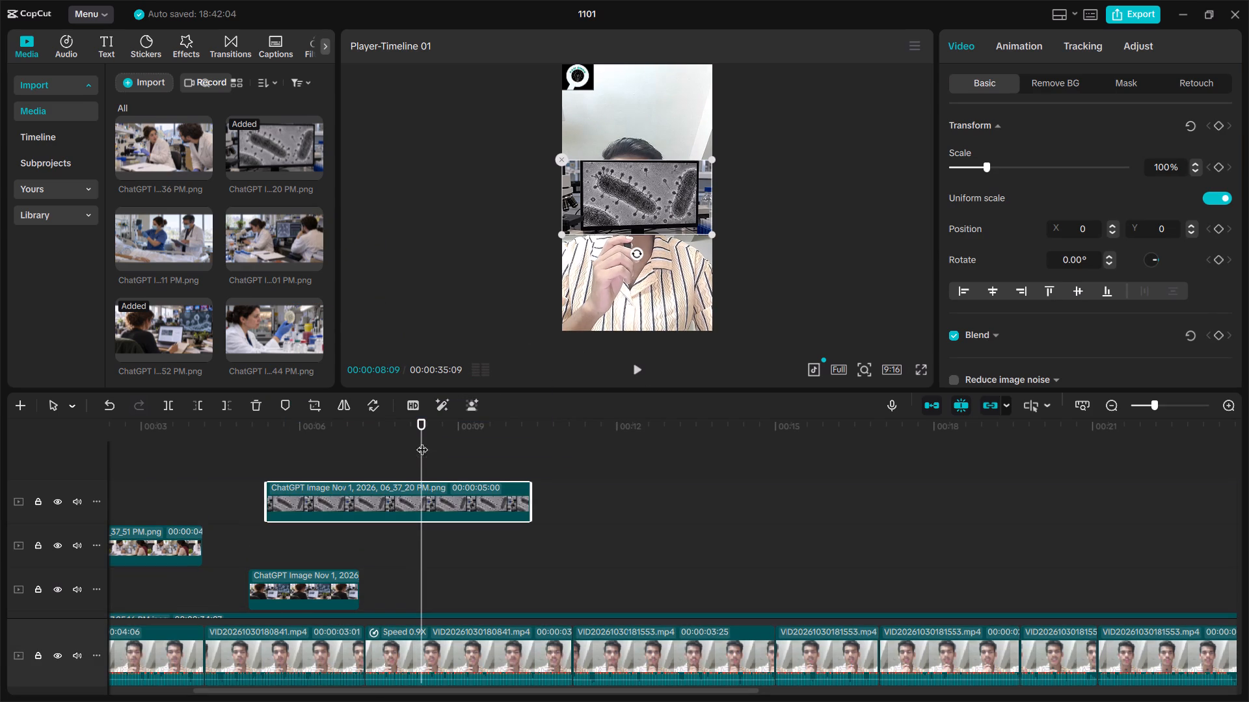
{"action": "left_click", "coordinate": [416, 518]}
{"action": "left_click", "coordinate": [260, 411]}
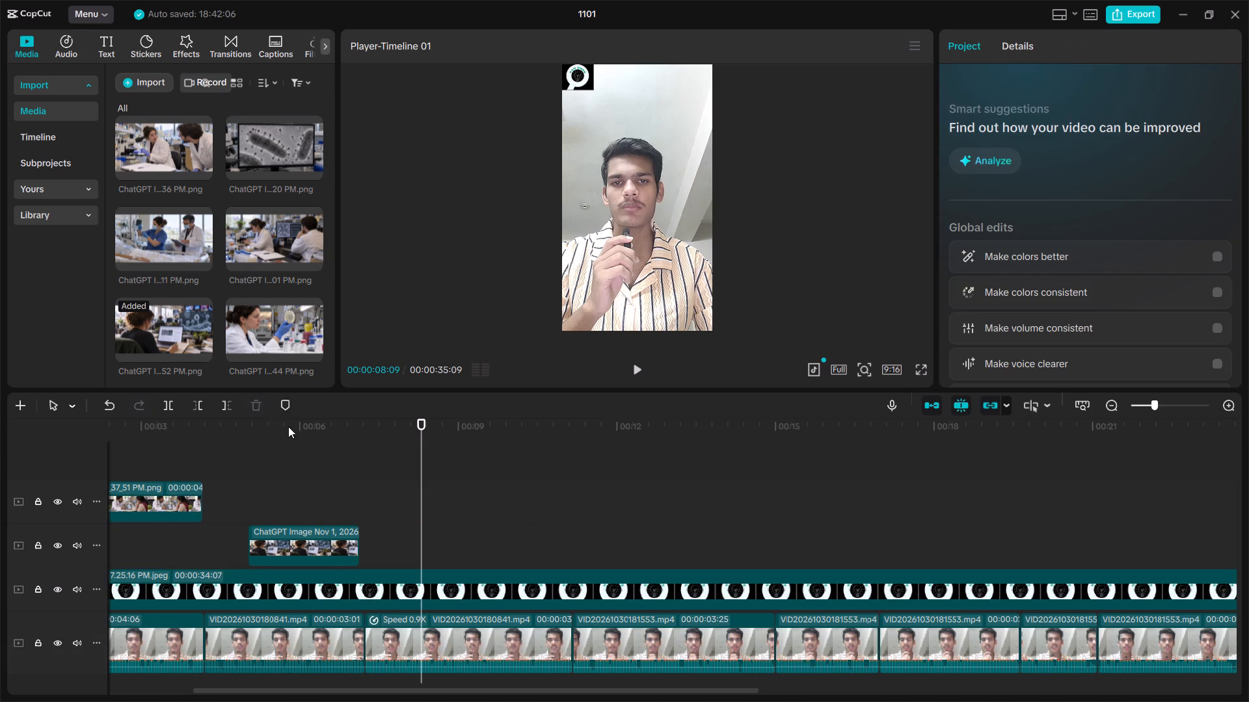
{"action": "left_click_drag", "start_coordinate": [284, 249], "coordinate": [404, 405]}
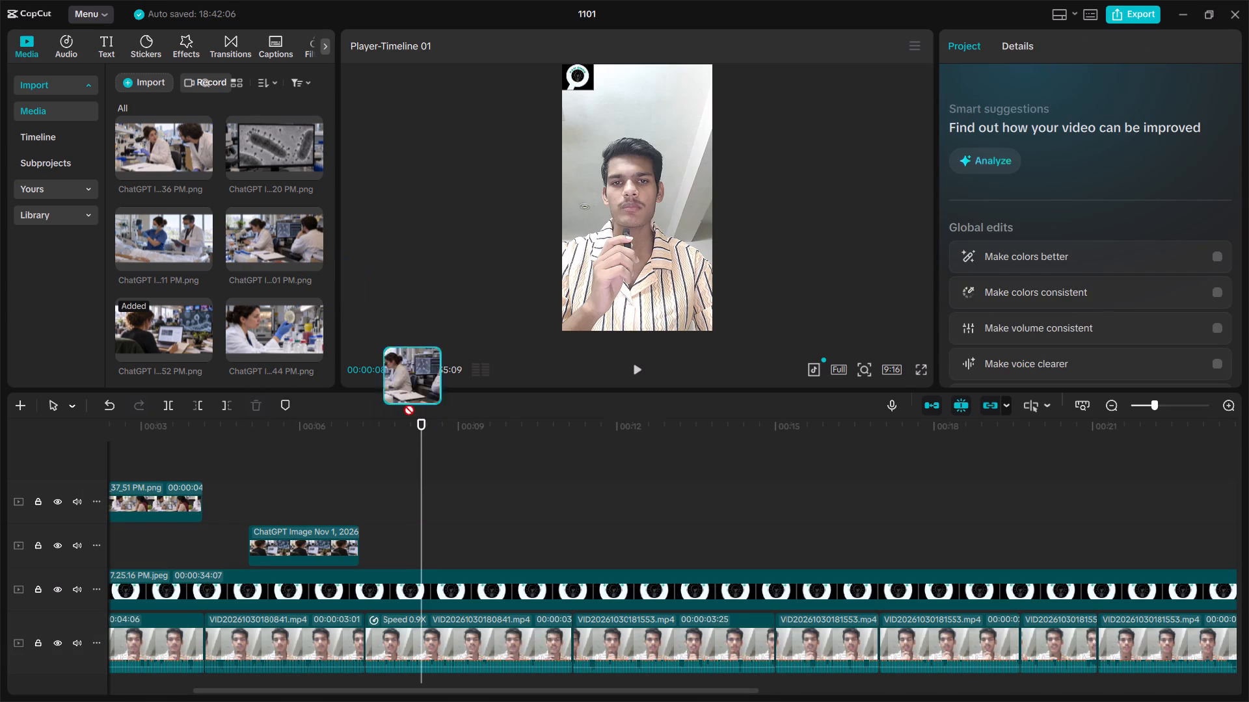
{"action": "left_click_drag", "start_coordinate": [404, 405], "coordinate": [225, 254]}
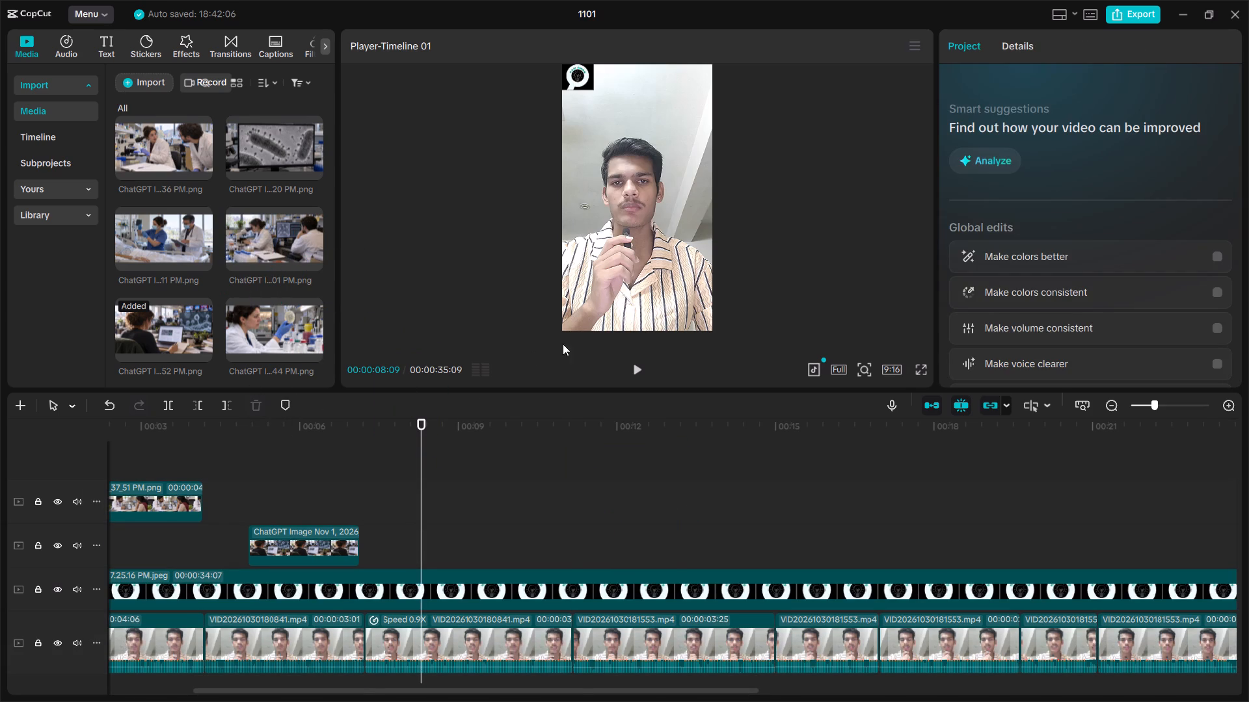